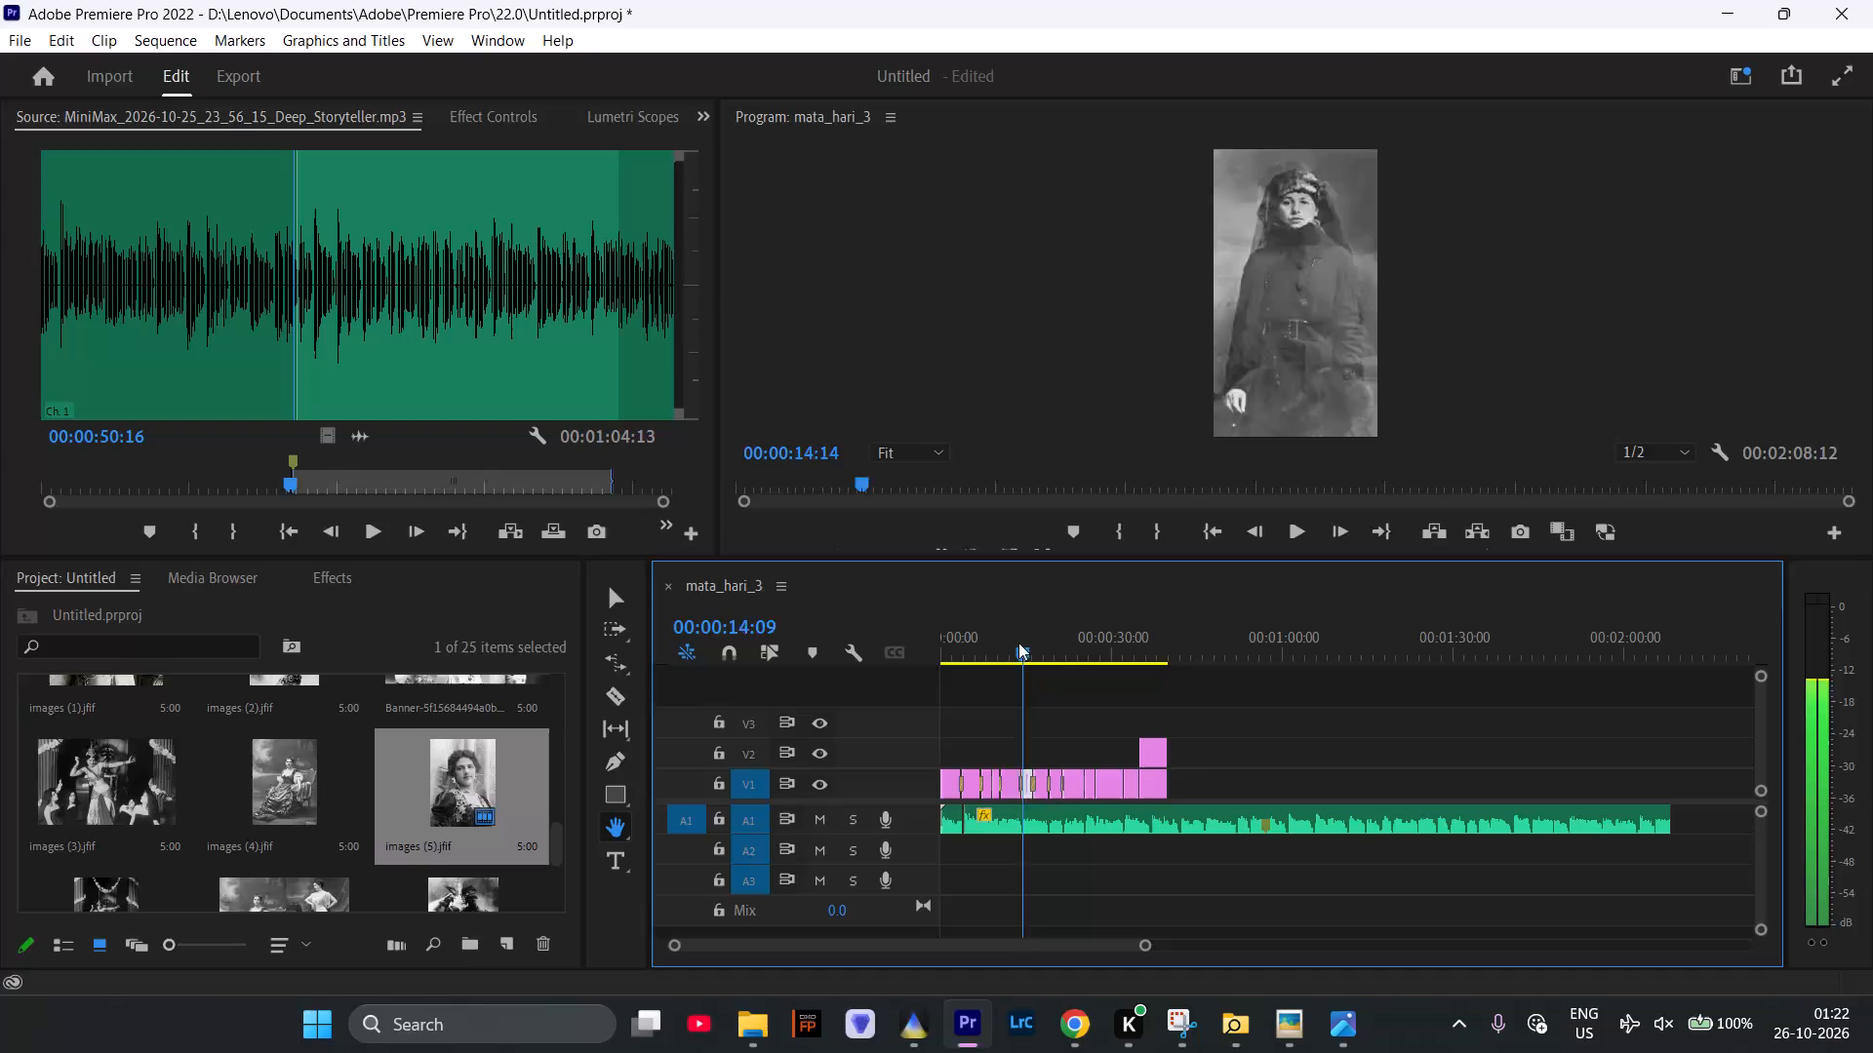
Play back the existing sequence, skipping ahead to the stacked two-photo section around 36 seconds.
left_click(1279, 532)
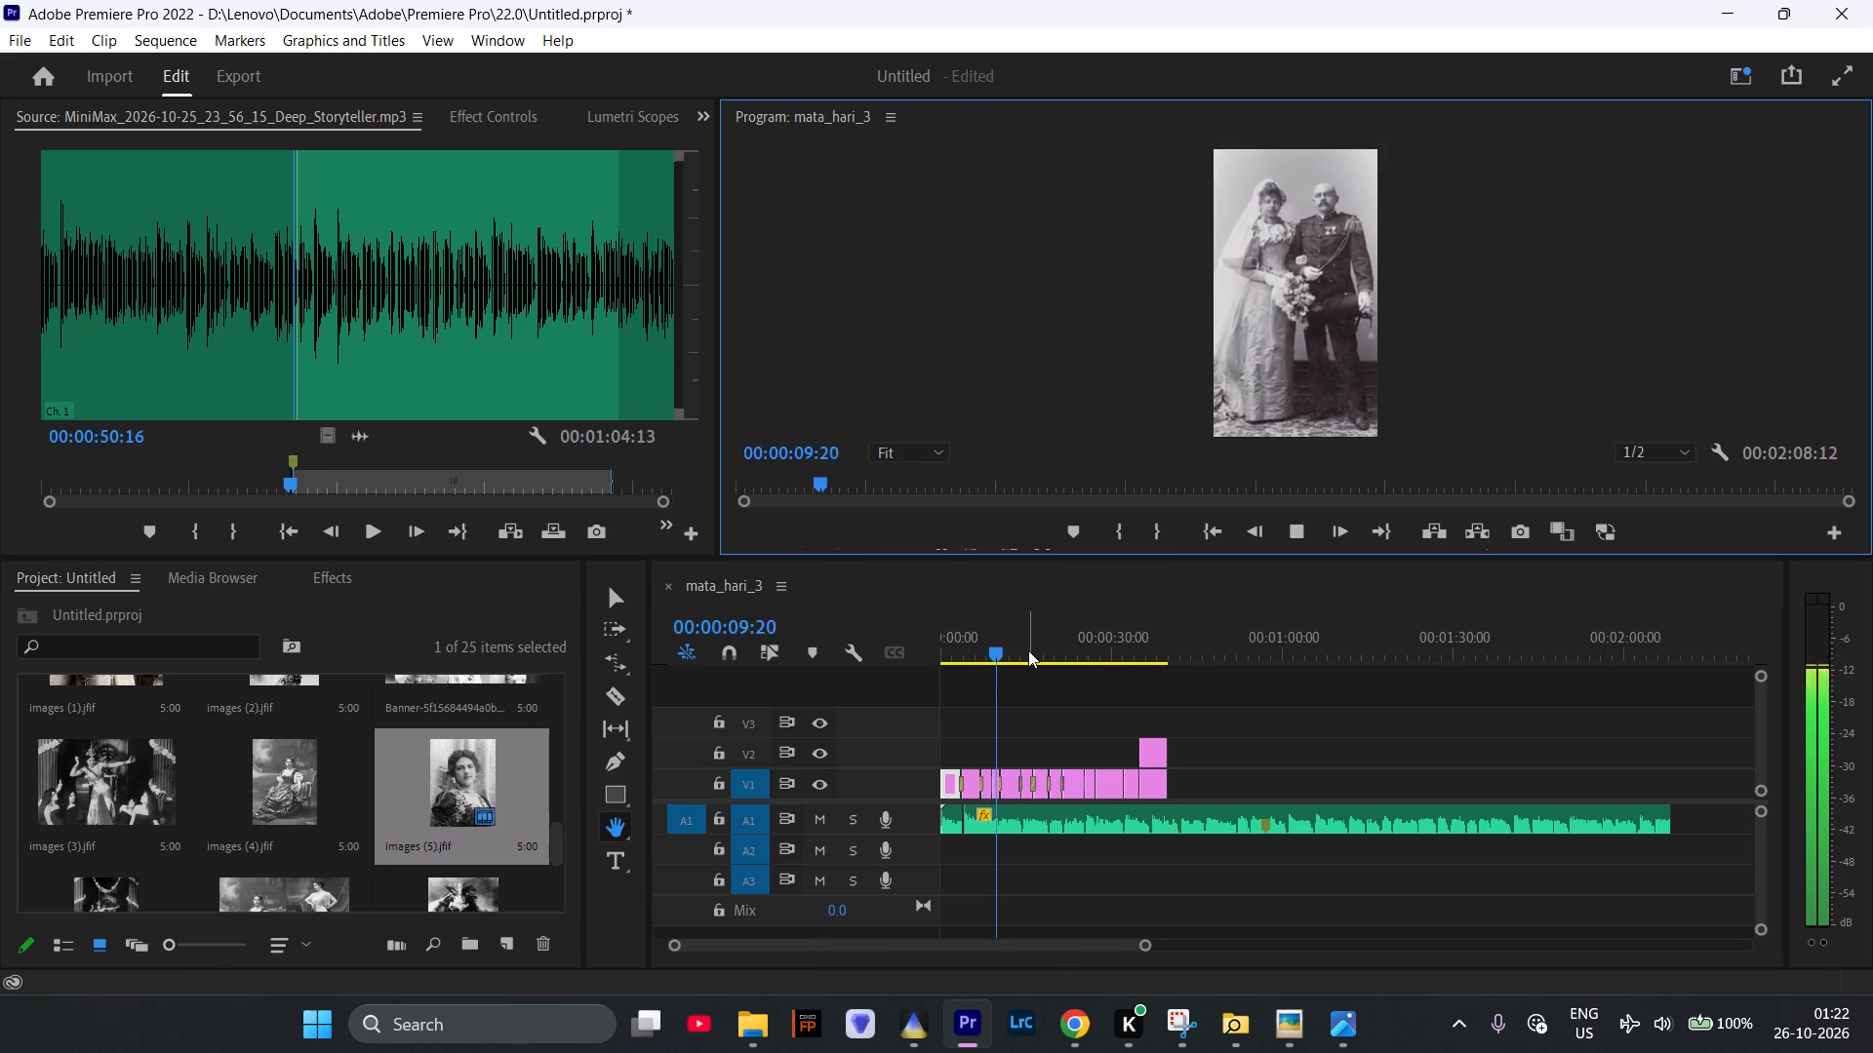
left_click_drag(1028, 650, 1115, 643)
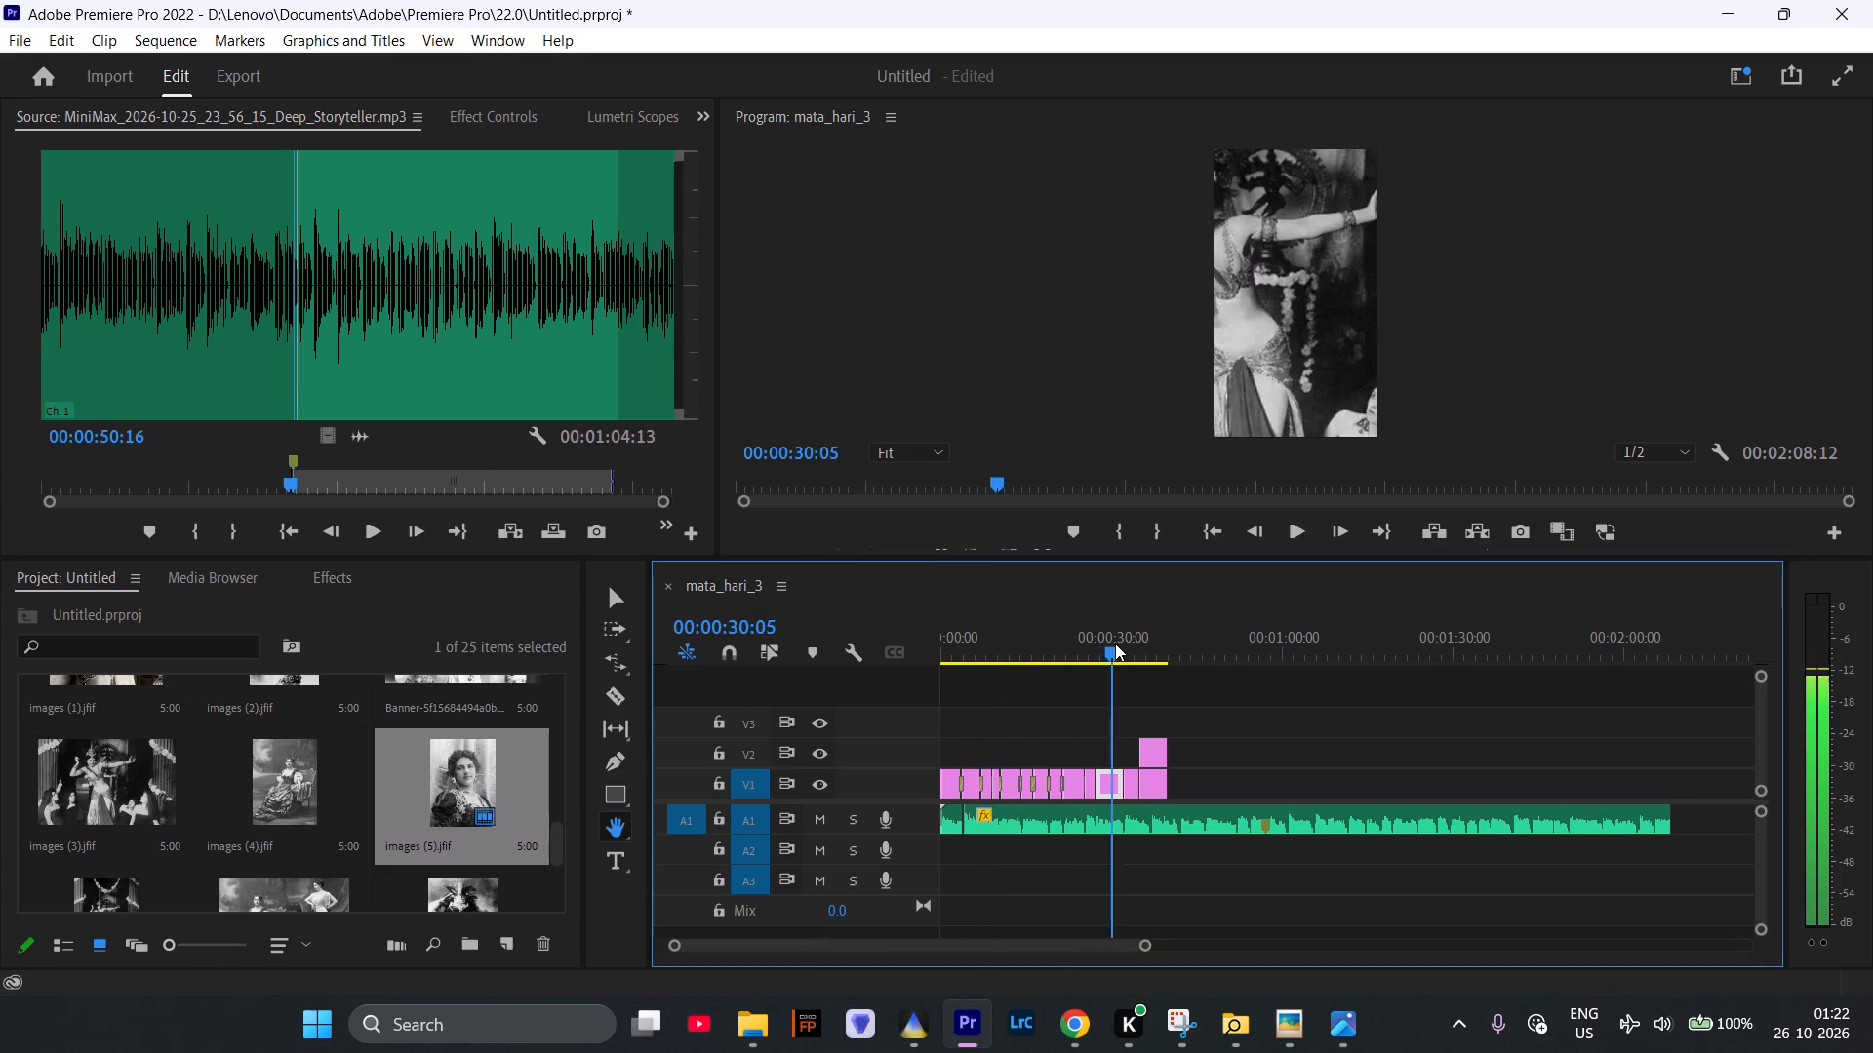
left_click_drag(1115, 643, 1129, 646)
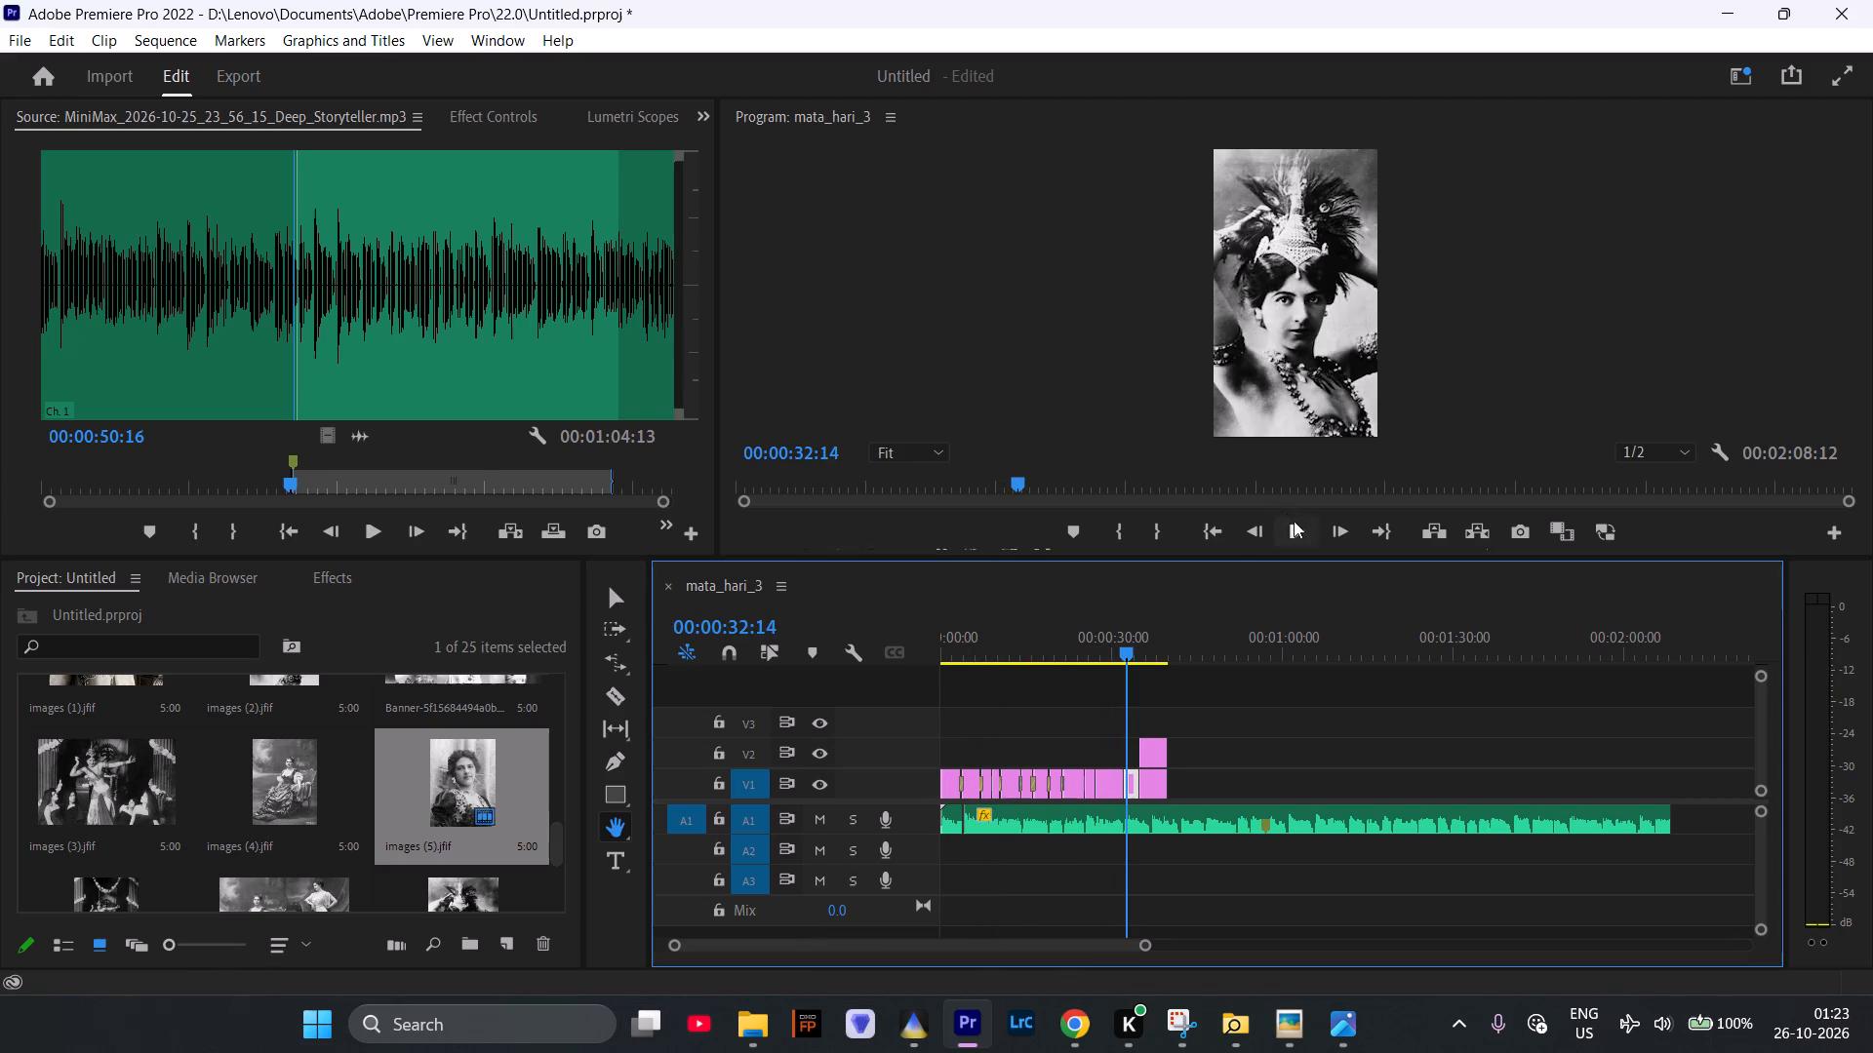
left_click(1295, 521)
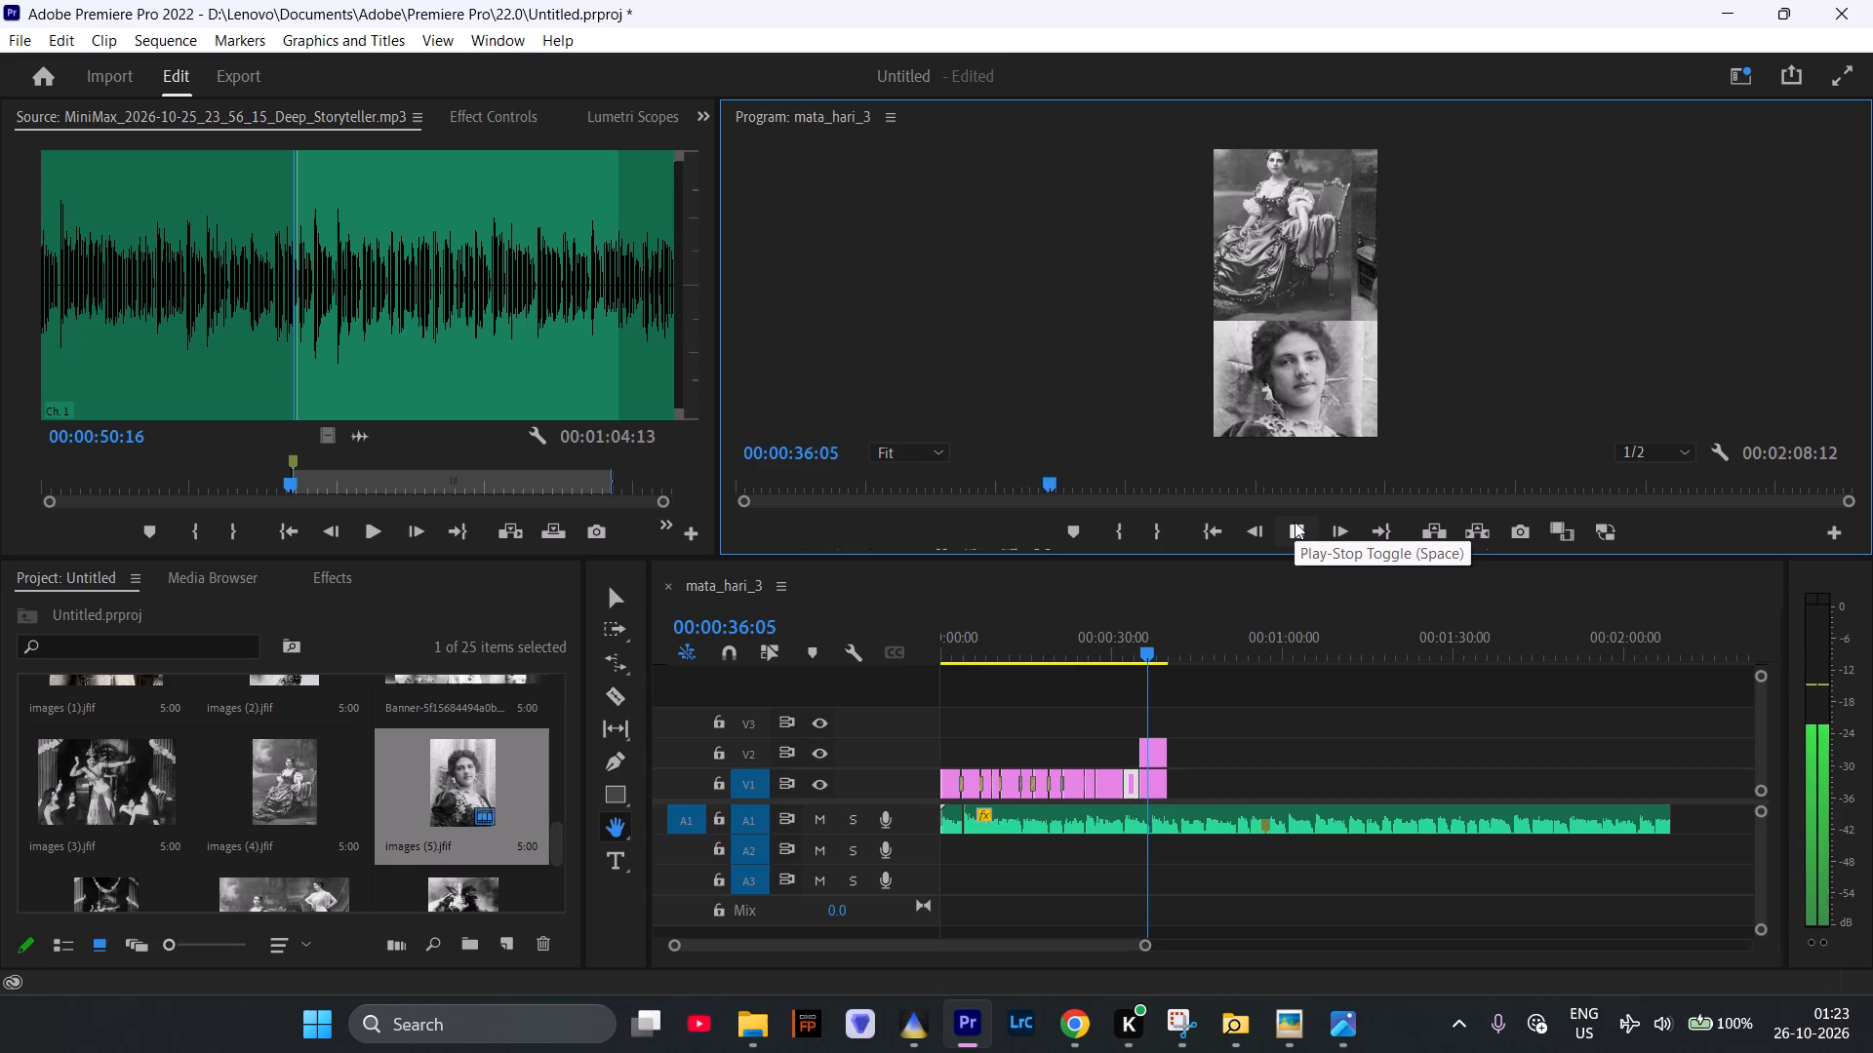
left_click(1295, 522)
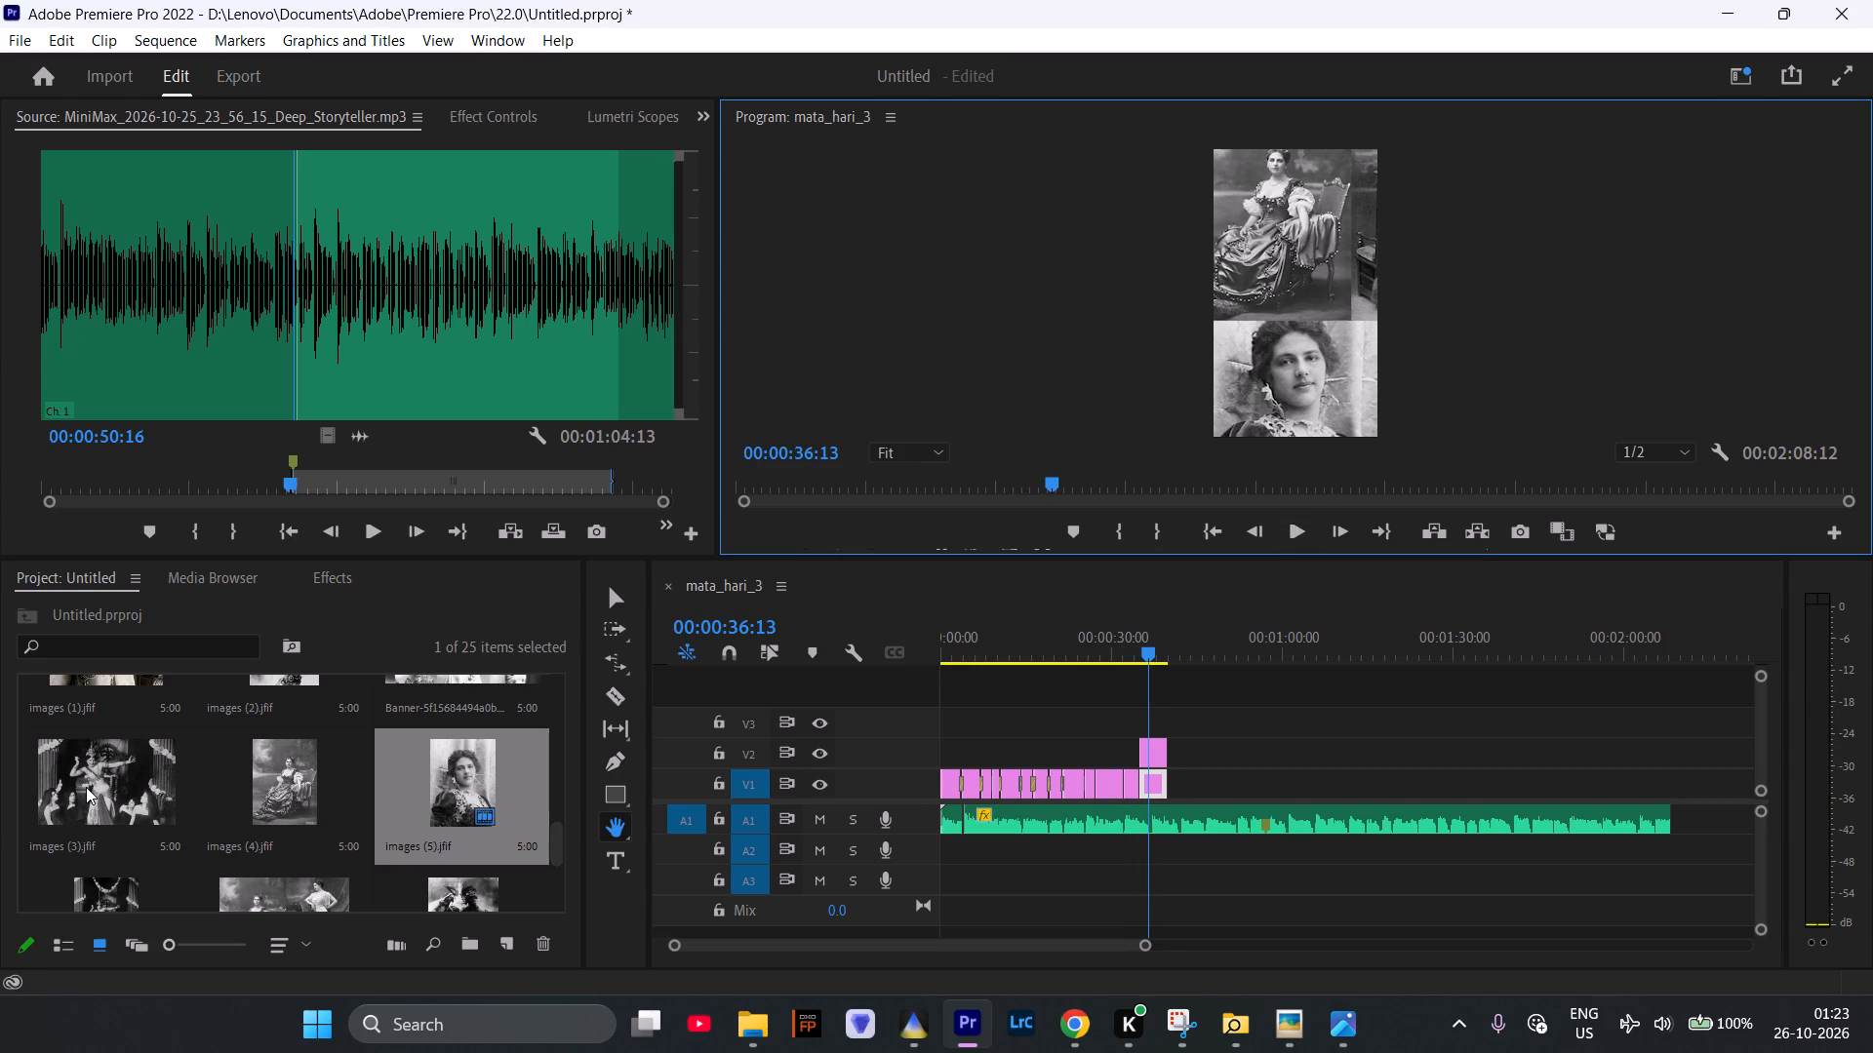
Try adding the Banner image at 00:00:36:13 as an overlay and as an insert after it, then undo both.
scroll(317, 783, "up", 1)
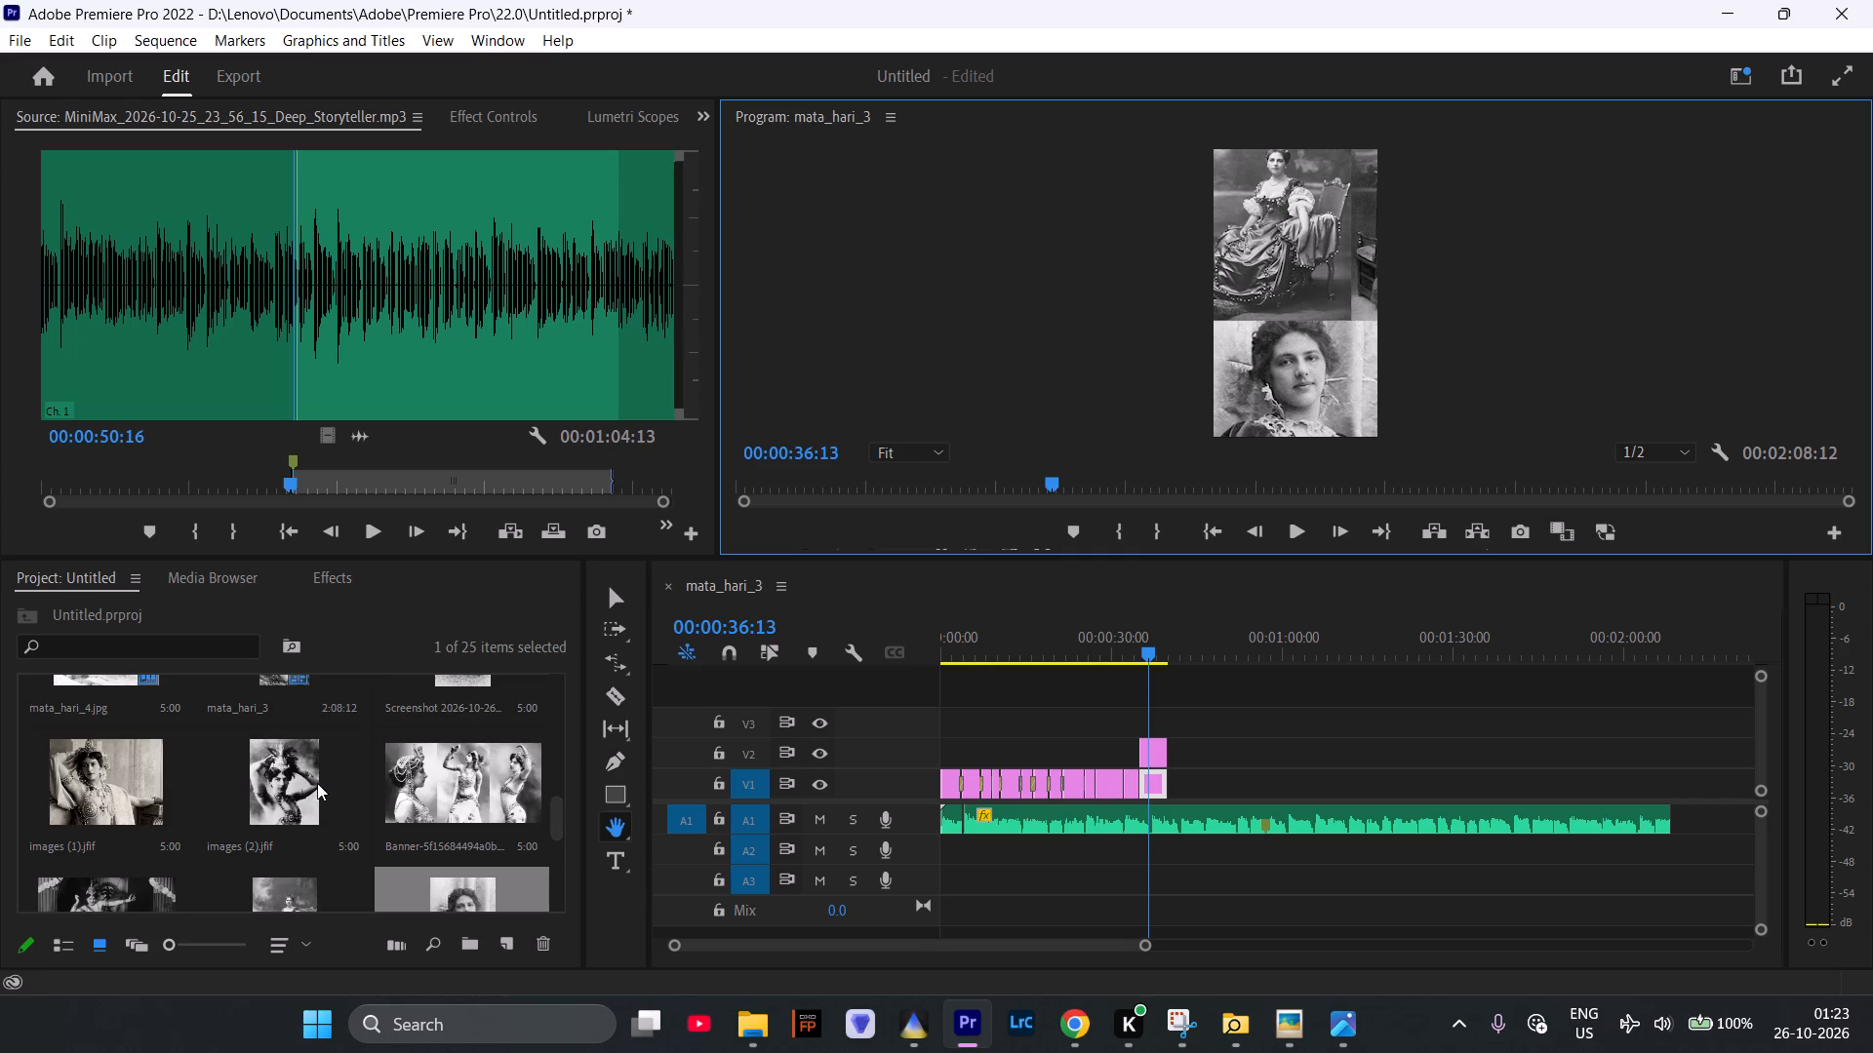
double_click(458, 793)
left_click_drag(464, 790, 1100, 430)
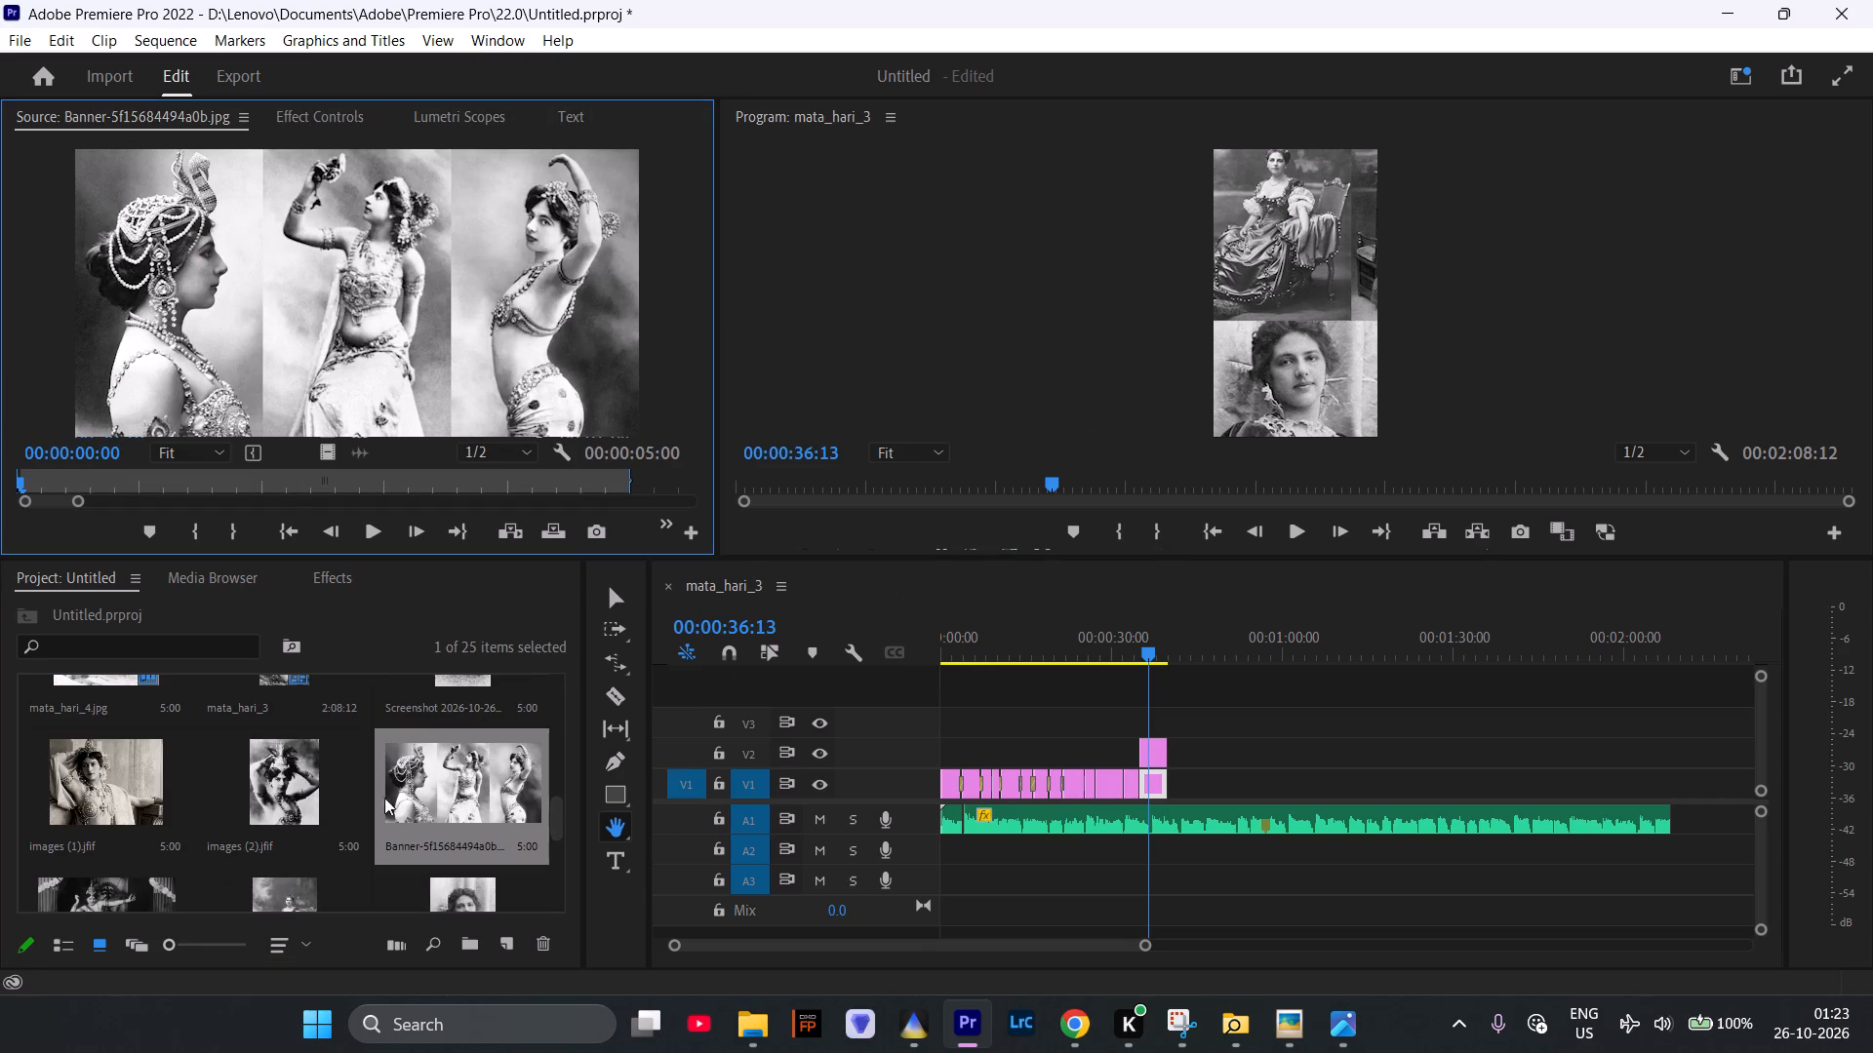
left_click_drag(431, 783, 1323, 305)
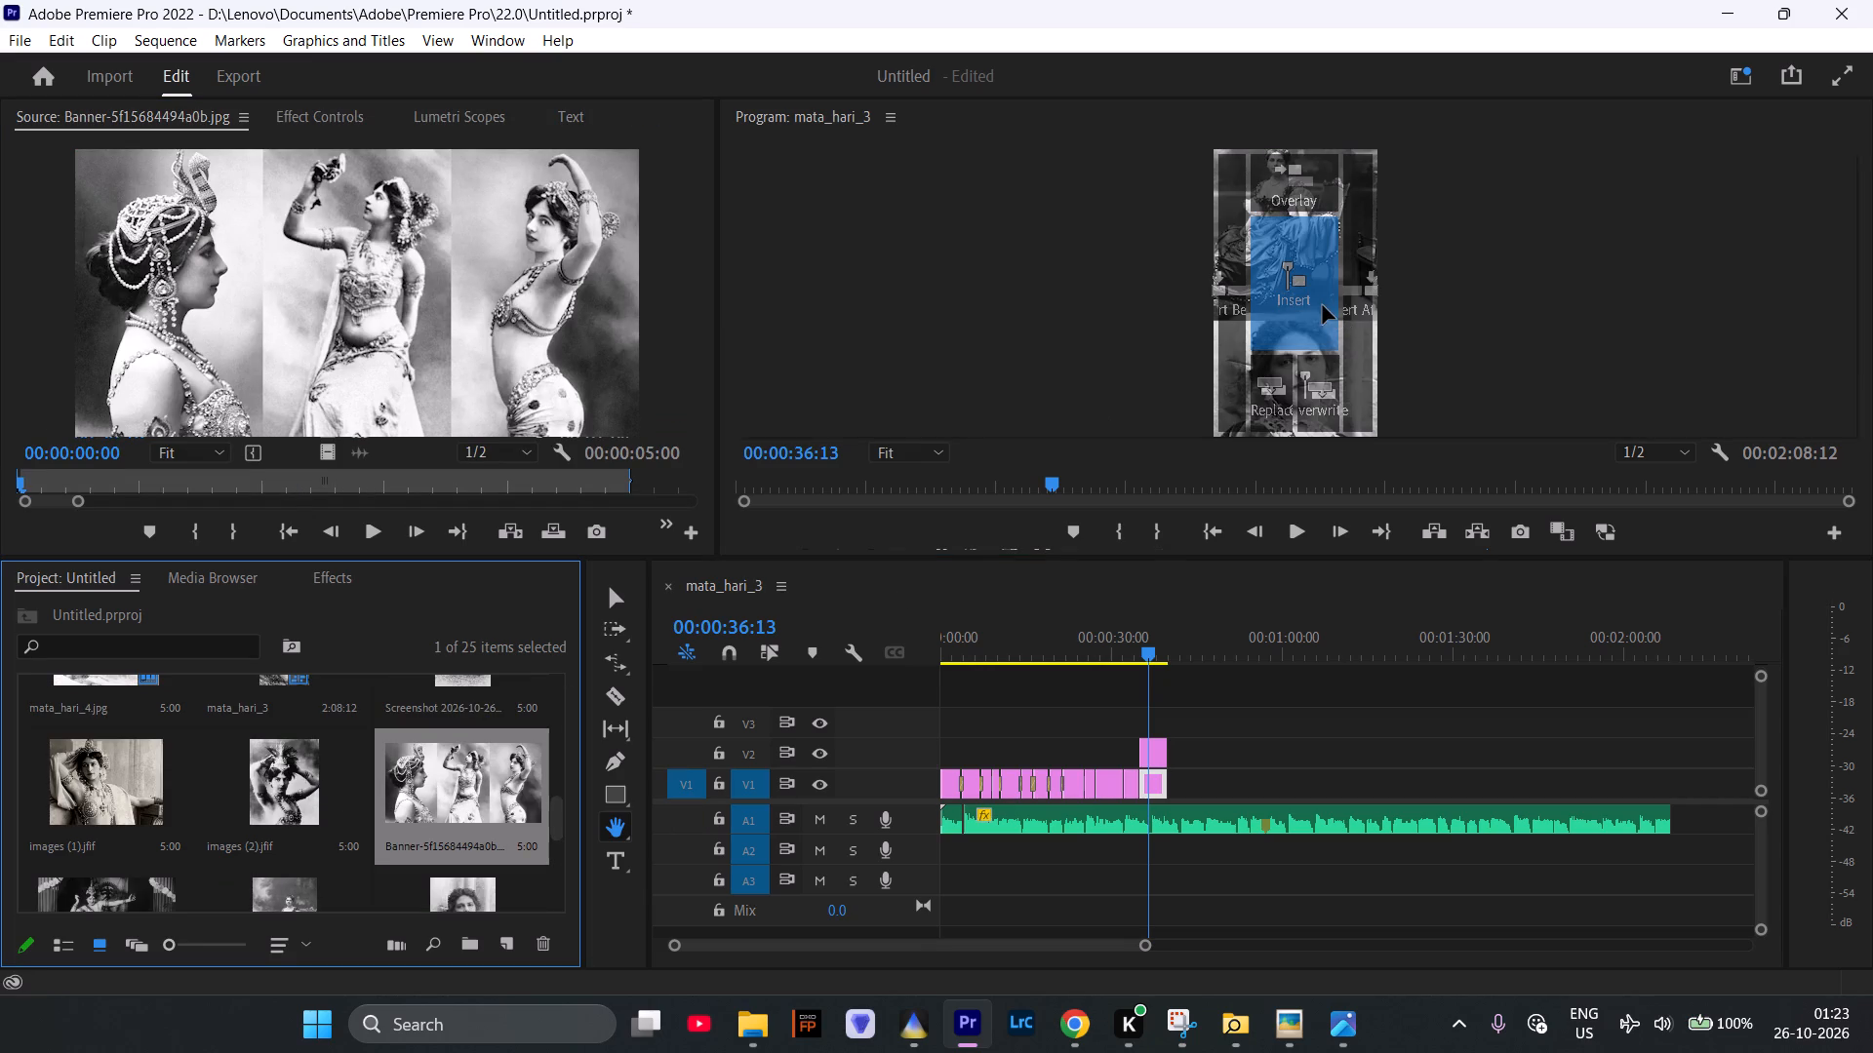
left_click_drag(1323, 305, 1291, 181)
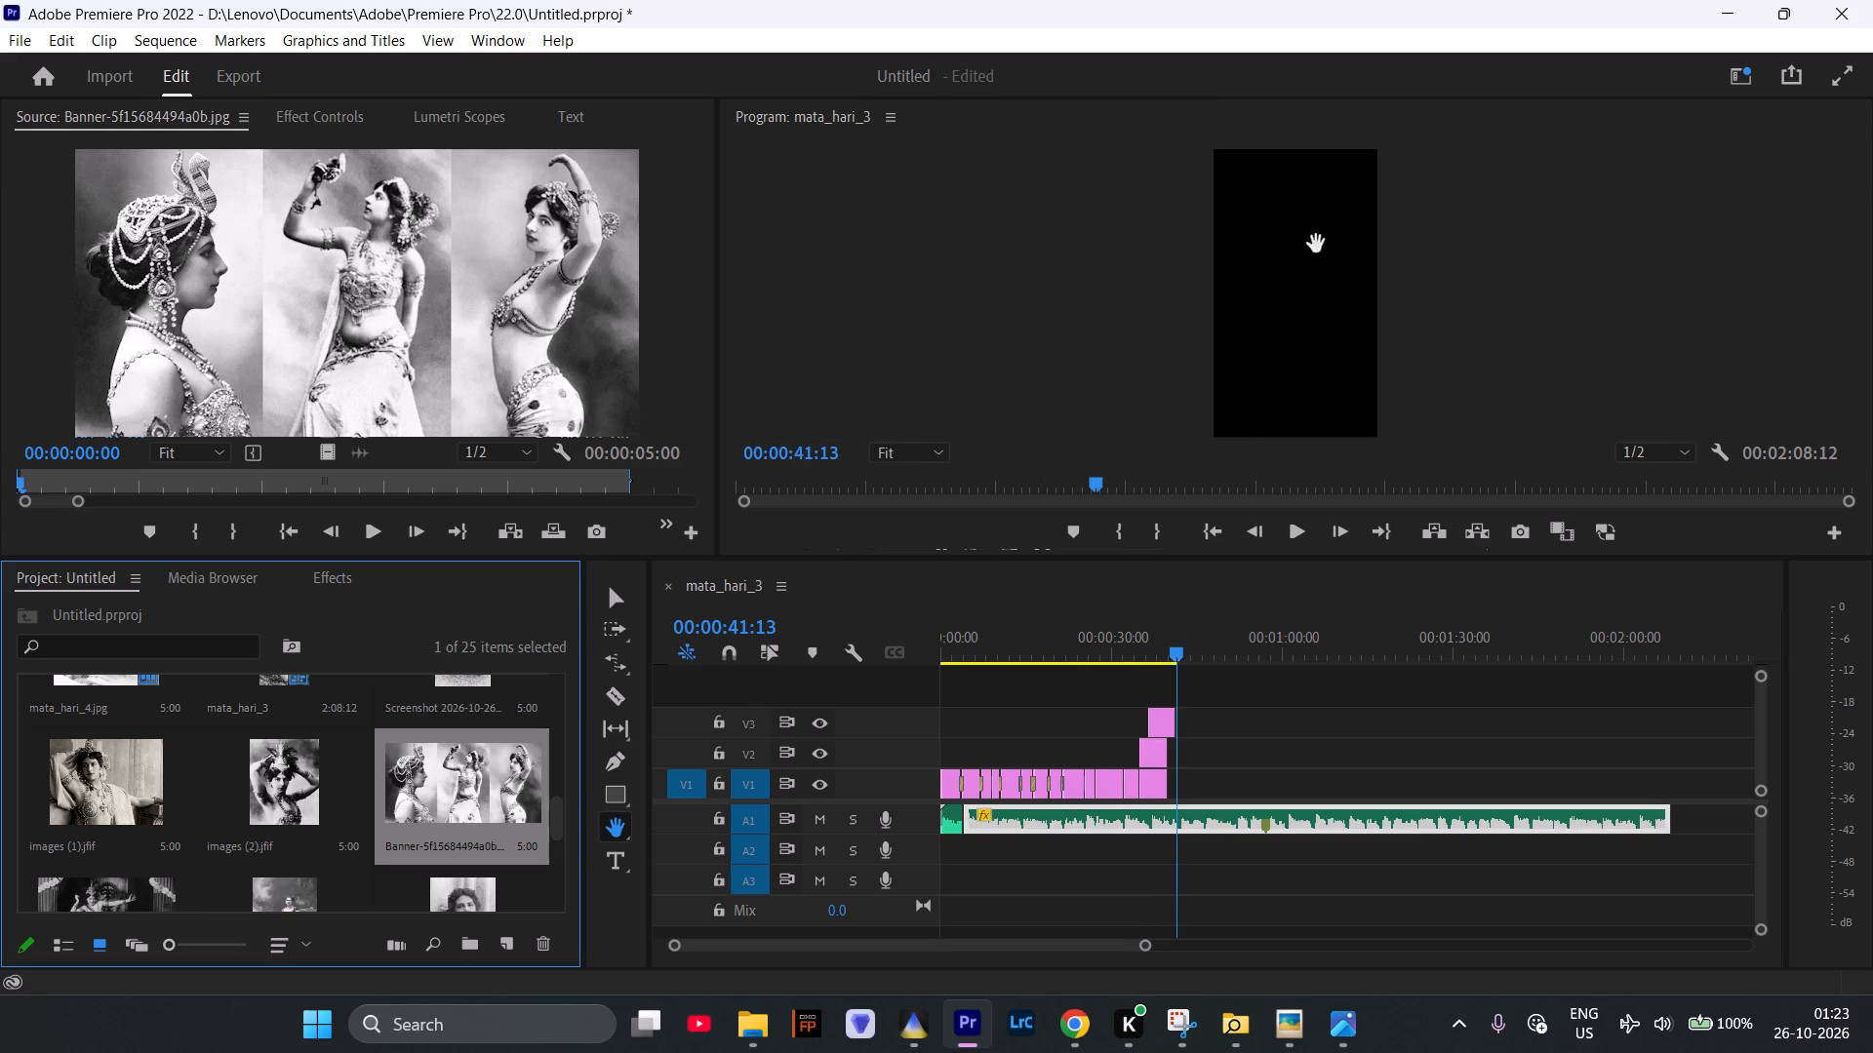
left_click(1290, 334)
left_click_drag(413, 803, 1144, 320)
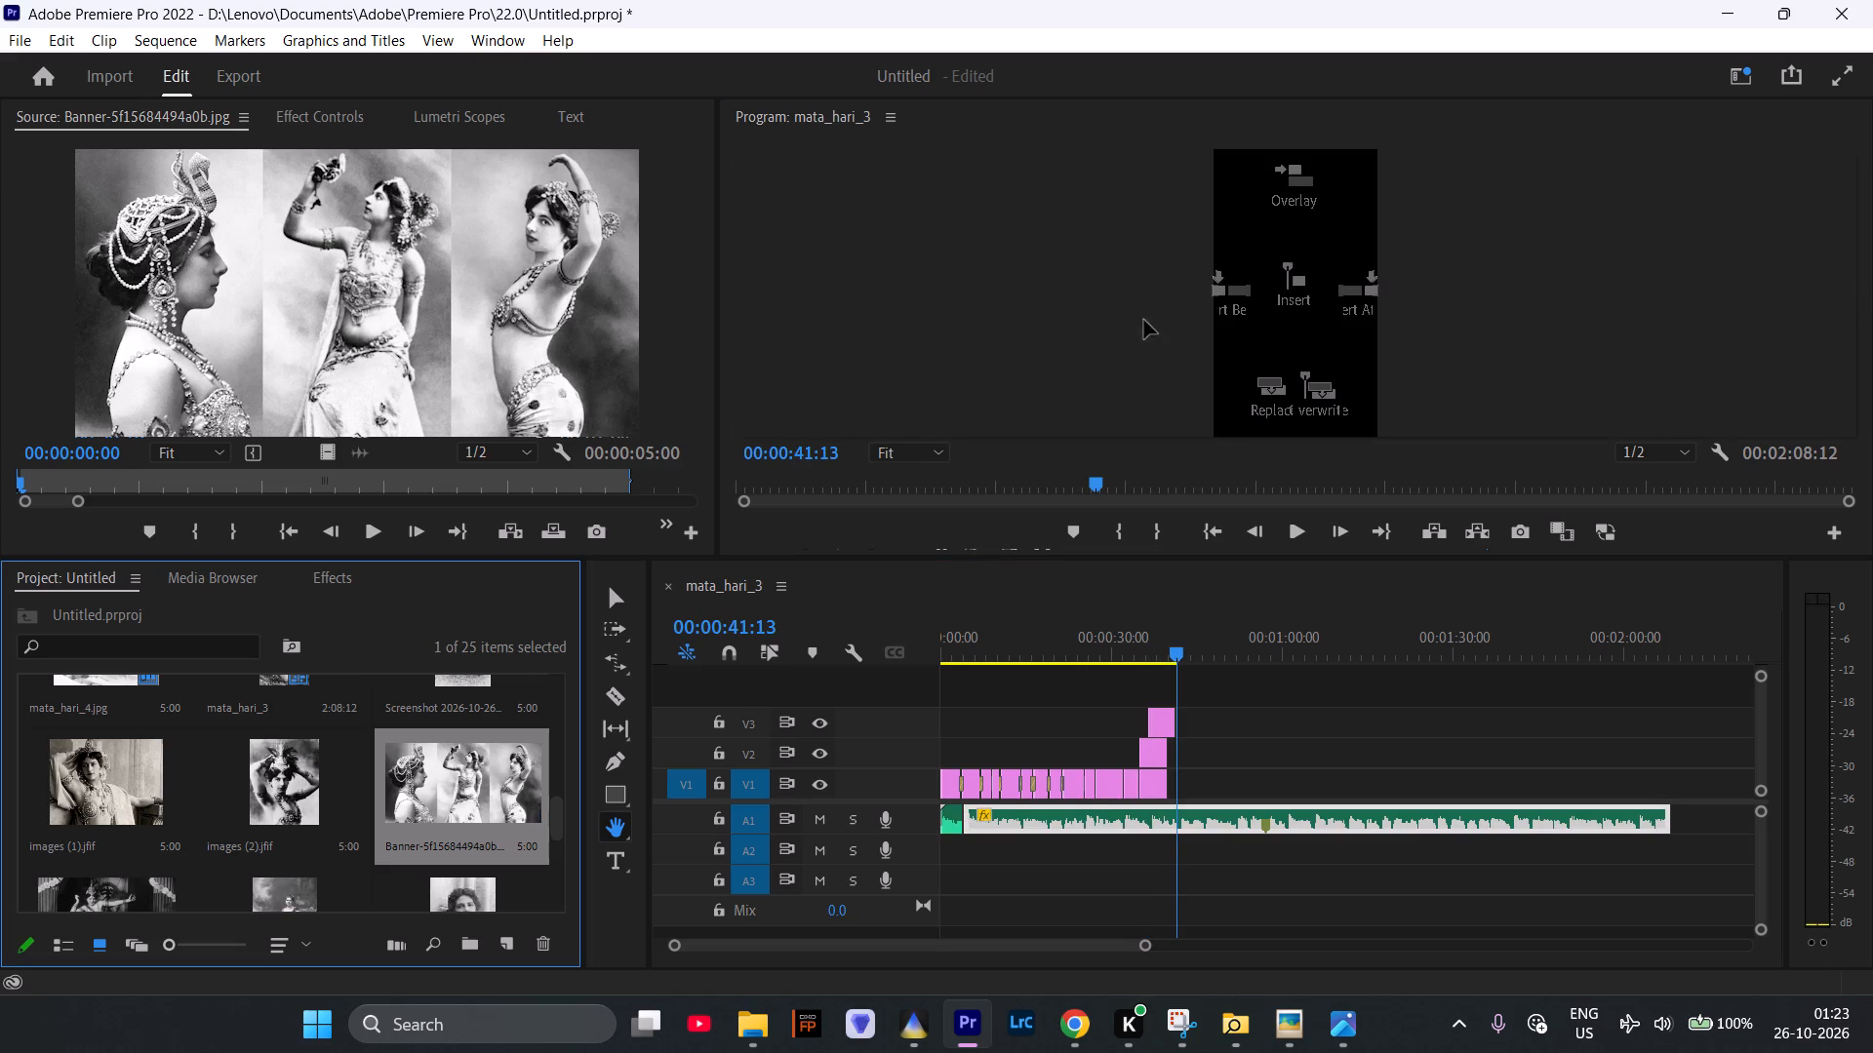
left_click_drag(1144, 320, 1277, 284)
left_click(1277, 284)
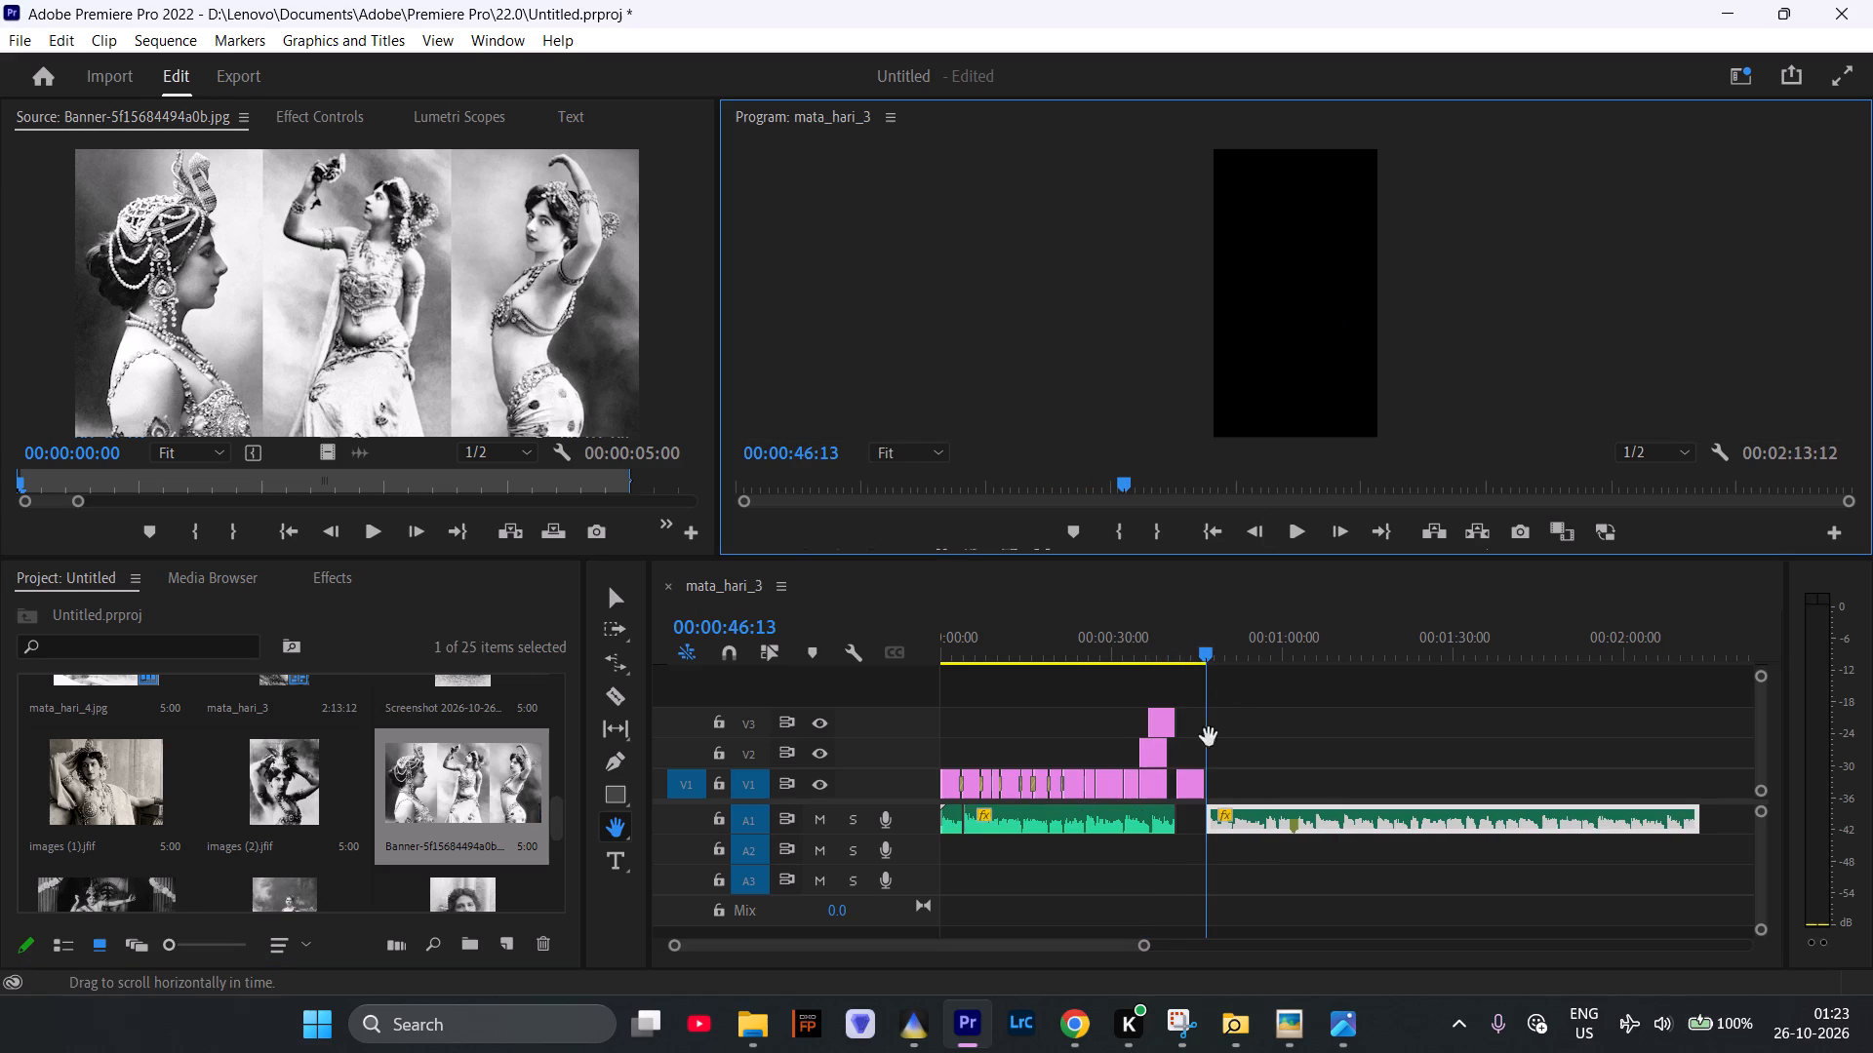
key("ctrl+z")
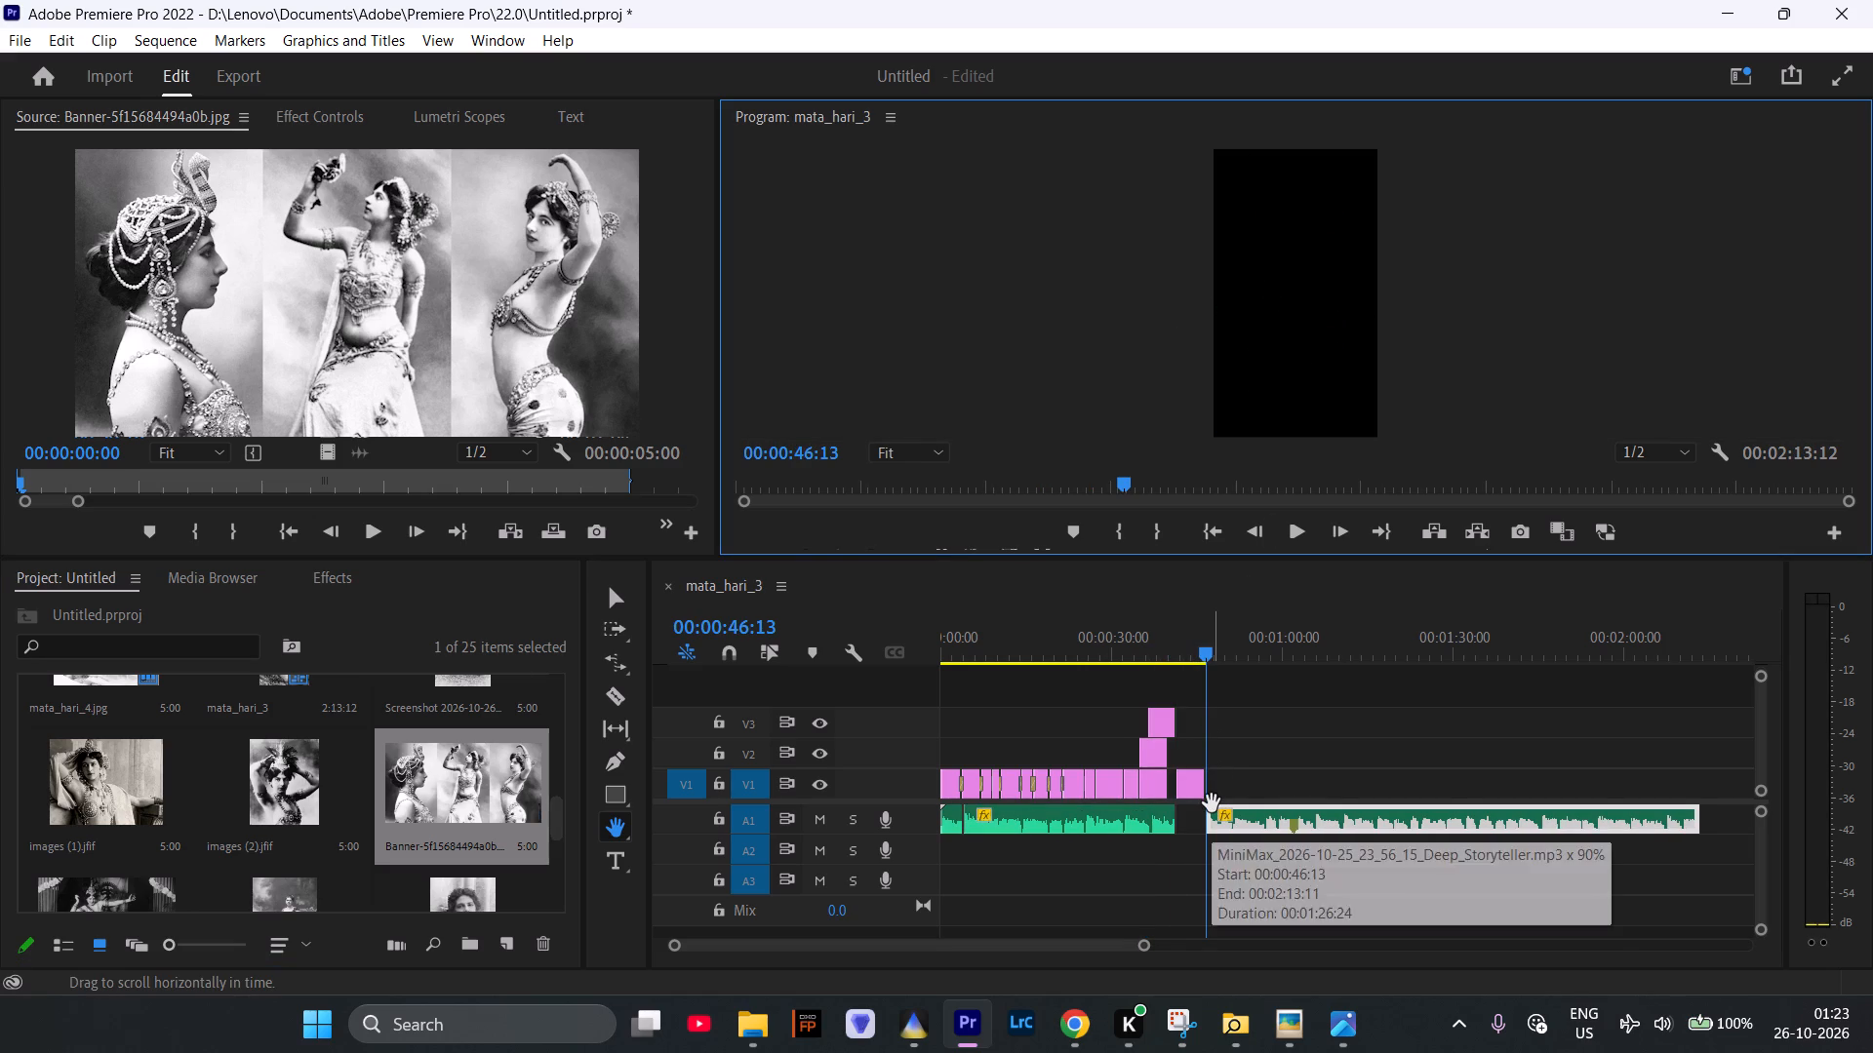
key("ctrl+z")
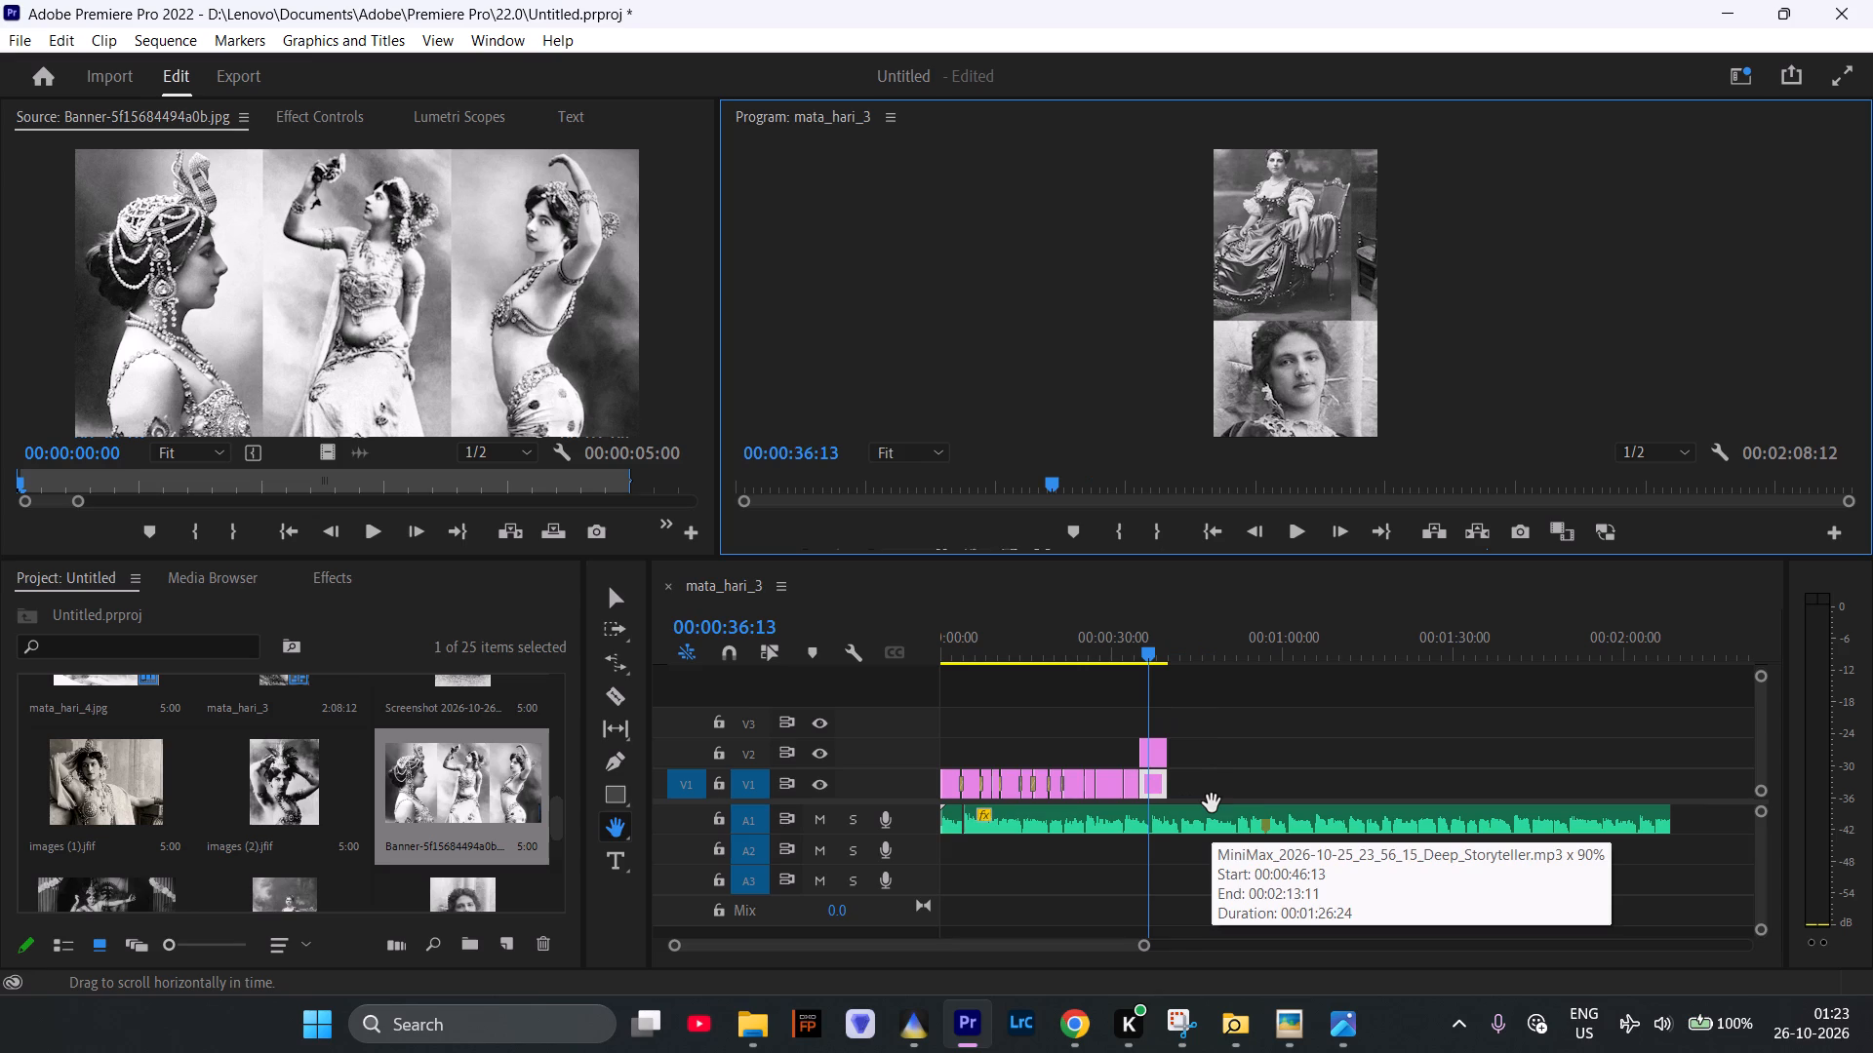
Overwrite the Banner image onto V1 at 00:00:36:13 and preview it with the photo on V2.
left_click_drag(475, 810, 895, 672)
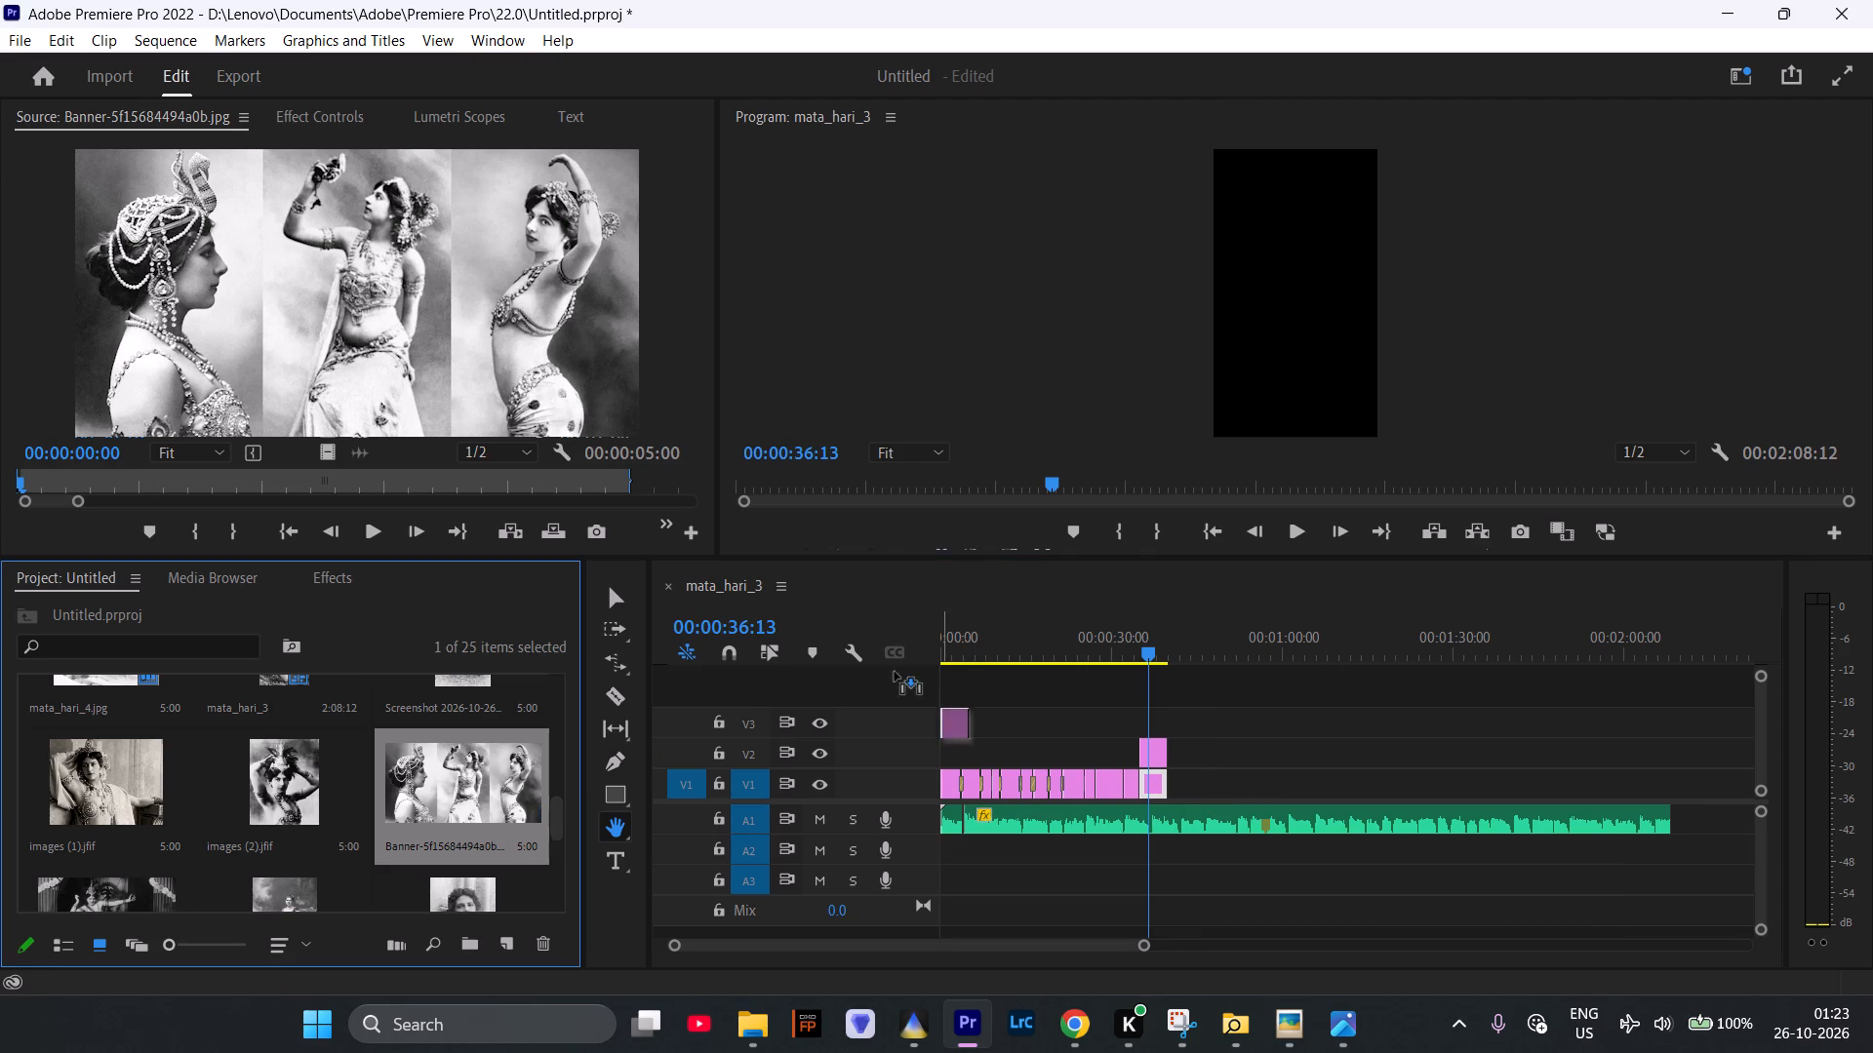
left_click_drag(895, 672, 1296, 338)
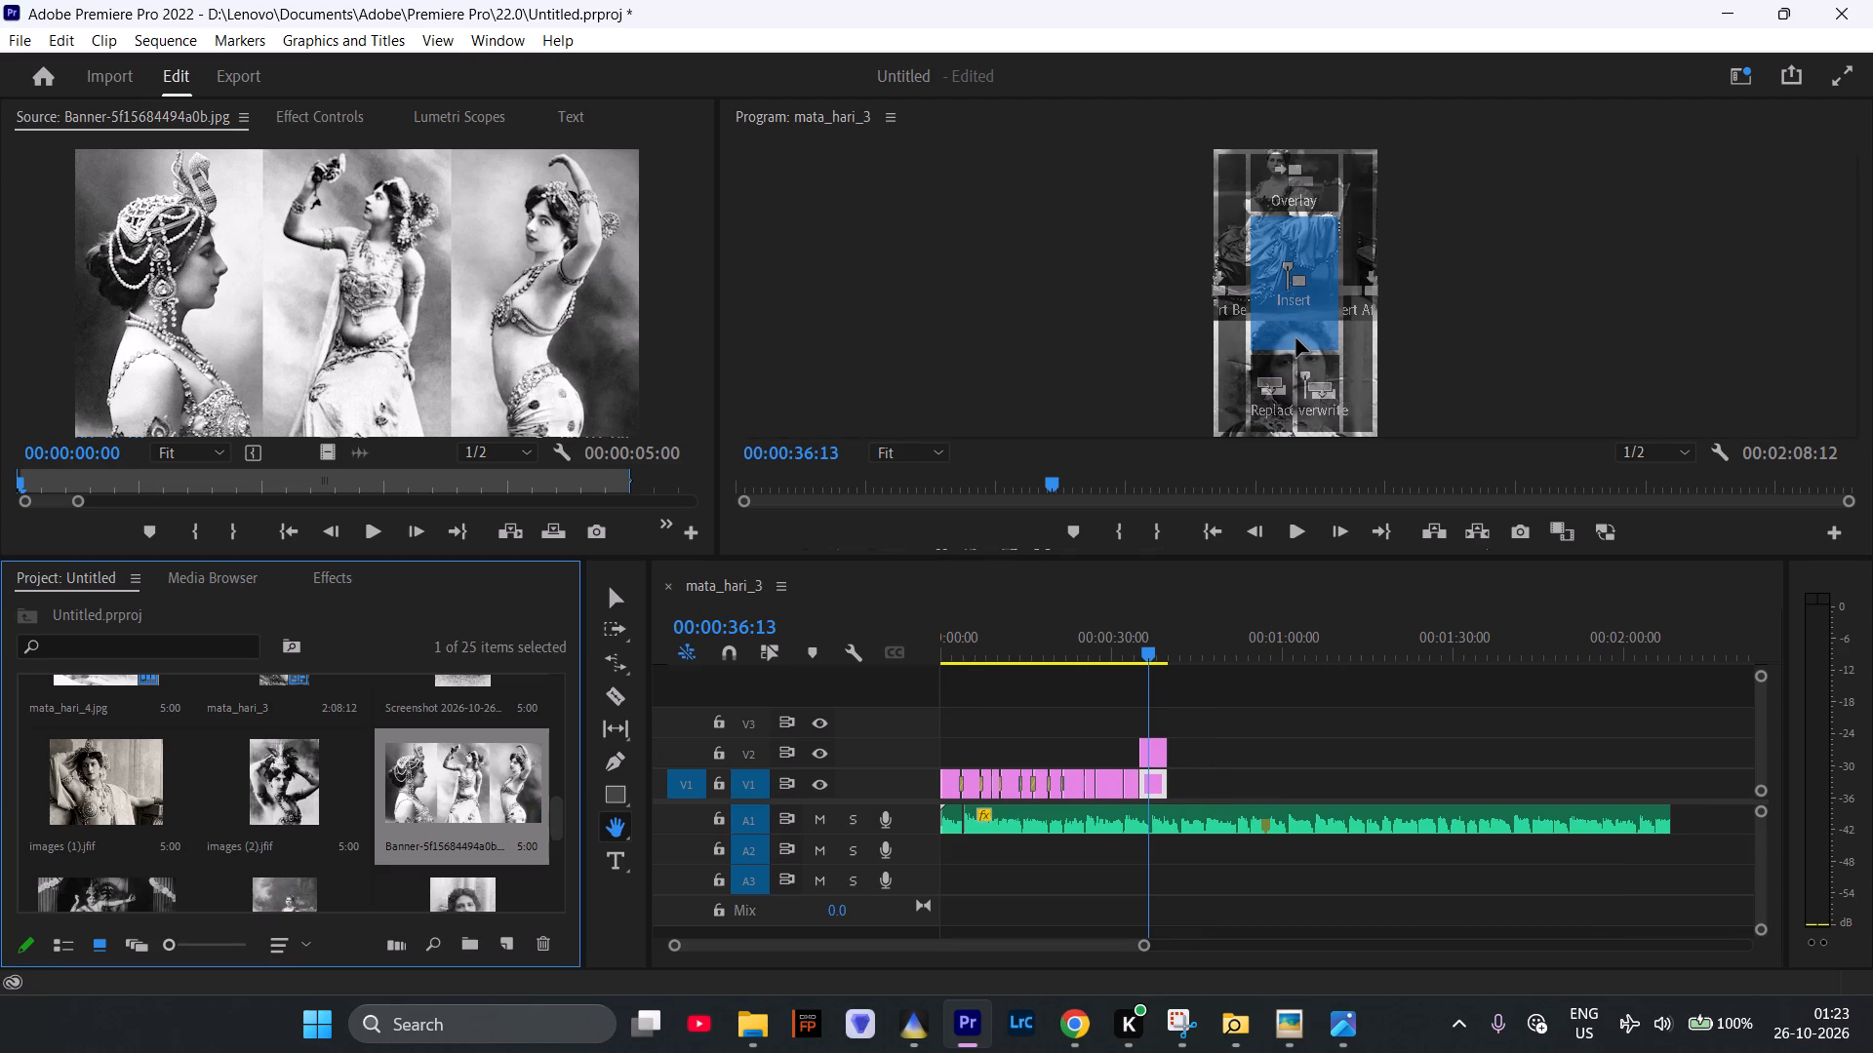
left_click_drag(1296, 338, 1302, 380)
left_click_drag(1172, 661, 1099, 684)
left_click(1310, 535)
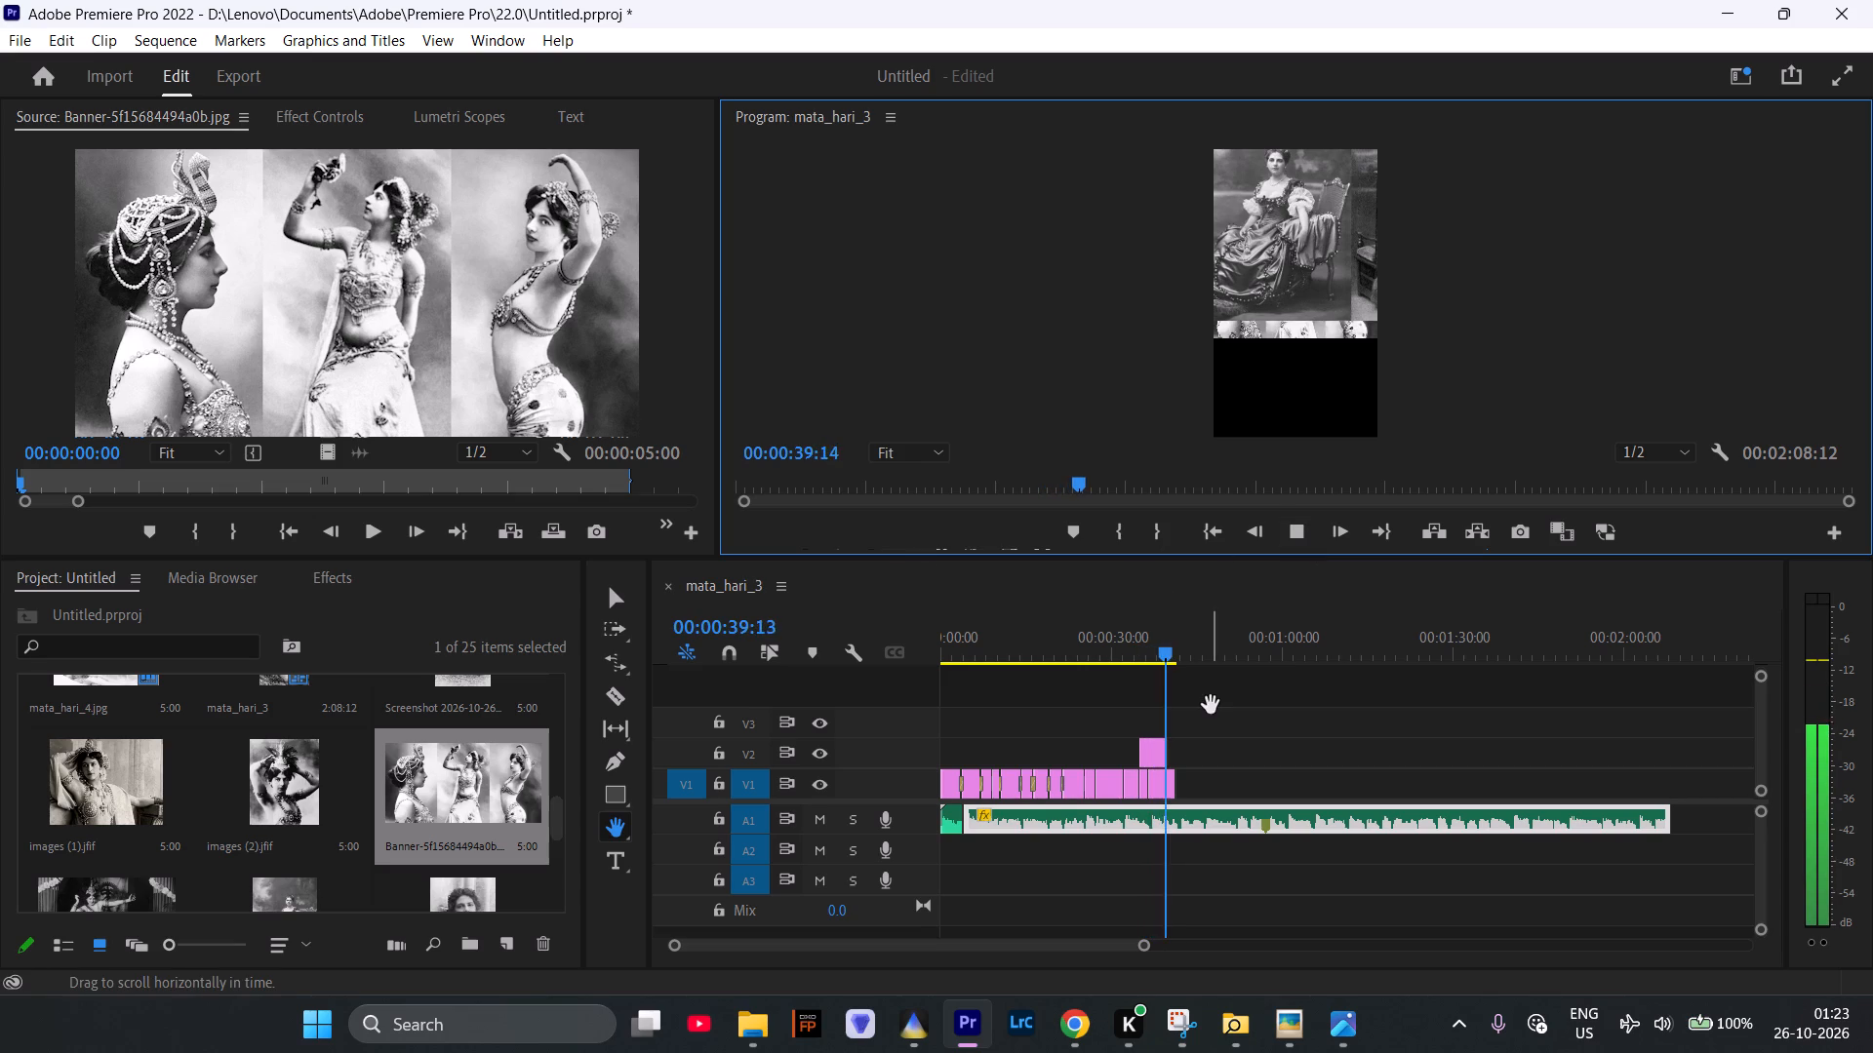
left_click_drag(1174, 660, 1154, 668)
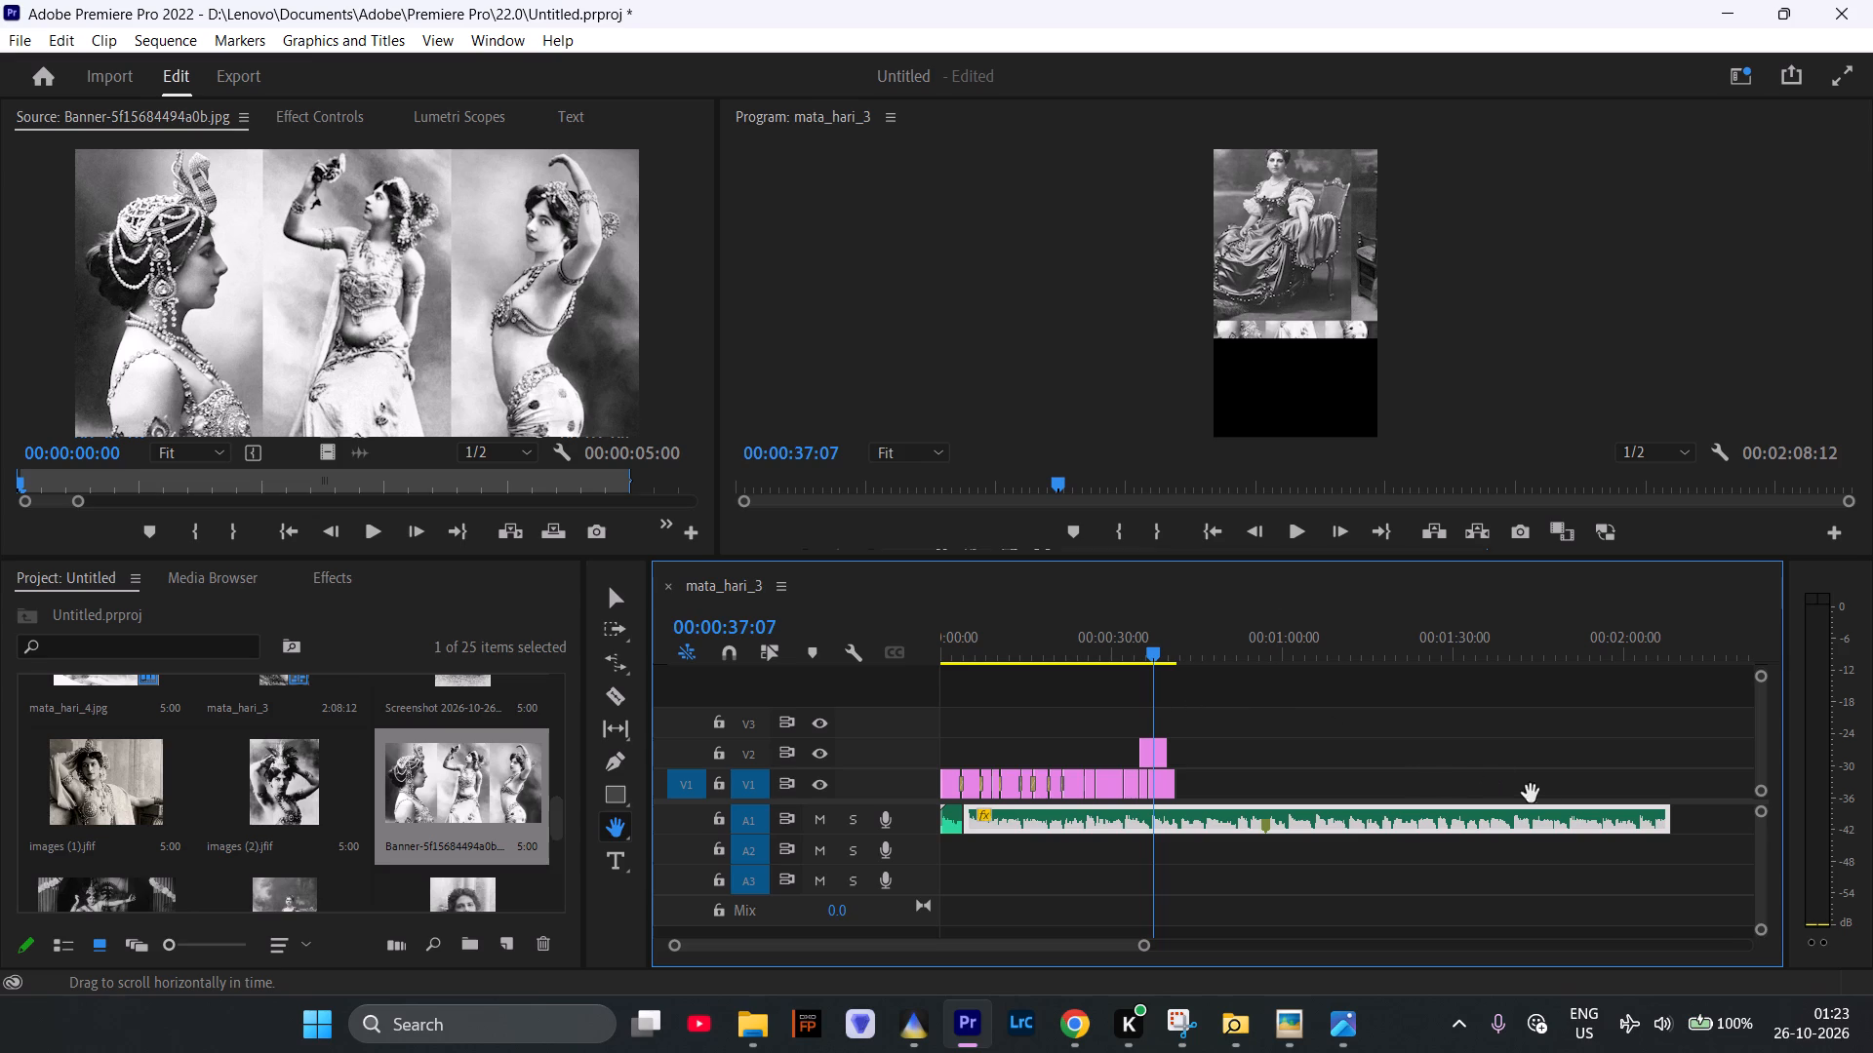
Select all project items and place them together on the timeline with their images following the existing V1 clips.
scroll(1455, 925, "up", 2)
left_click_drag(1150, 949, 1264, 945)
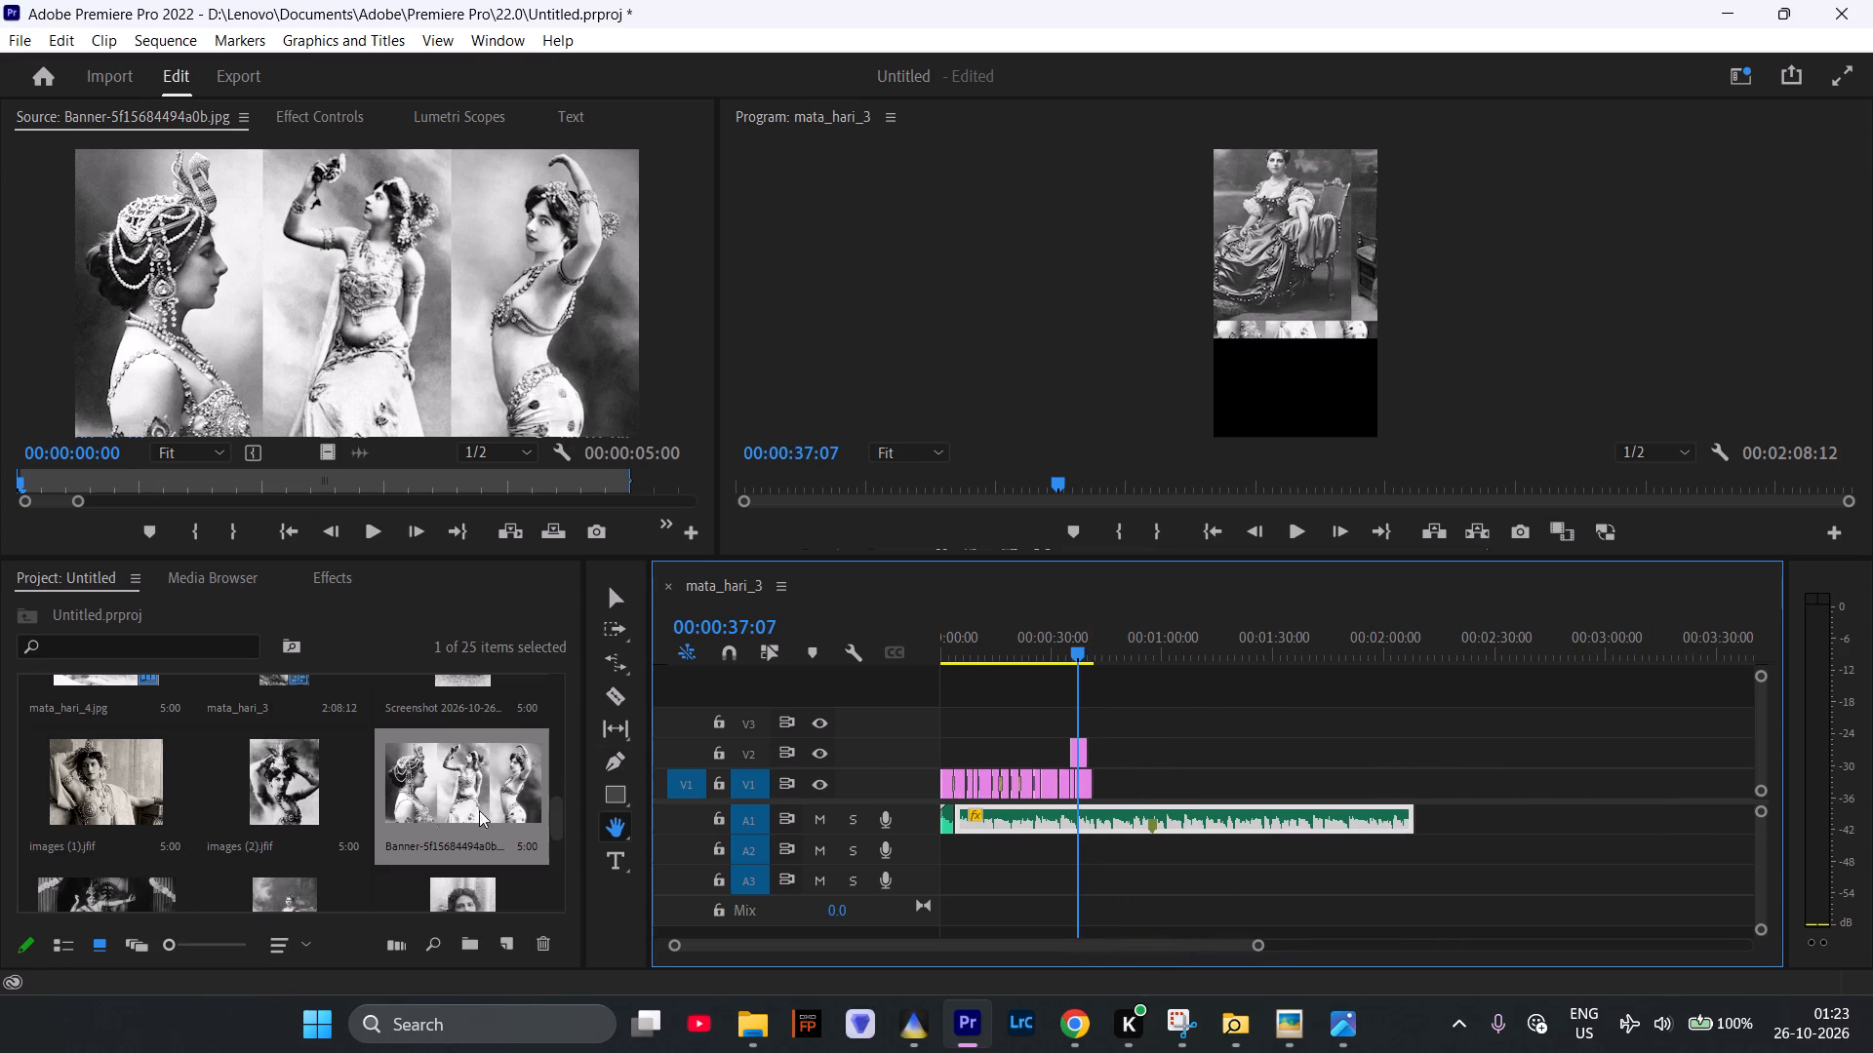
scroll(82, 793, "up", 3)
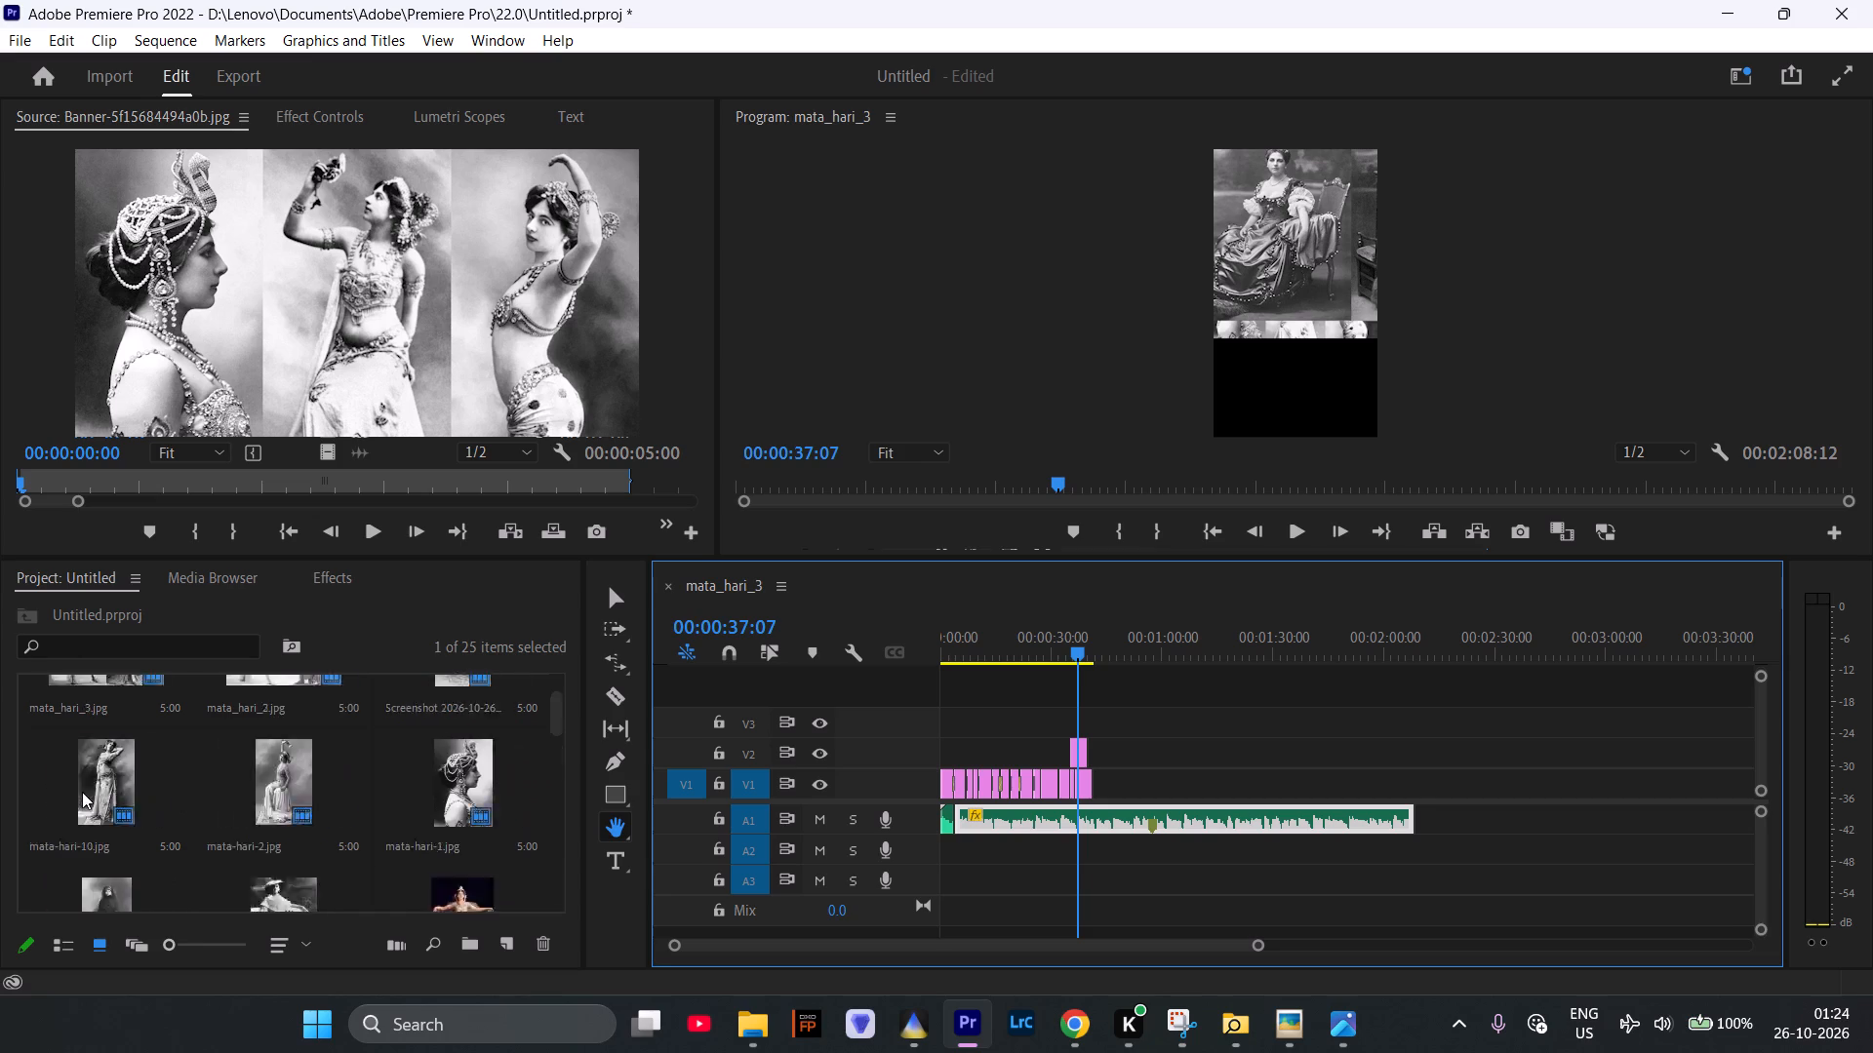
scroll(82, 792, "up", 4)
left_click_drag(32, 712, 464, 838)
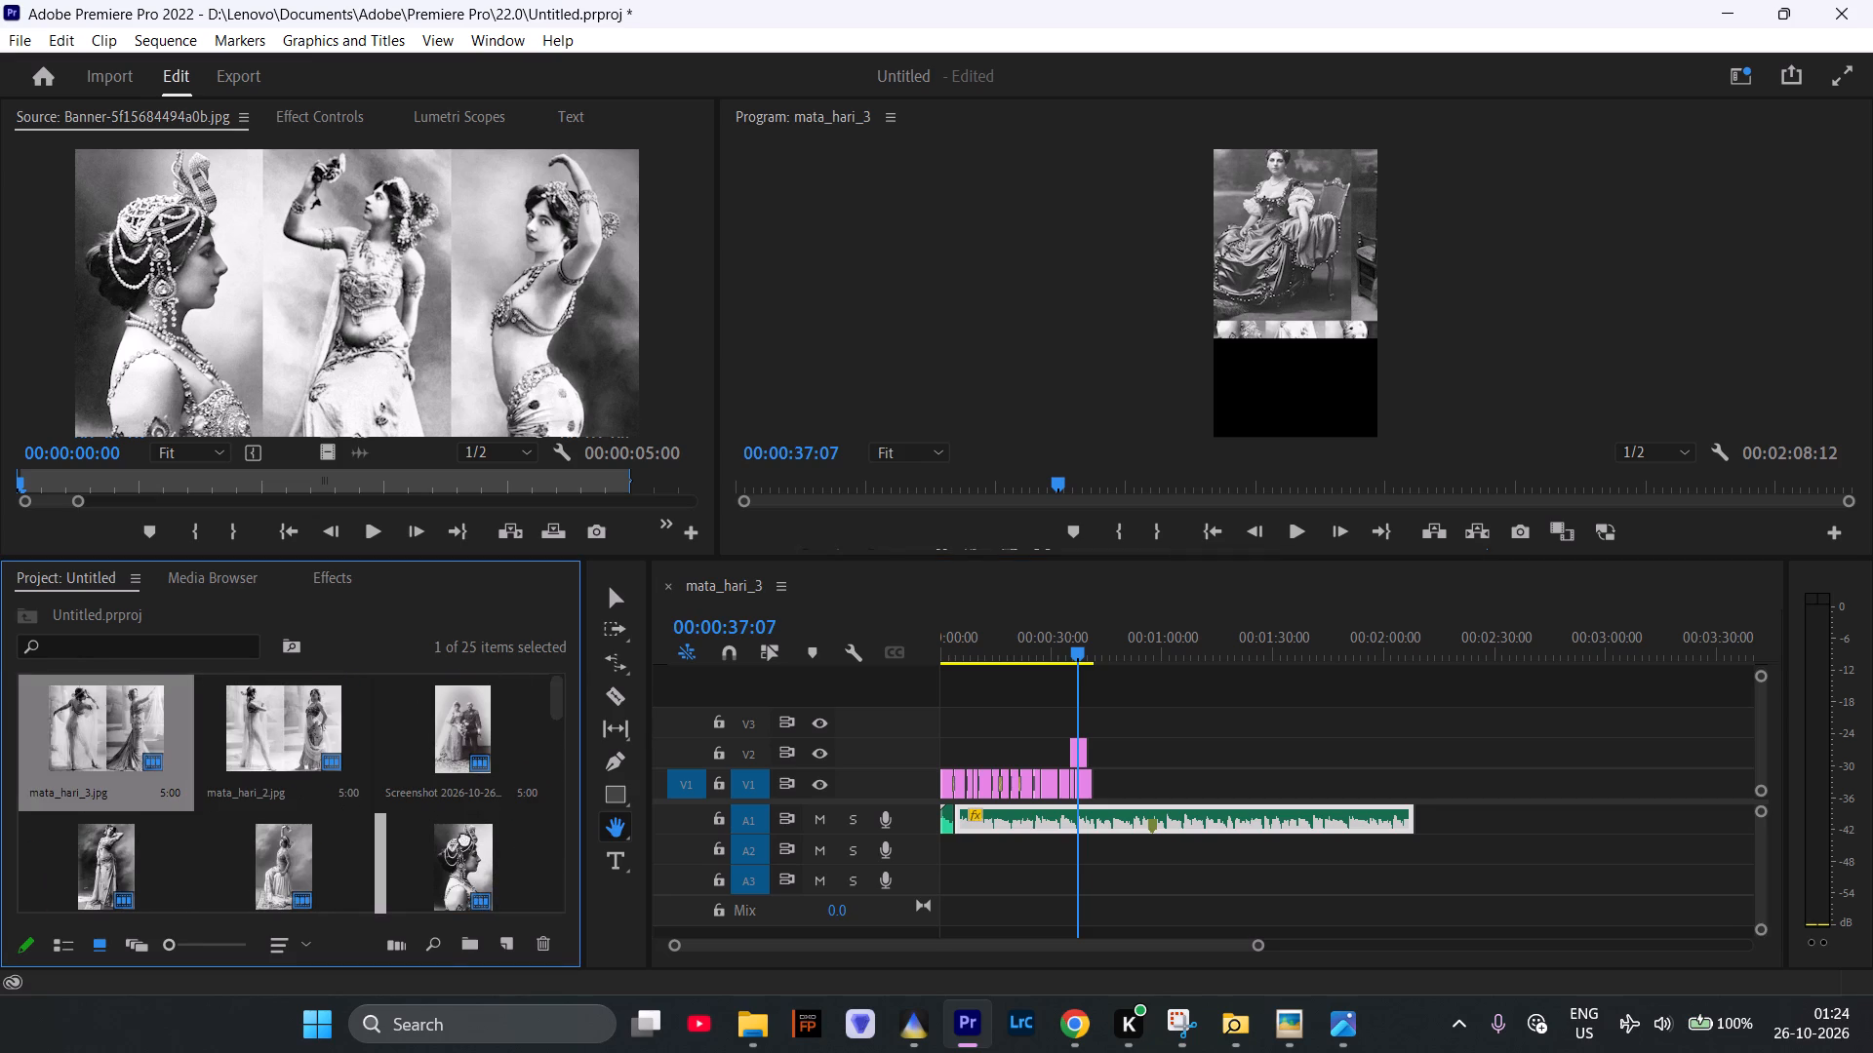
left_click_drag(464, 838, 496, 875)
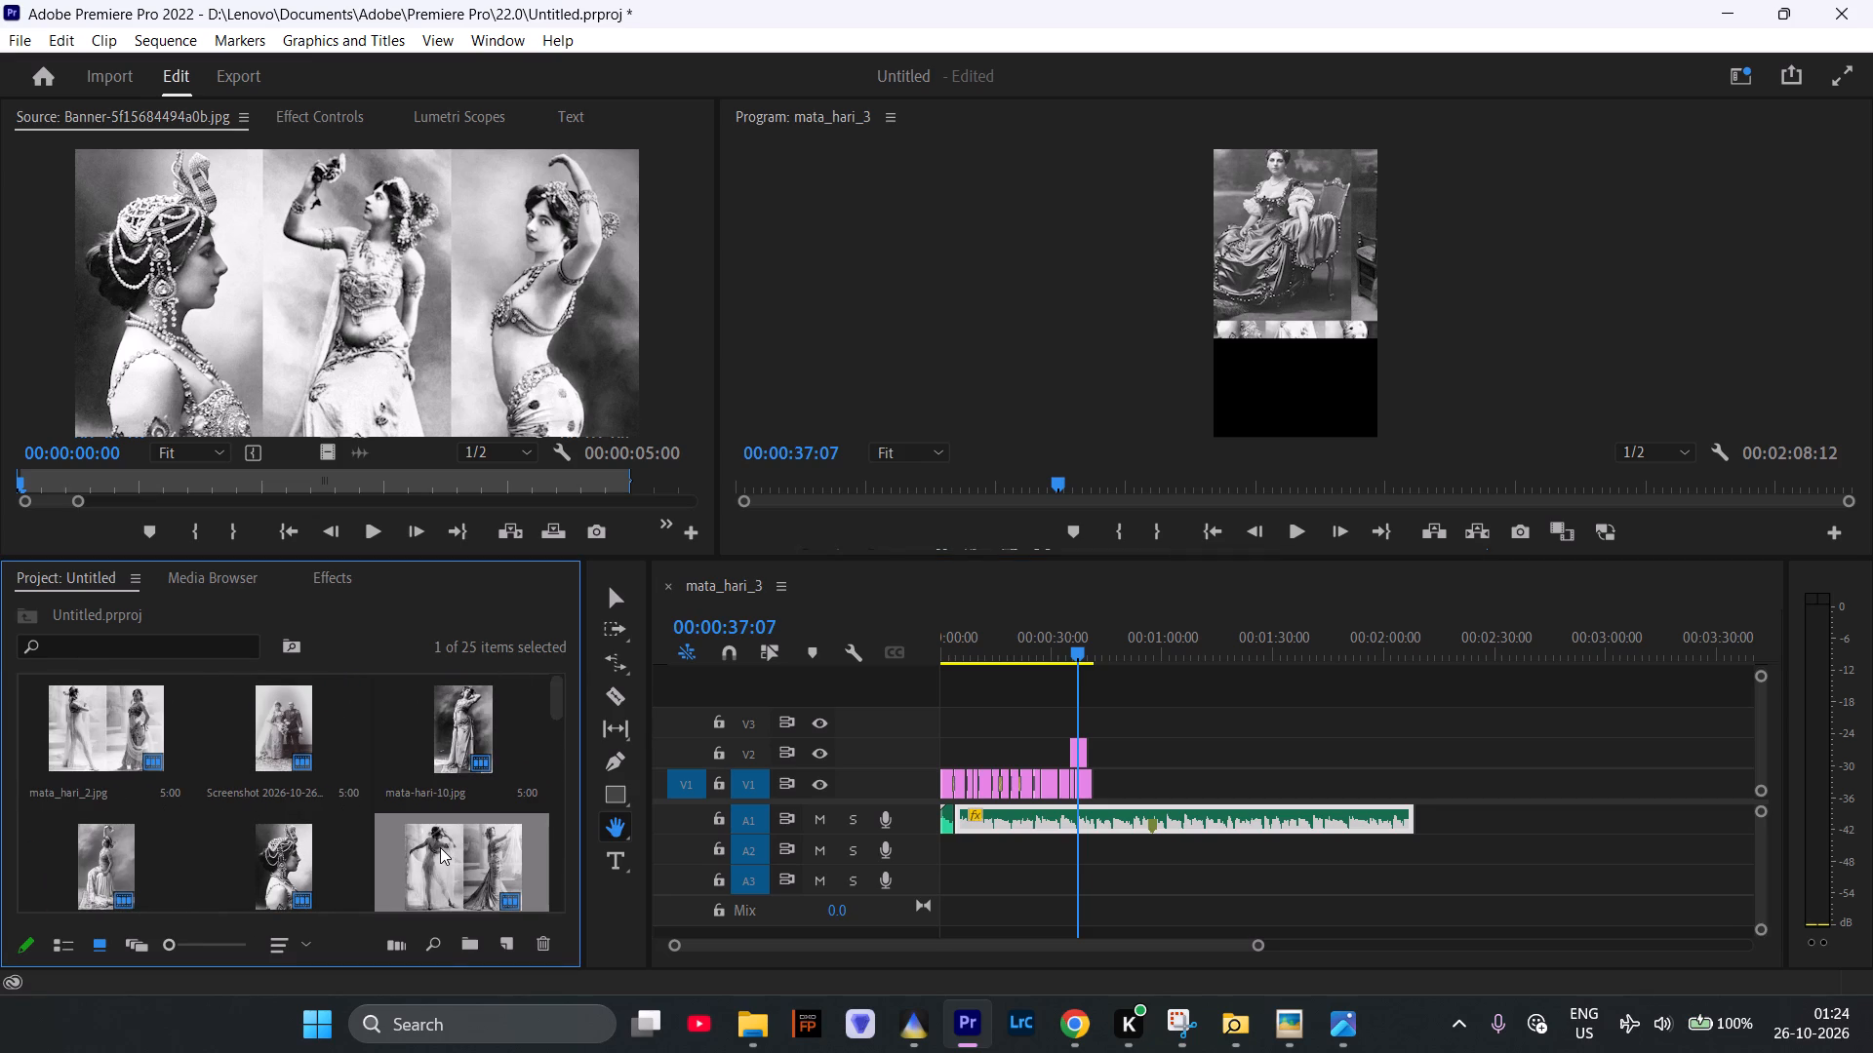
key("ctrl+a")
left_click_drag(301, 767, 1174, 719)
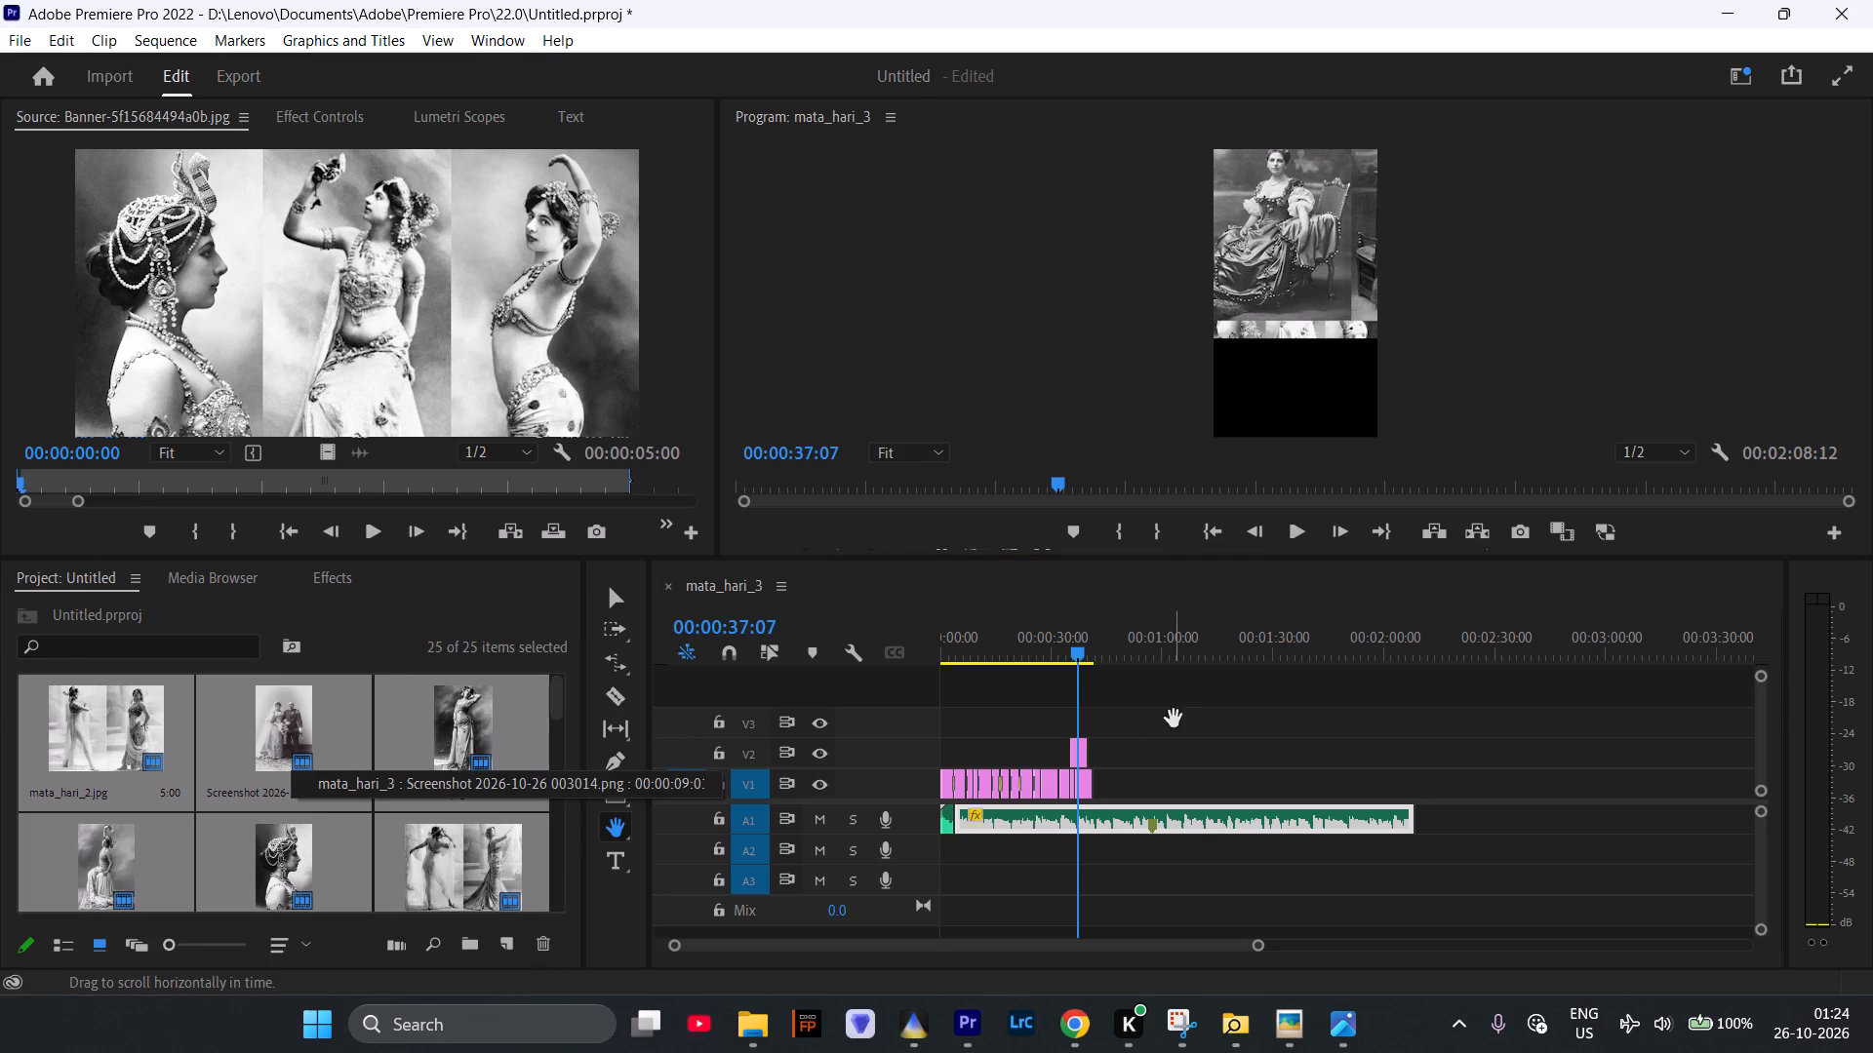
left_click_drag(1174, 719, 1221, 786)
left_click_drag(481, 740, 1485, 747)
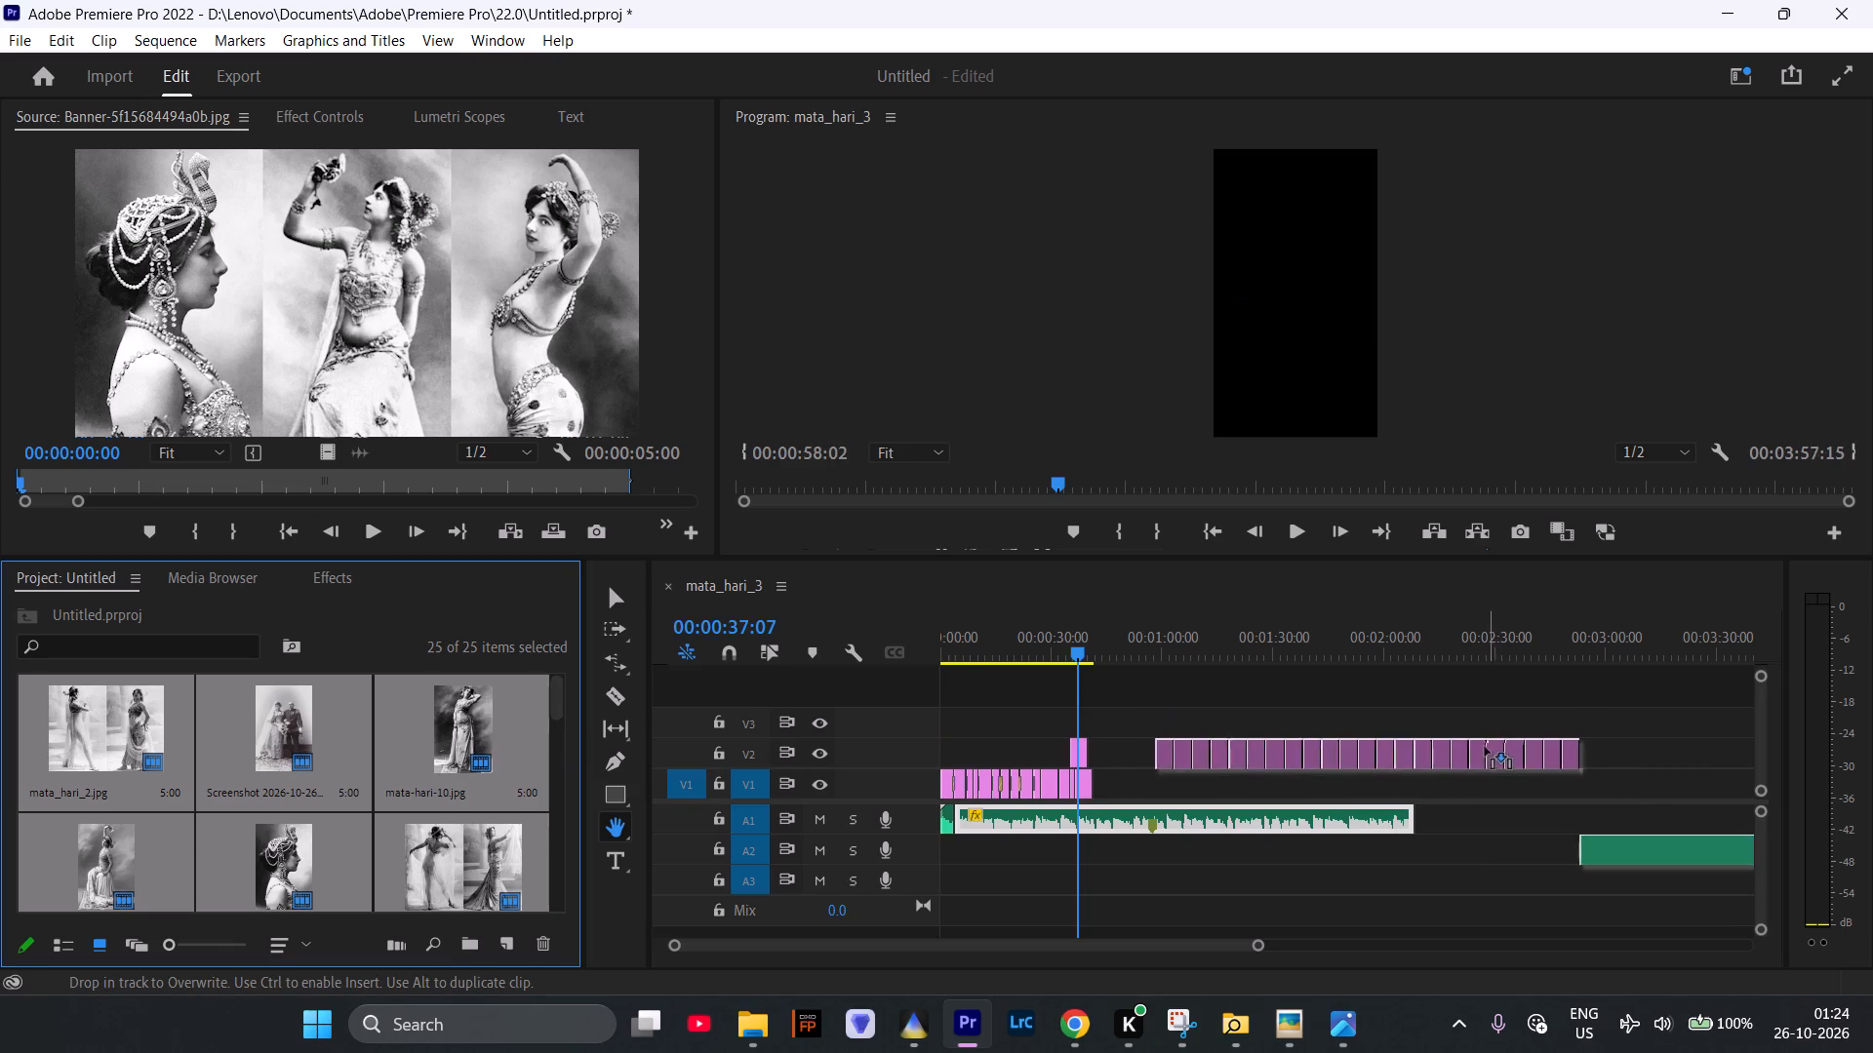
left_click_drag(1485, 747, 1420, 774)
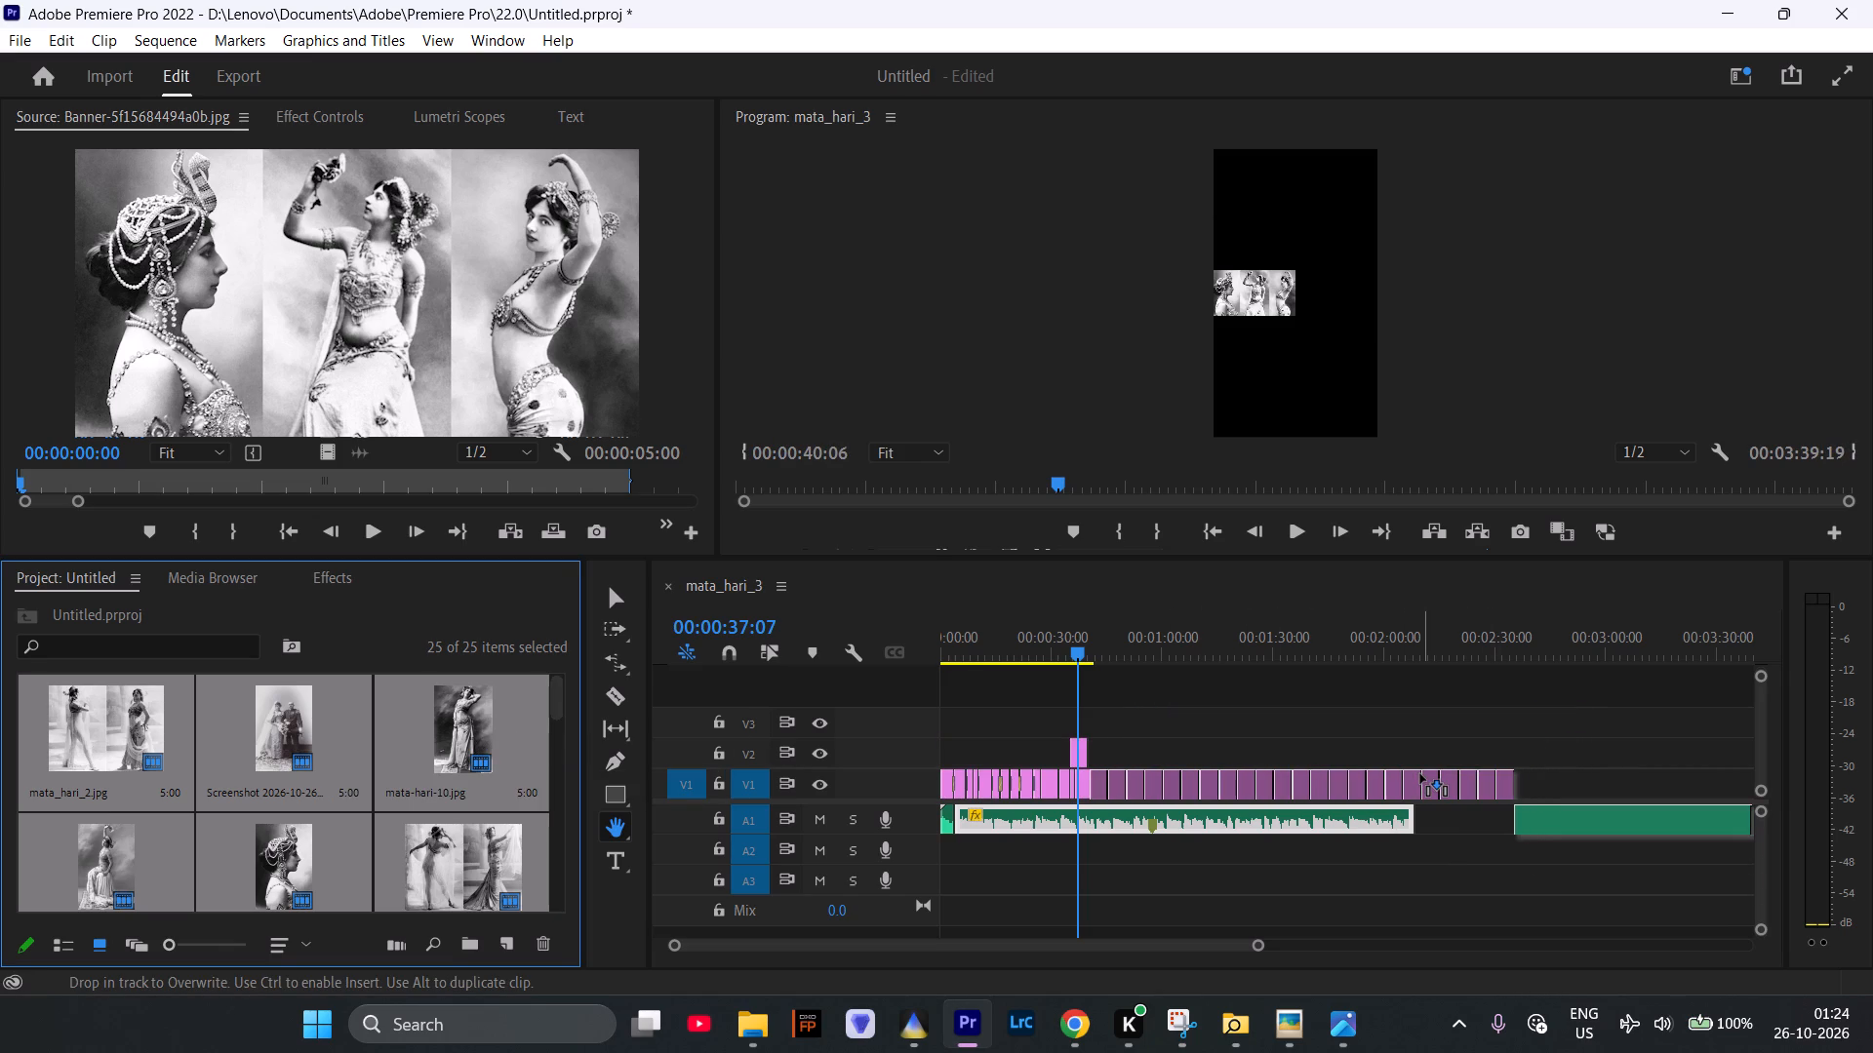
left_click_drag(1420, 774, 1422, 774)
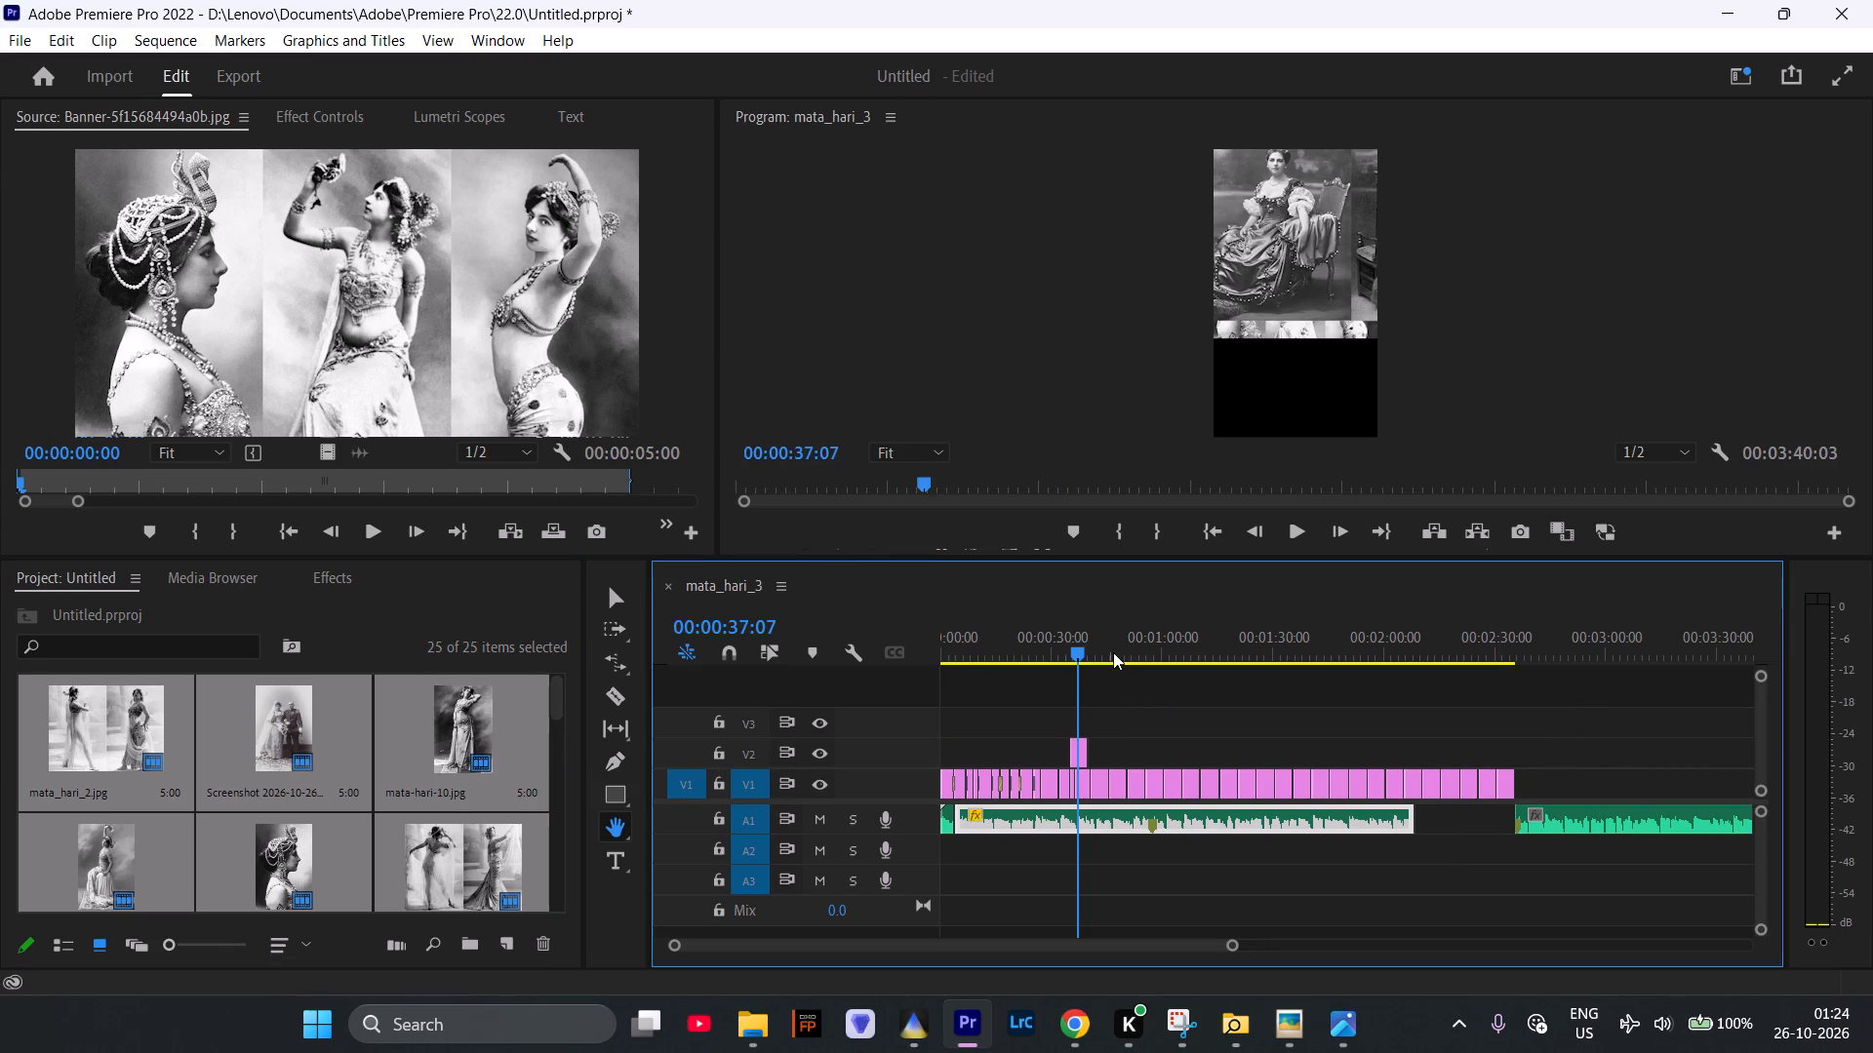
Play the sequence from the beginning to review the images against the narration.
left_click_drag(1074, 653, 897, 649)
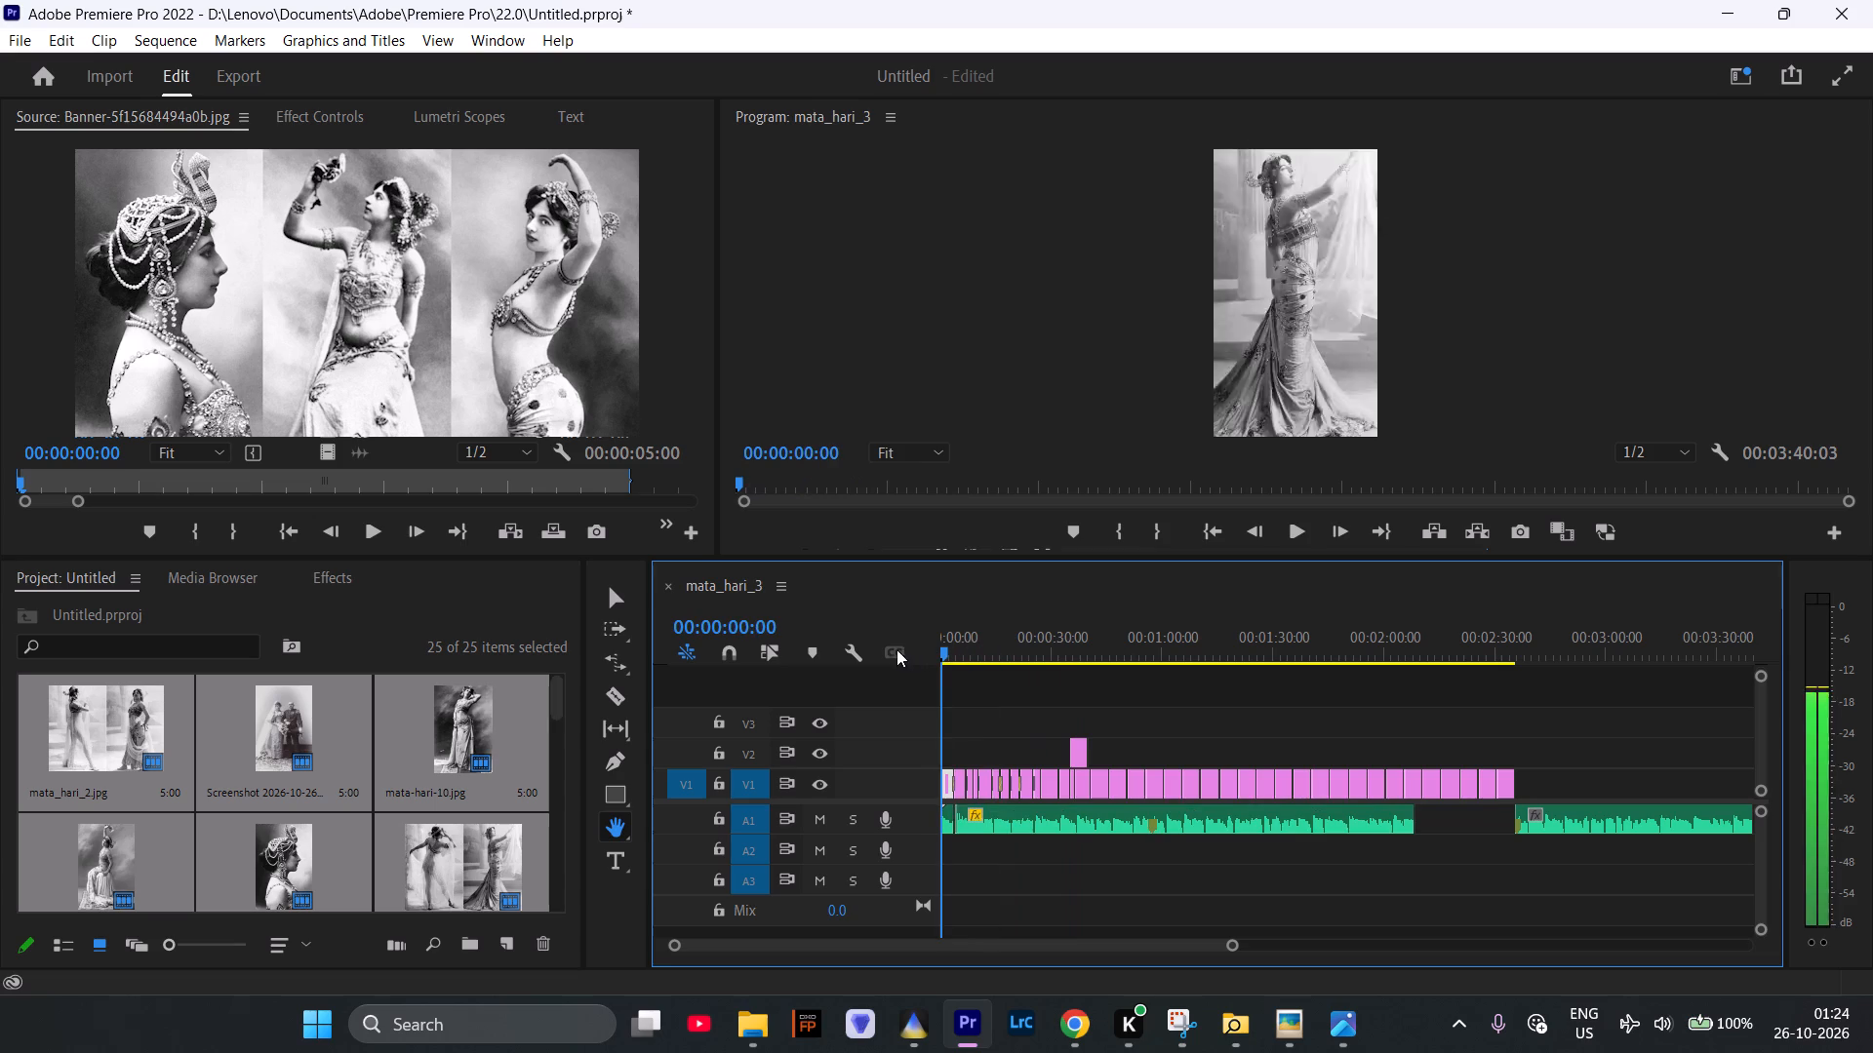
left_click_drag(897, 649, 881, 649)
left_click(1295, 521)
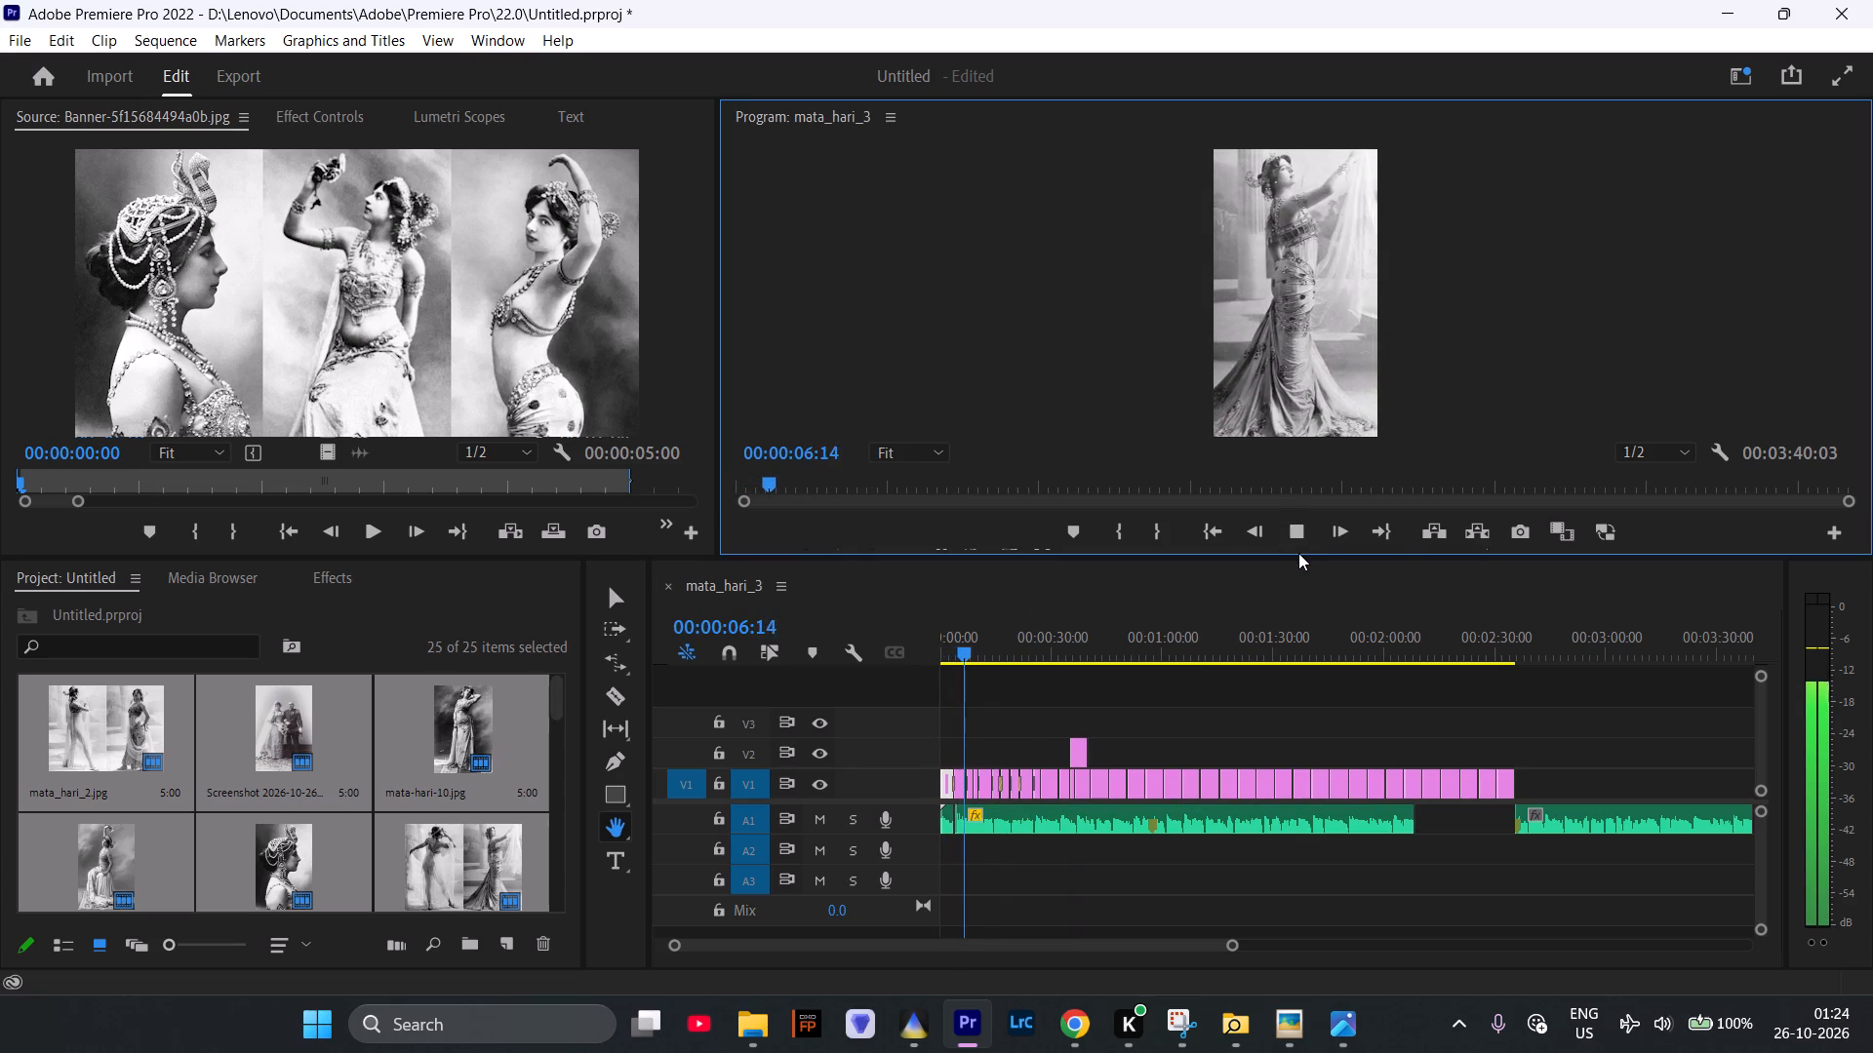
scroll(1112, 737, "down", 2)
scroll(1187, 757, "up", 2)
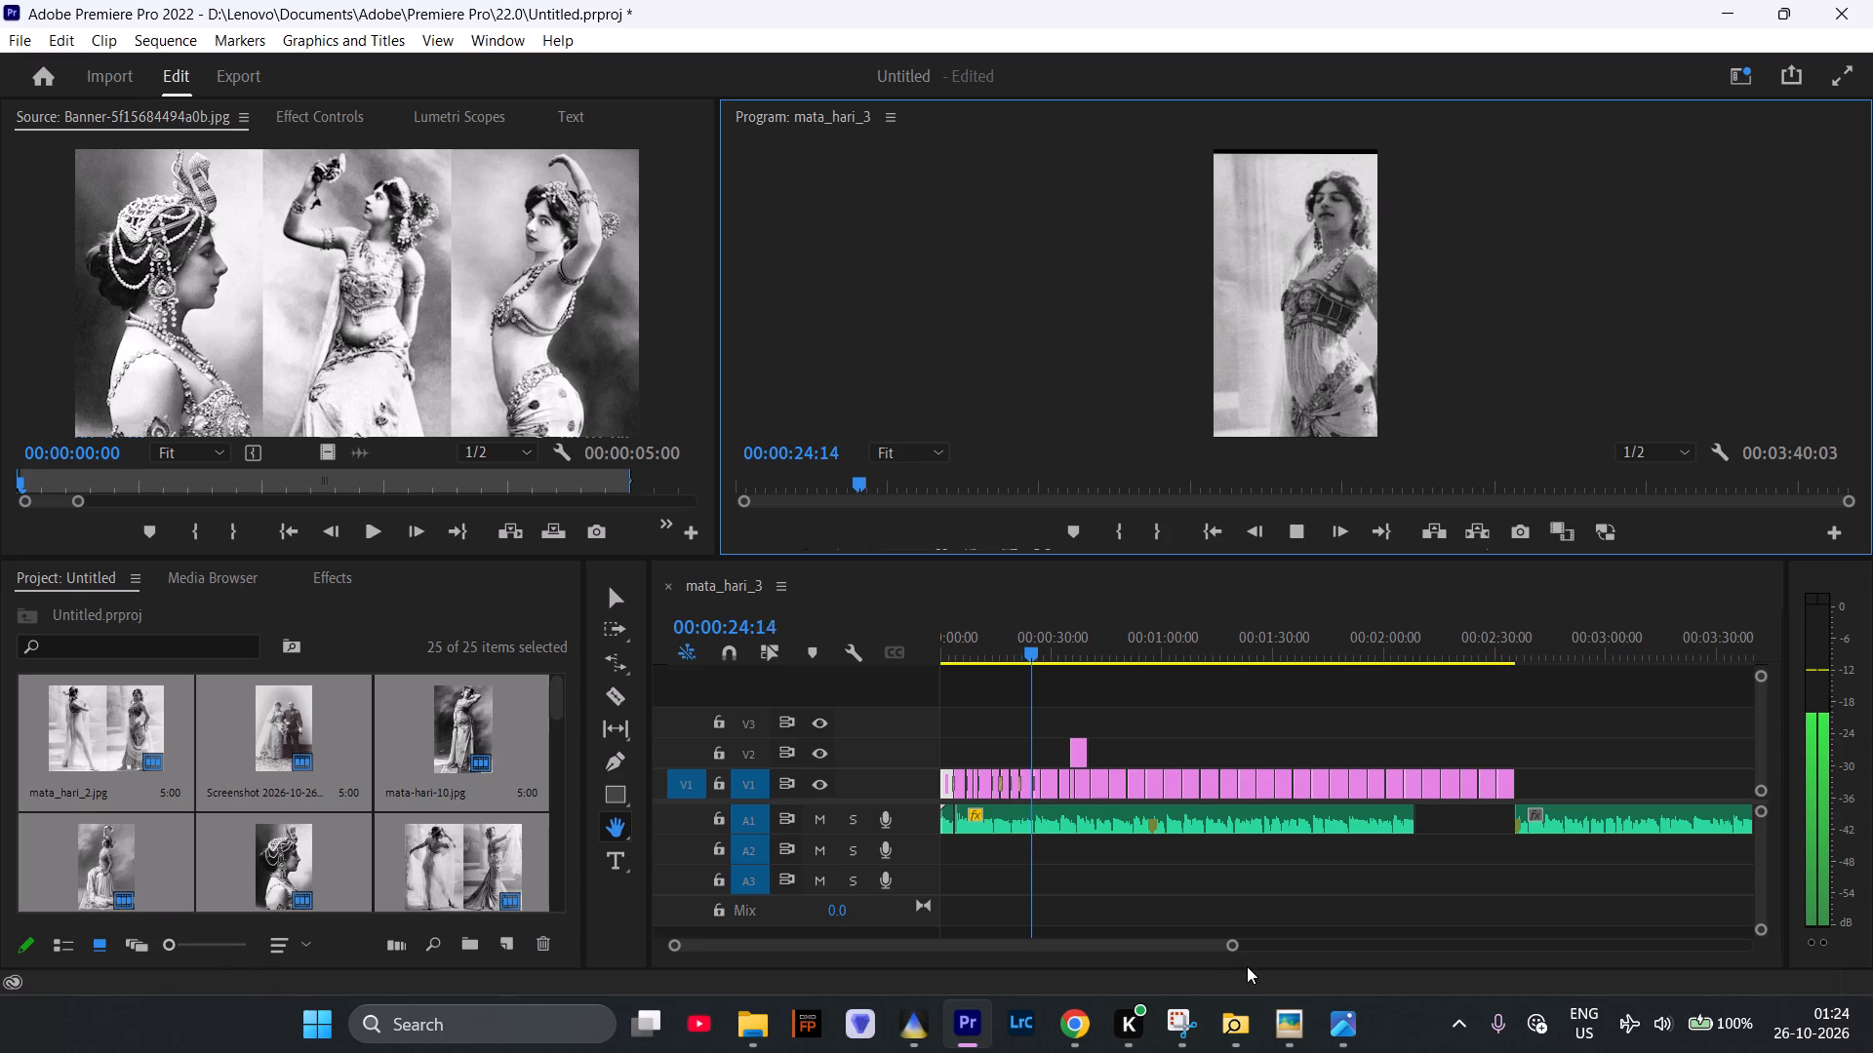
Replay the section from about 00:00:20:00 to 00:00:23:13 to review the dissolve between mata-hari-1.jpg and mata_hari_2.jpg.
left_click_drag(1236, 945, 1021, 957)
left_click_drag(1346, 660, 1182, 675)
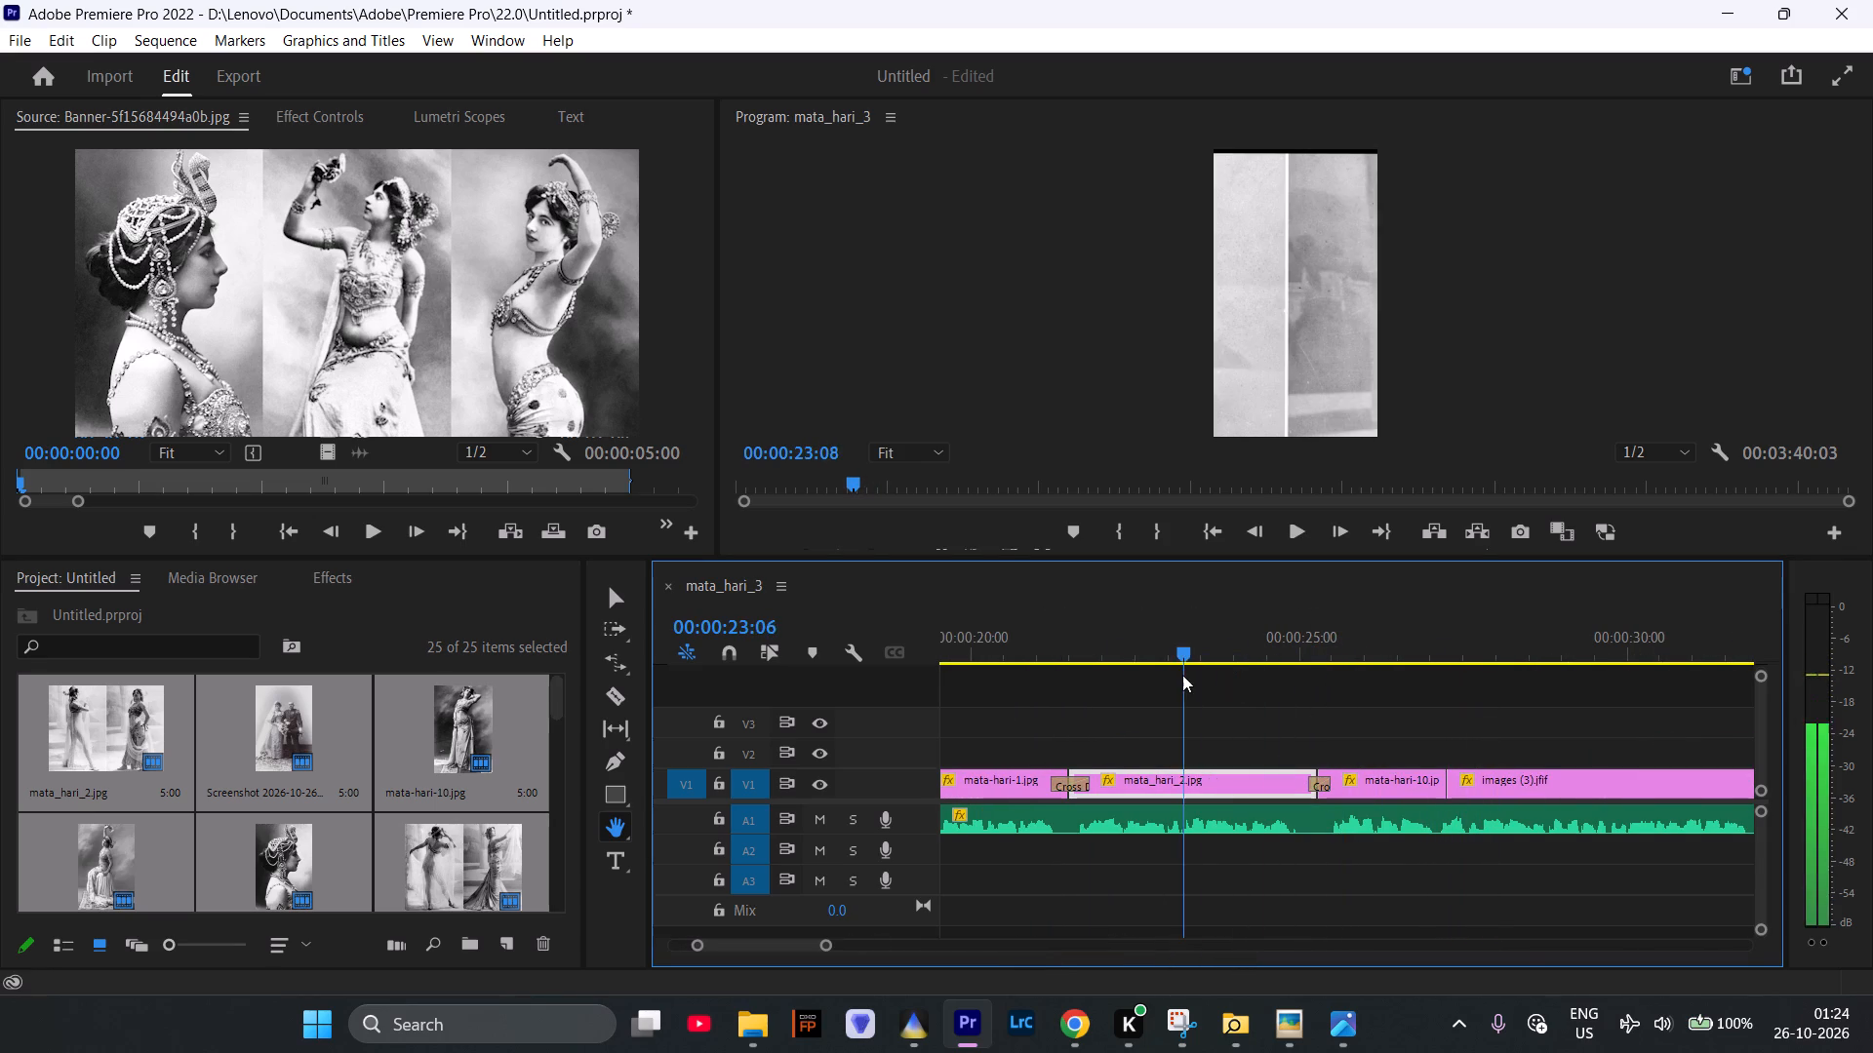
left_click_drag(1182, 675, 1182, 676)
left_click(1301, 524)
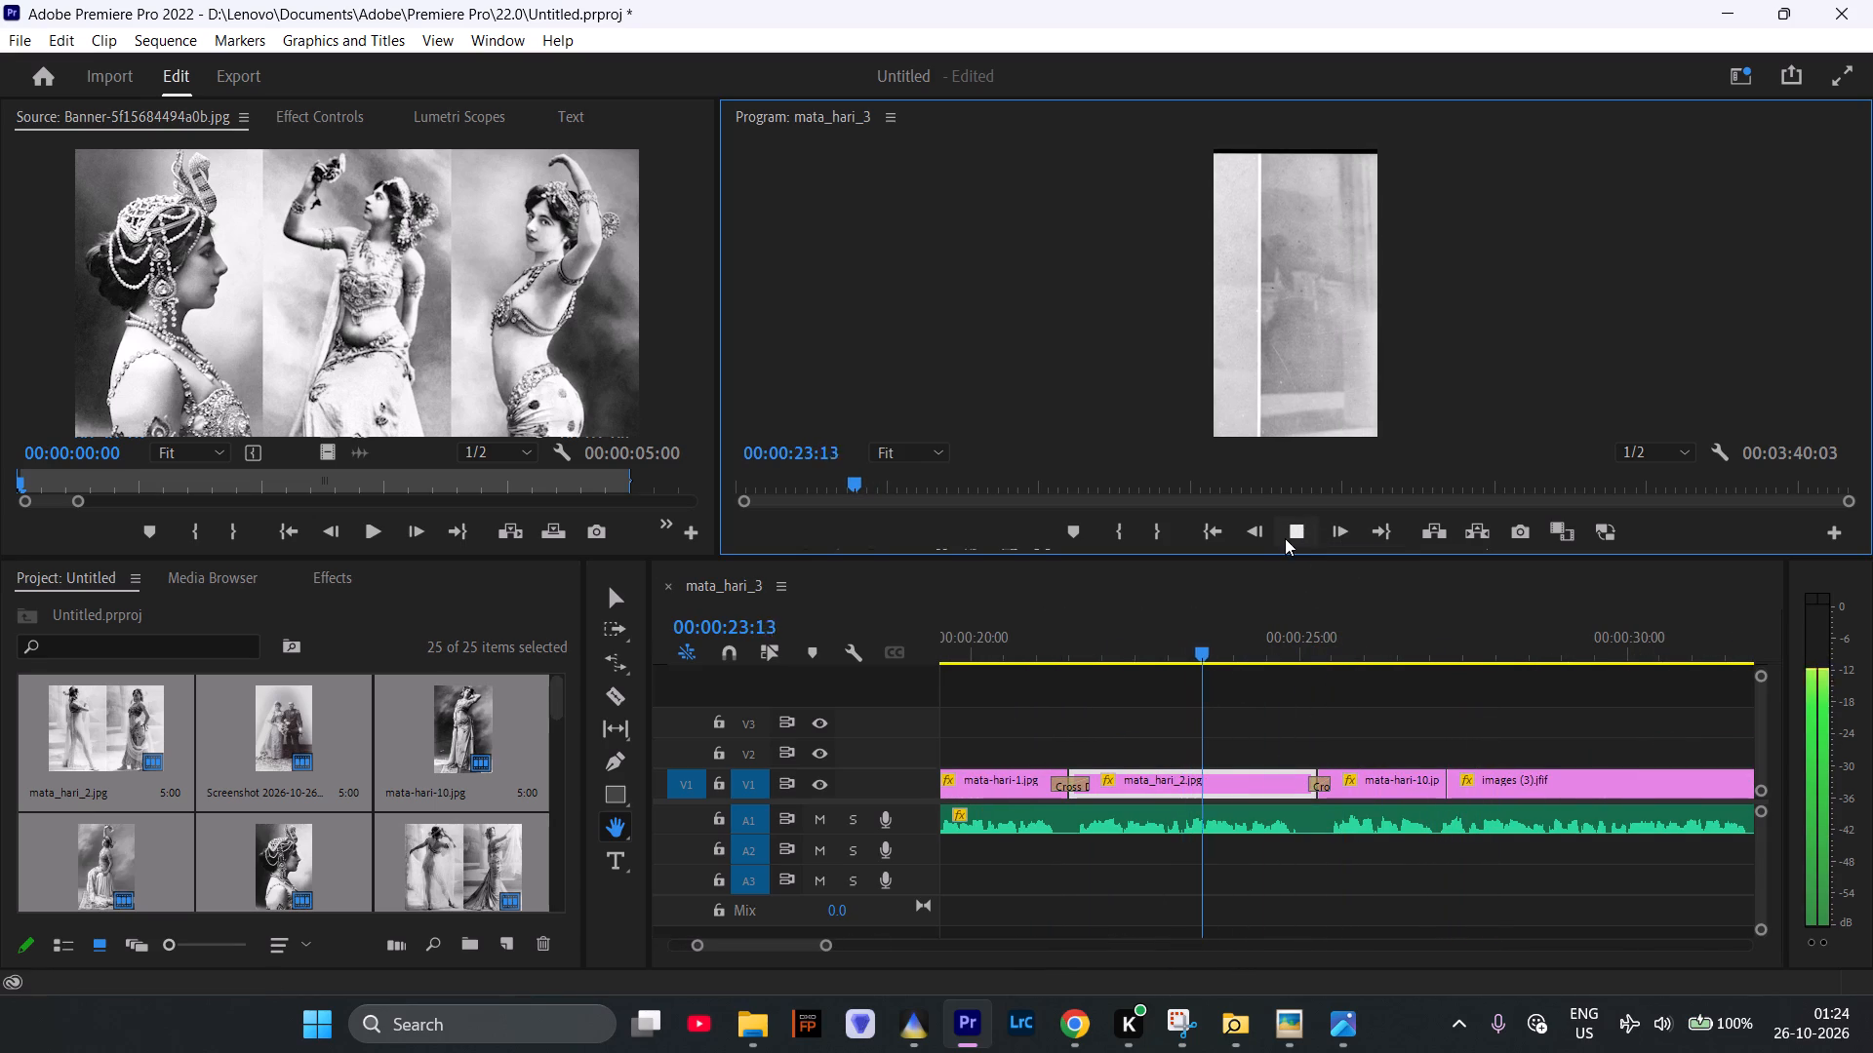
left_click(1290, 533)
left_click(973, 653)
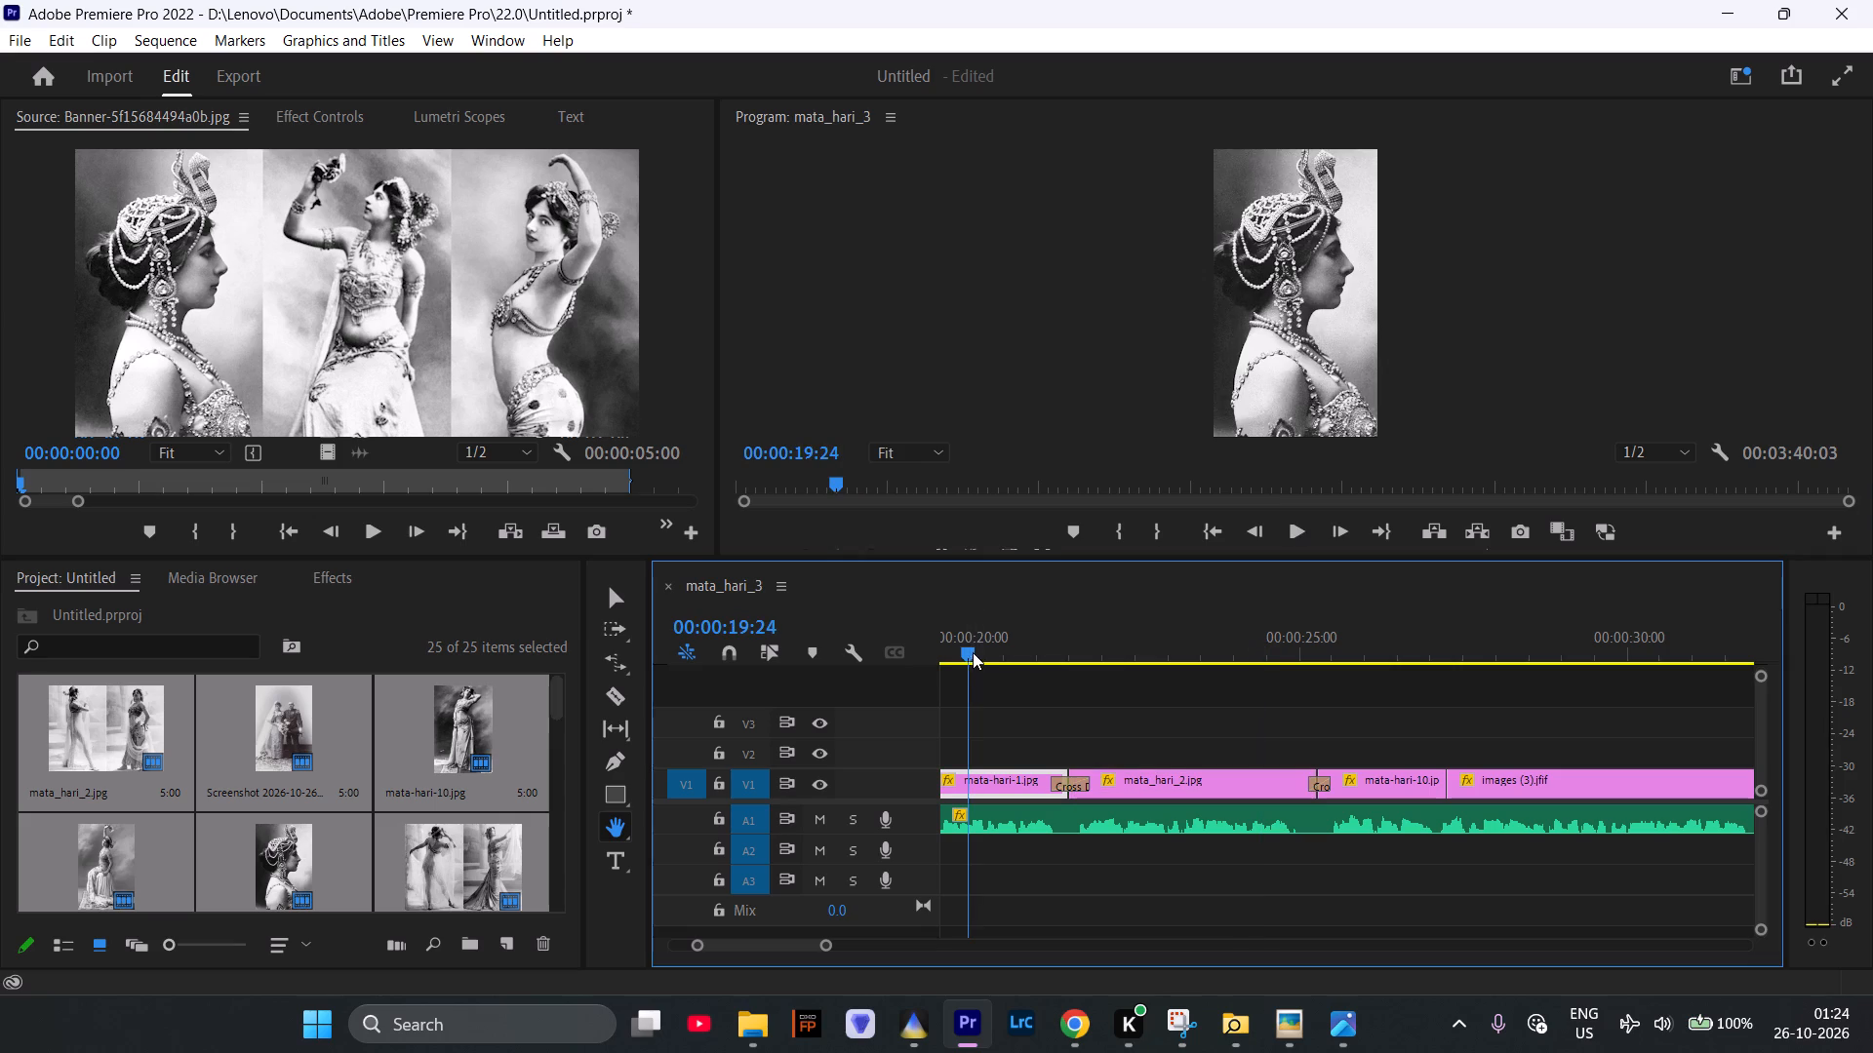
left_click(1286, 532)
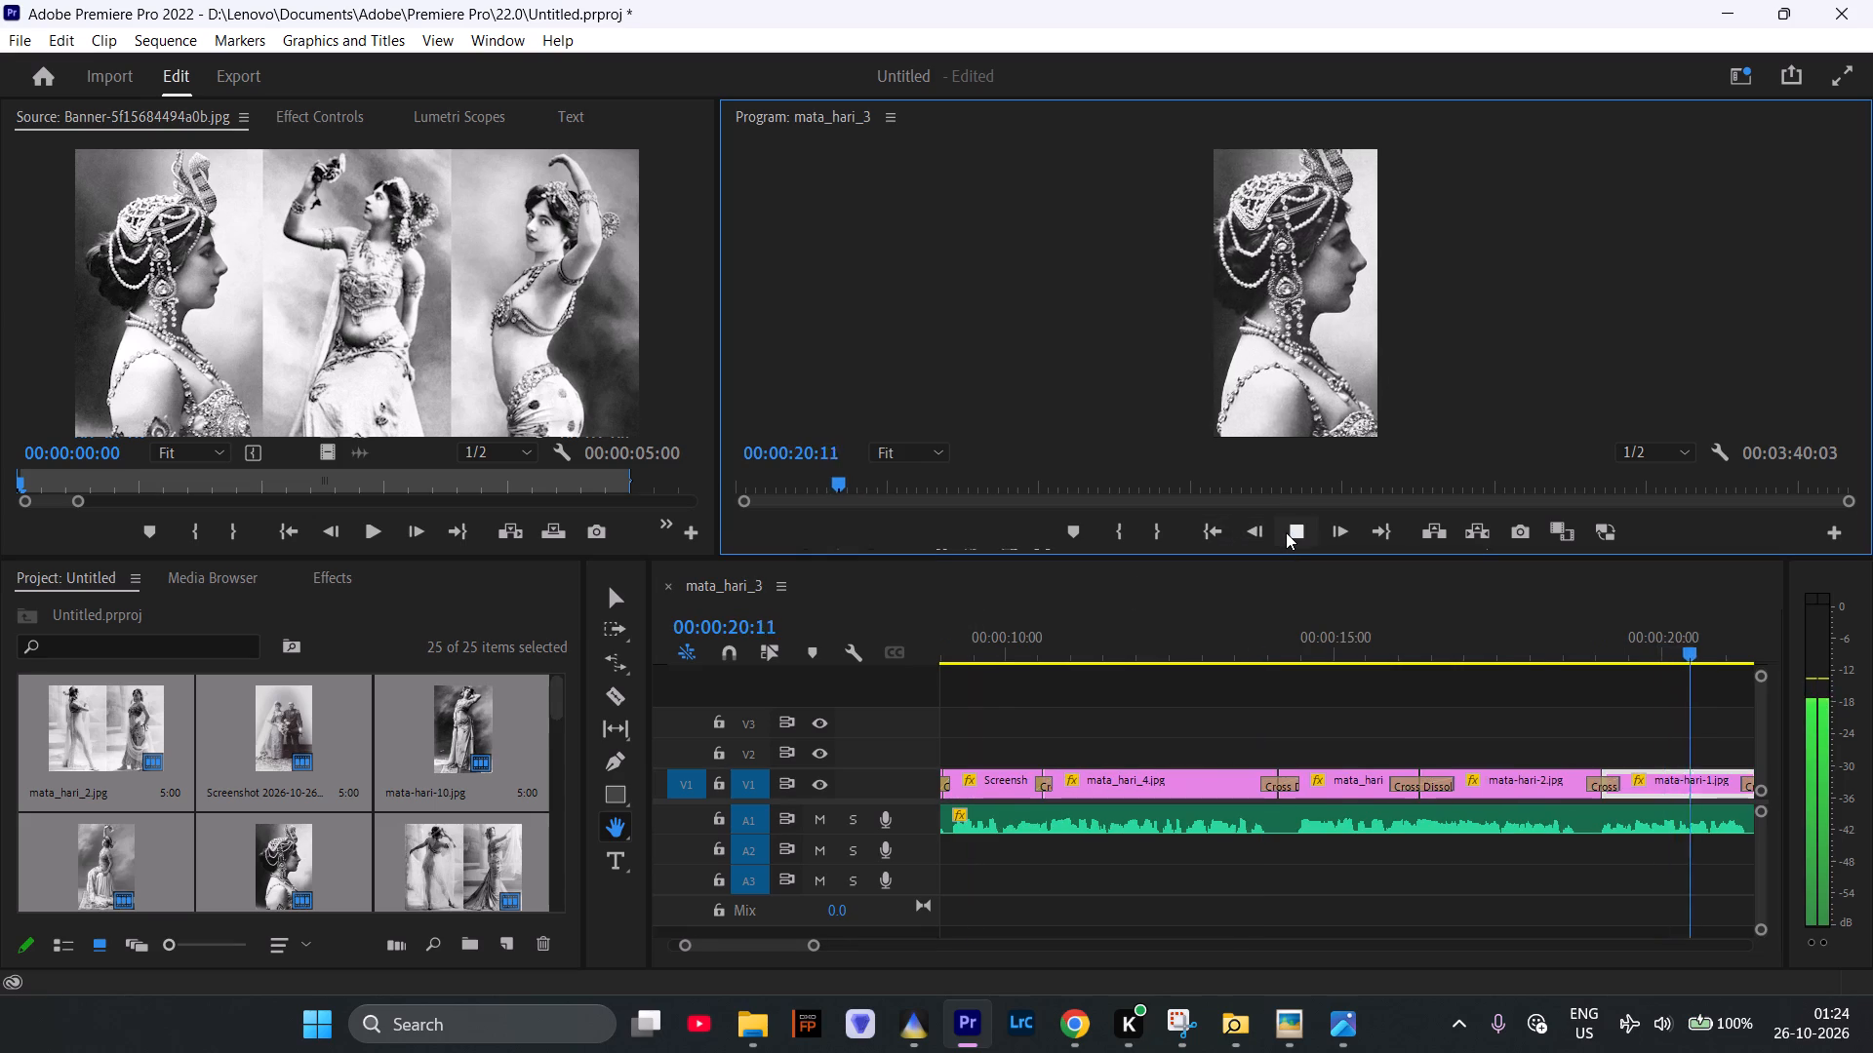
left_click(1286, 532)
left_click(1287, 532)
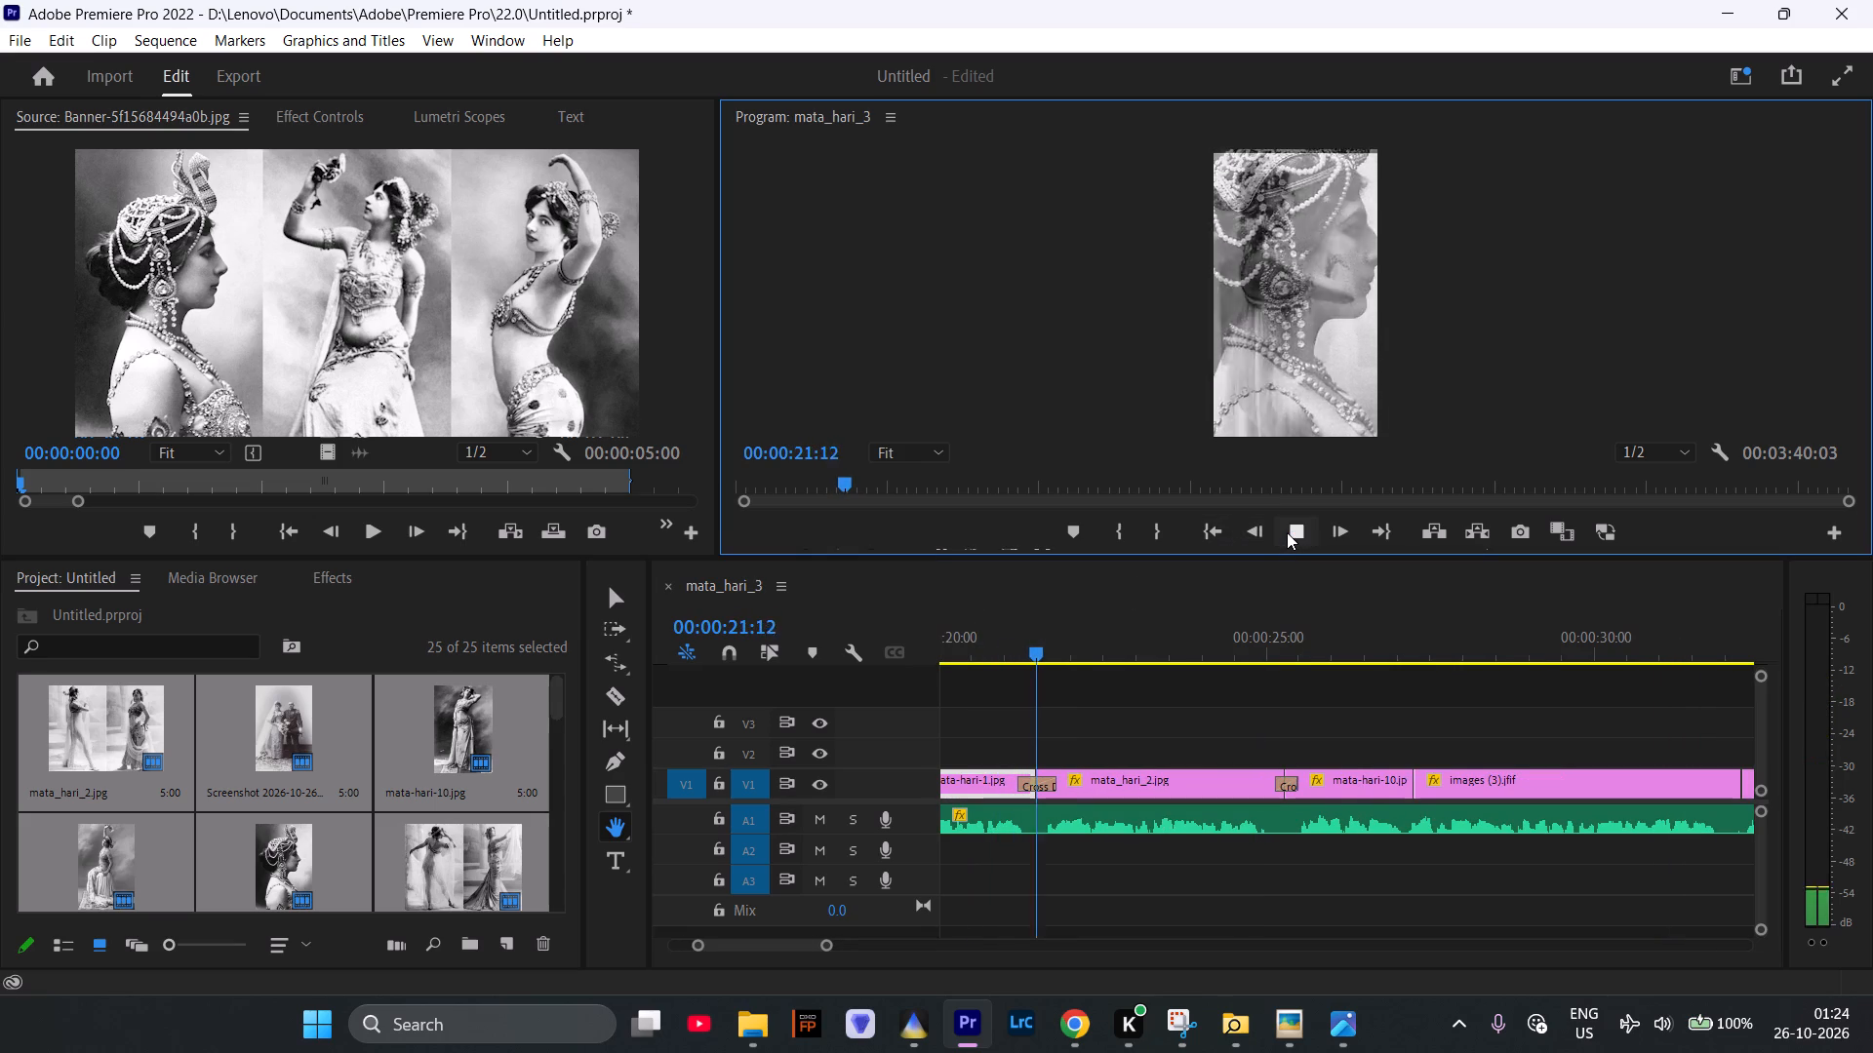
left_click(1287, 532)
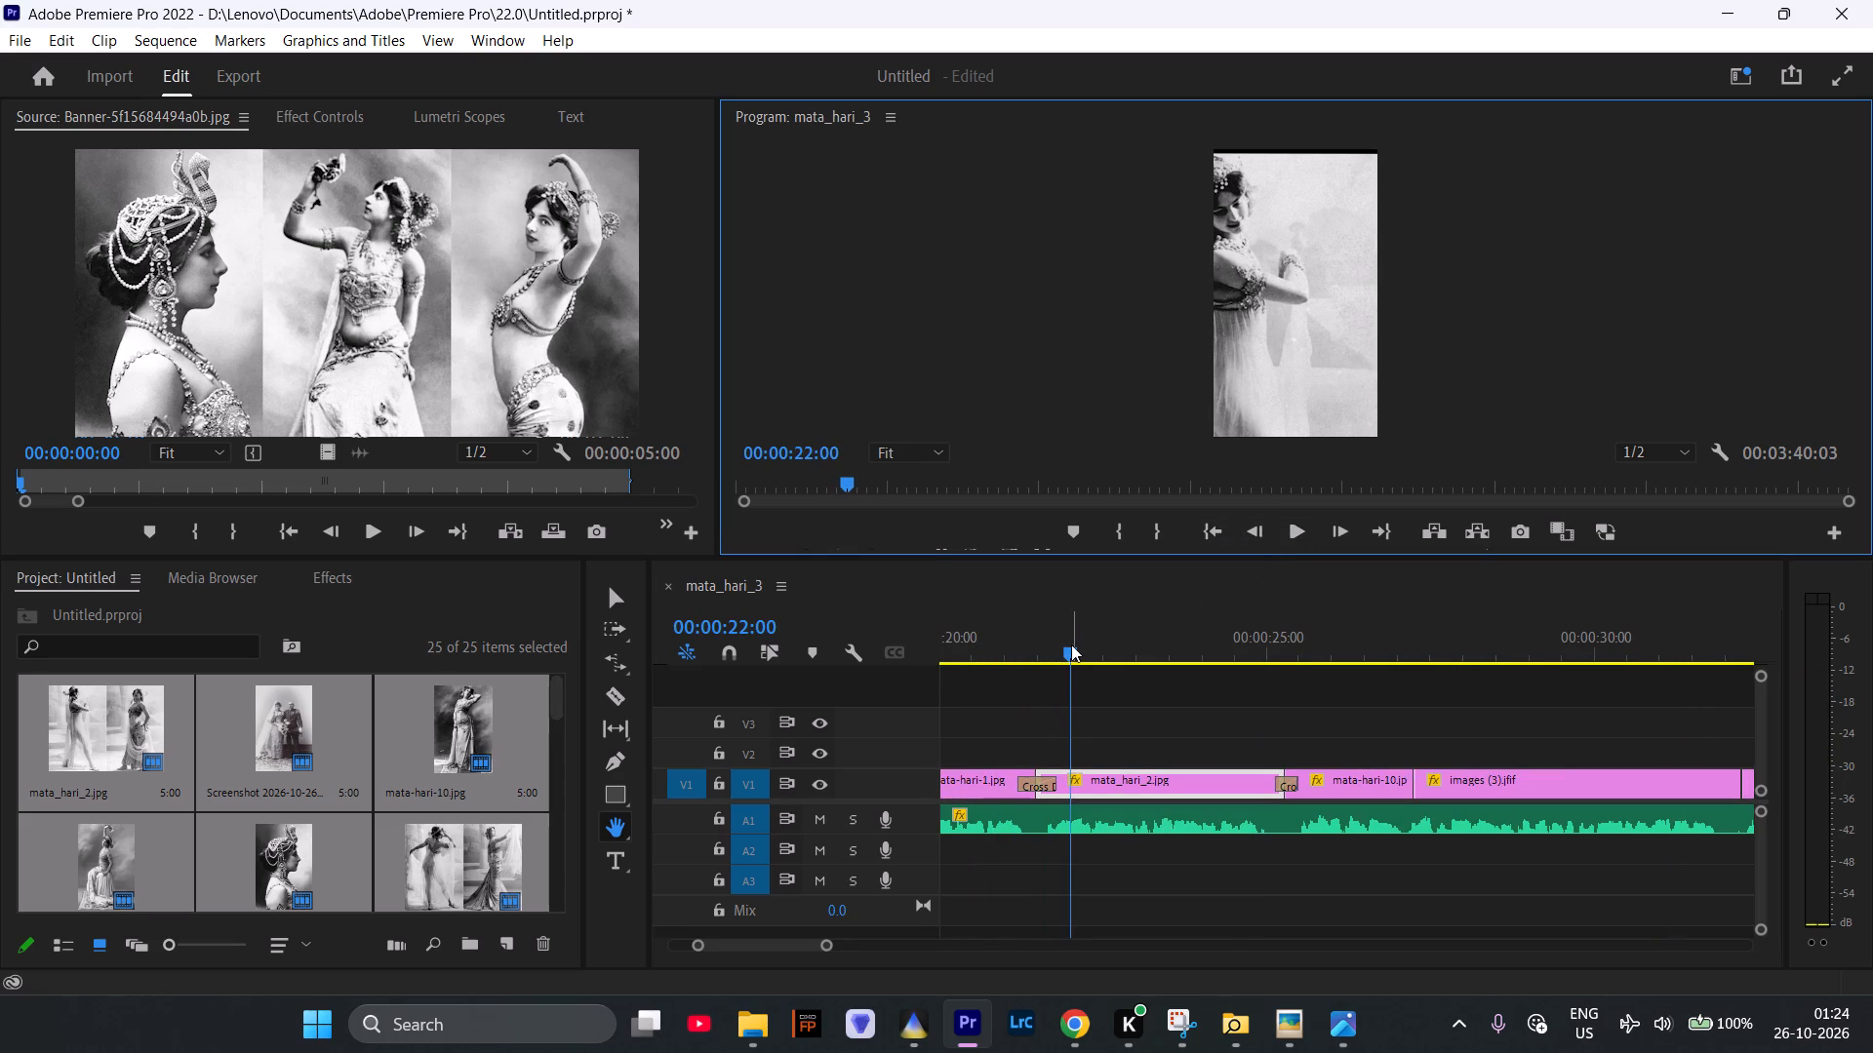
left_click_drag(1071, 646, 1036, 689)
left_click(1300, 539)
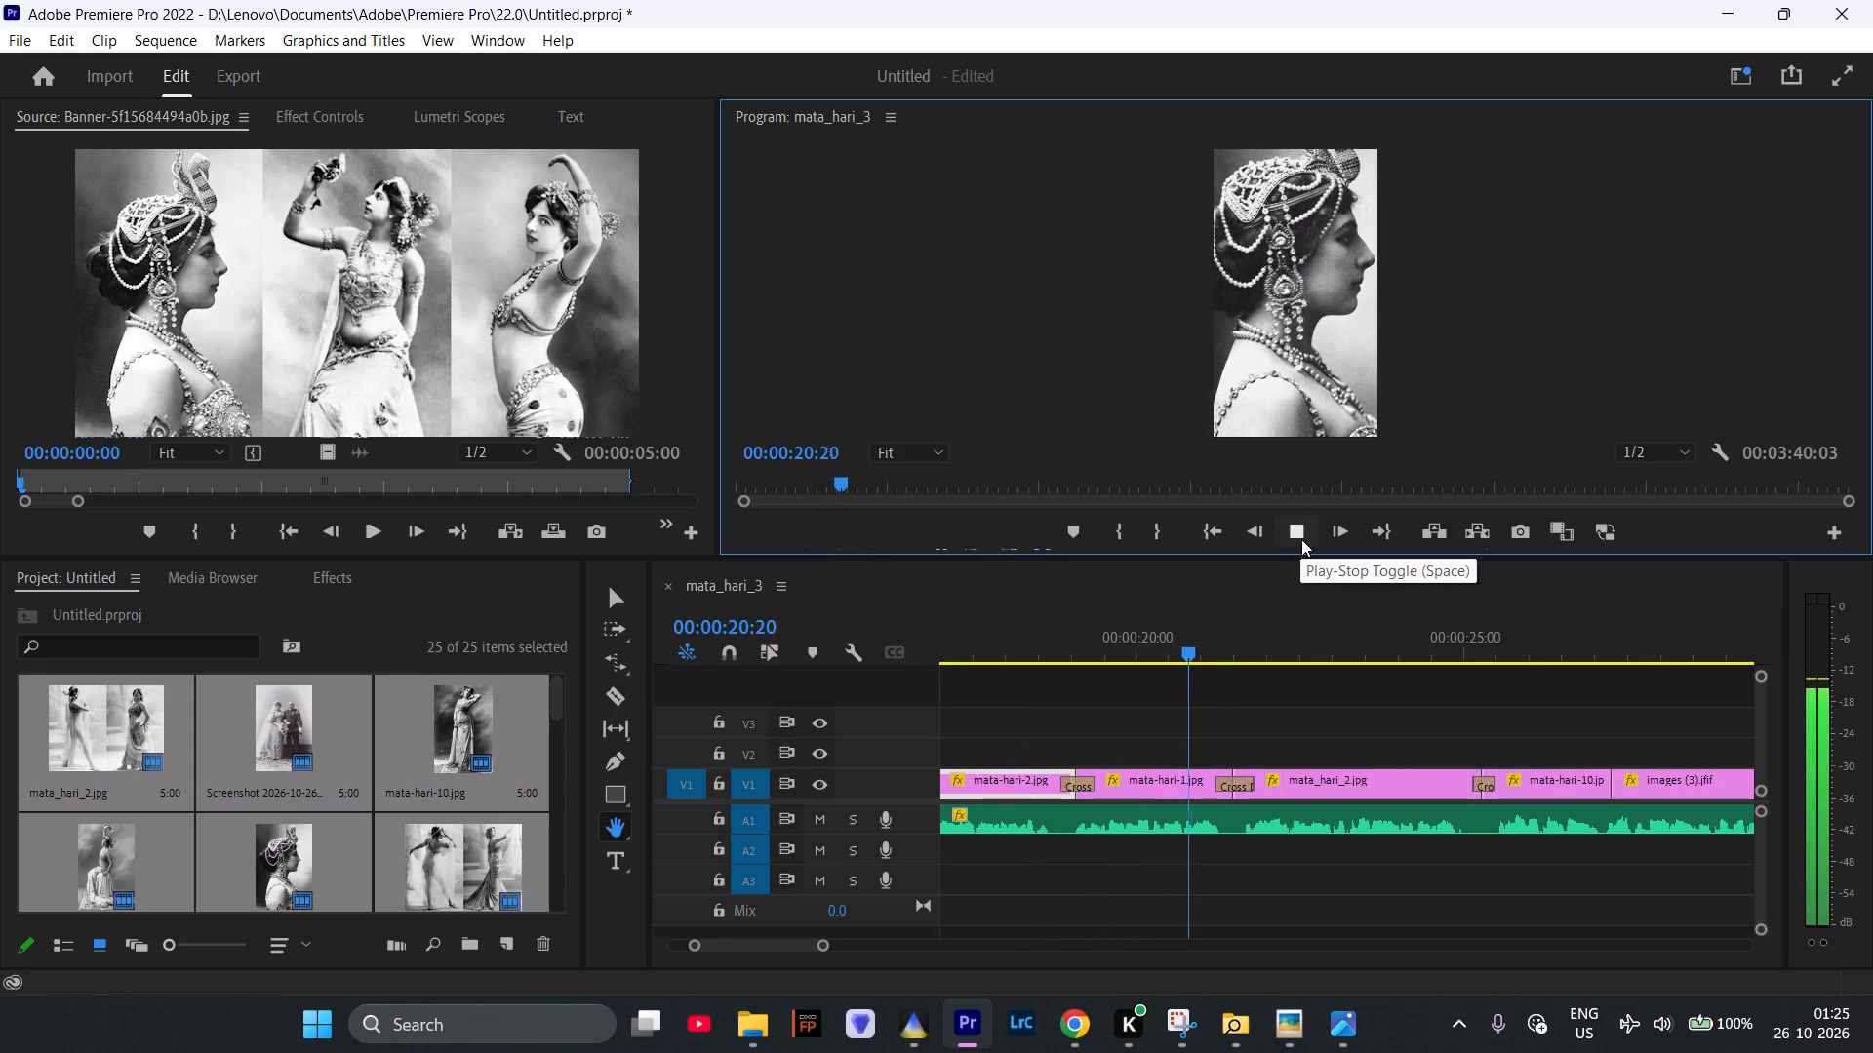
left_click(1301, 539)
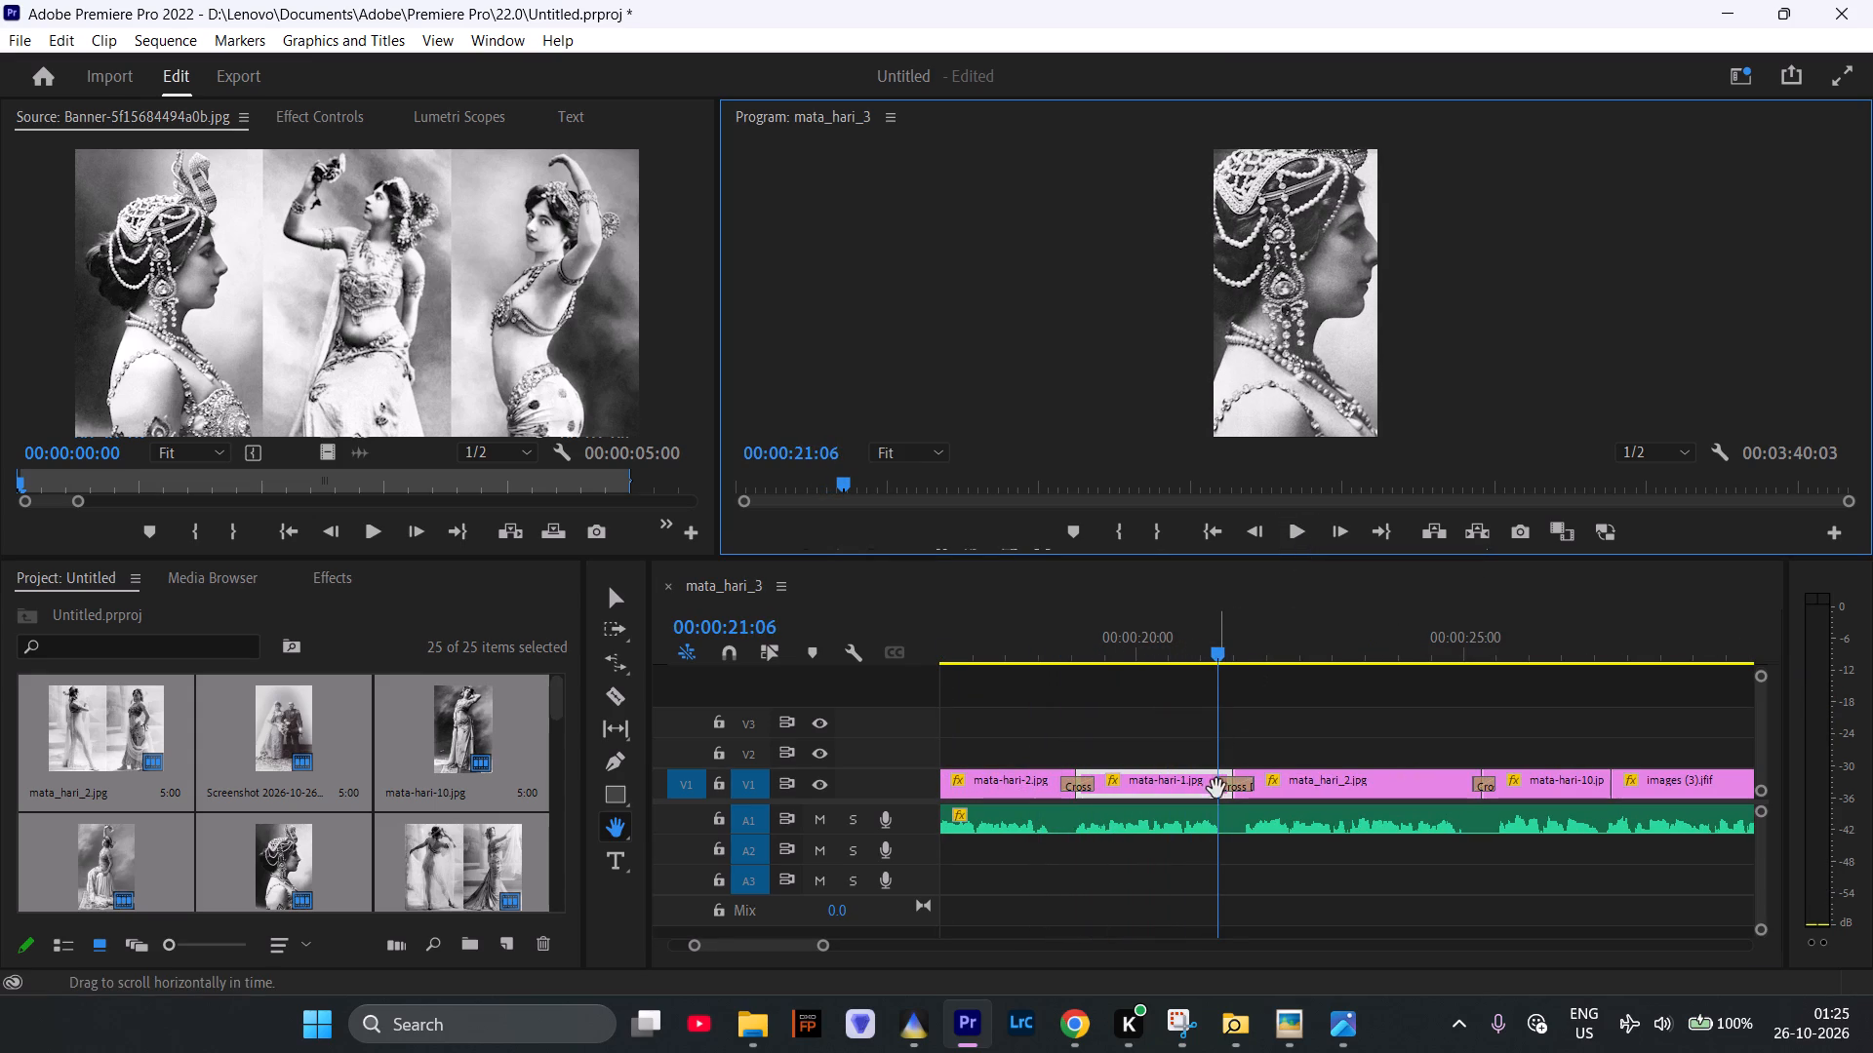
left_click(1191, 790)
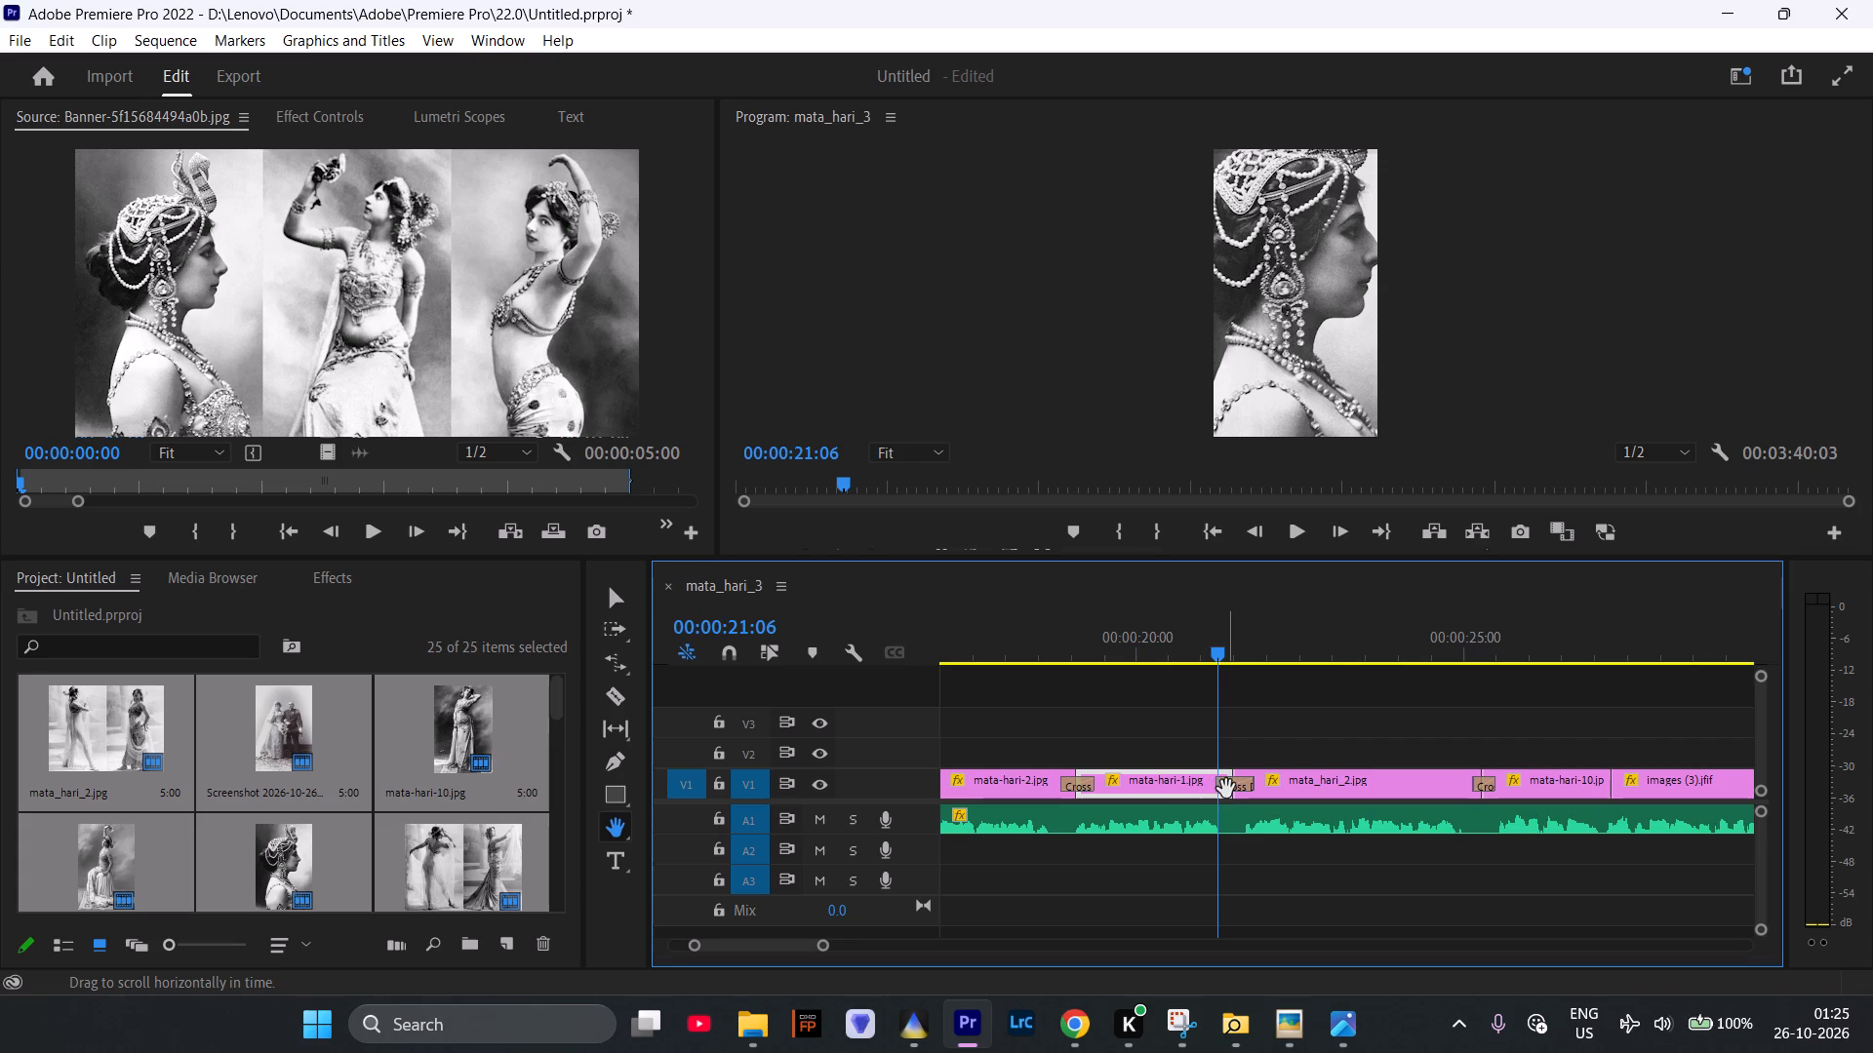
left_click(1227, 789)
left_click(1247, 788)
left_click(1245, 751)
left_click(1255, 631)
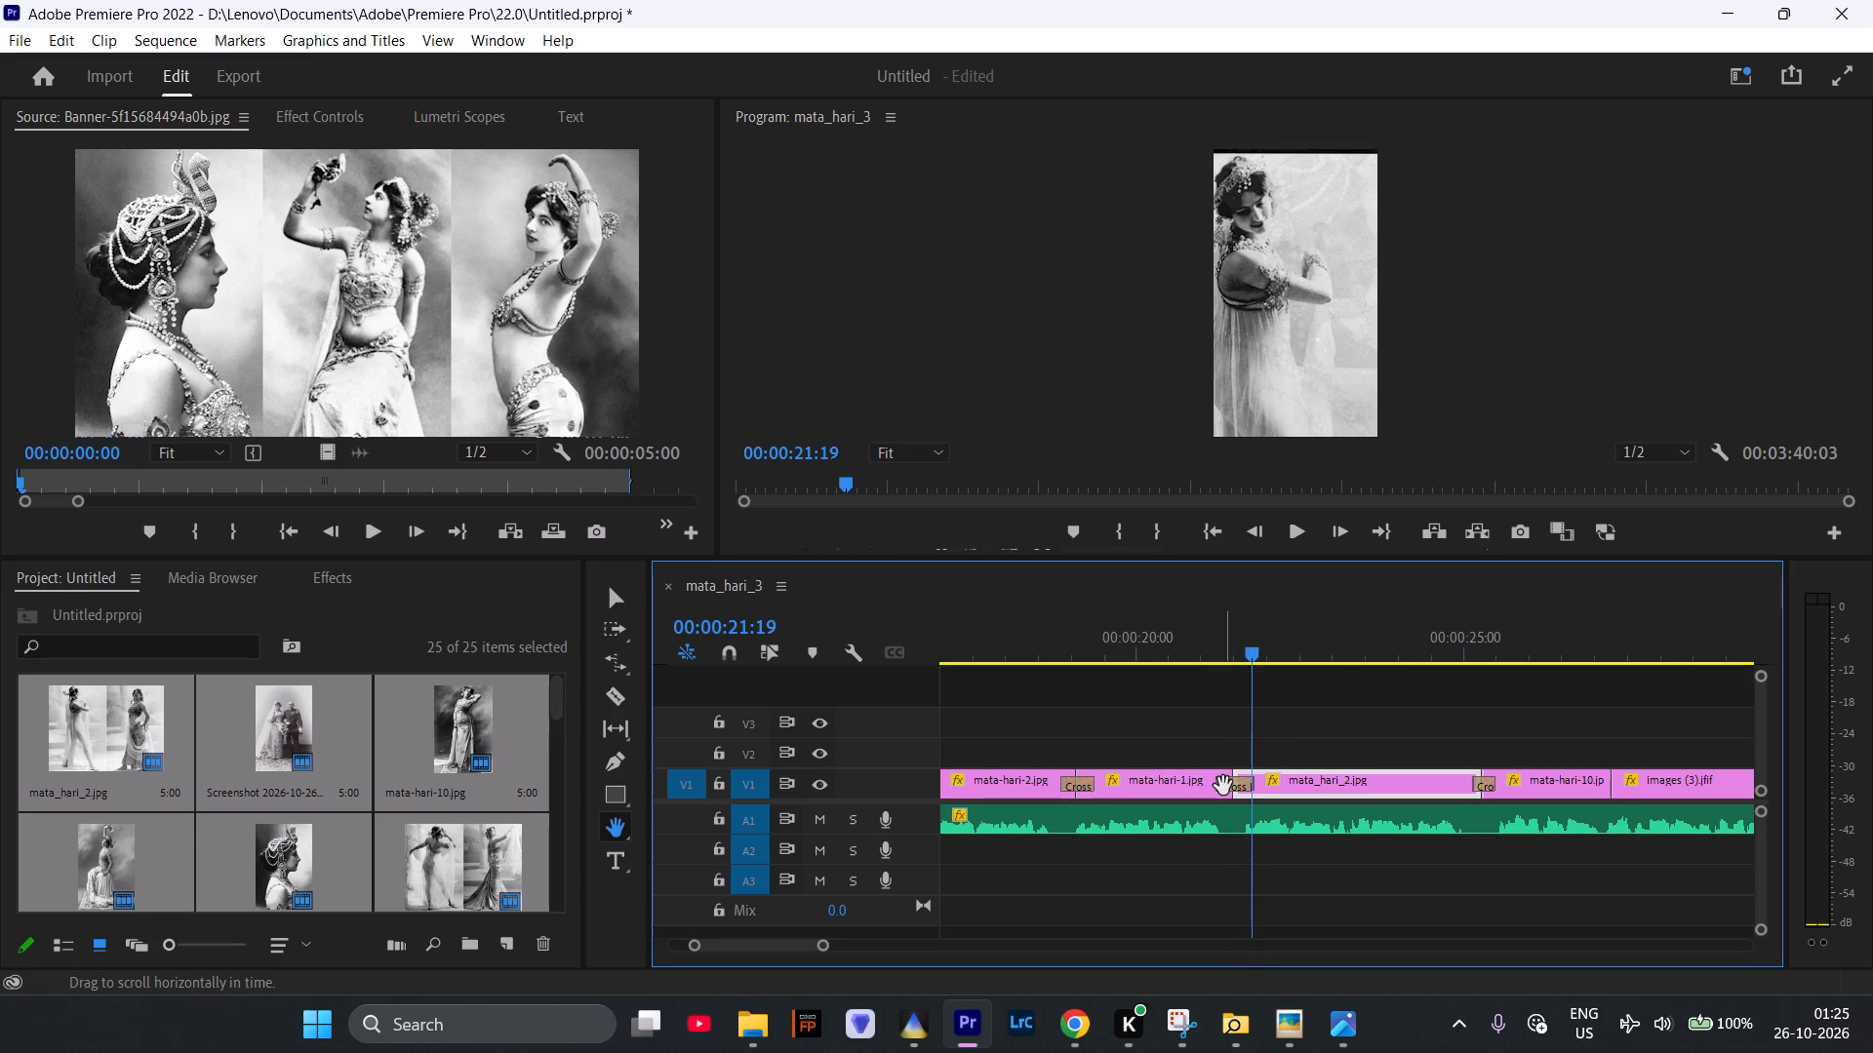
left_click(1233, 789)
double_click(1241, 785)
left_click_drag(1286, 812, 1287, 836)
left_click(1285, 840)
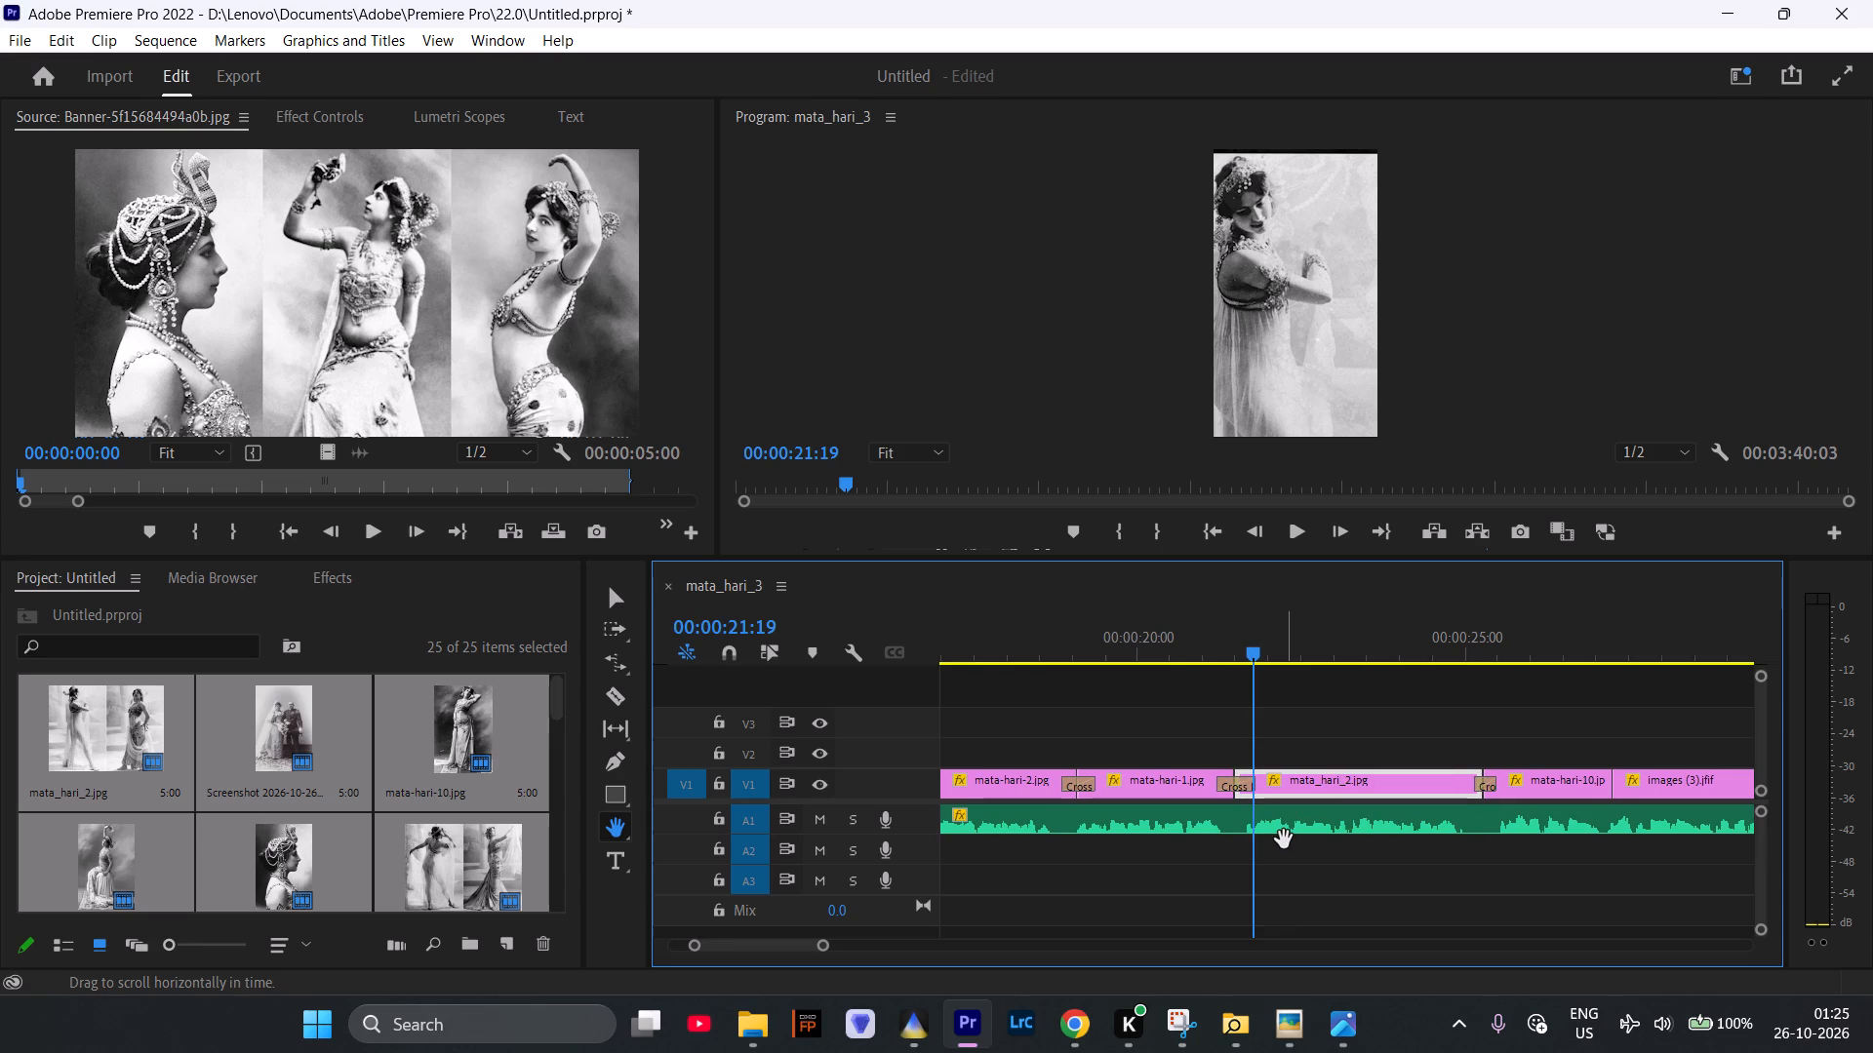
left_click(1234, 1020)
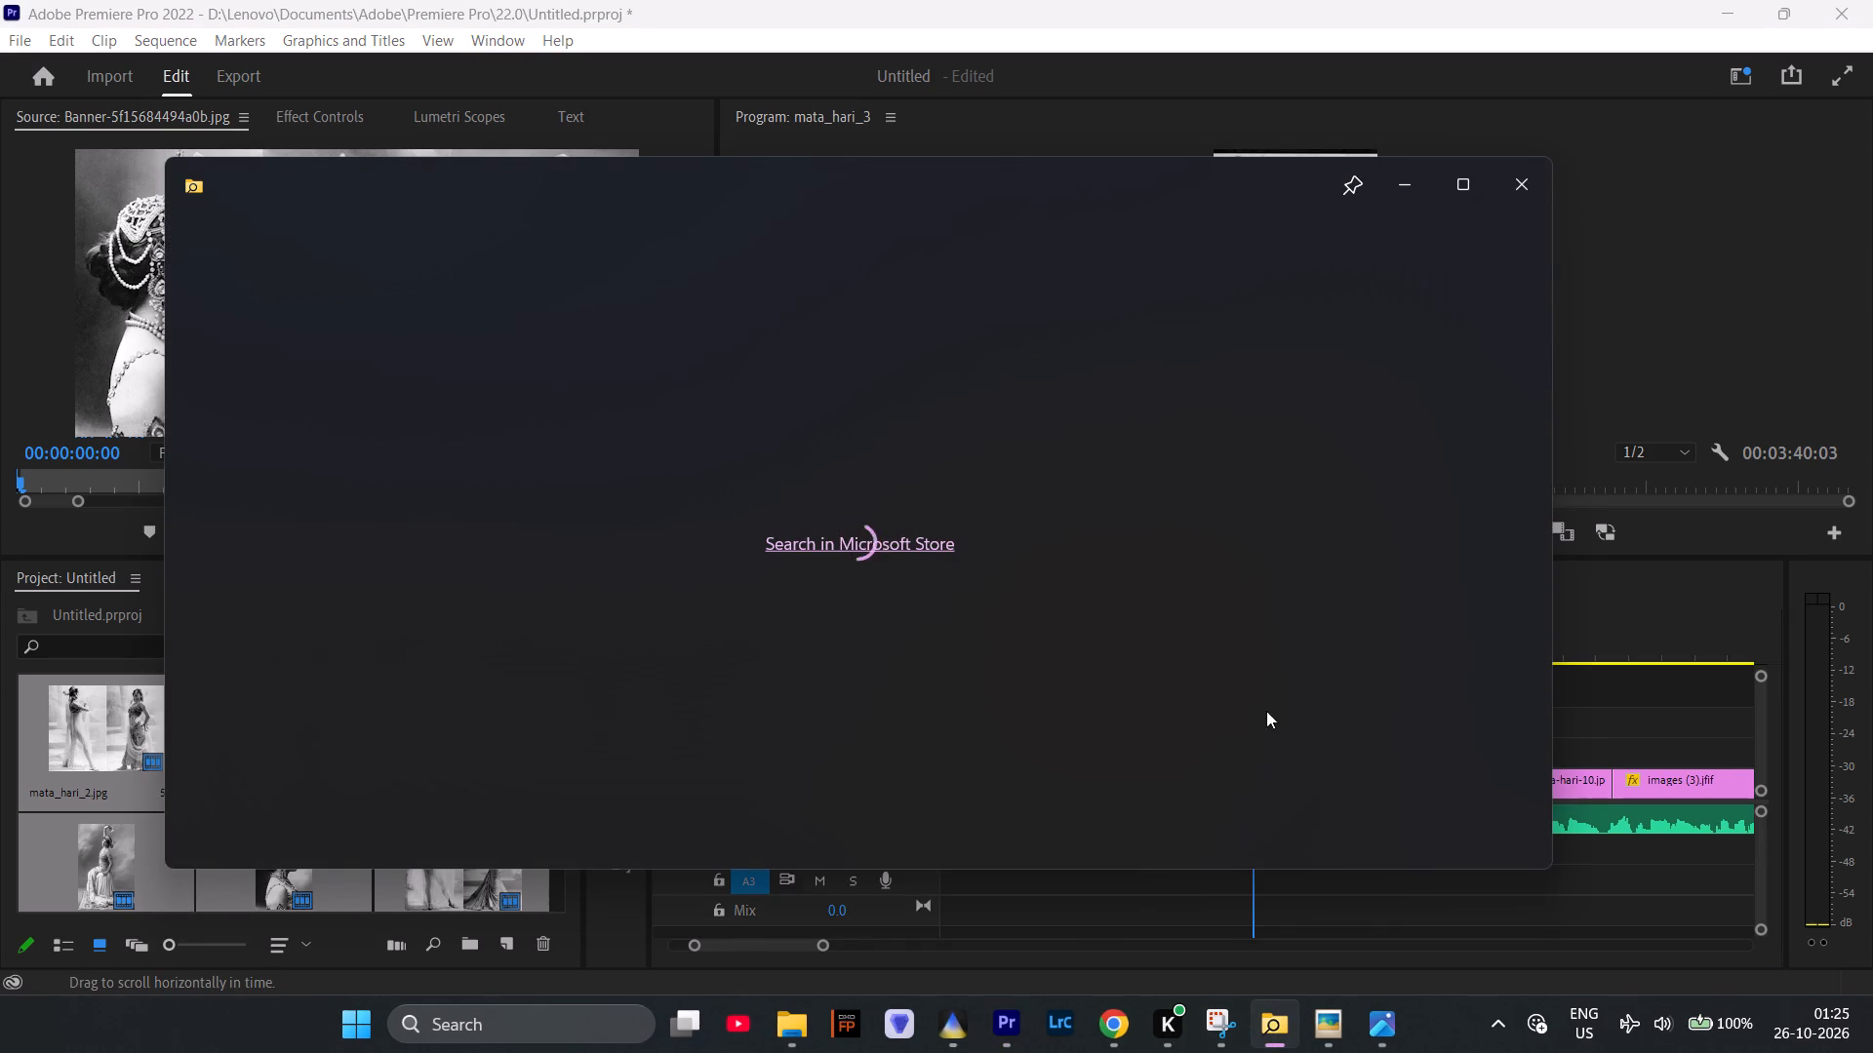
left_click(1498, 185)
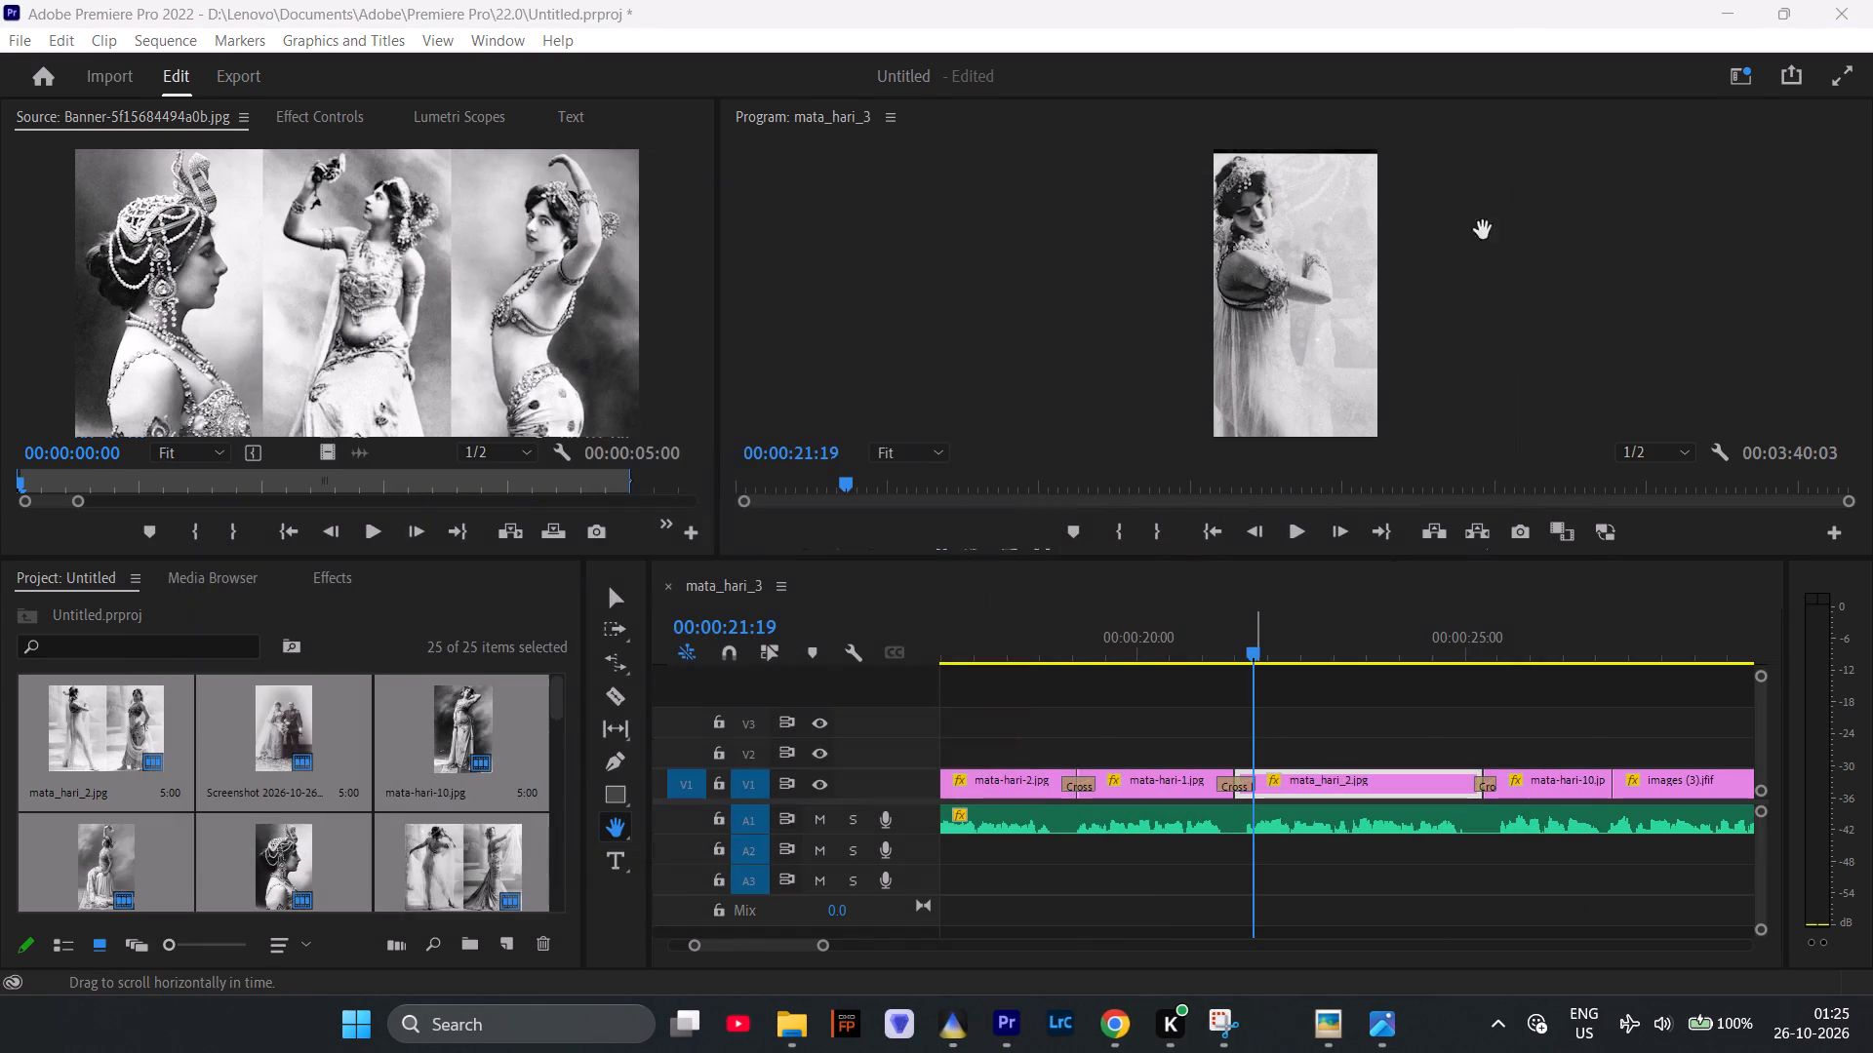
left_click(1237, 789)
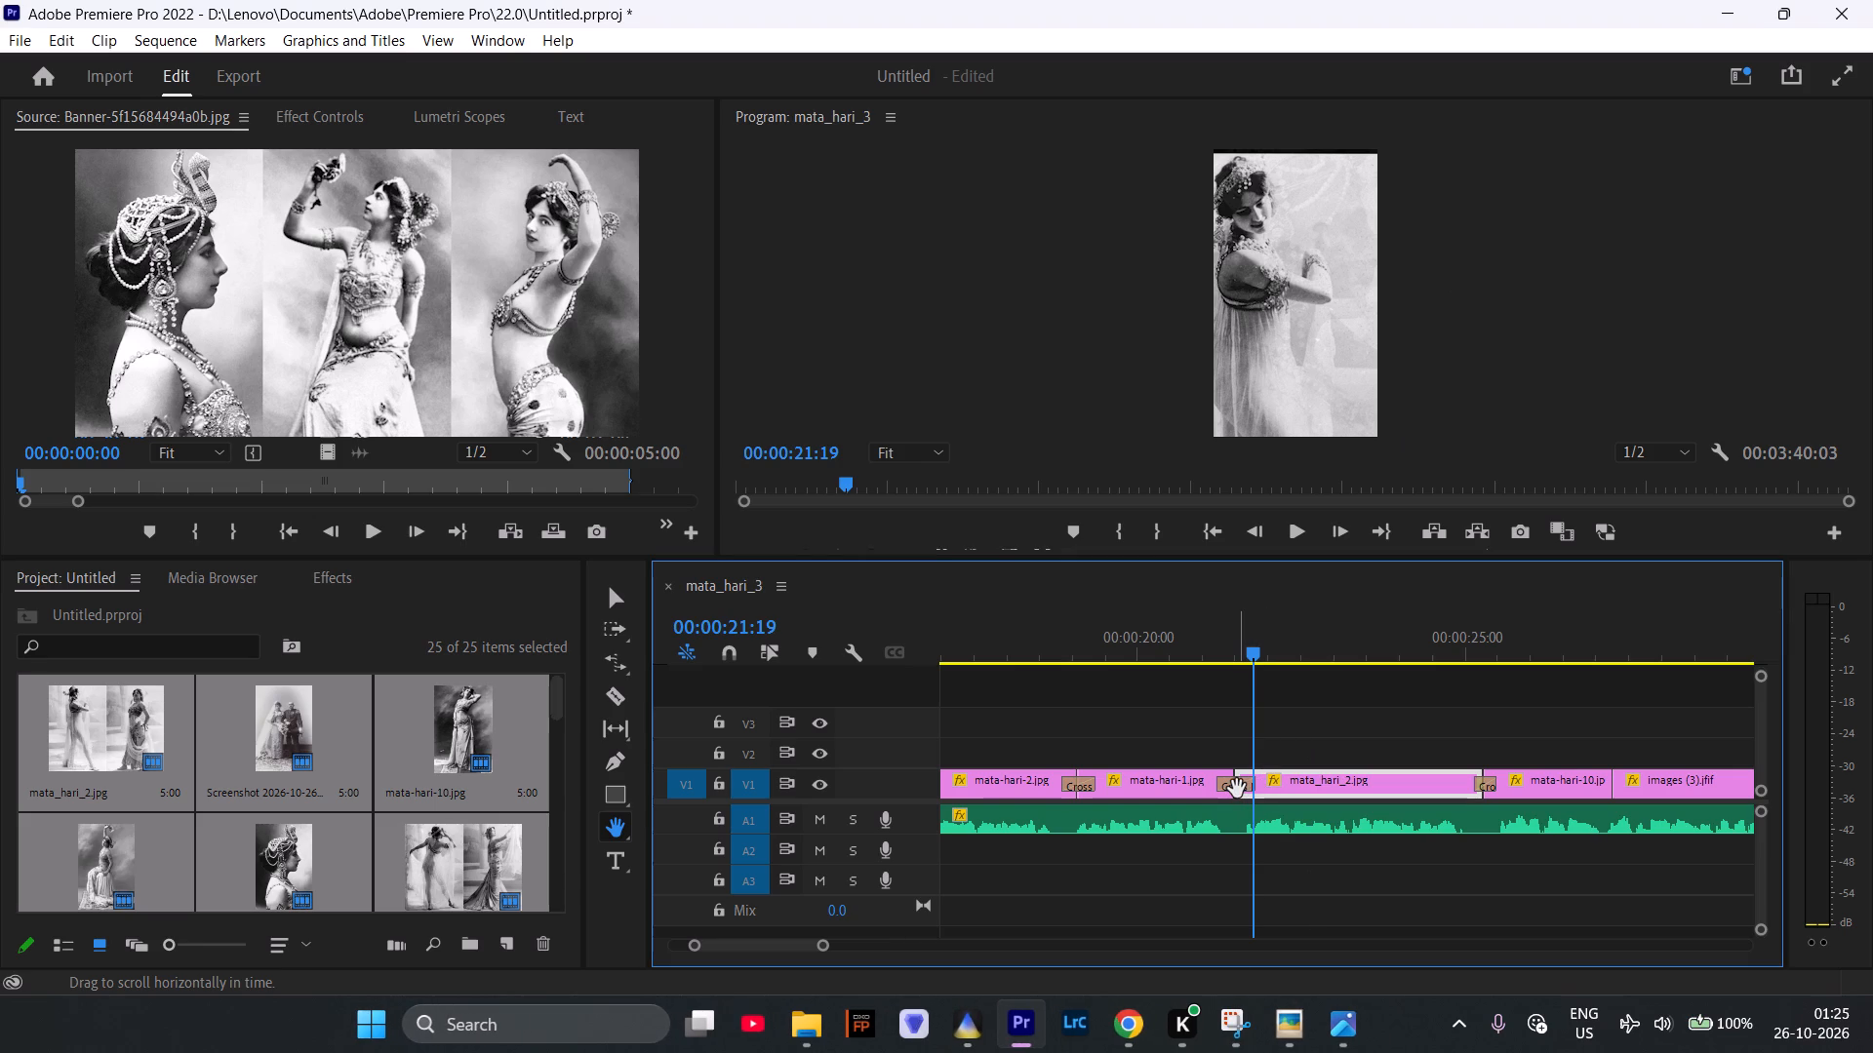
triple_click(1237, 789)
Lengthen the Cross Dissolve between mata-hari-1.jpg and mata_hari_2.jpg on V1 to about 1.4 seconds.
left_click_drag(1197, 648, 1171, 655)
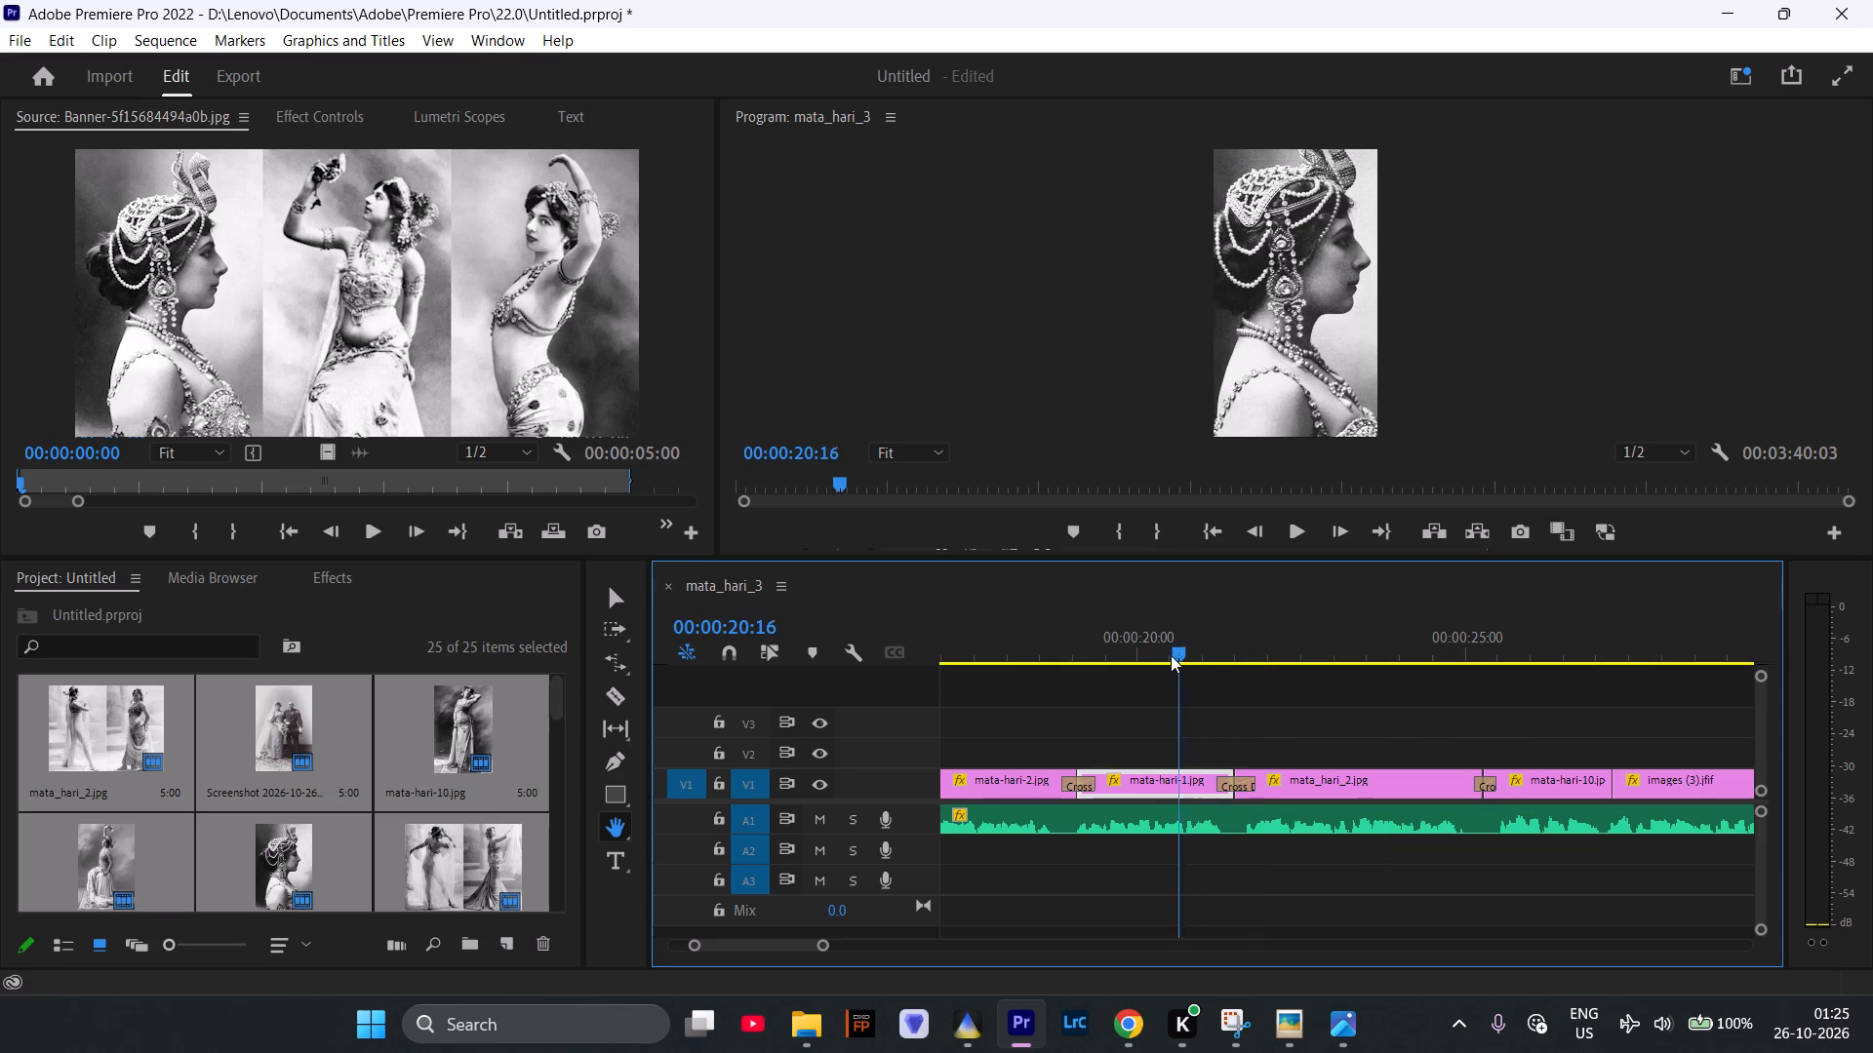
left_click_drag(1171, 655, 1151, 657)
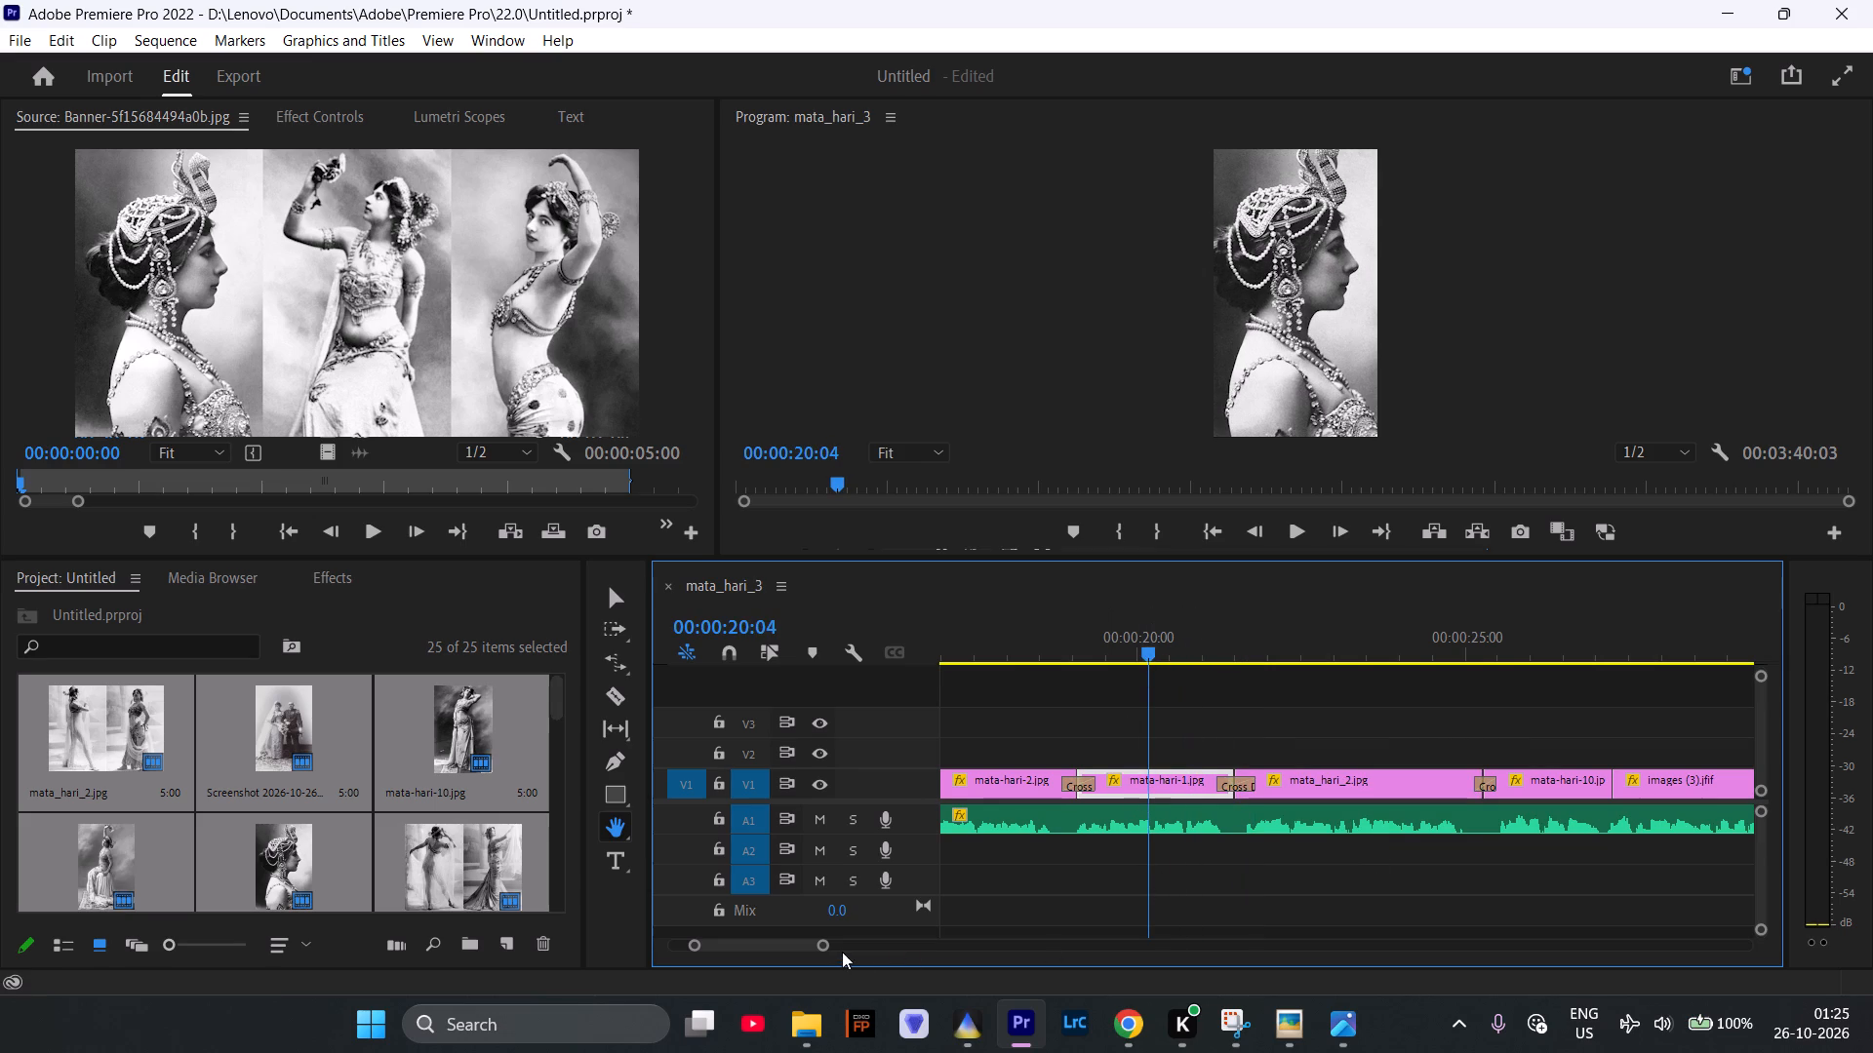
left_click_drag(825, 949, 913, 945)
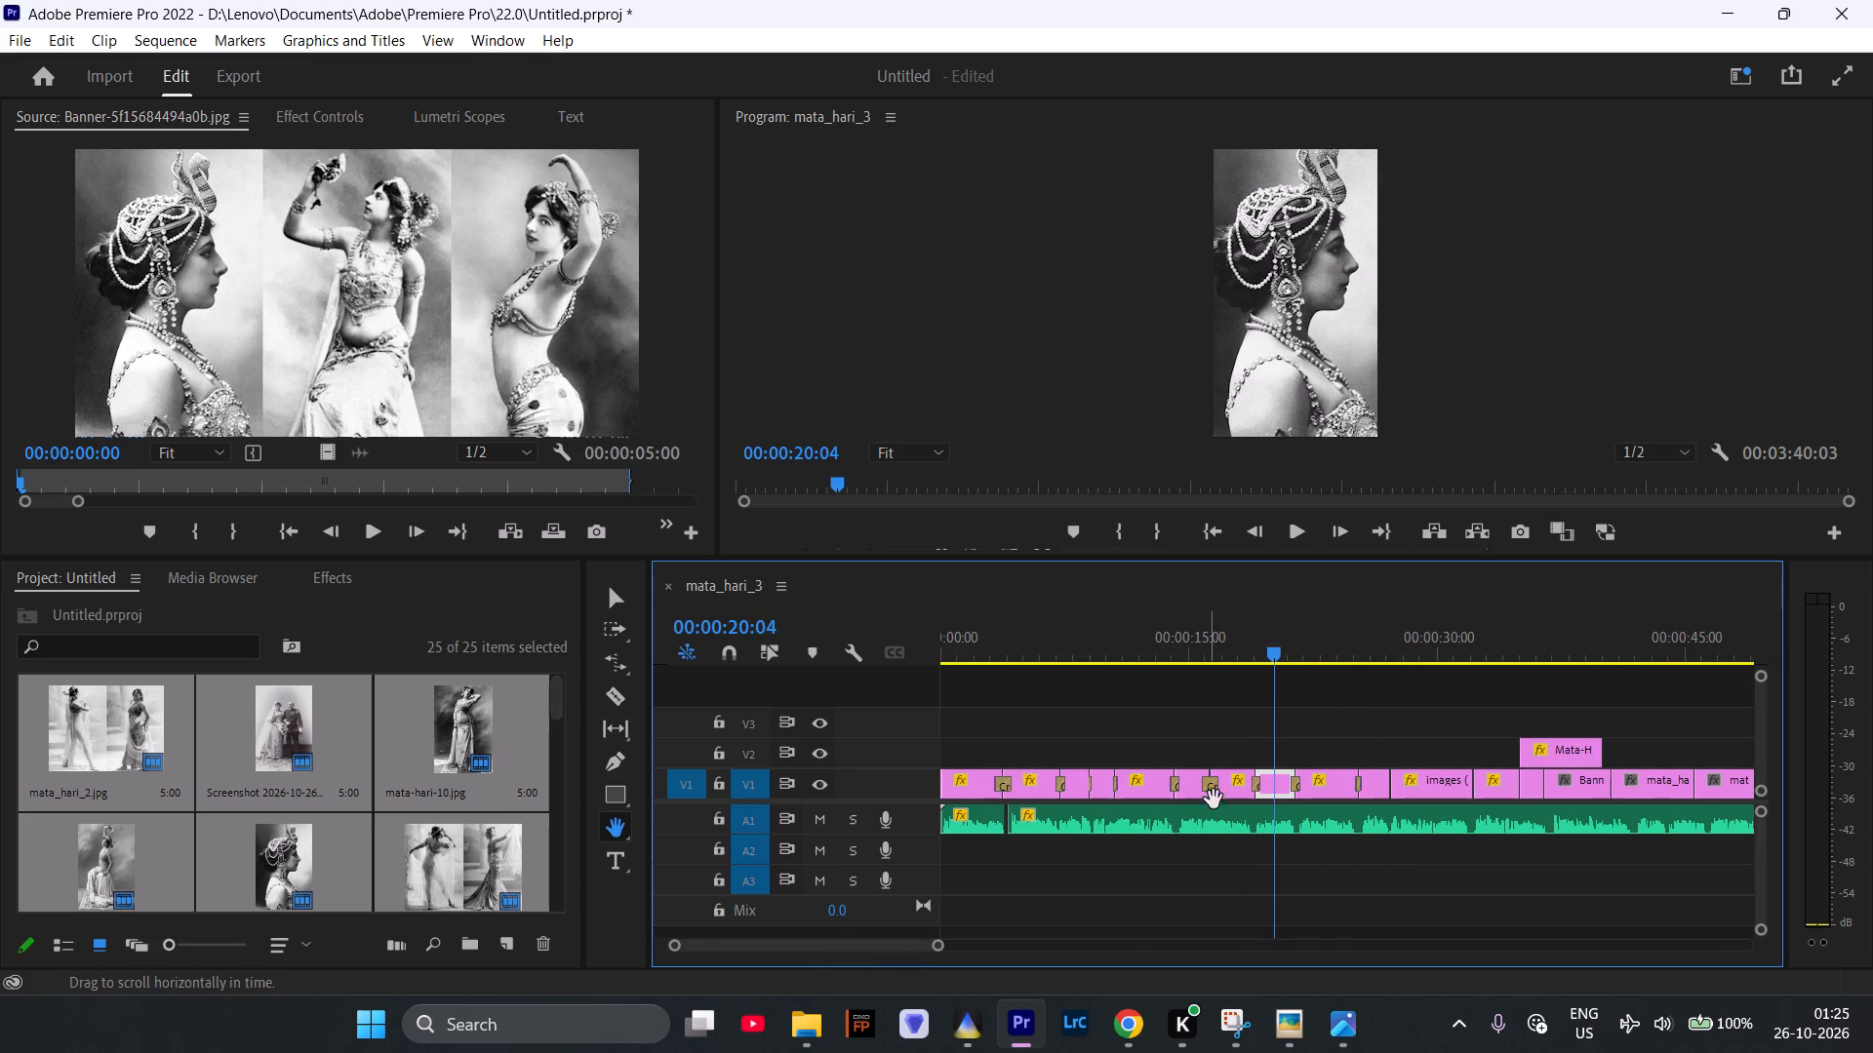
left_click(619, 595)
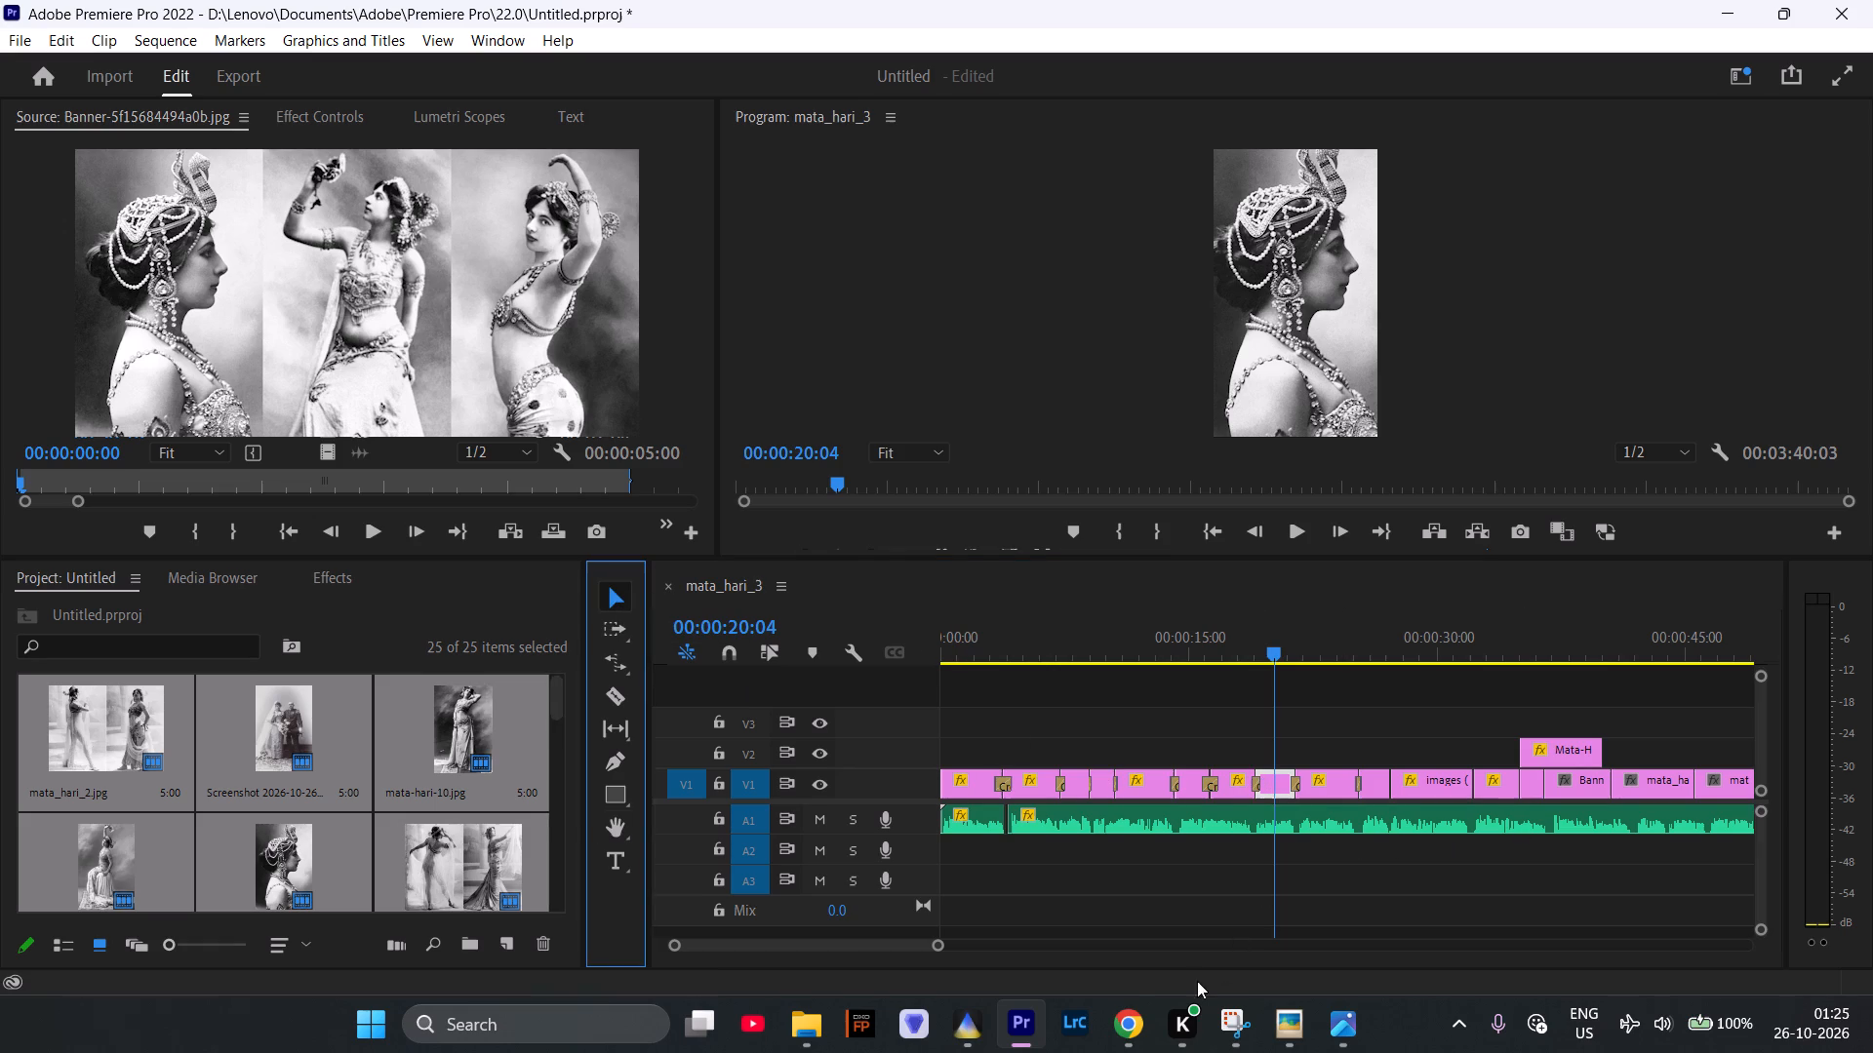
left_click_drag(938, 946, 985, 948)
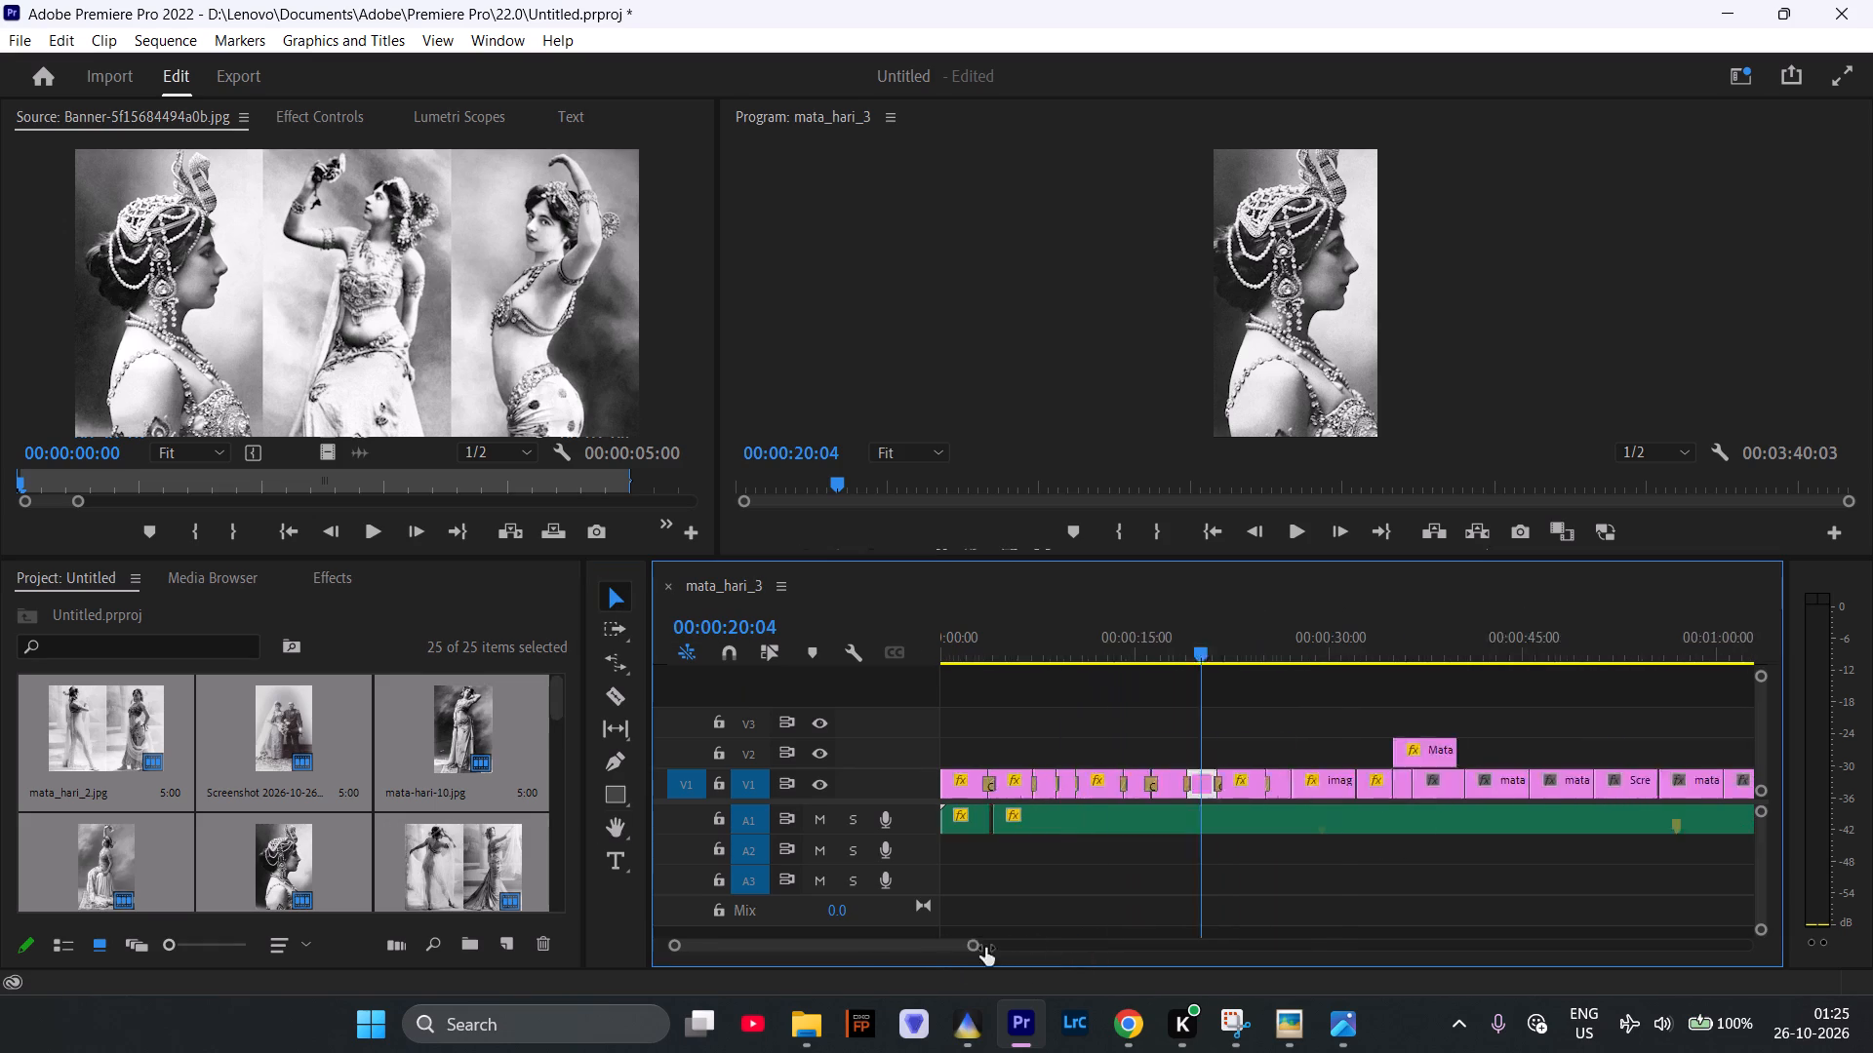
left_click_drag(985, 948, 889, 944)
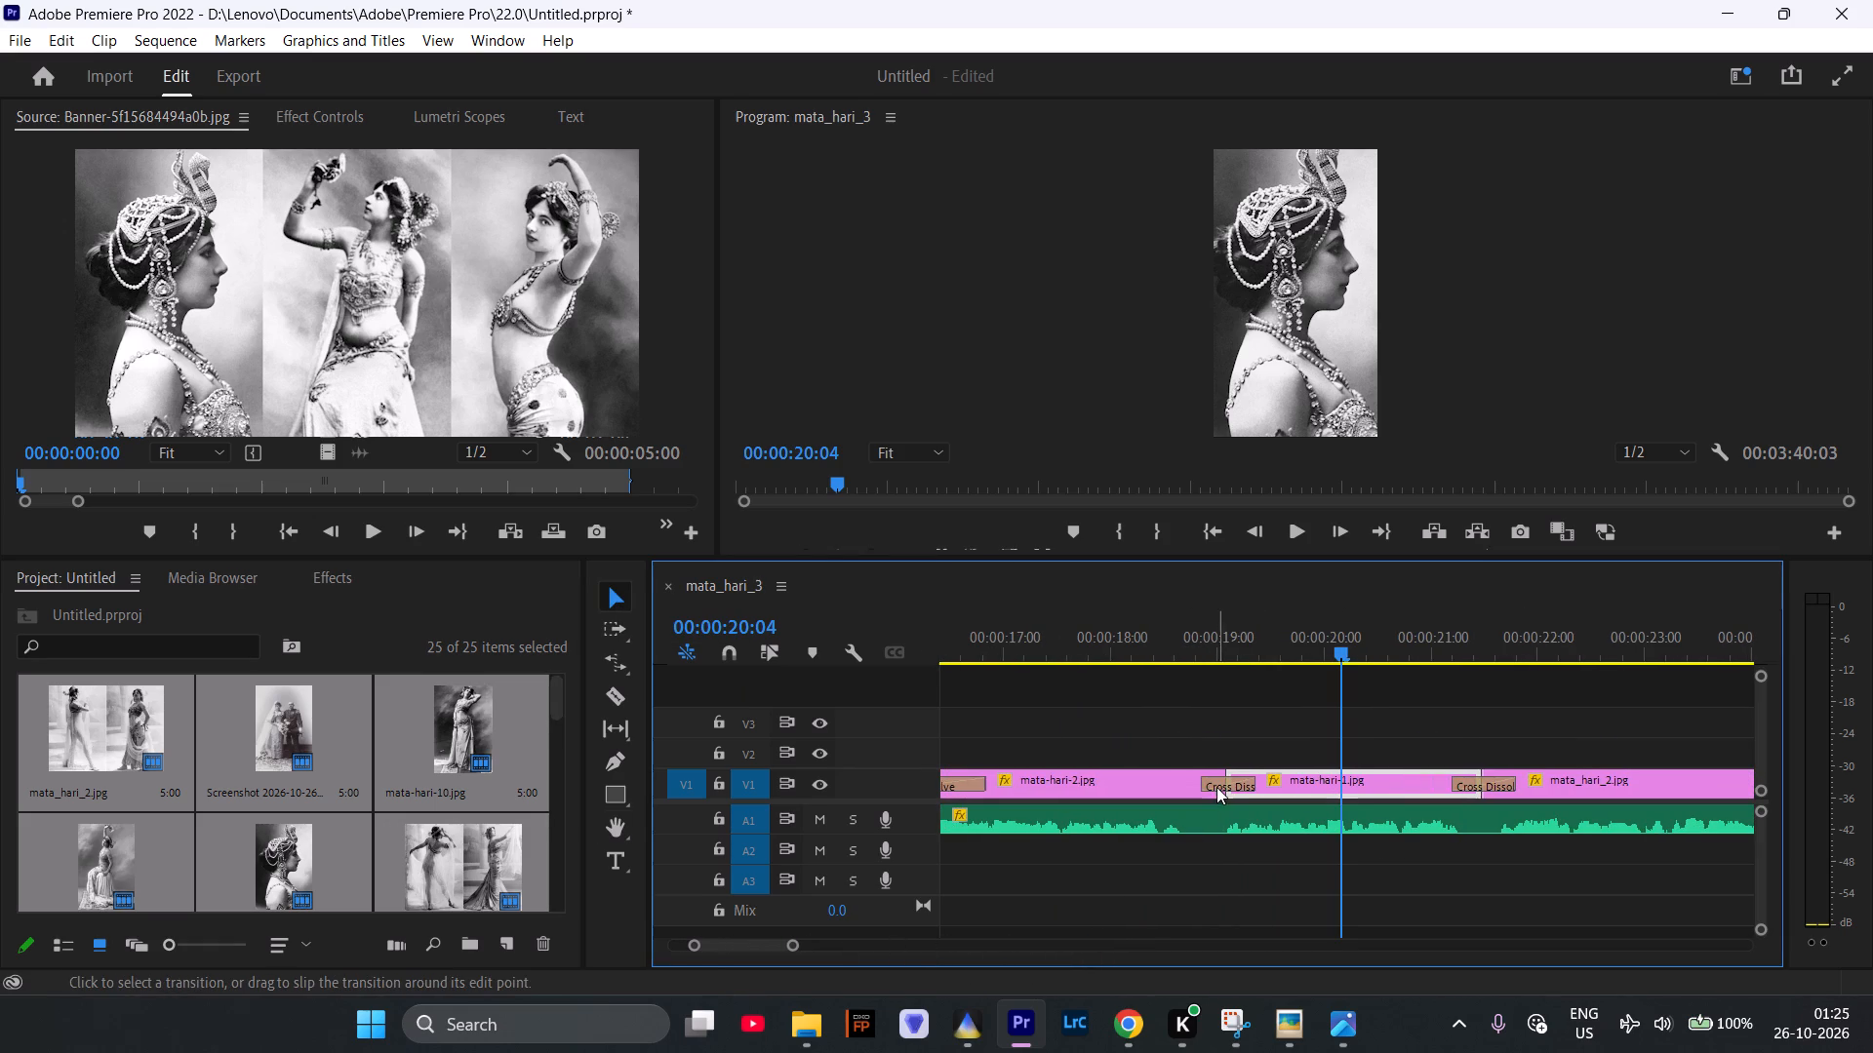
left_click(1217, 787)
left_click_drag(1342, 647, 1151, 669)
left_click(1293, 526)
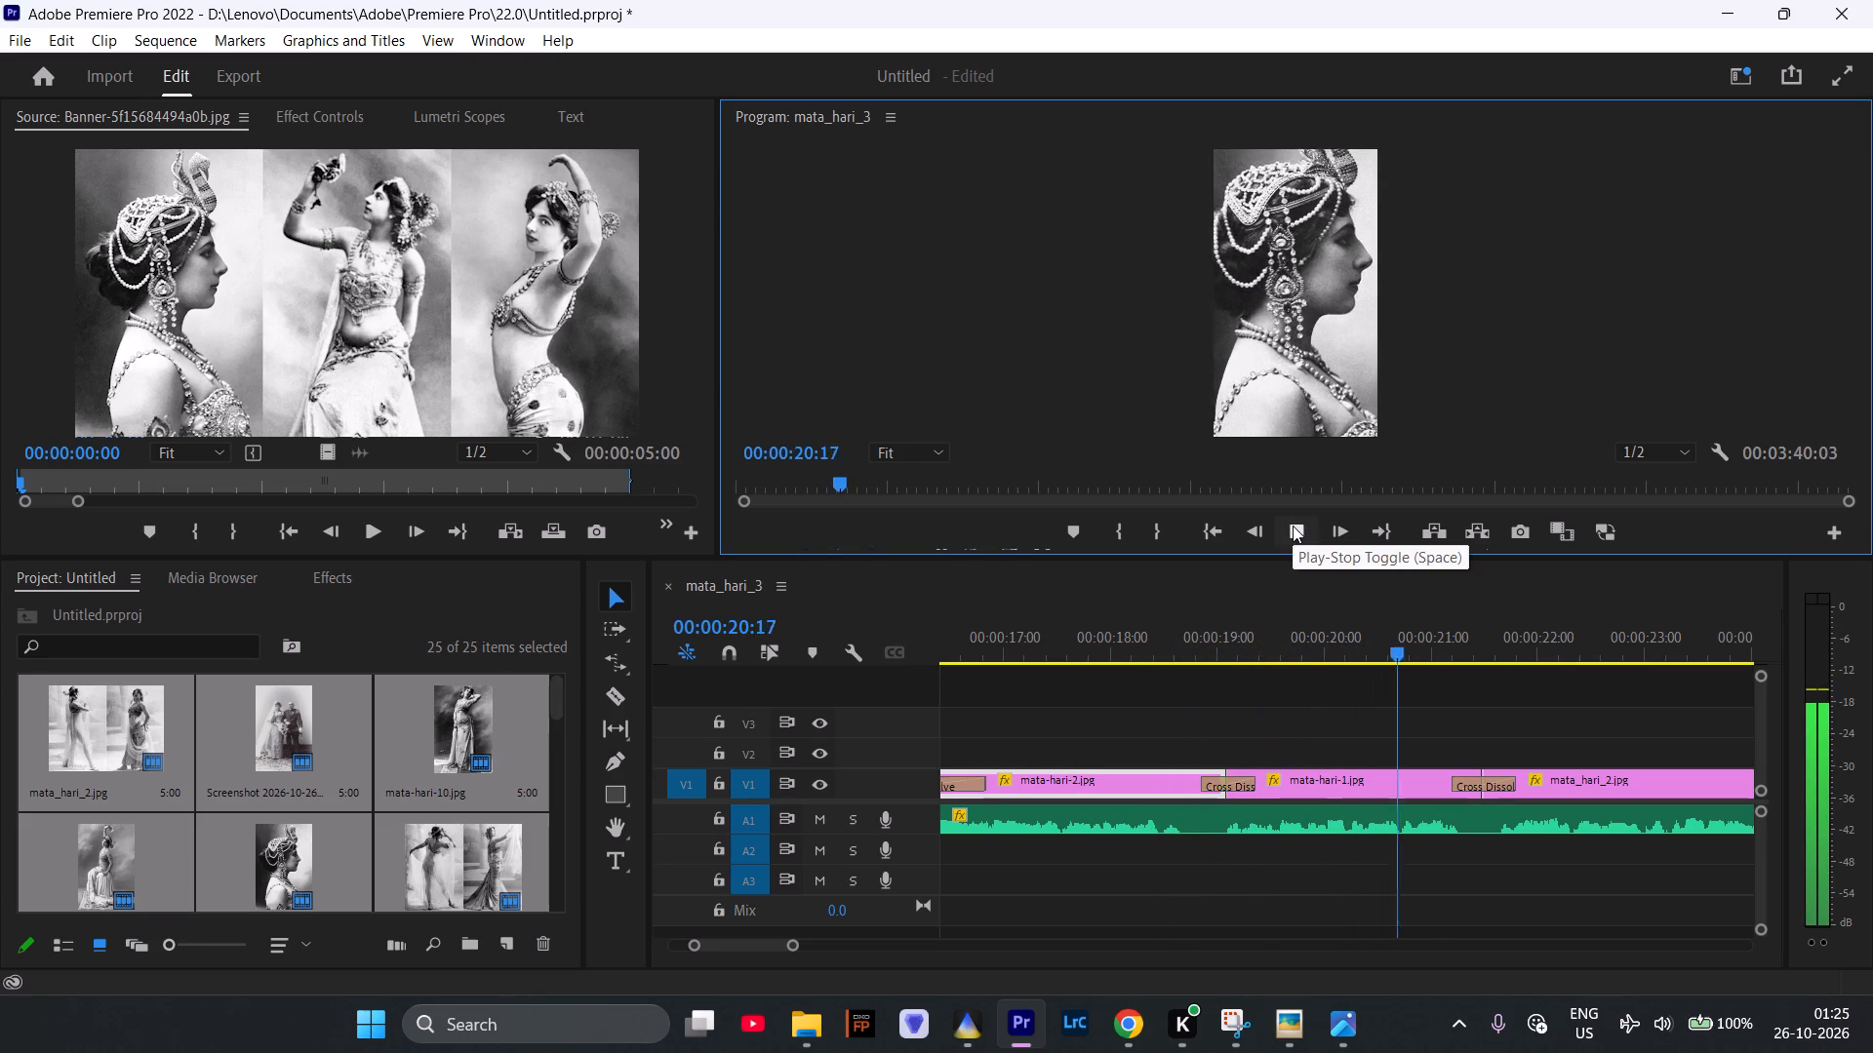
left_click(1293, 526)
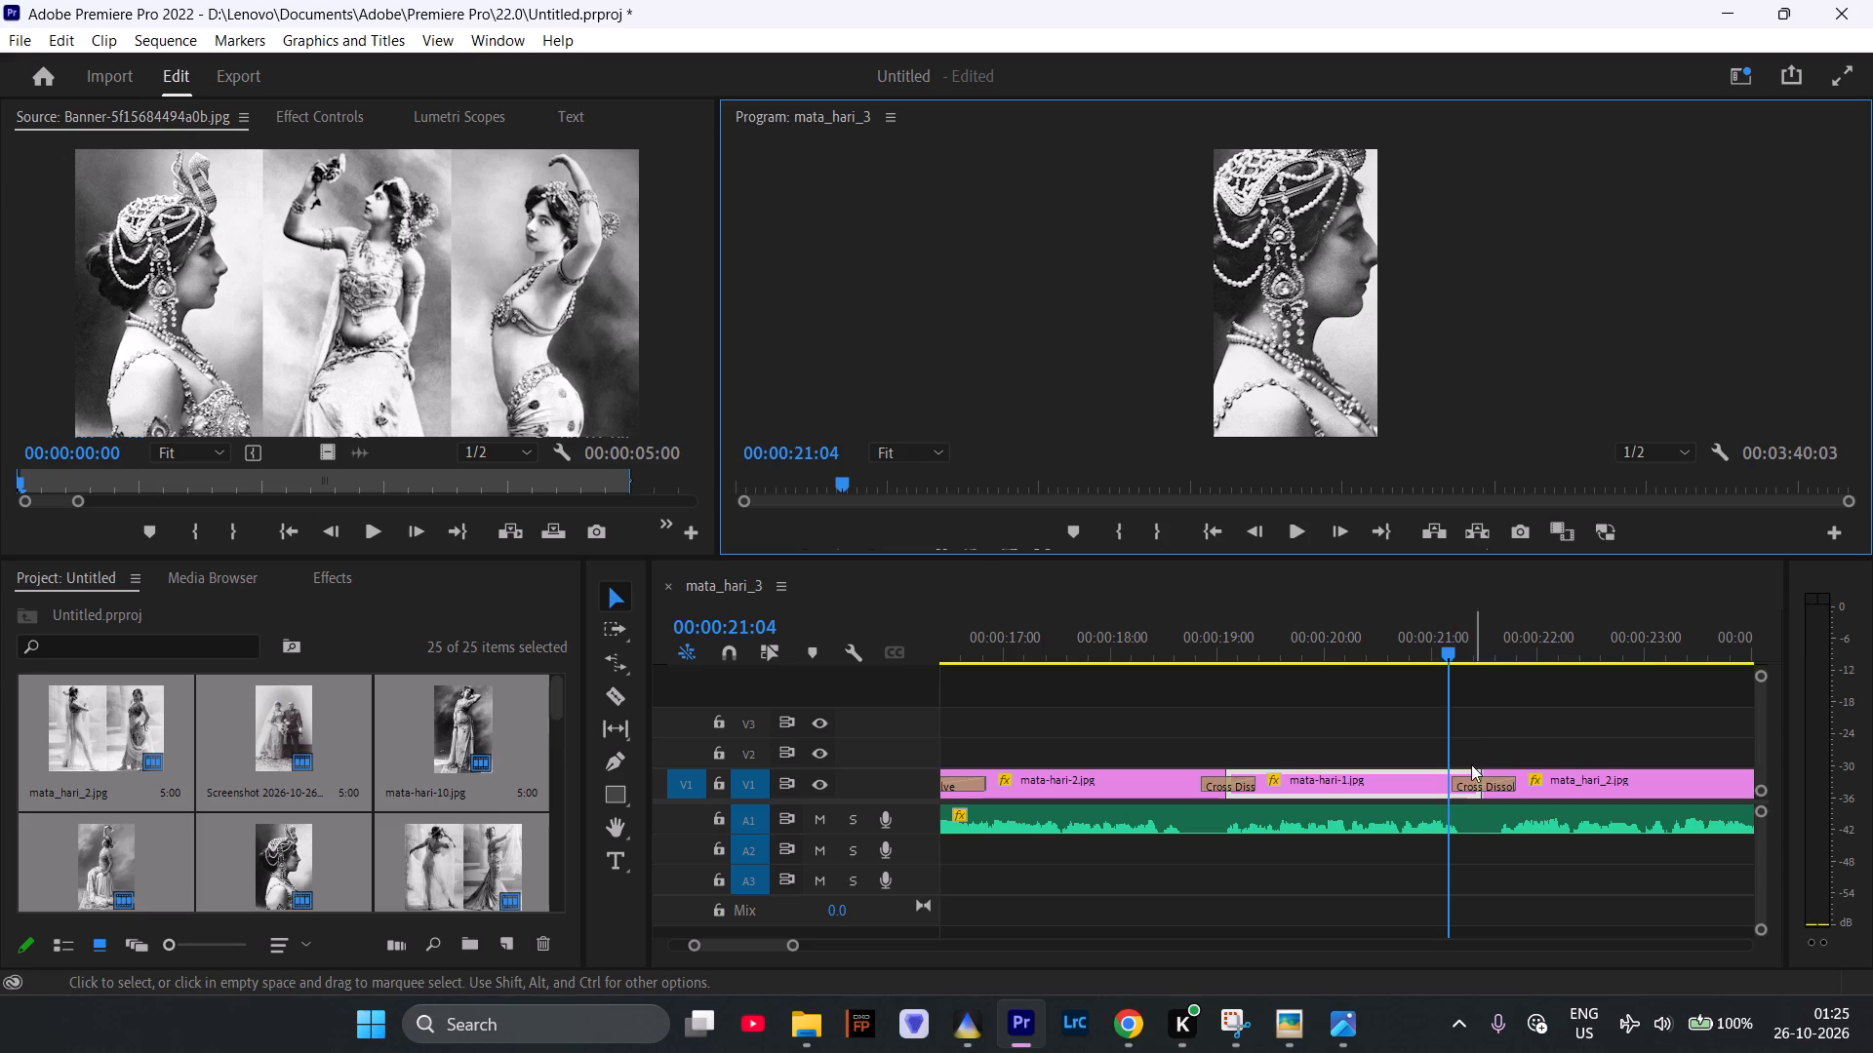
left_click(1448, 788)
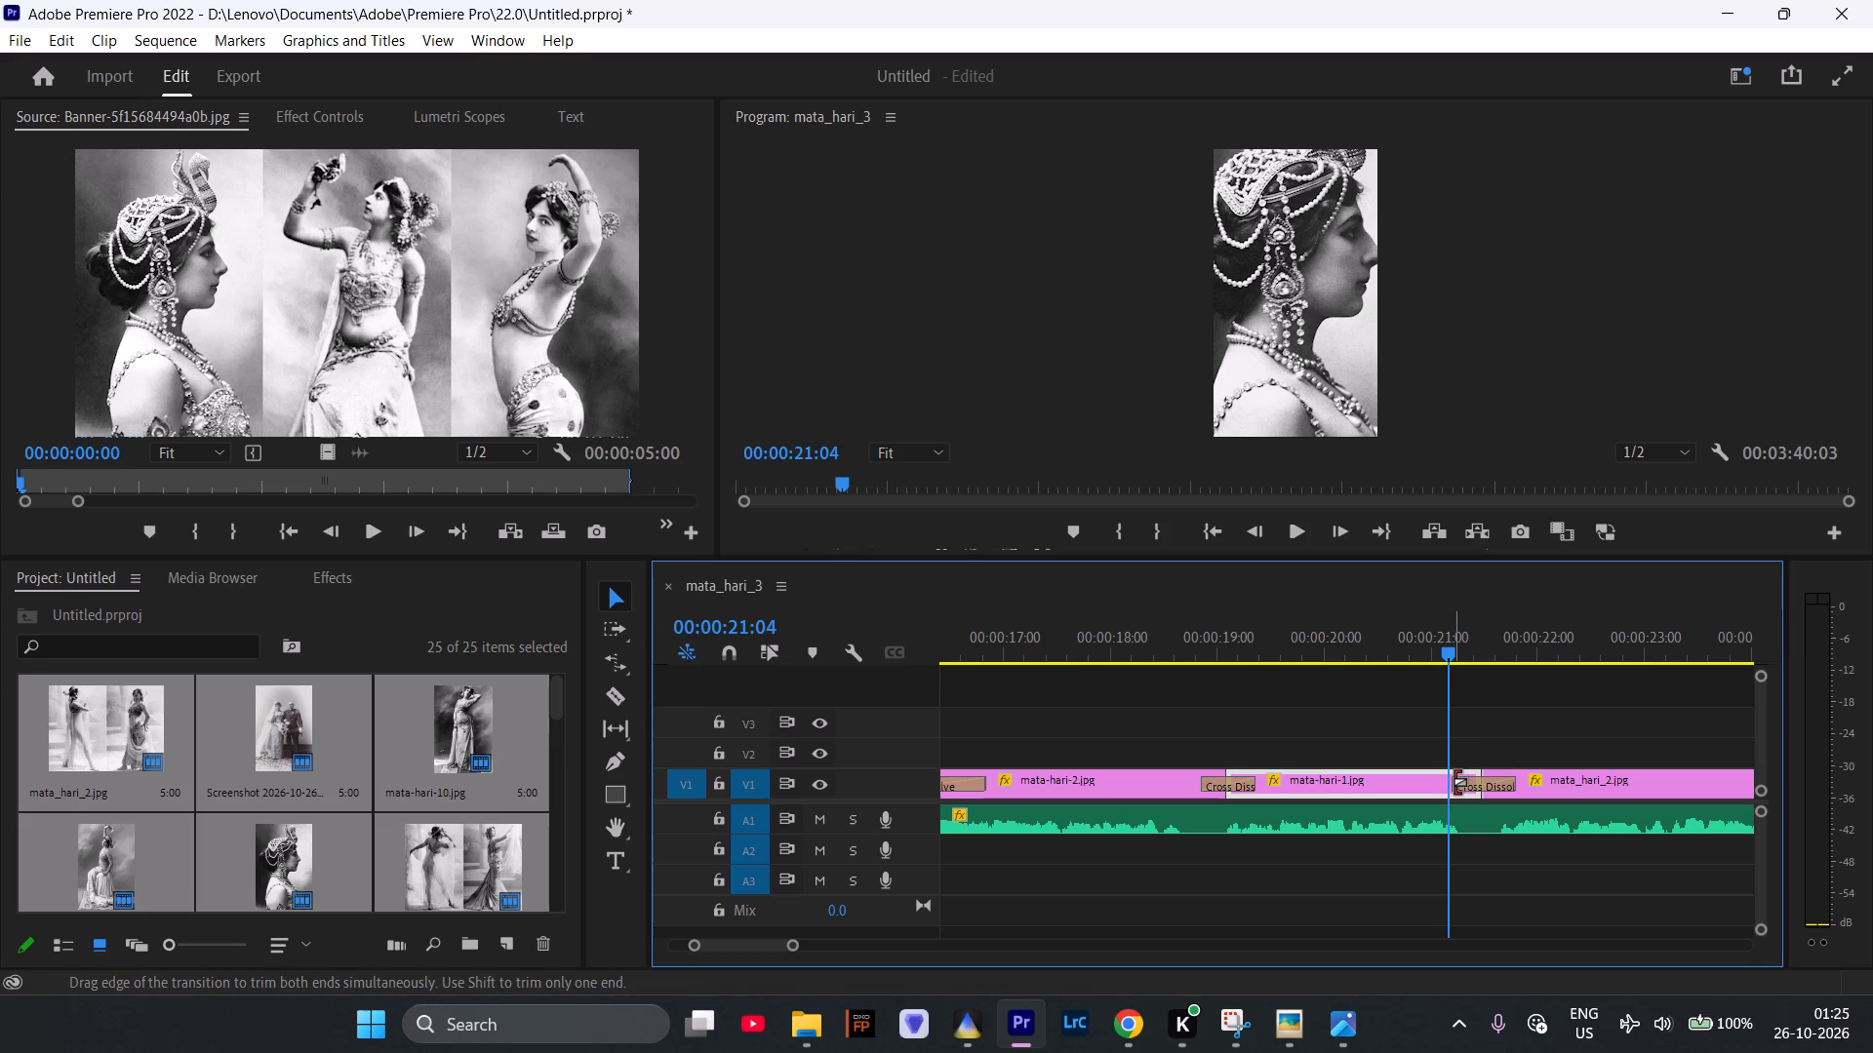
left_click_drag(1453, 782, 1410, 790)
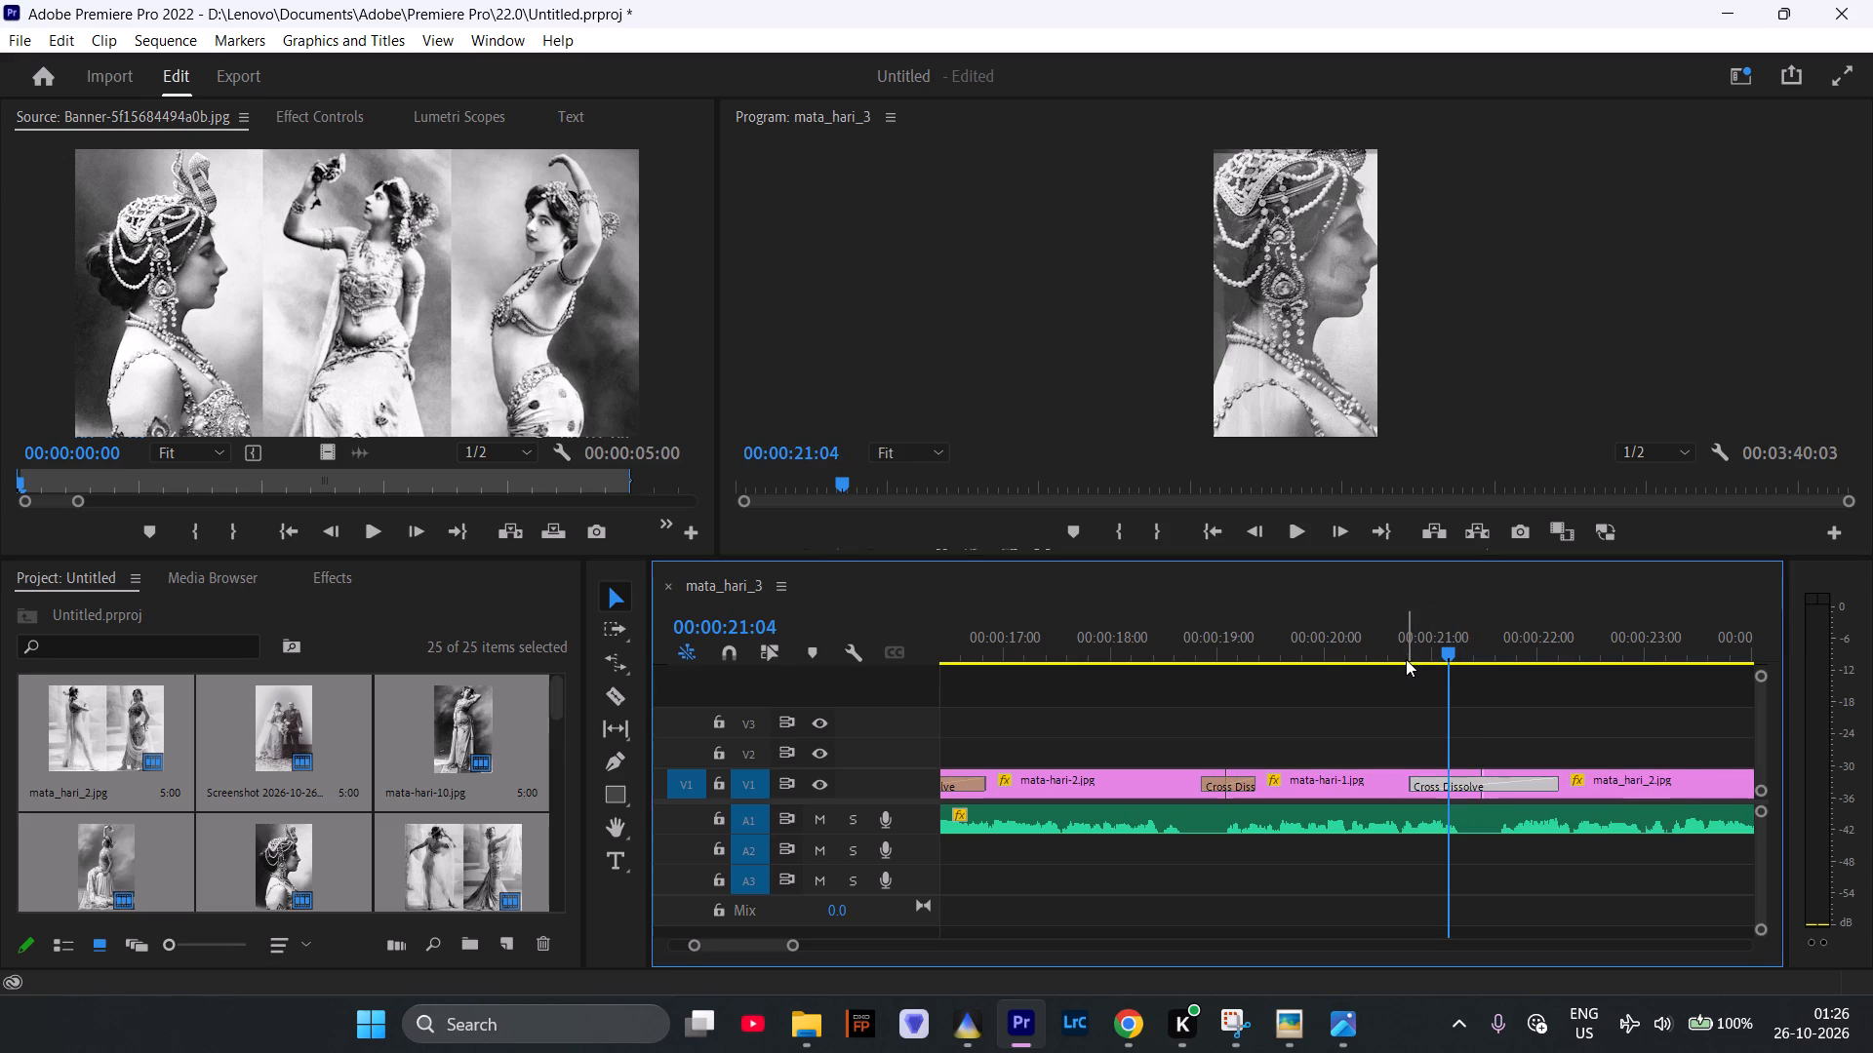
Play through the lengthened dissolve and apply the default transition at the cut between mata-hari-10.jpg and images (3).jfif.
left_click_drag(1406, 659, 1161, 658)
left_click(1295, 546)
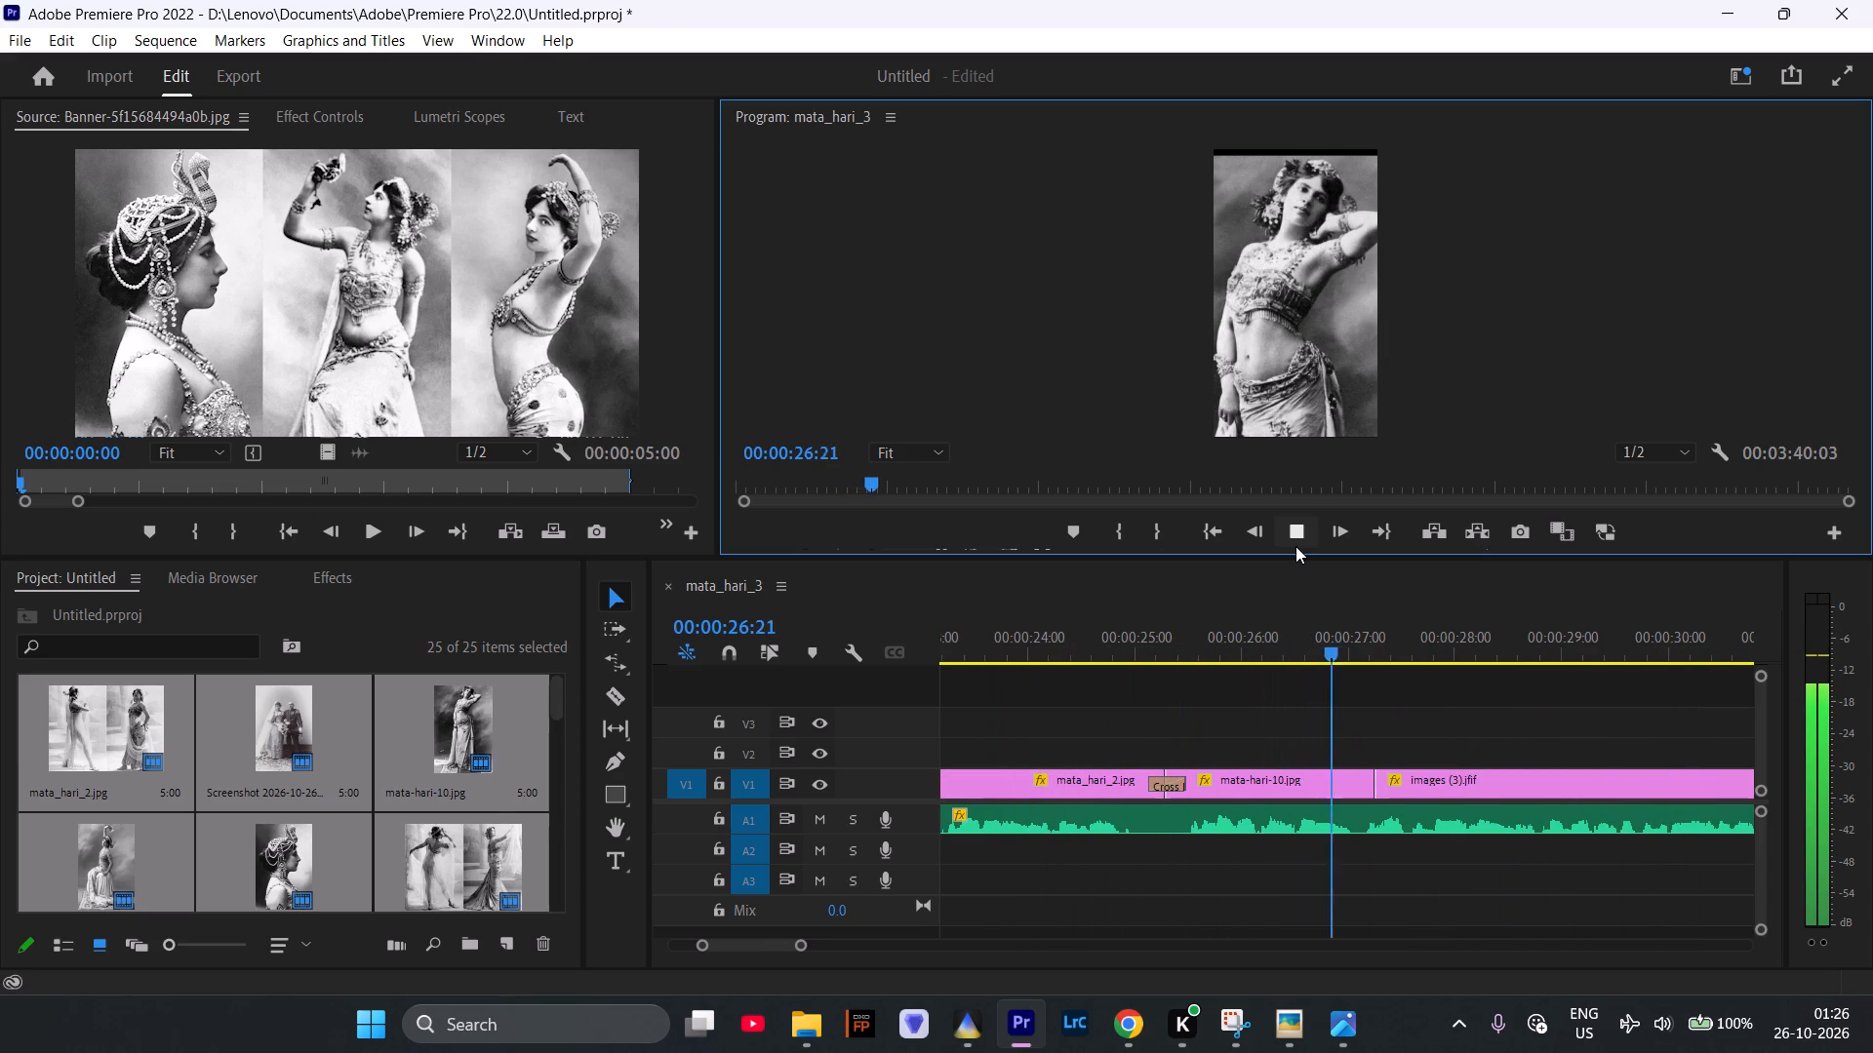
left_click(1295, 546)
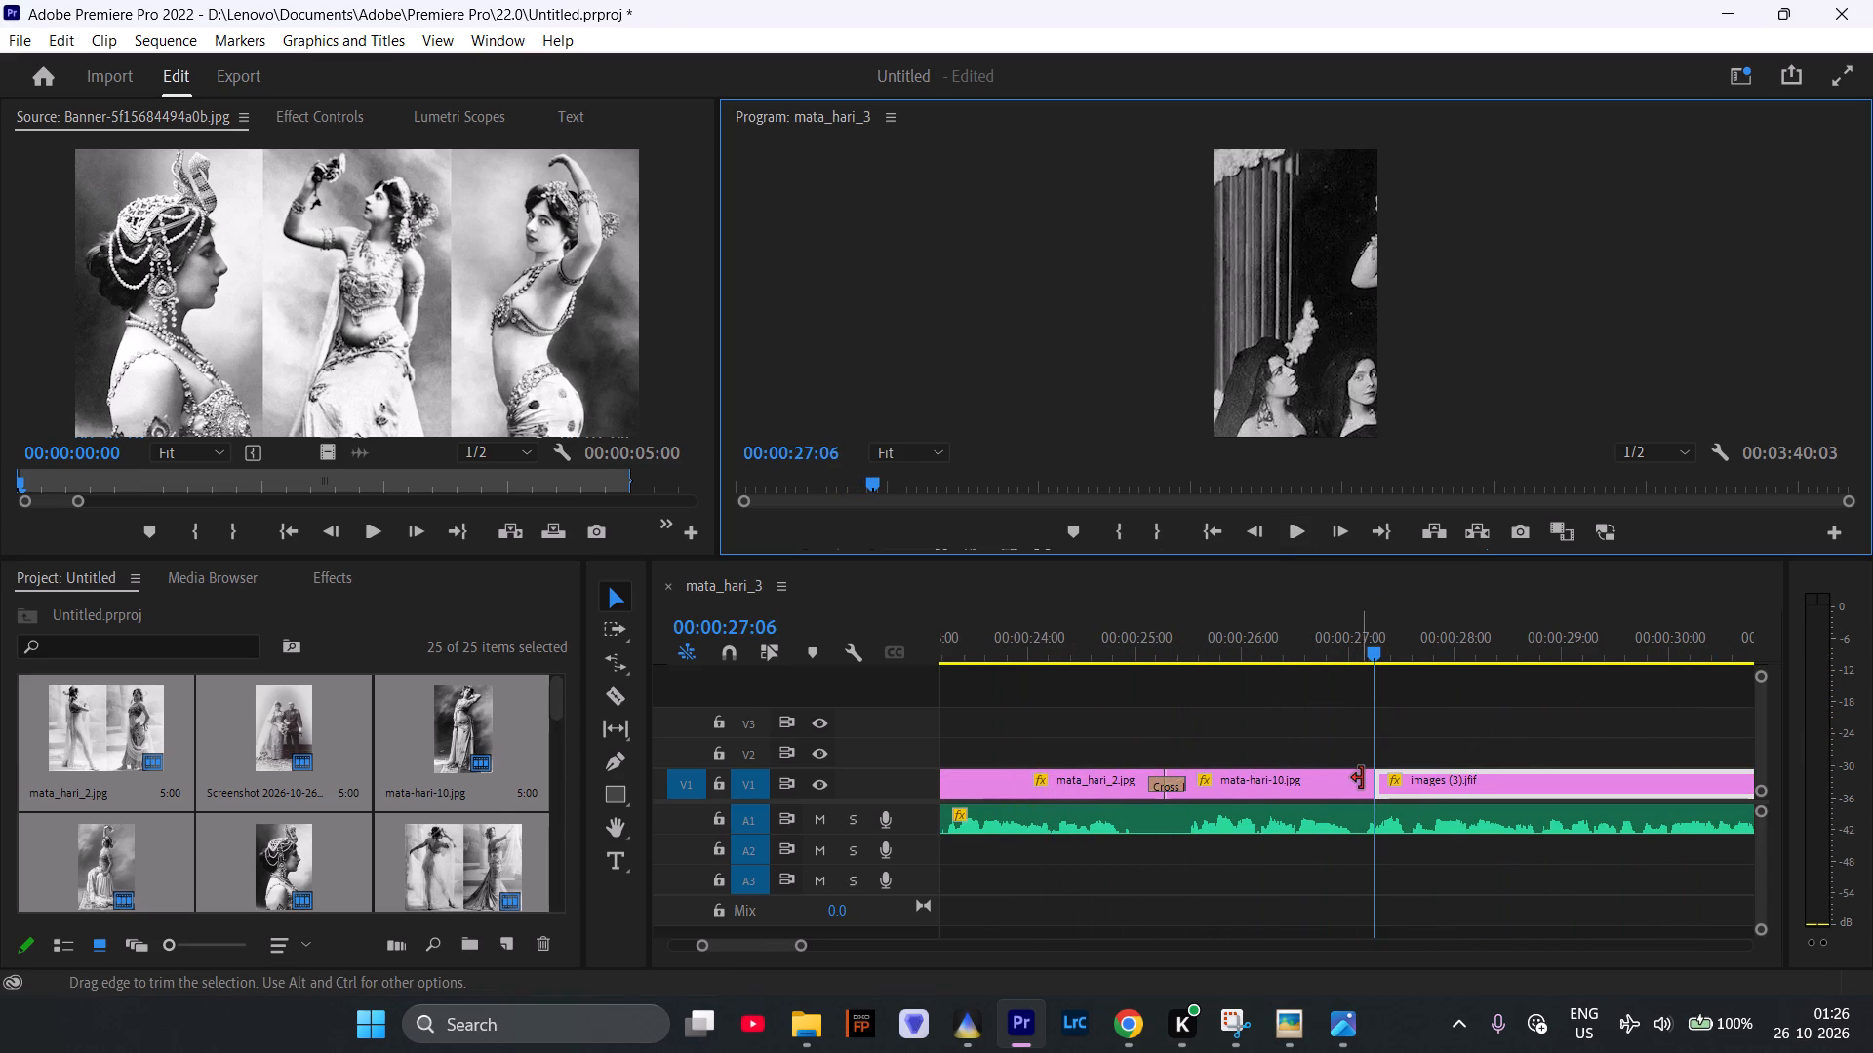
left_click(1375, 778)
right_click(1375, 778)
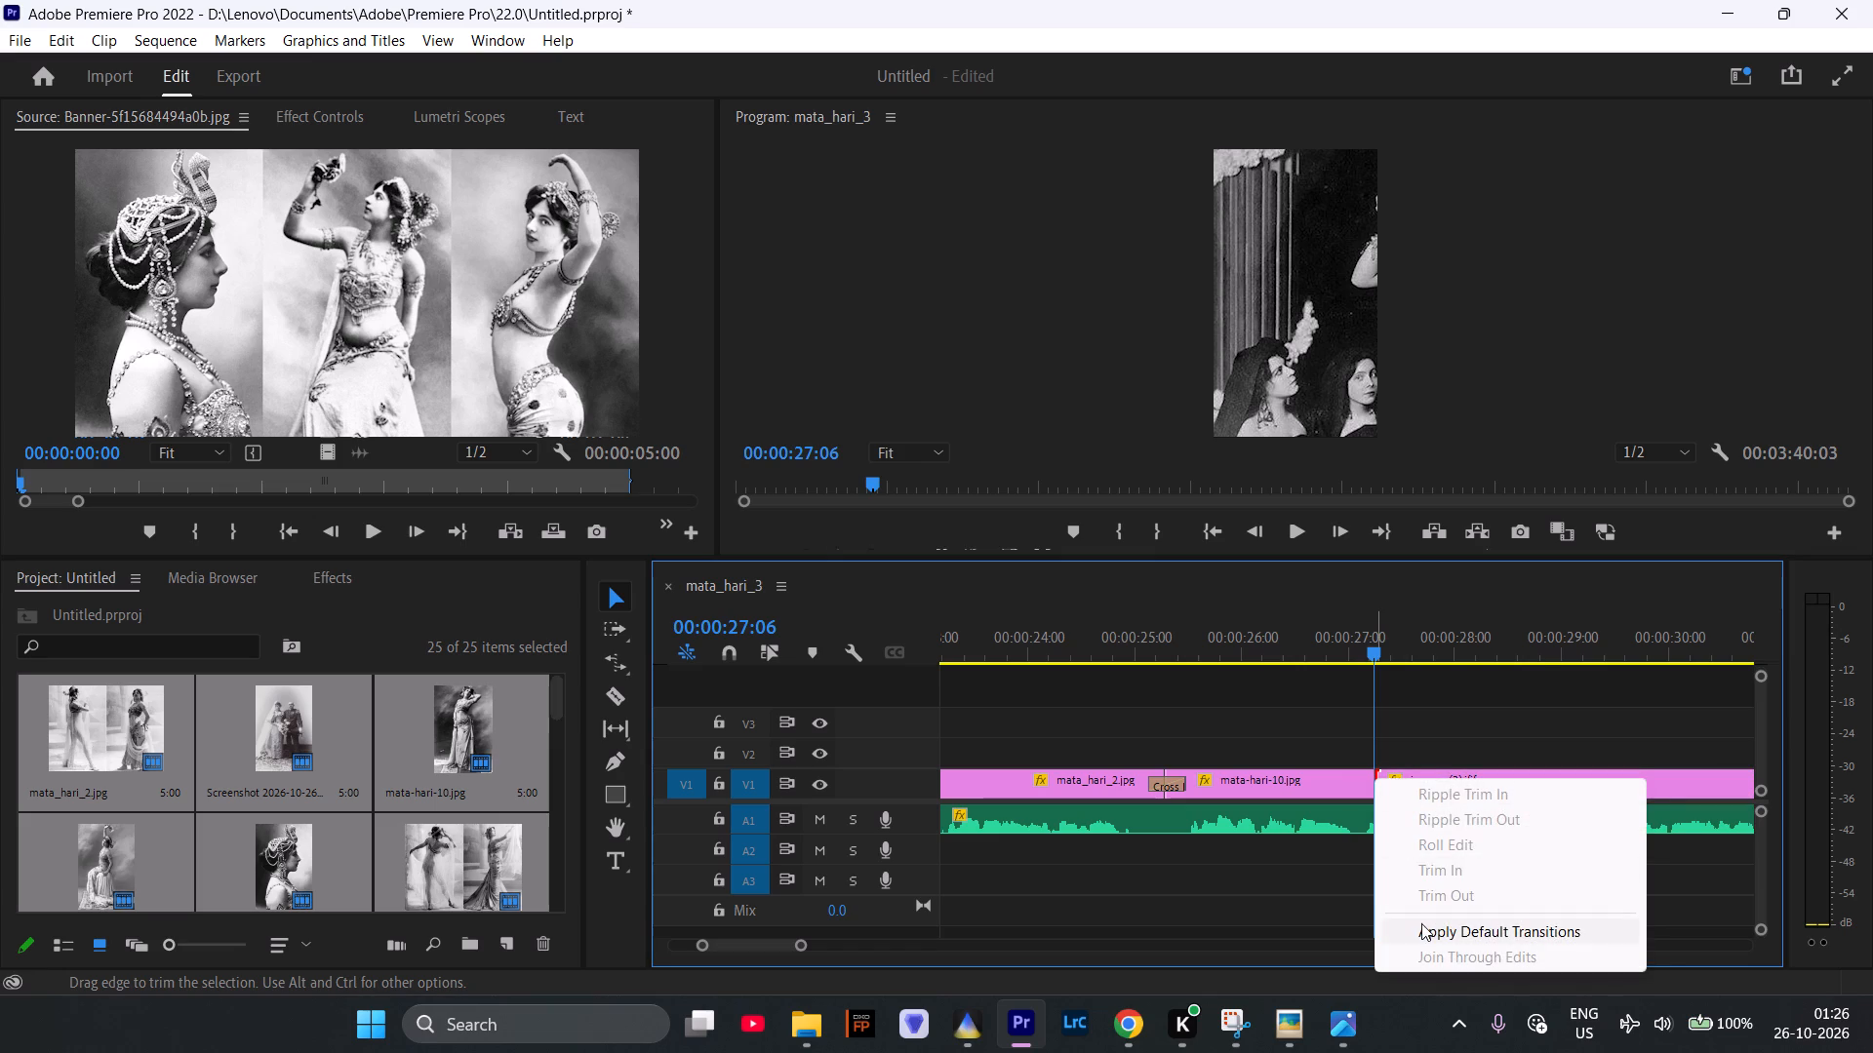
left_click(1421, 923)
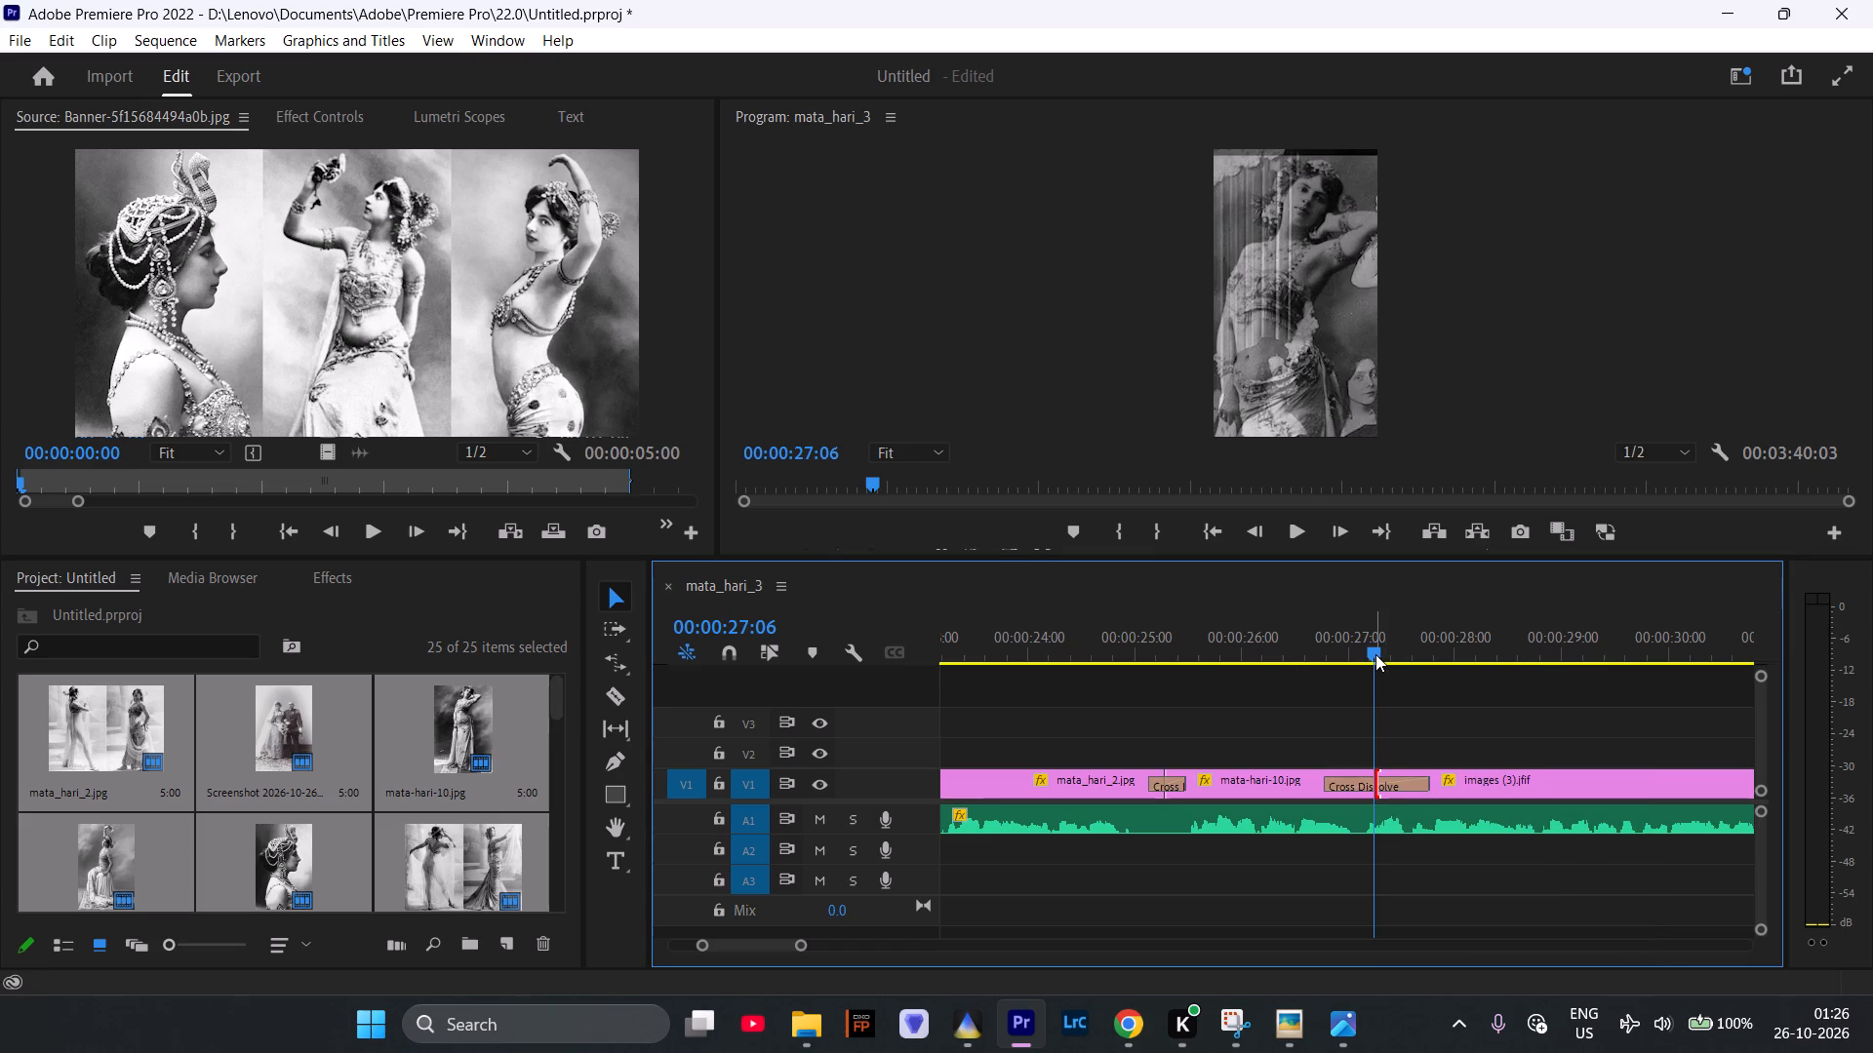
Preview the added dissolve and trim the end of images (3).jfif on V1 back to 00:00:30:09.
left_click_drag(1375, 654, 1163, 671)
left_click(1296, 530)
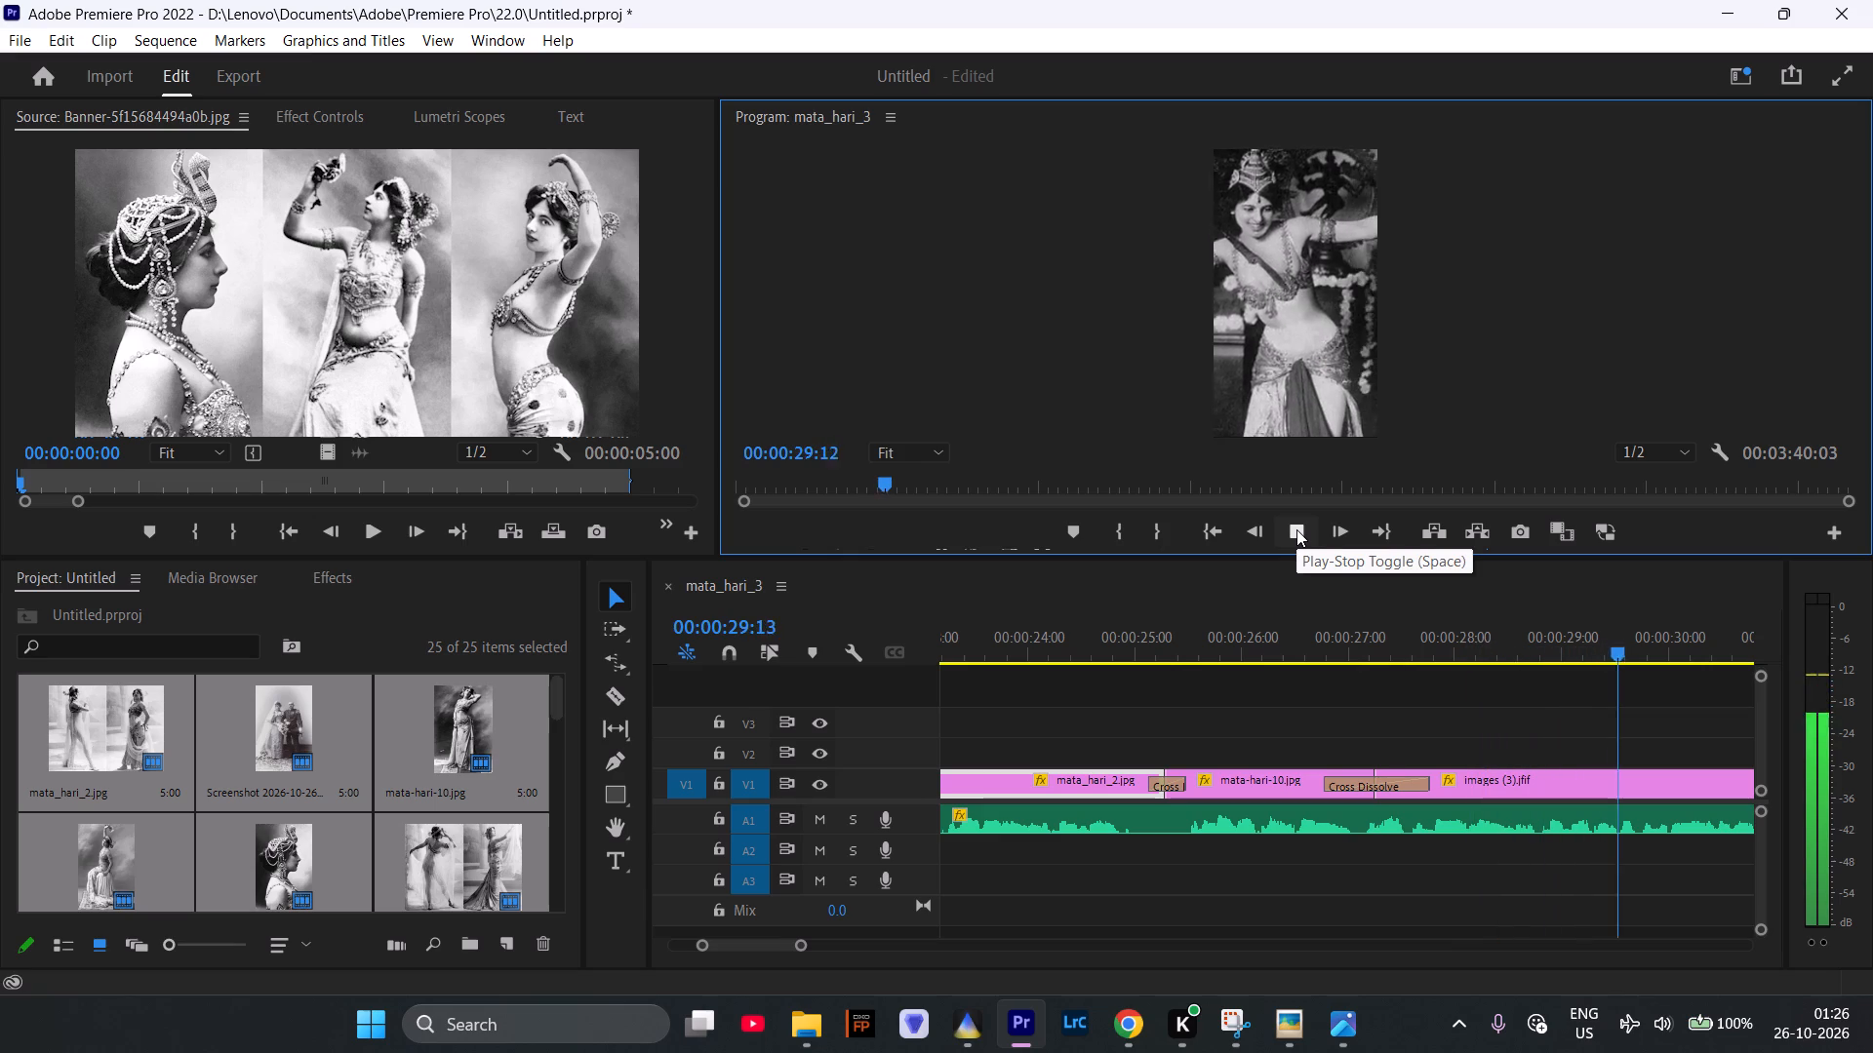
left_click(1296, 529)
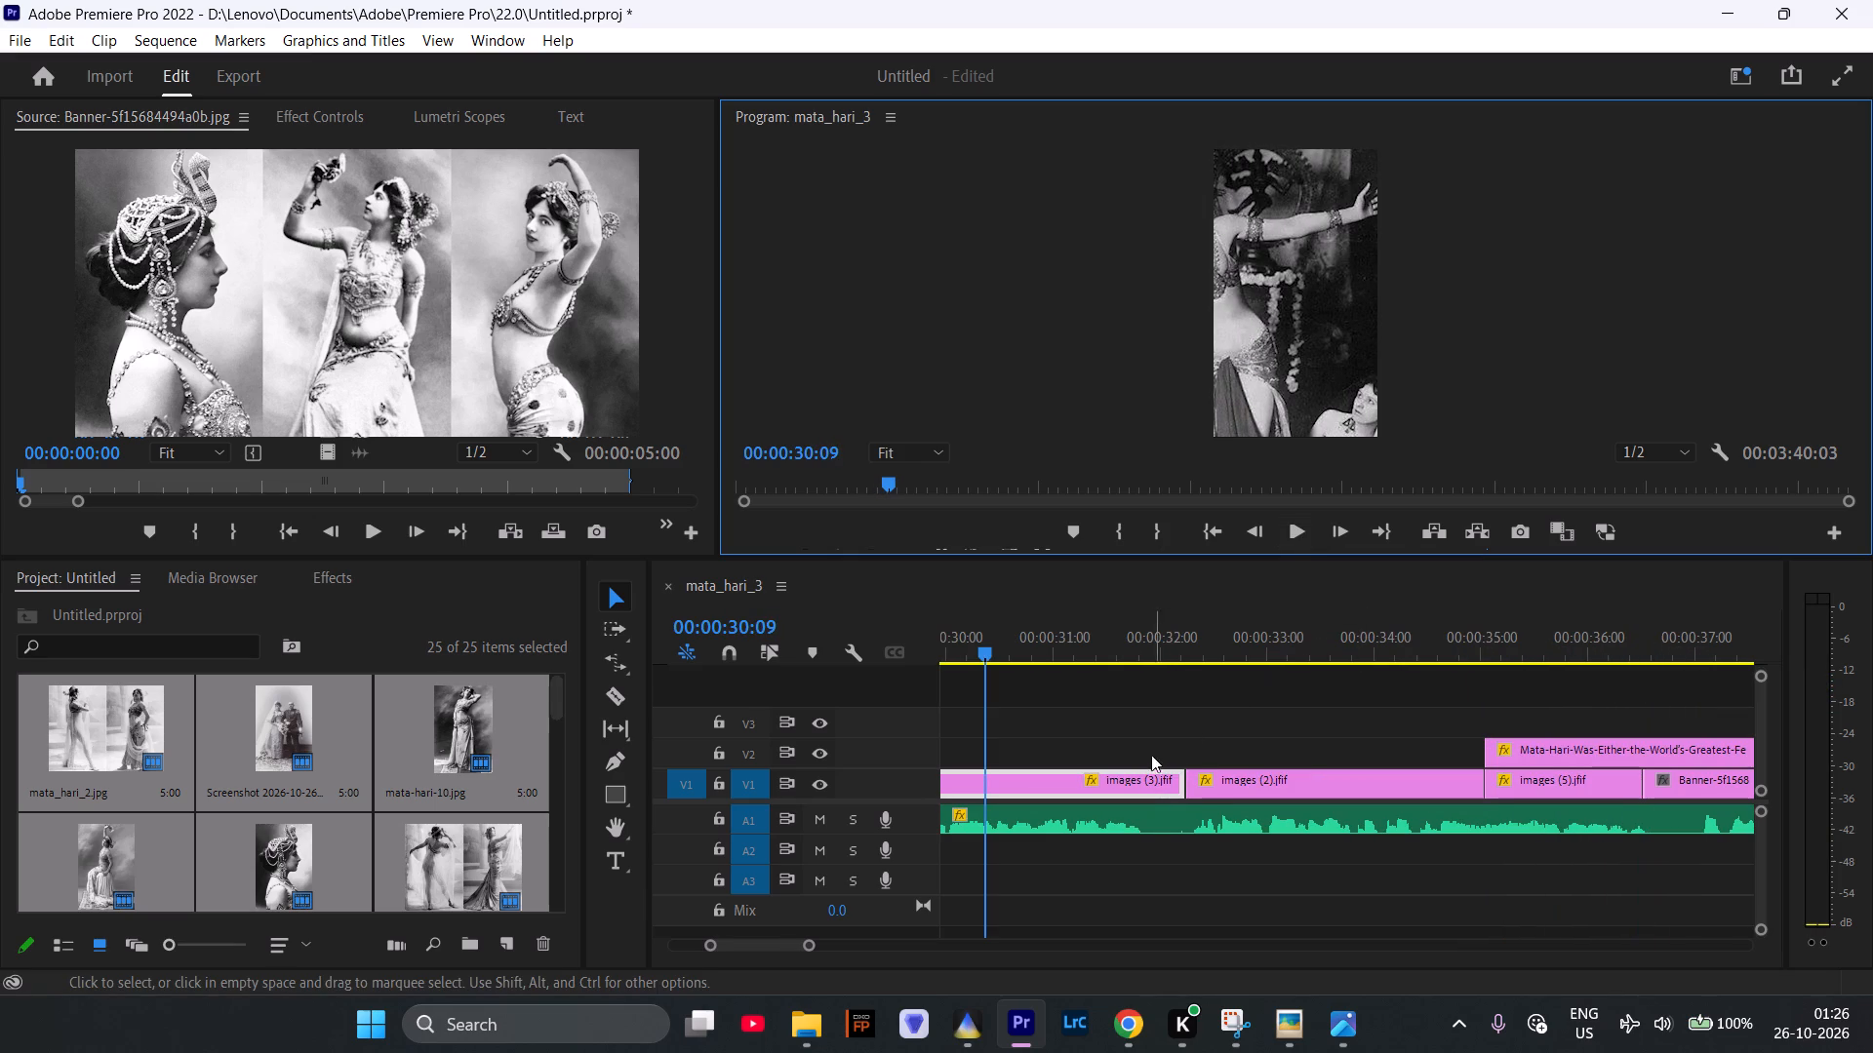
left_click_drag(1184, 780, 1052, 800)
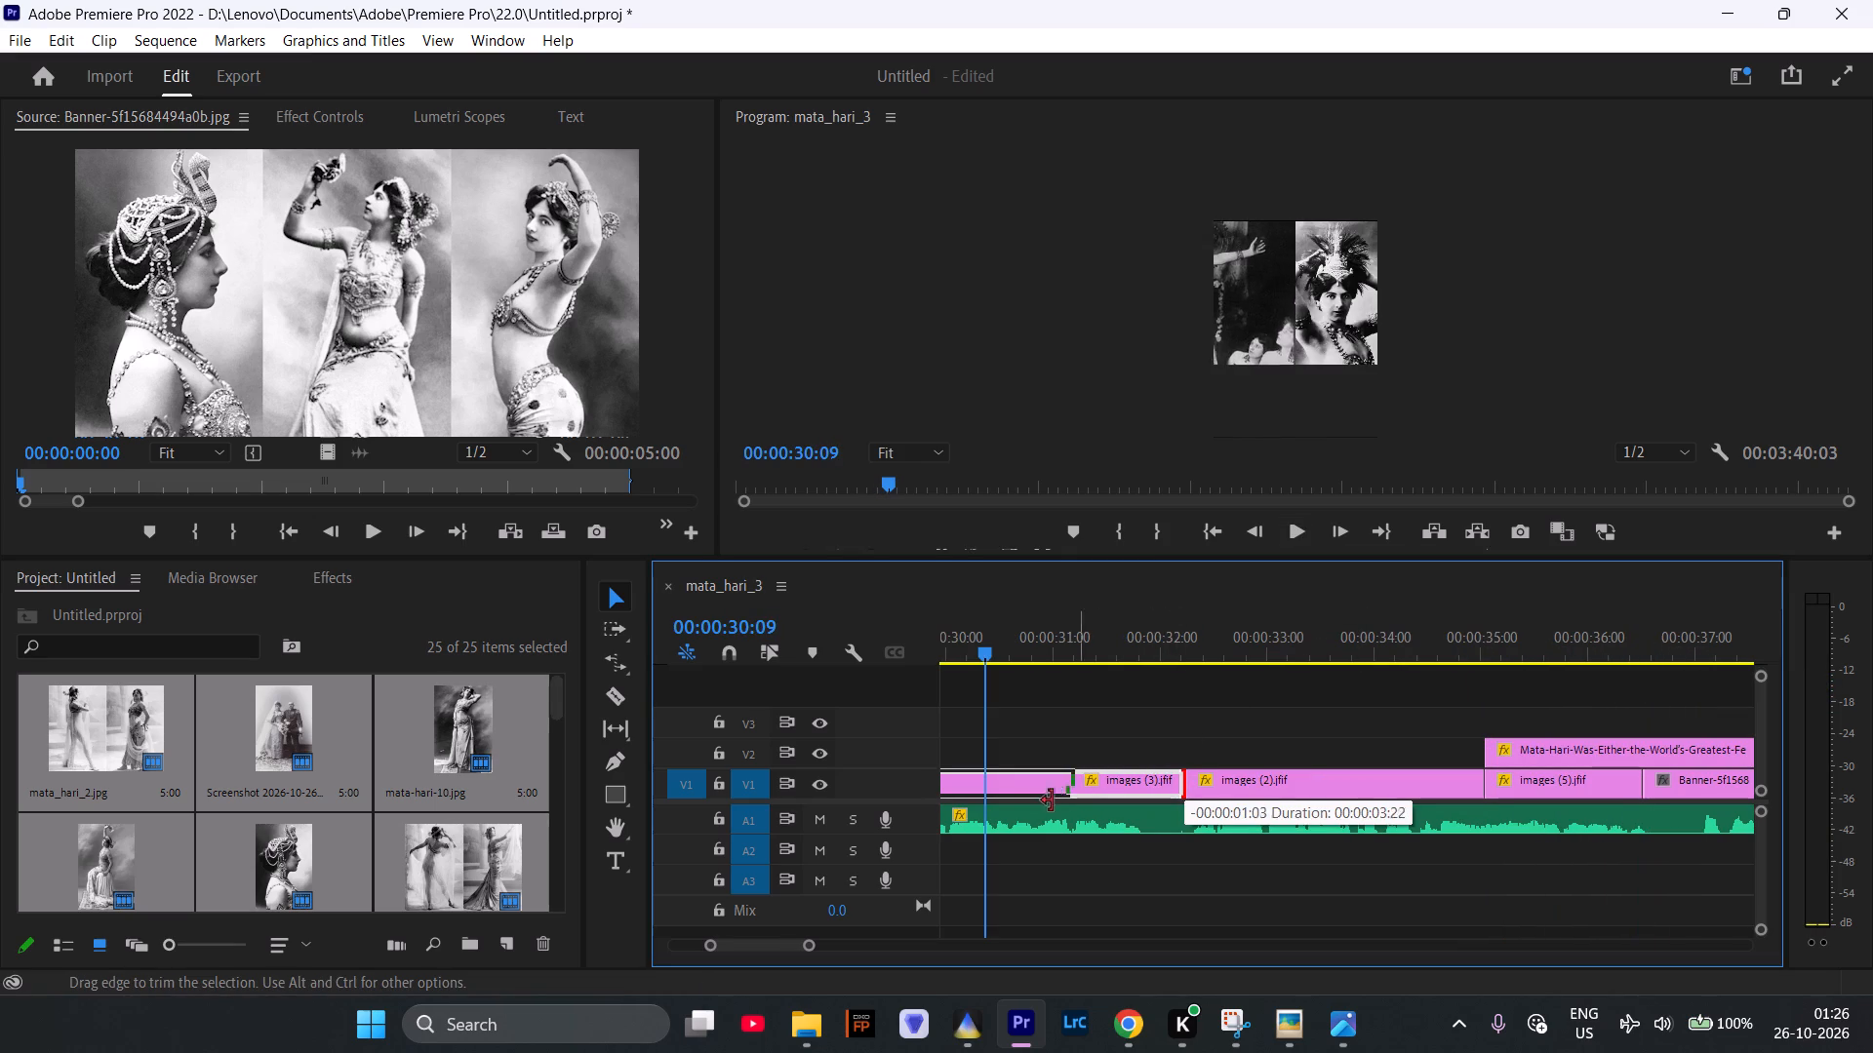
left_click_drag(1052, 800, 988, 808)
Close the gap between images (3).jfif and images (2).jfif on V1 by ripple-deleting it.
left_click(1033, 788)
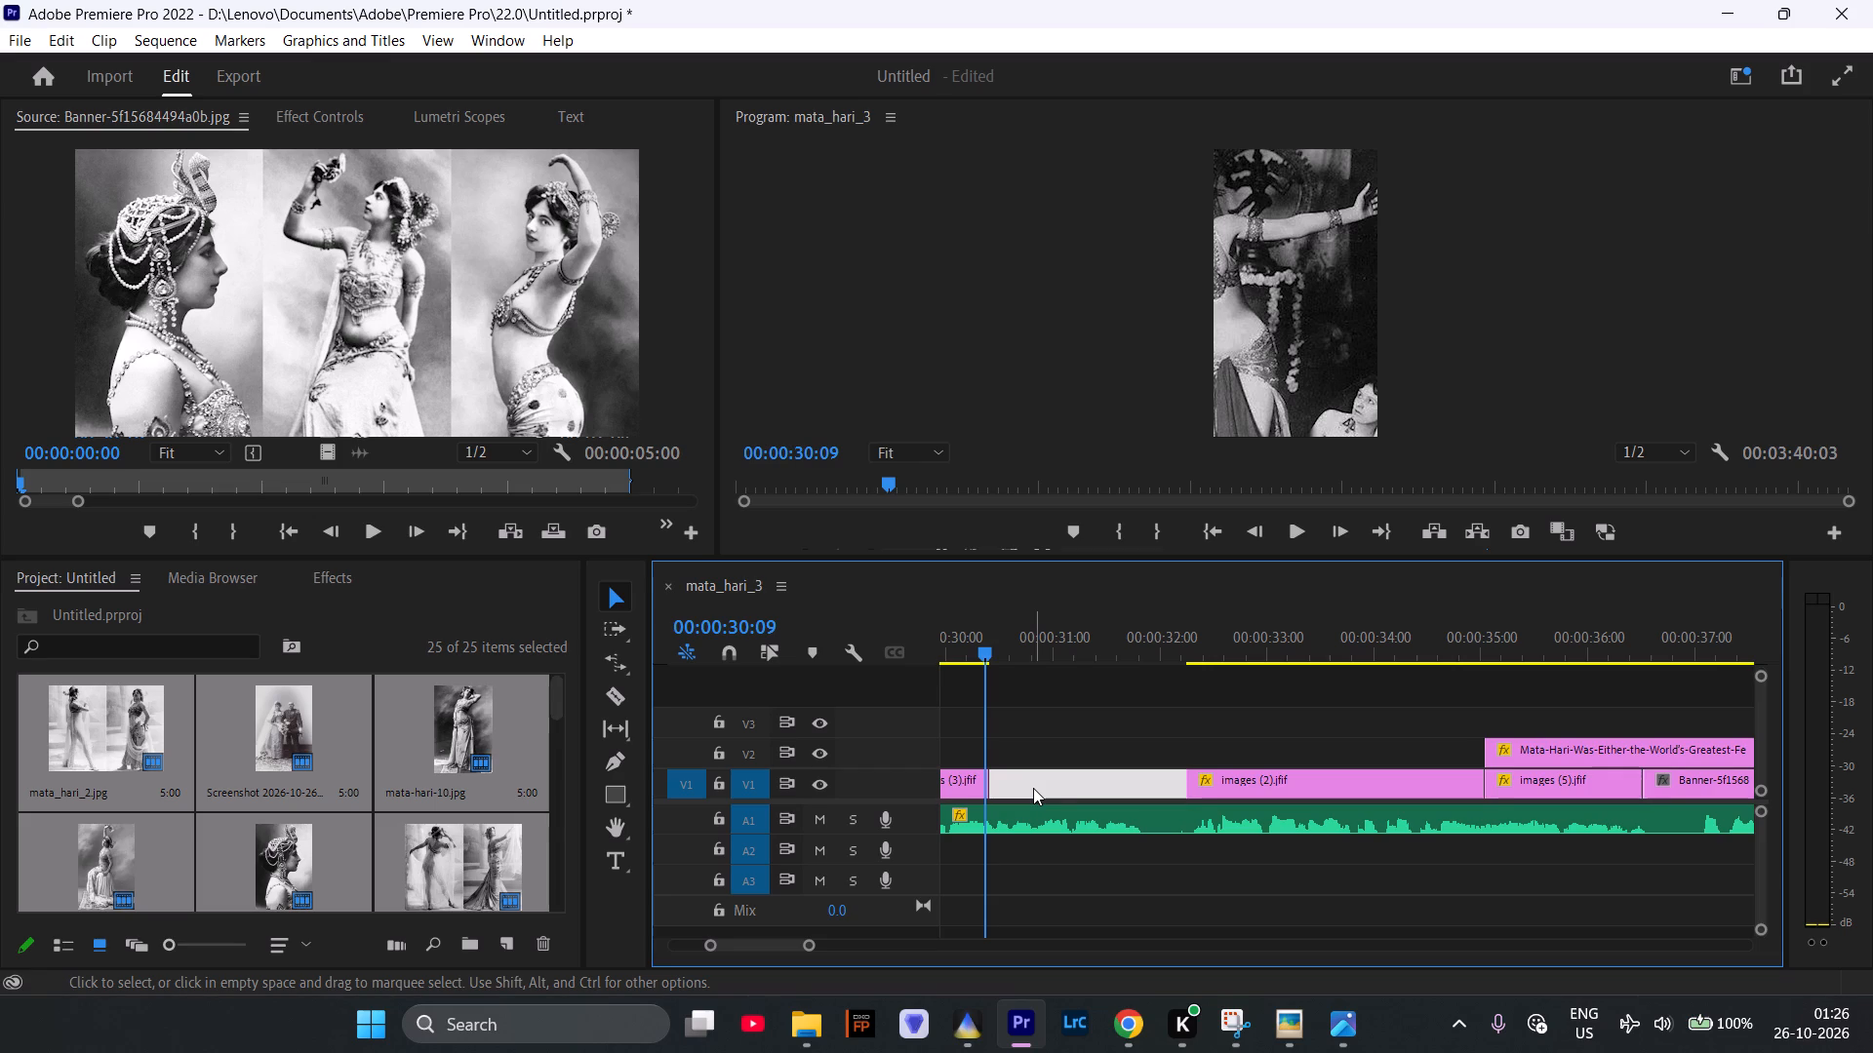
key("Delete")
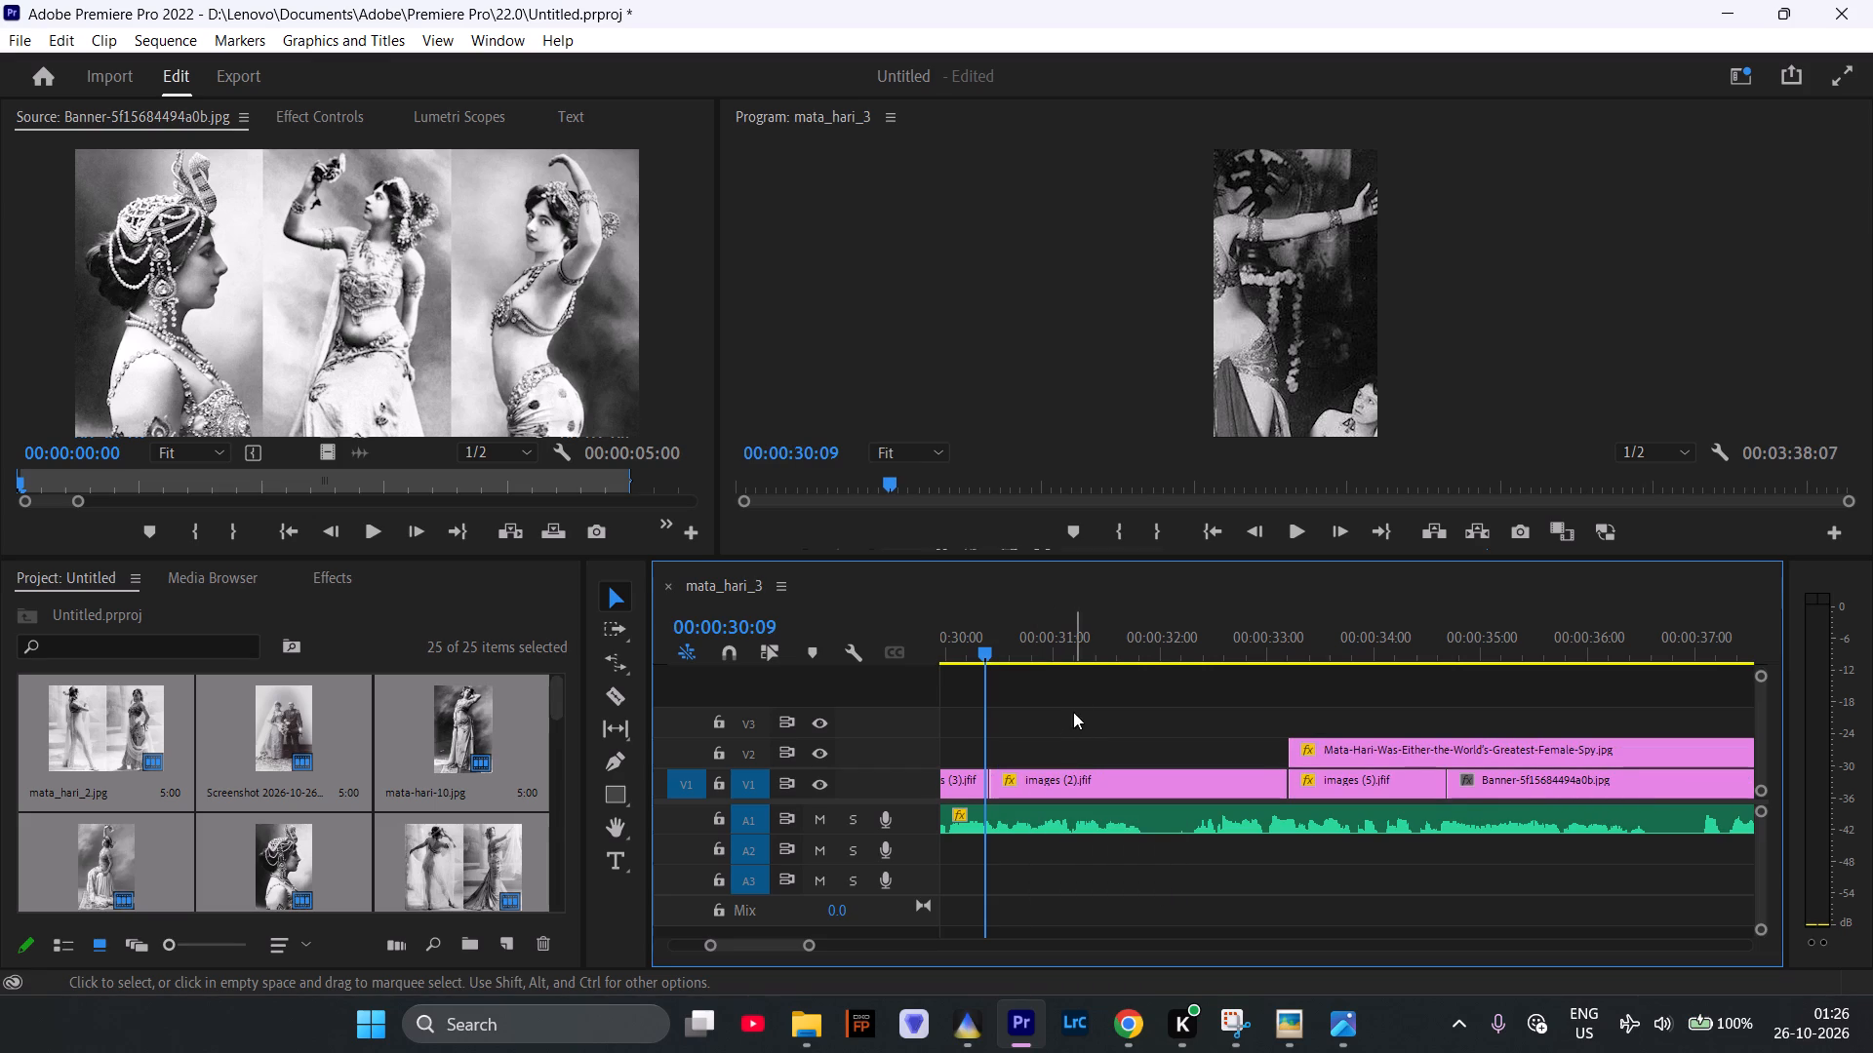
Play up to about 00:00:30:08 and apply the default transition at the cut between images (3).jfif and images (2).jfif.
left_click_drag(1078, 650, 879, 662)
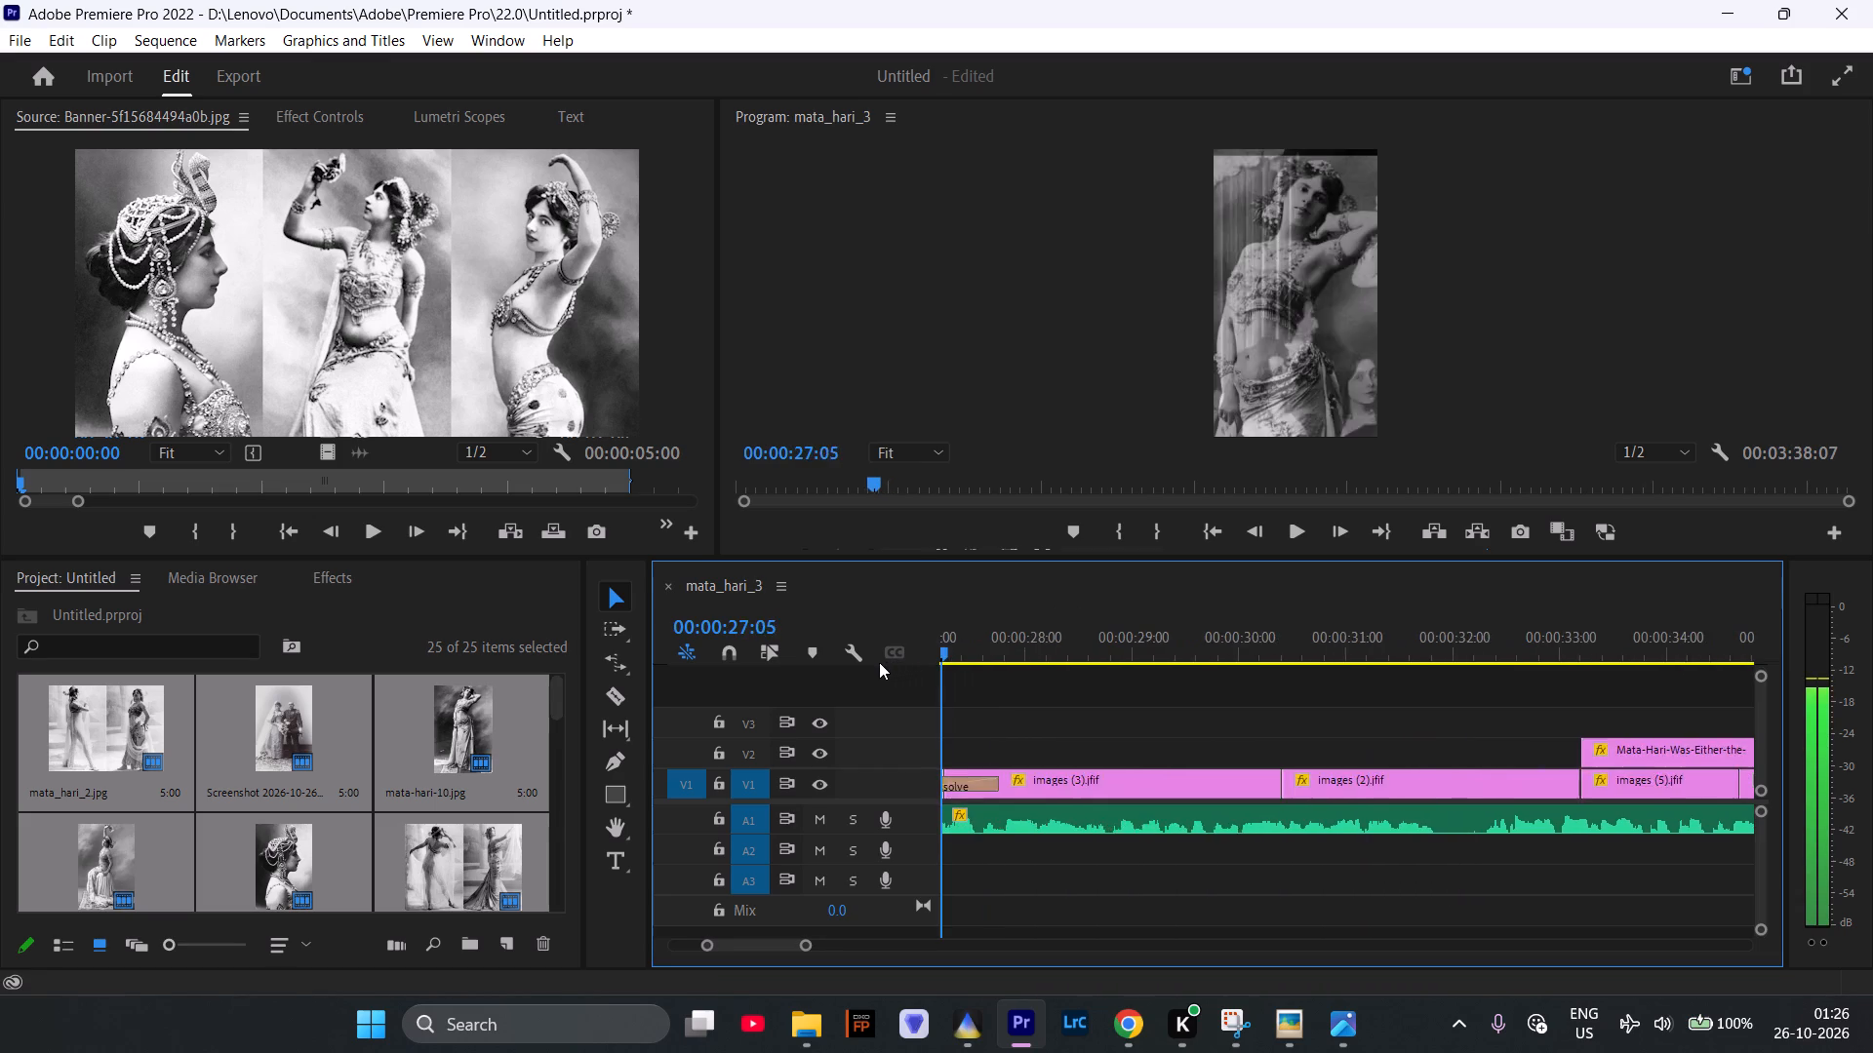
left_click_drag(879, 662, 1036, 645)
left_click(1281, 528)
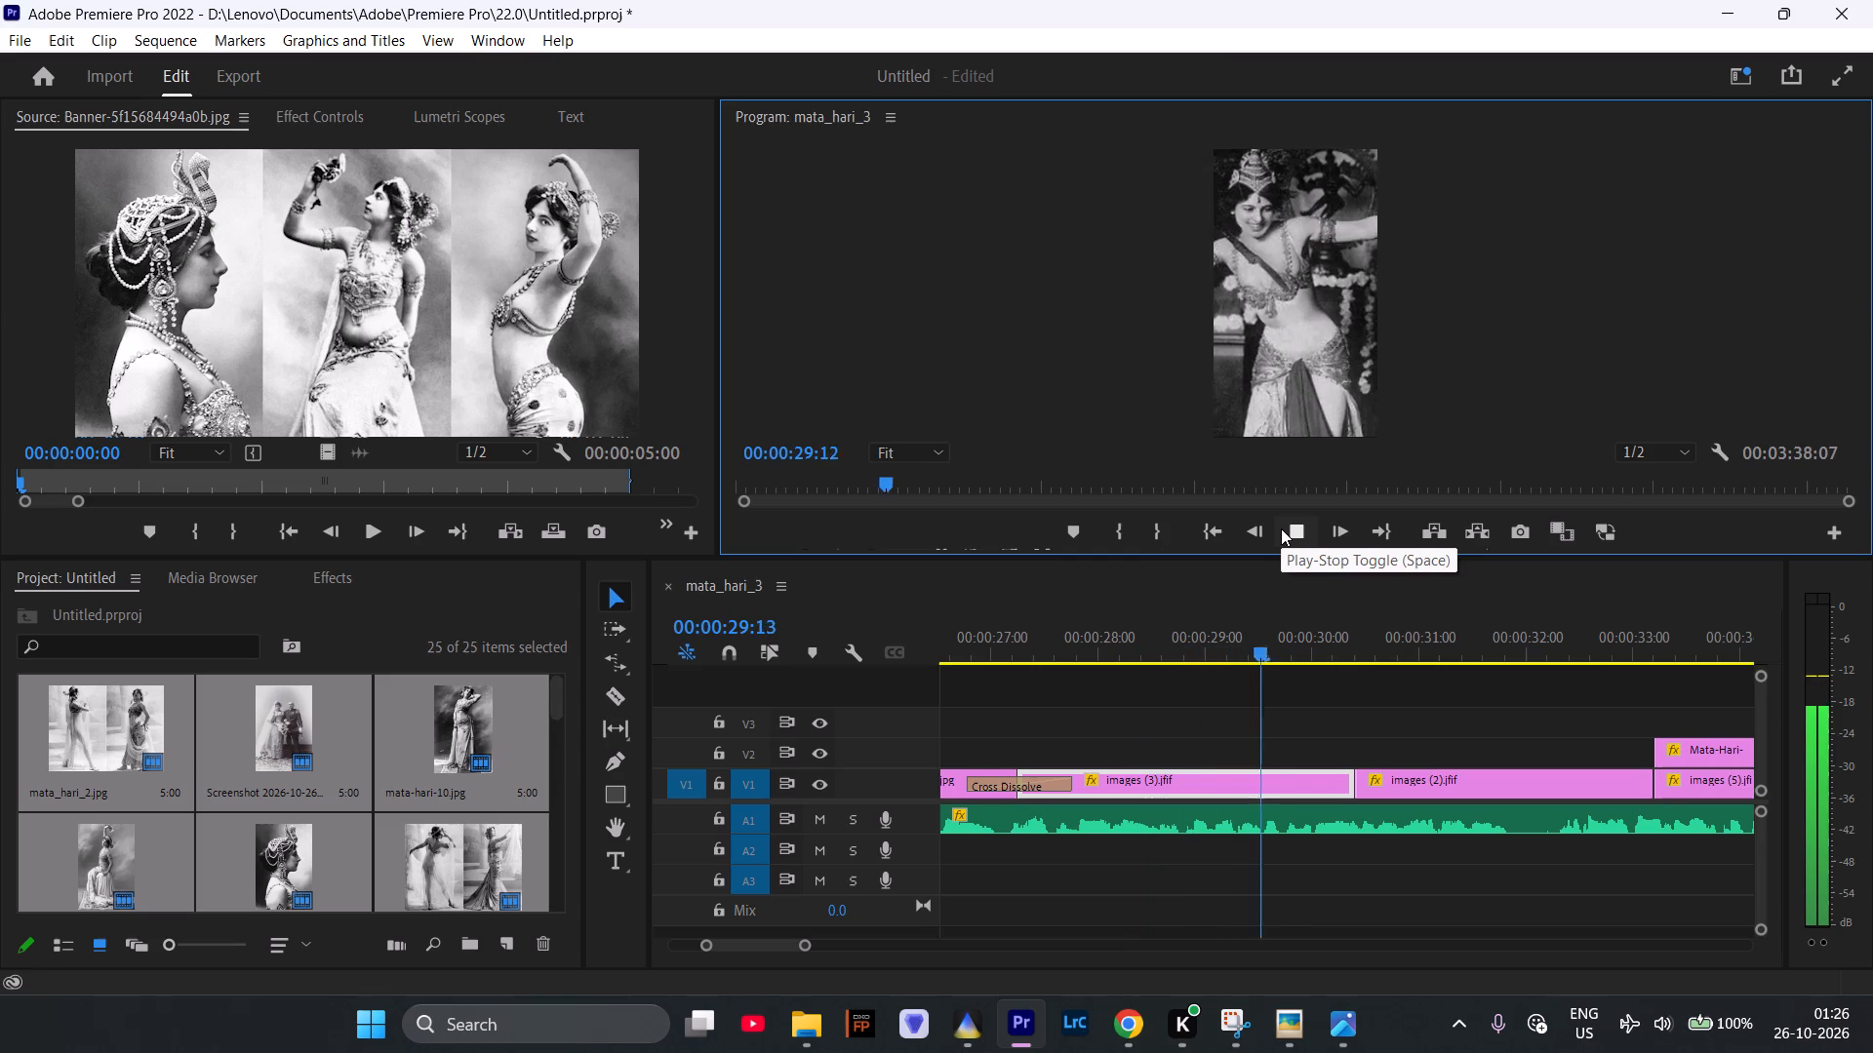
left_click(1281, 528)
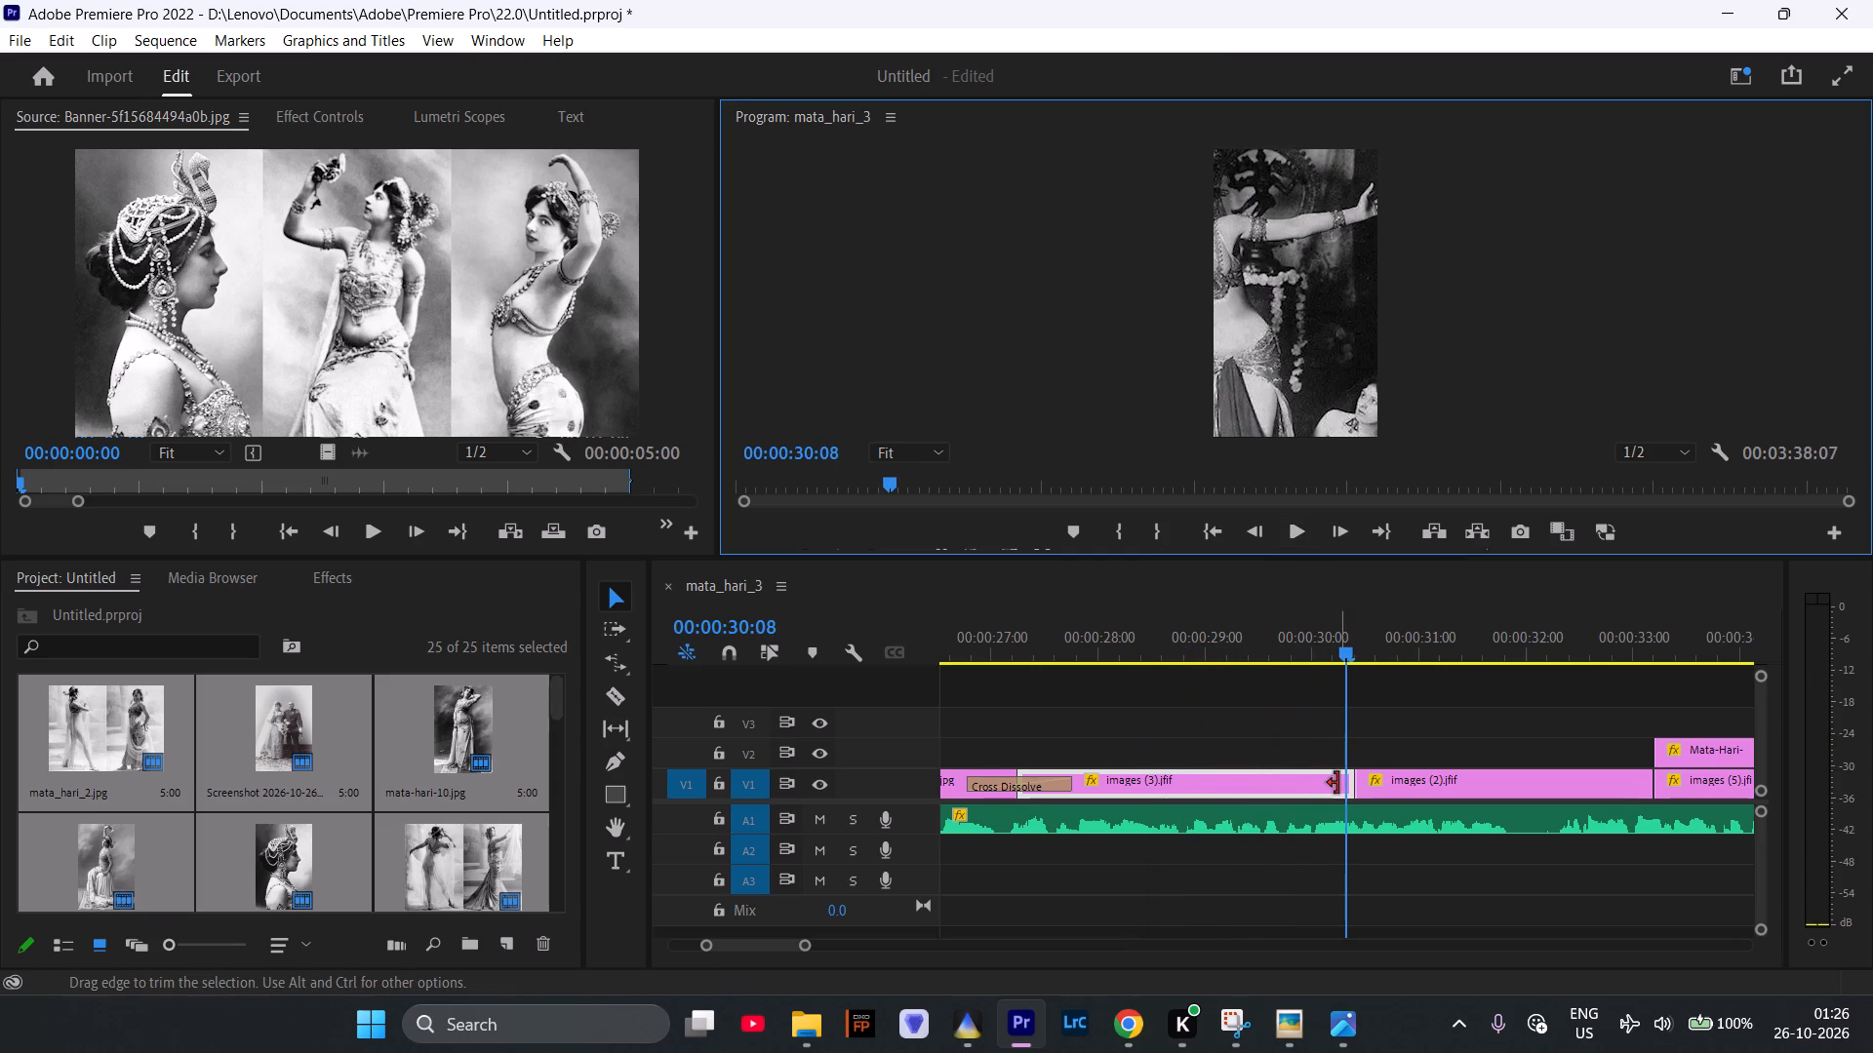
left_click(1347, 787)
right_click(1347, 787)
left_click(1409, 939)
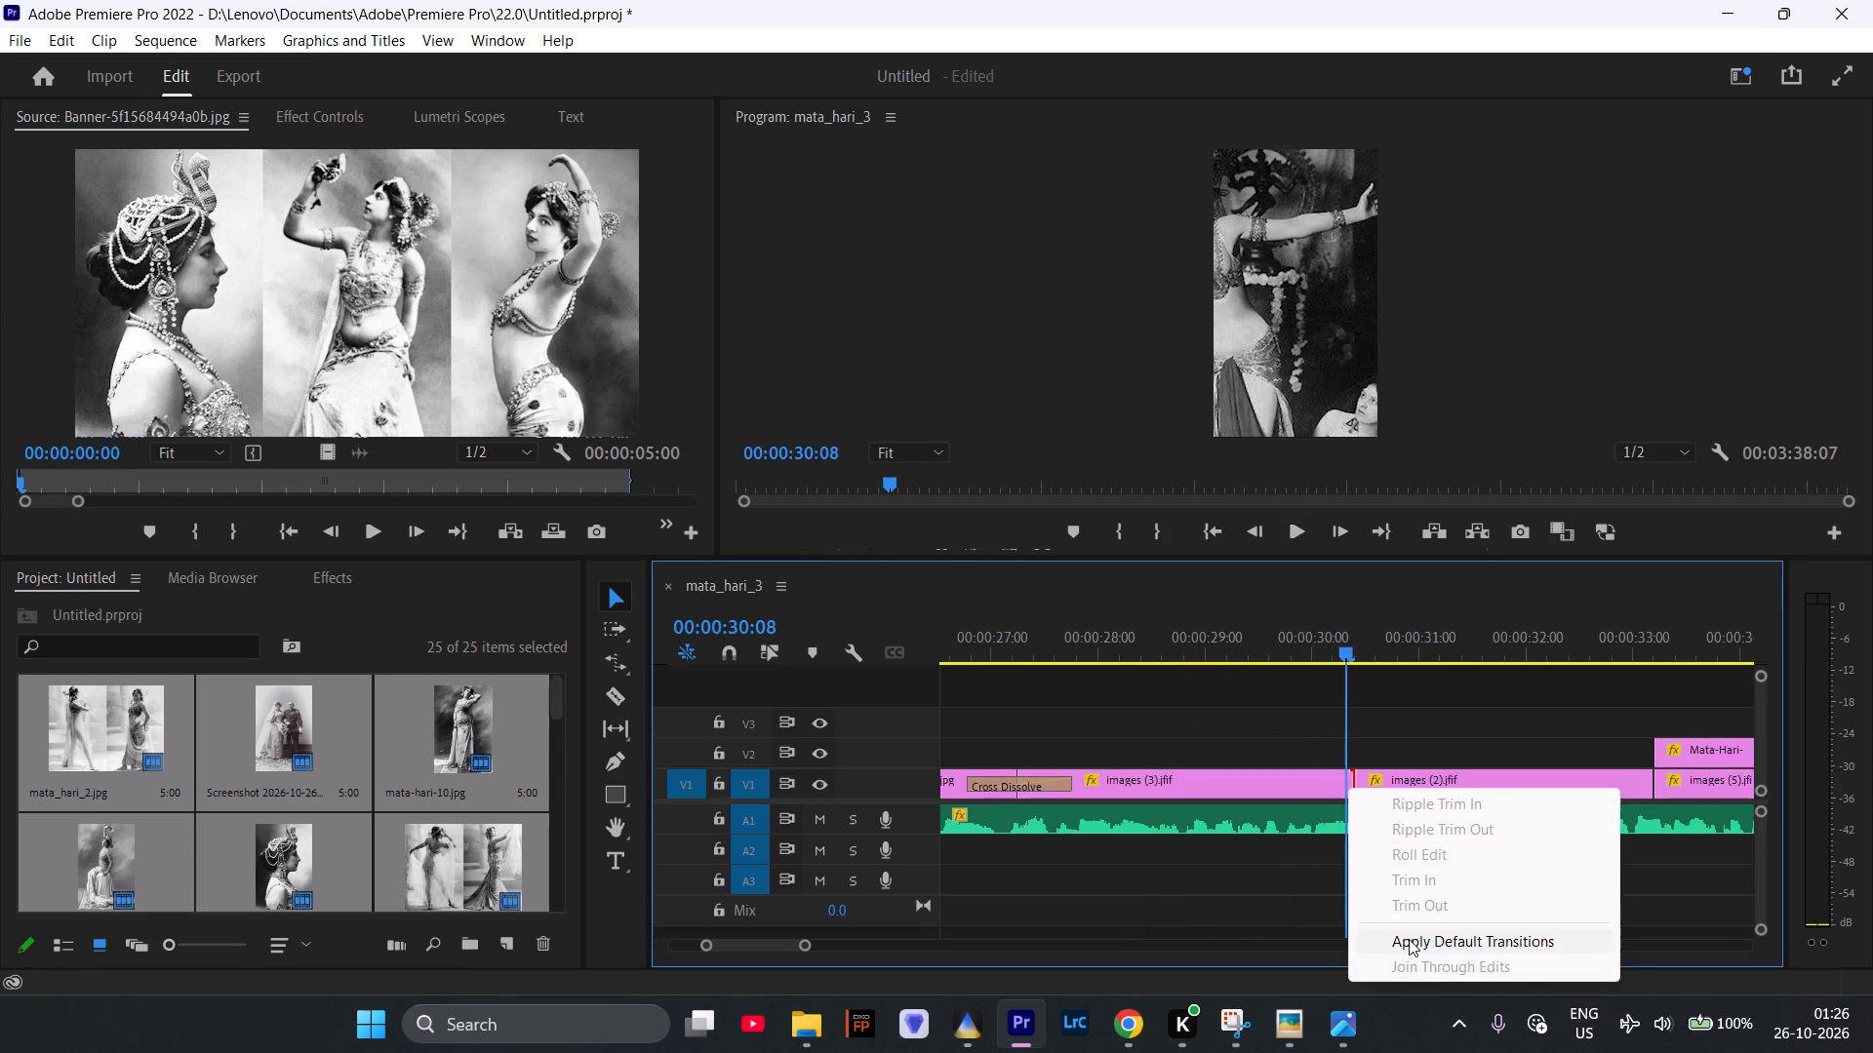
Play through the new dissolve between images (3).jfif and images (2).jfif twice to review its timing against the narration.
left_click_drag(1262, 653, 1211, 650)
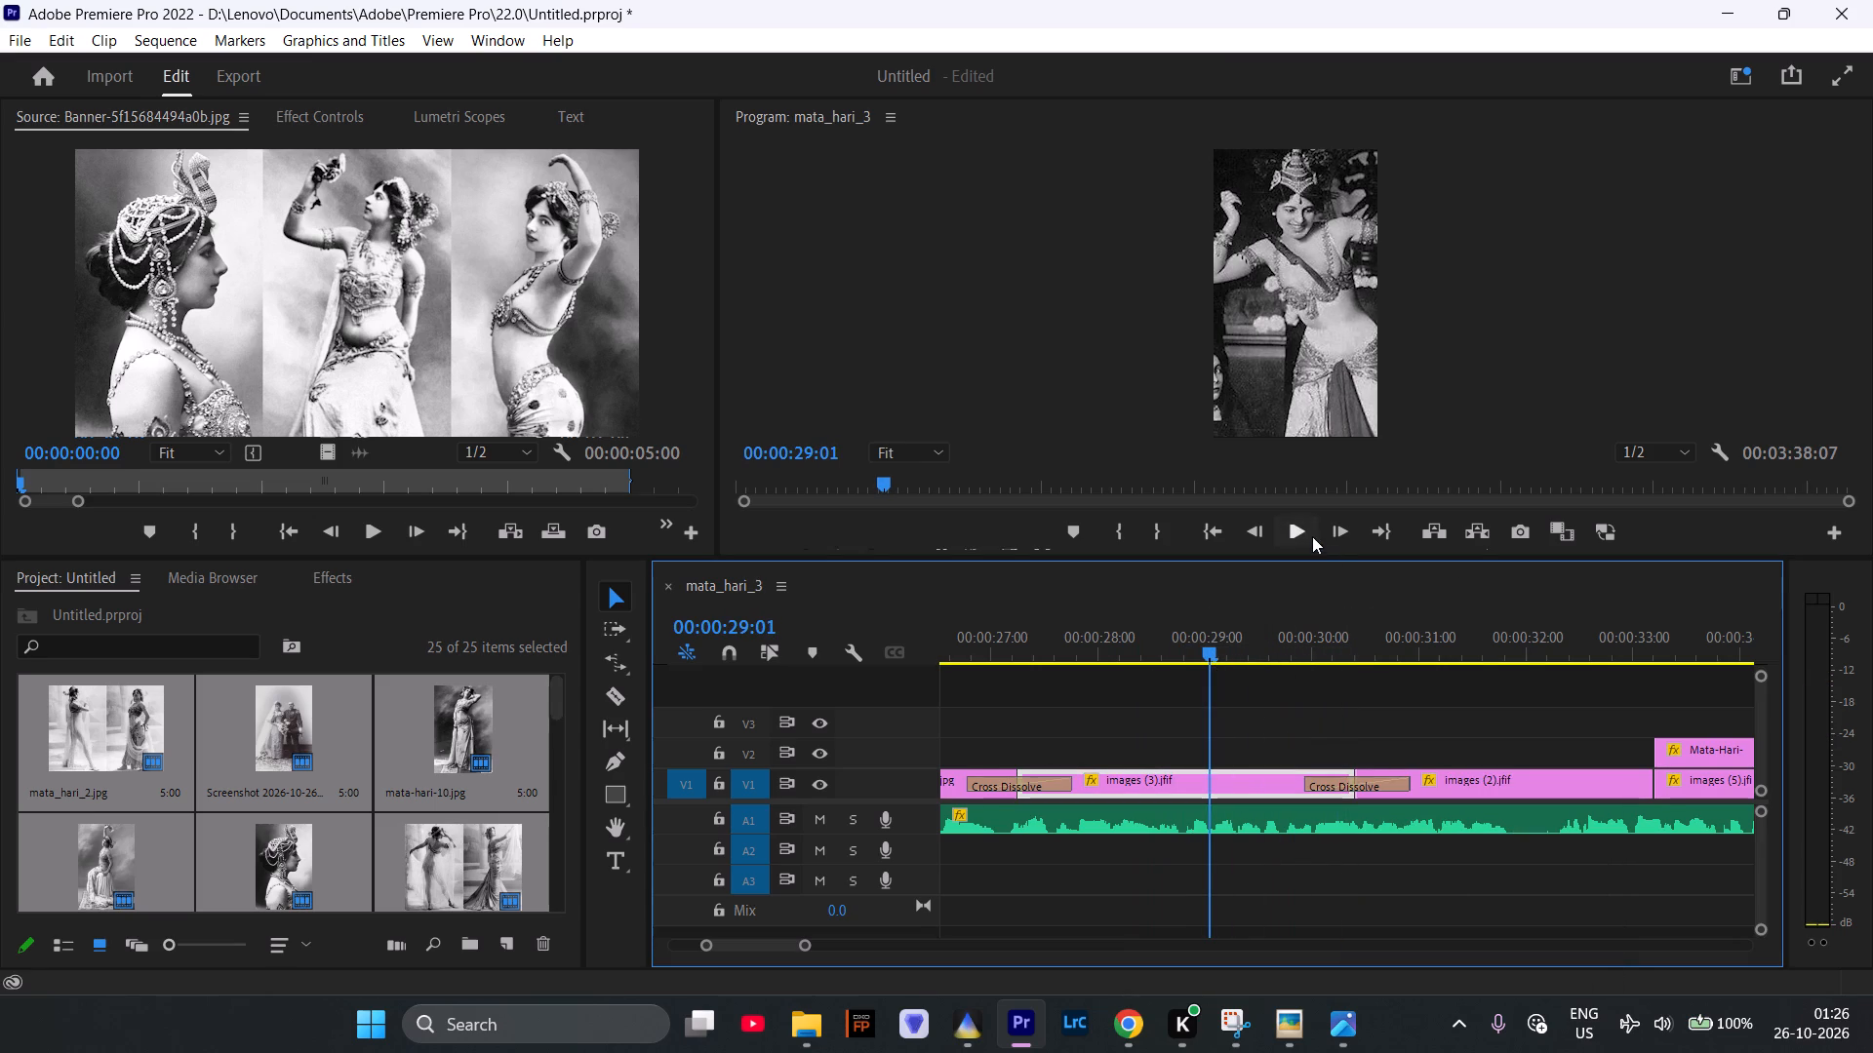
left_click(1296, 526)
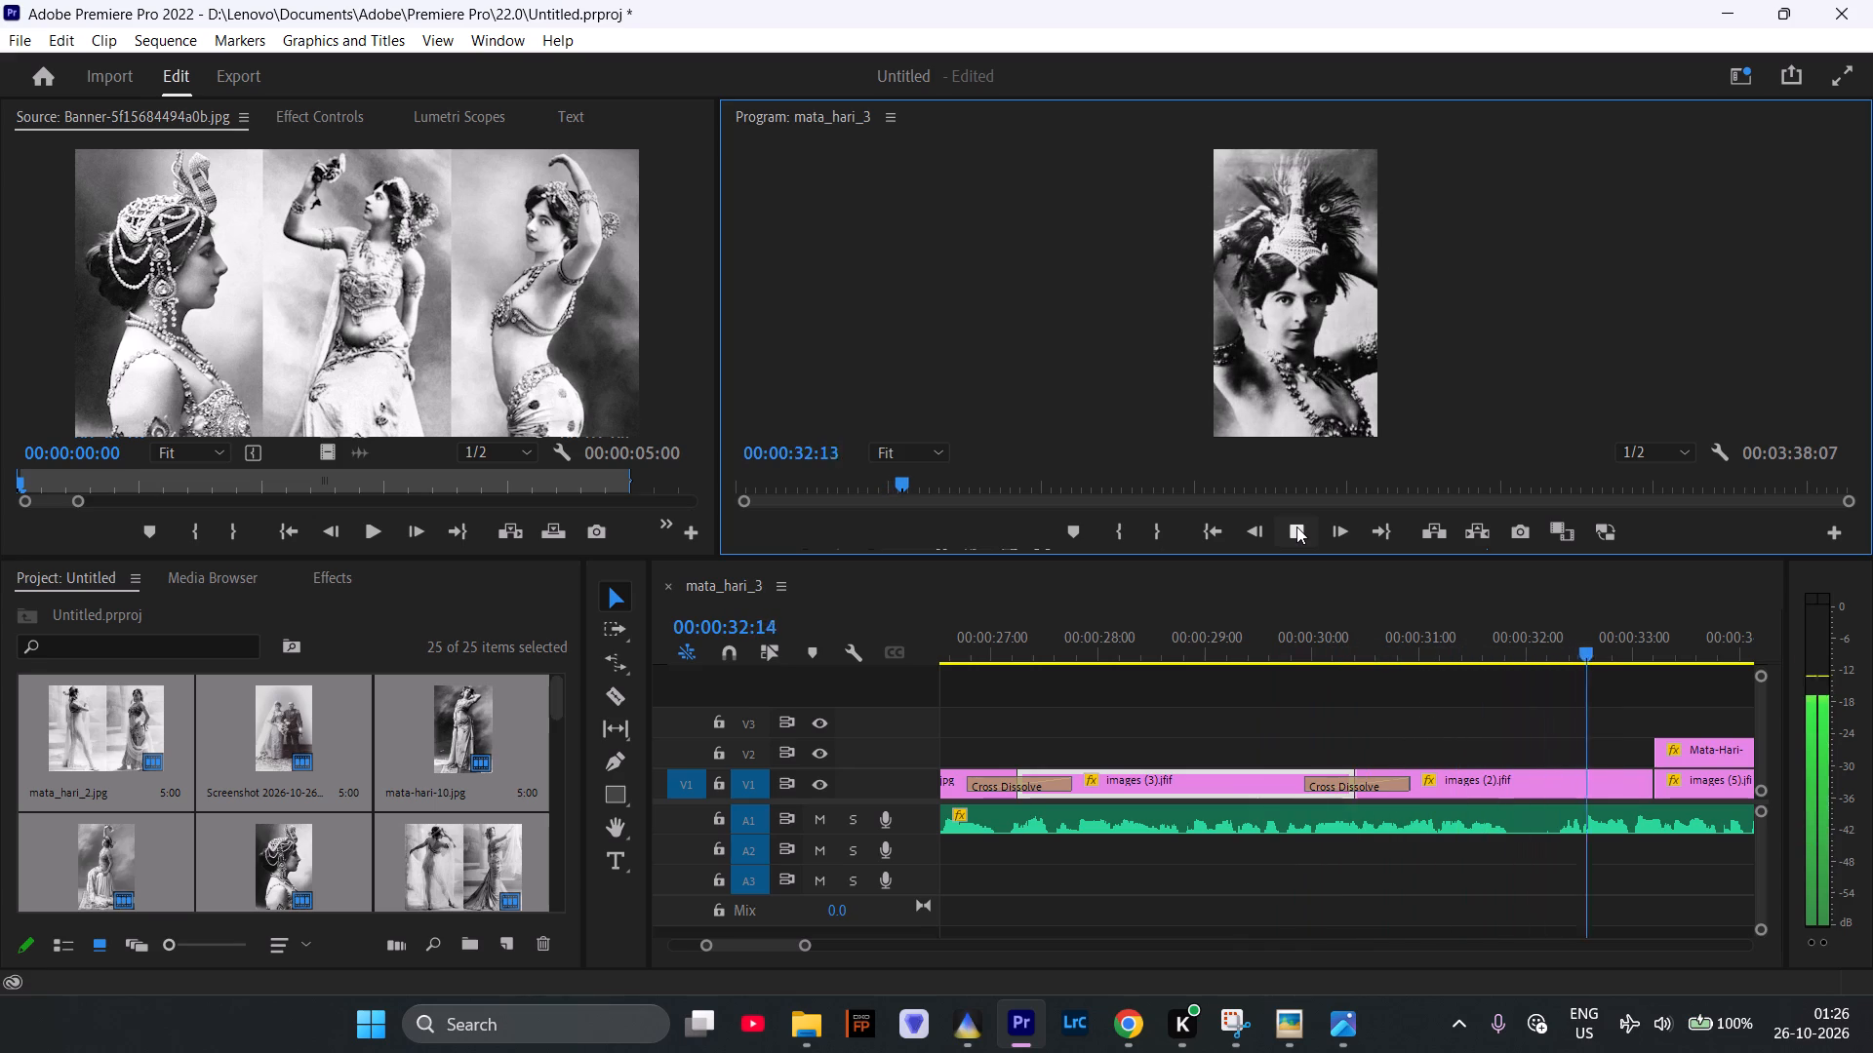
left_click(1296, 526)
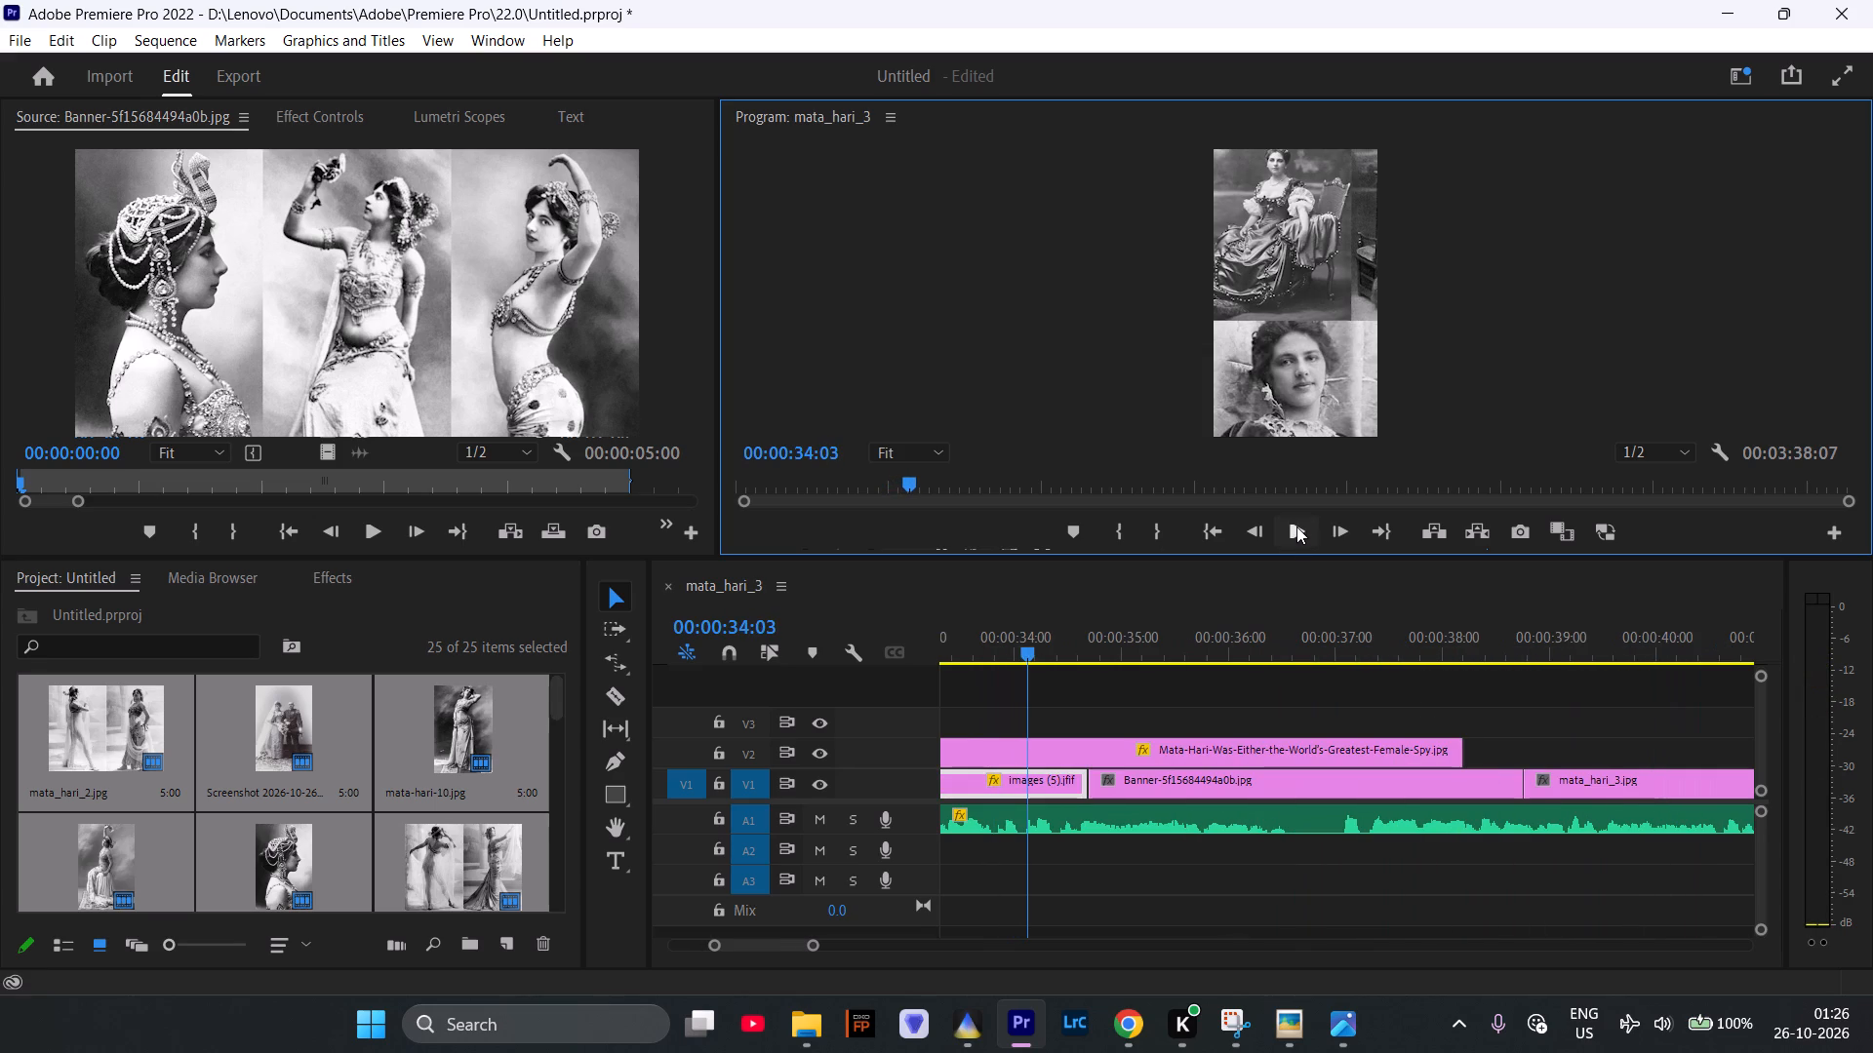
left_click_drag(1024, 651, 913, 668)
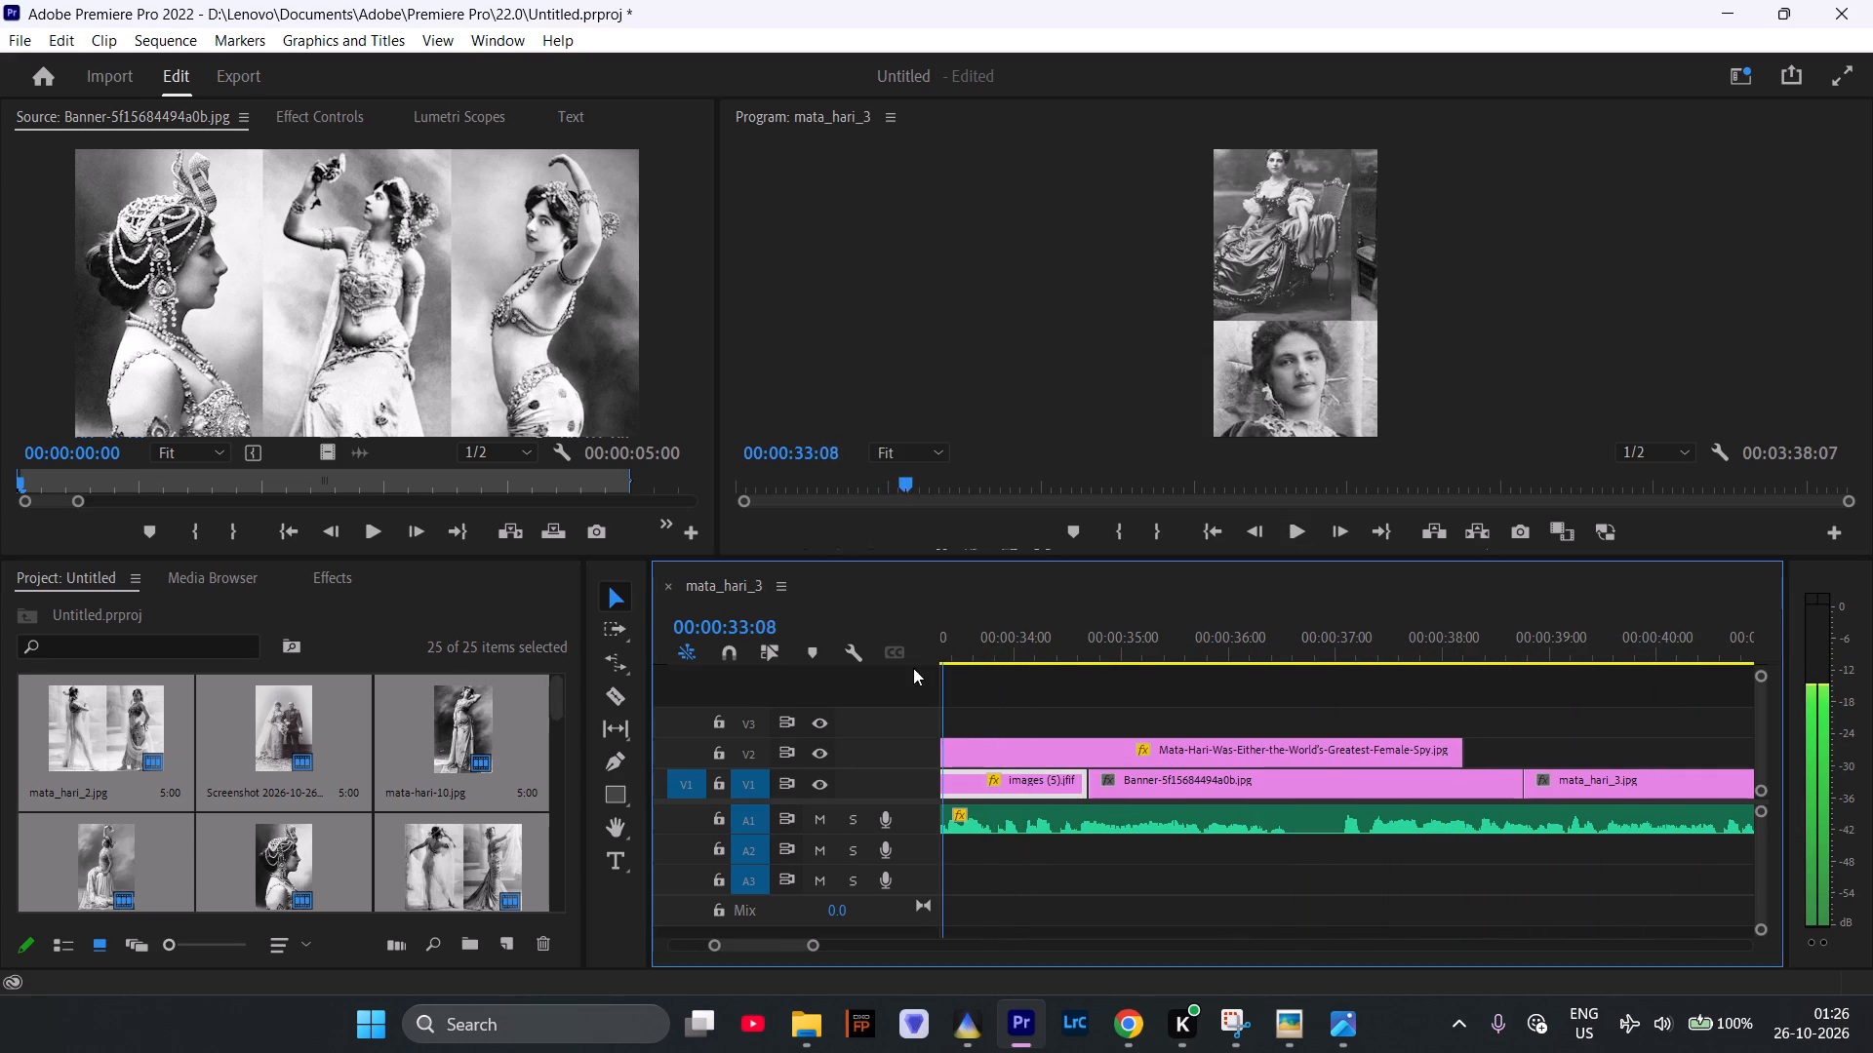
left_click_drag(913, 668, 1047, 643)
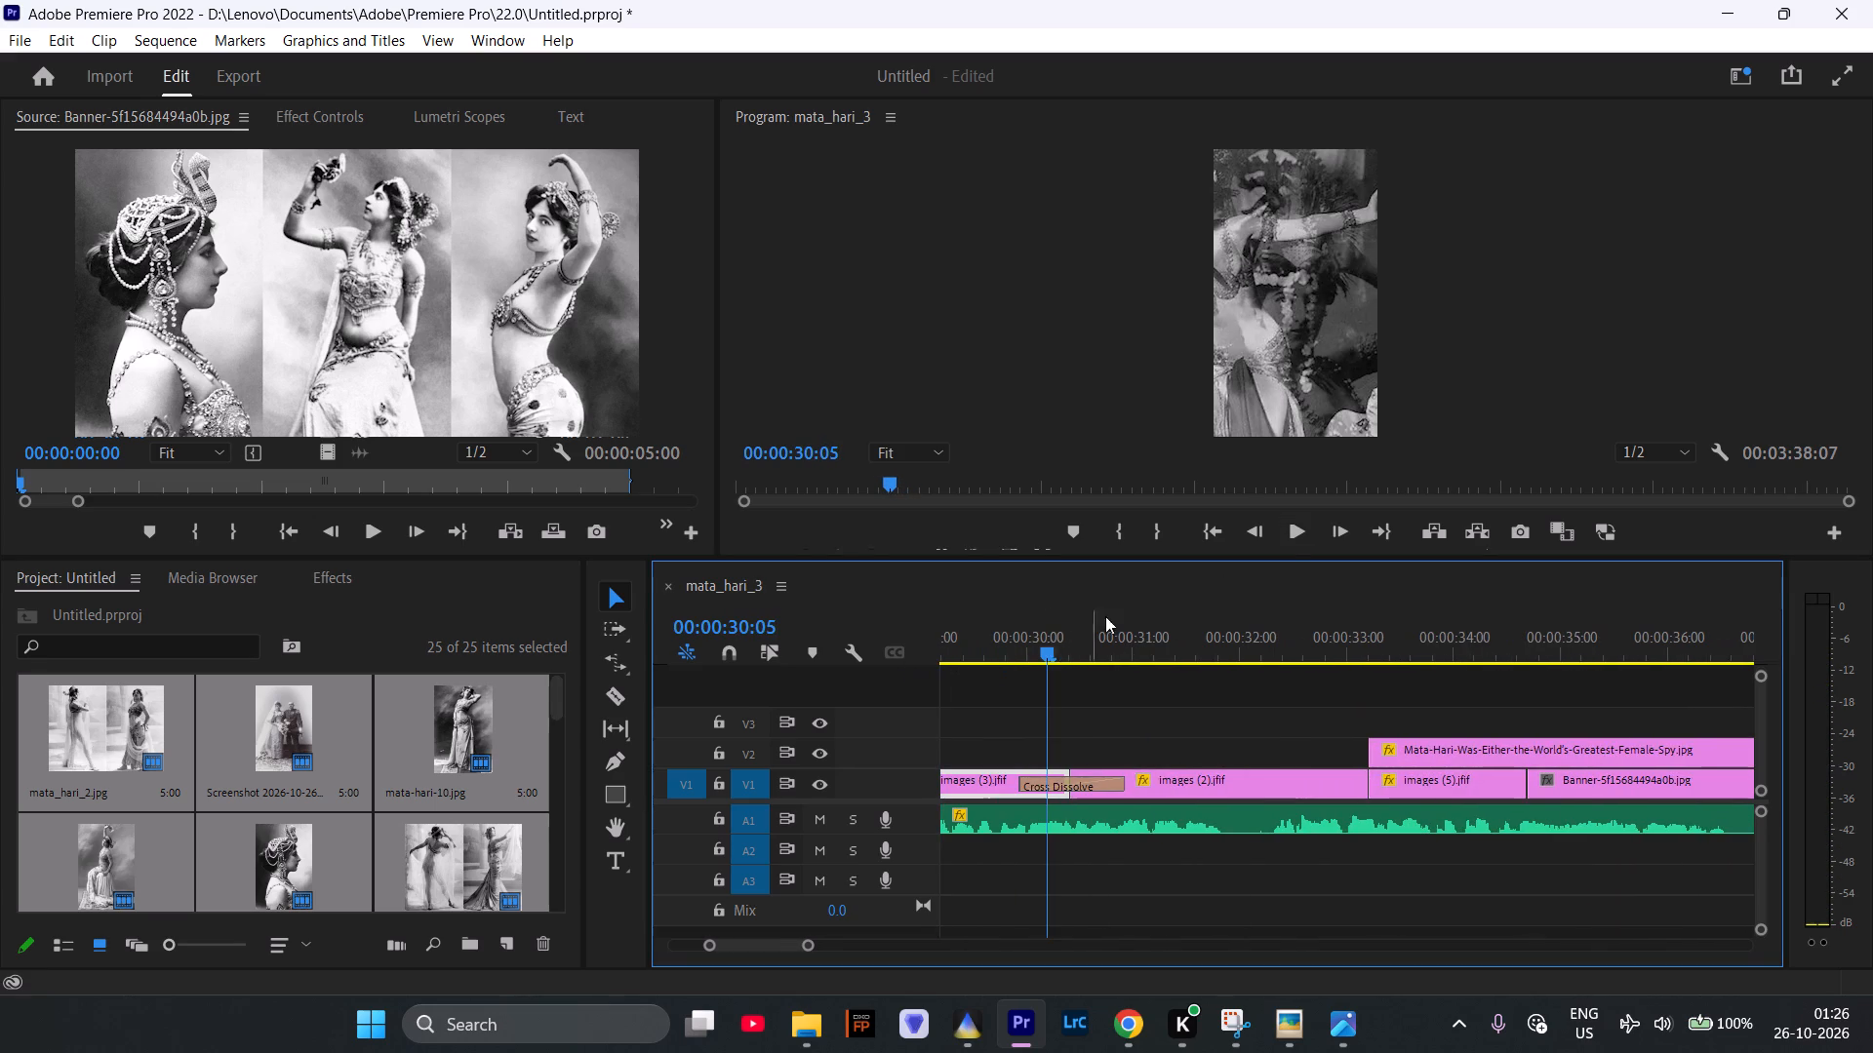
left_click(1299, 542)
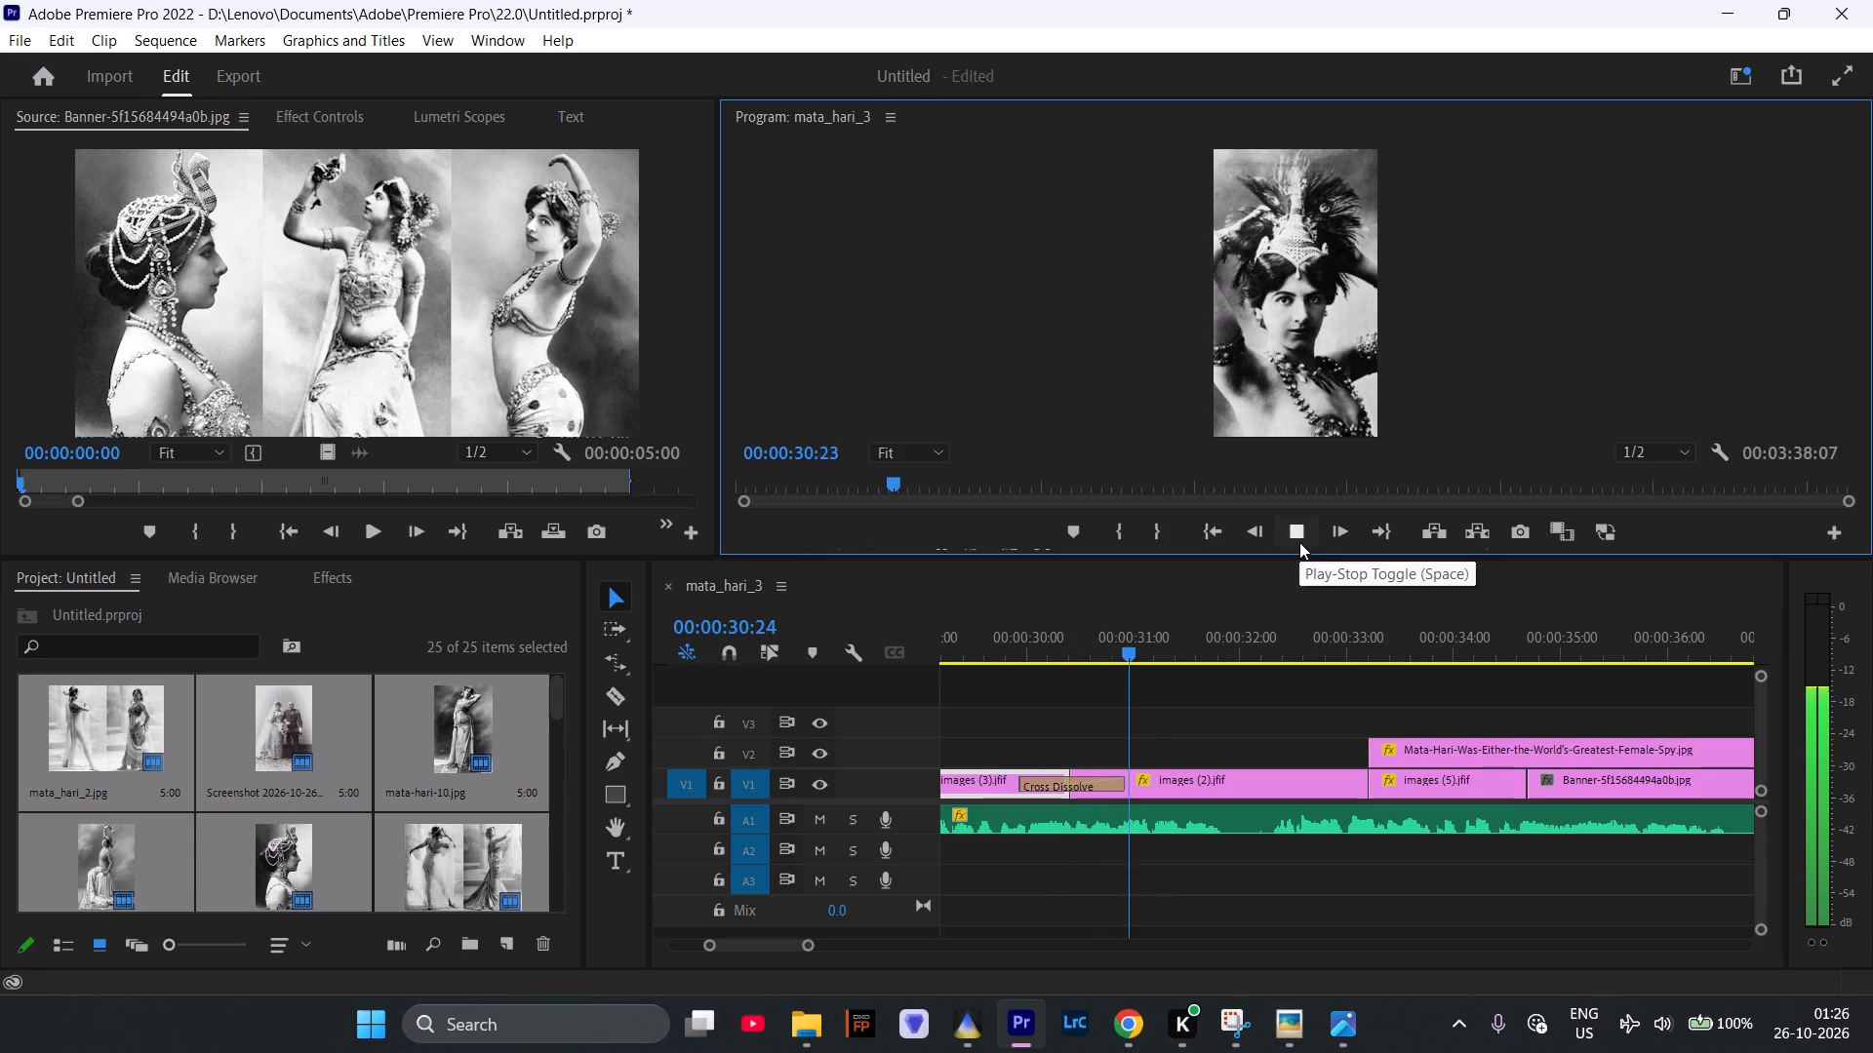
left_click(1299, 542)
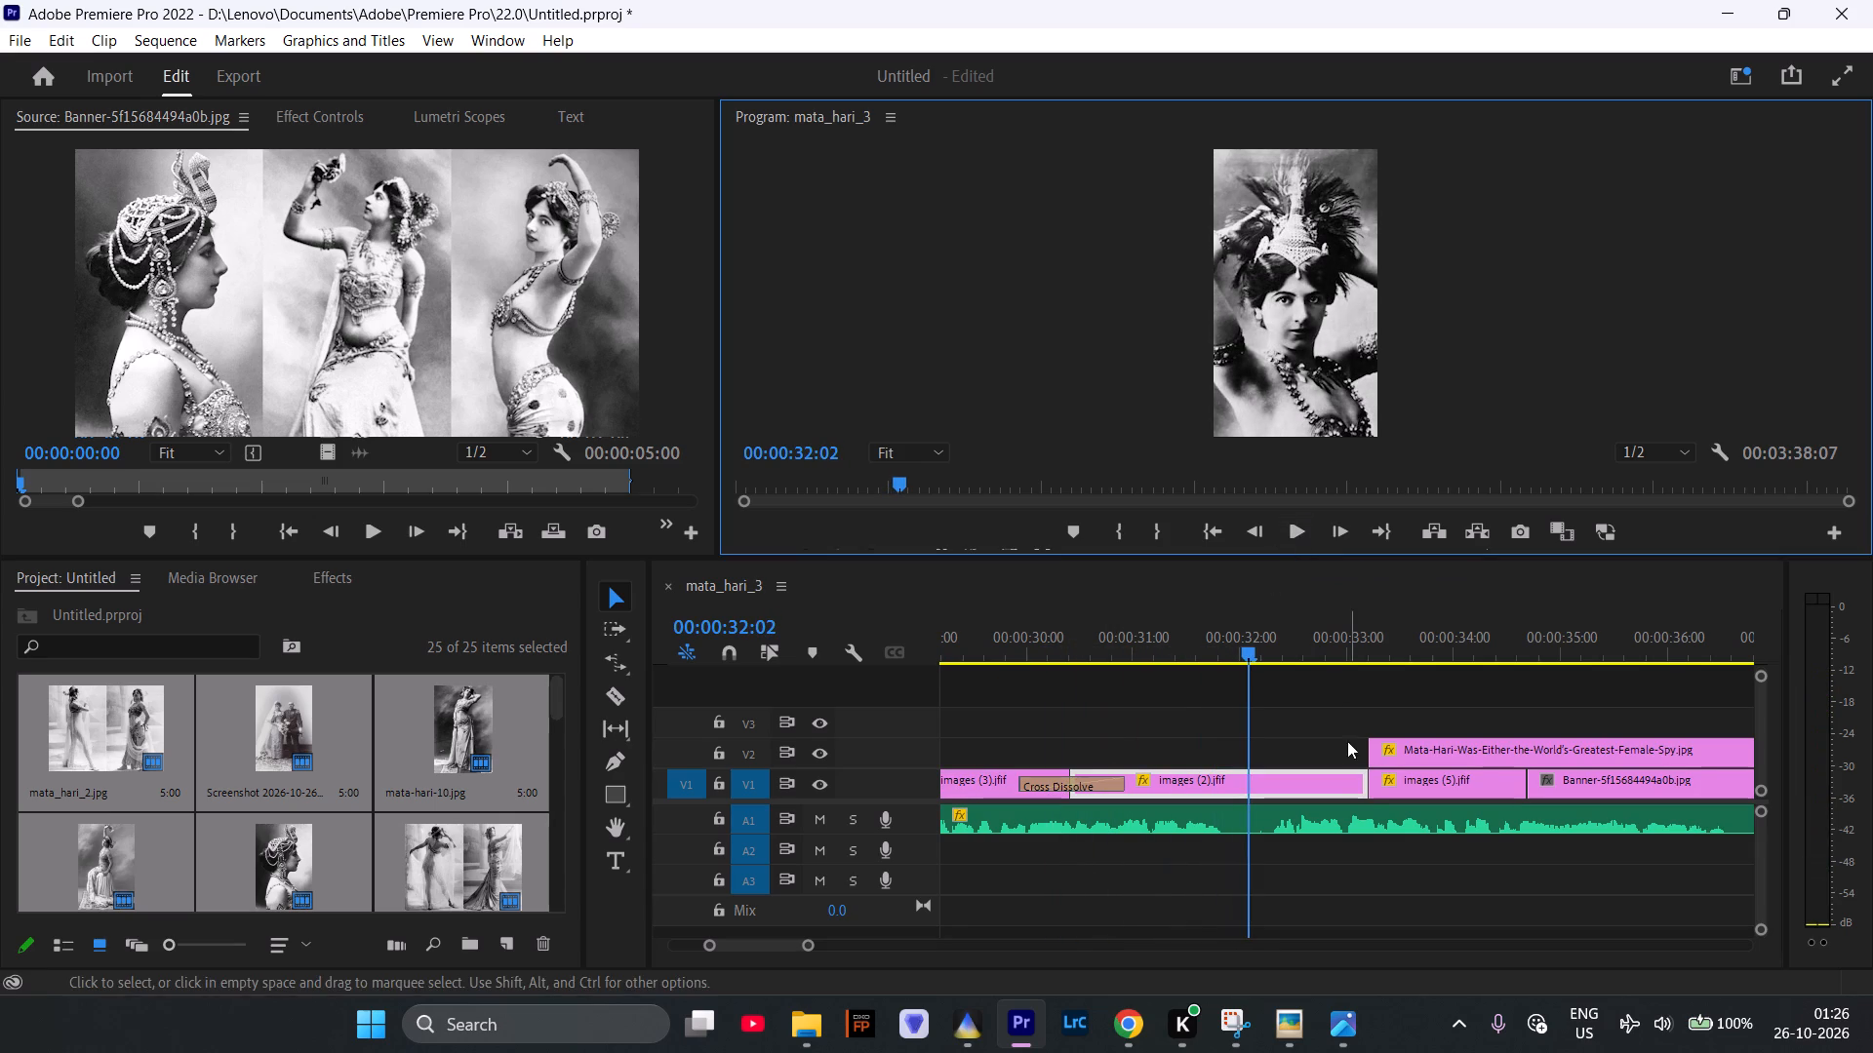
Trim the end of images (2).jfif on V1 back to 00:00:32:02 and ripple-delete the gap after it.
left_click_drag(1360, 788, 1239, 789)
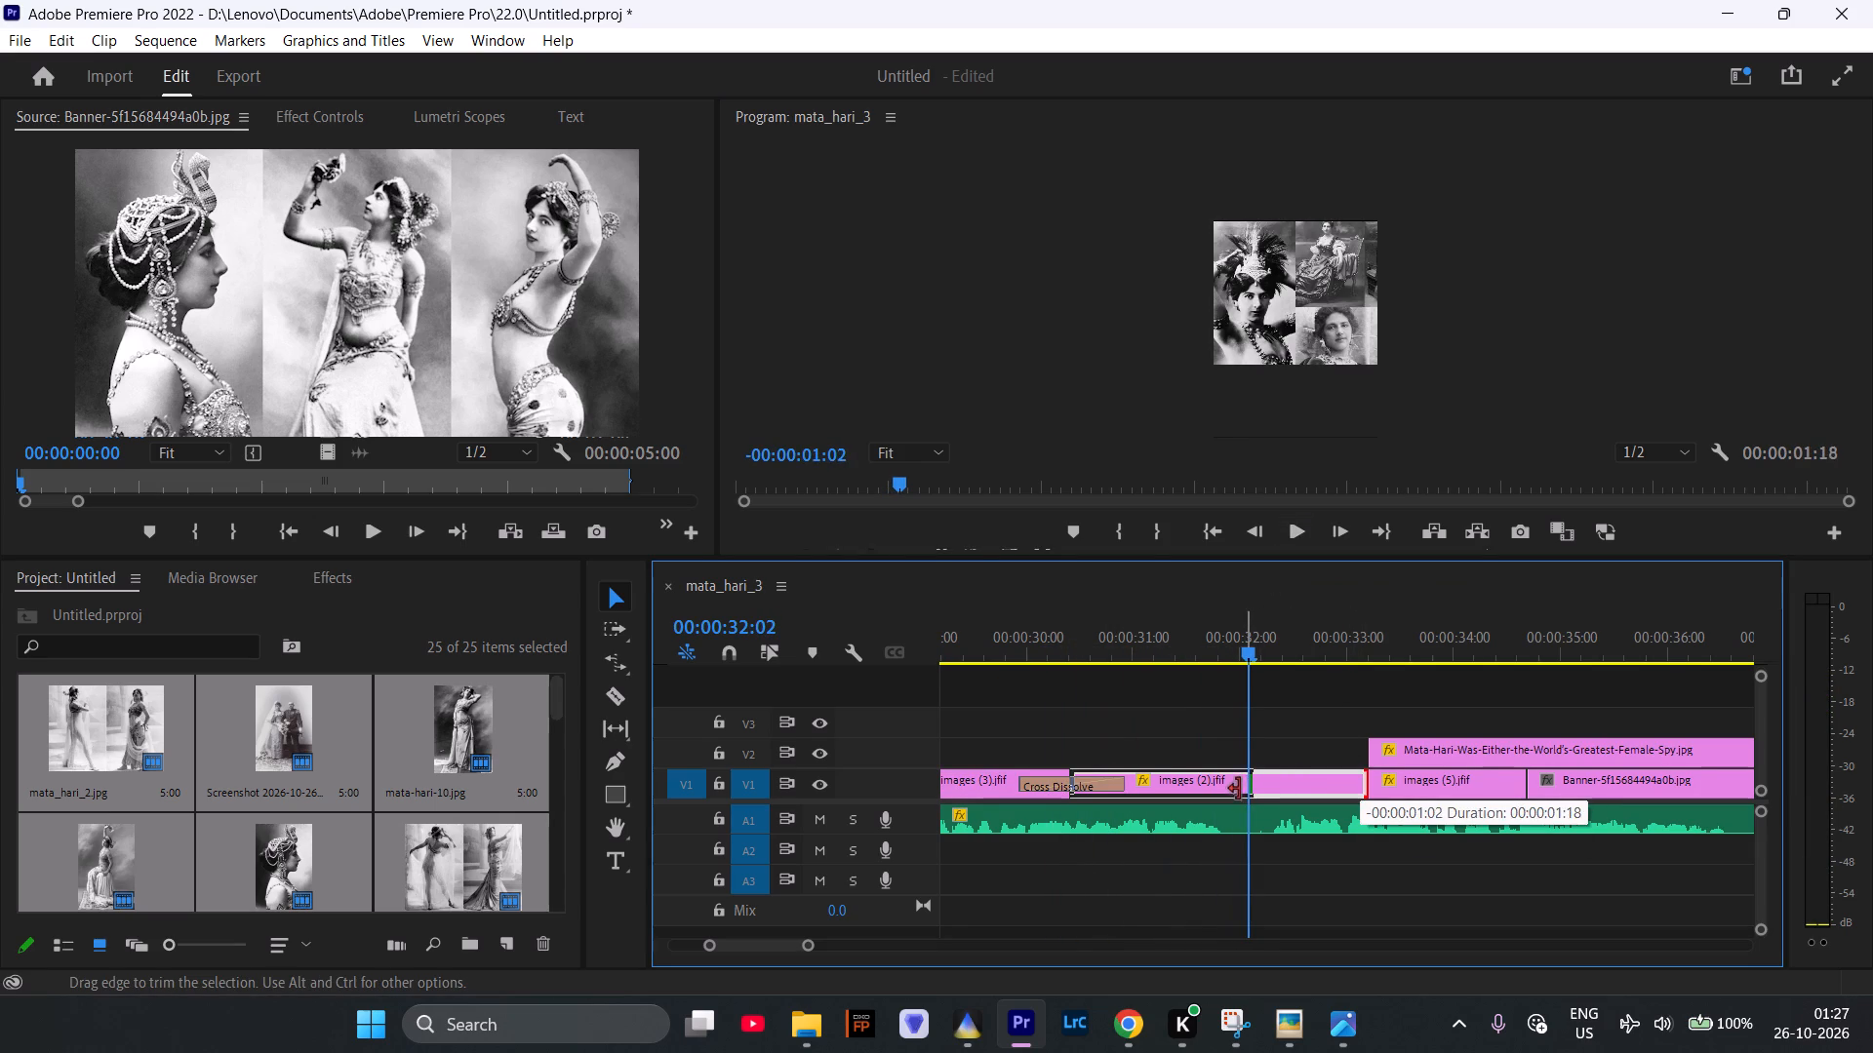
left_click_drag(1239, 789, 1238, 791)
left_click(1245, 787)
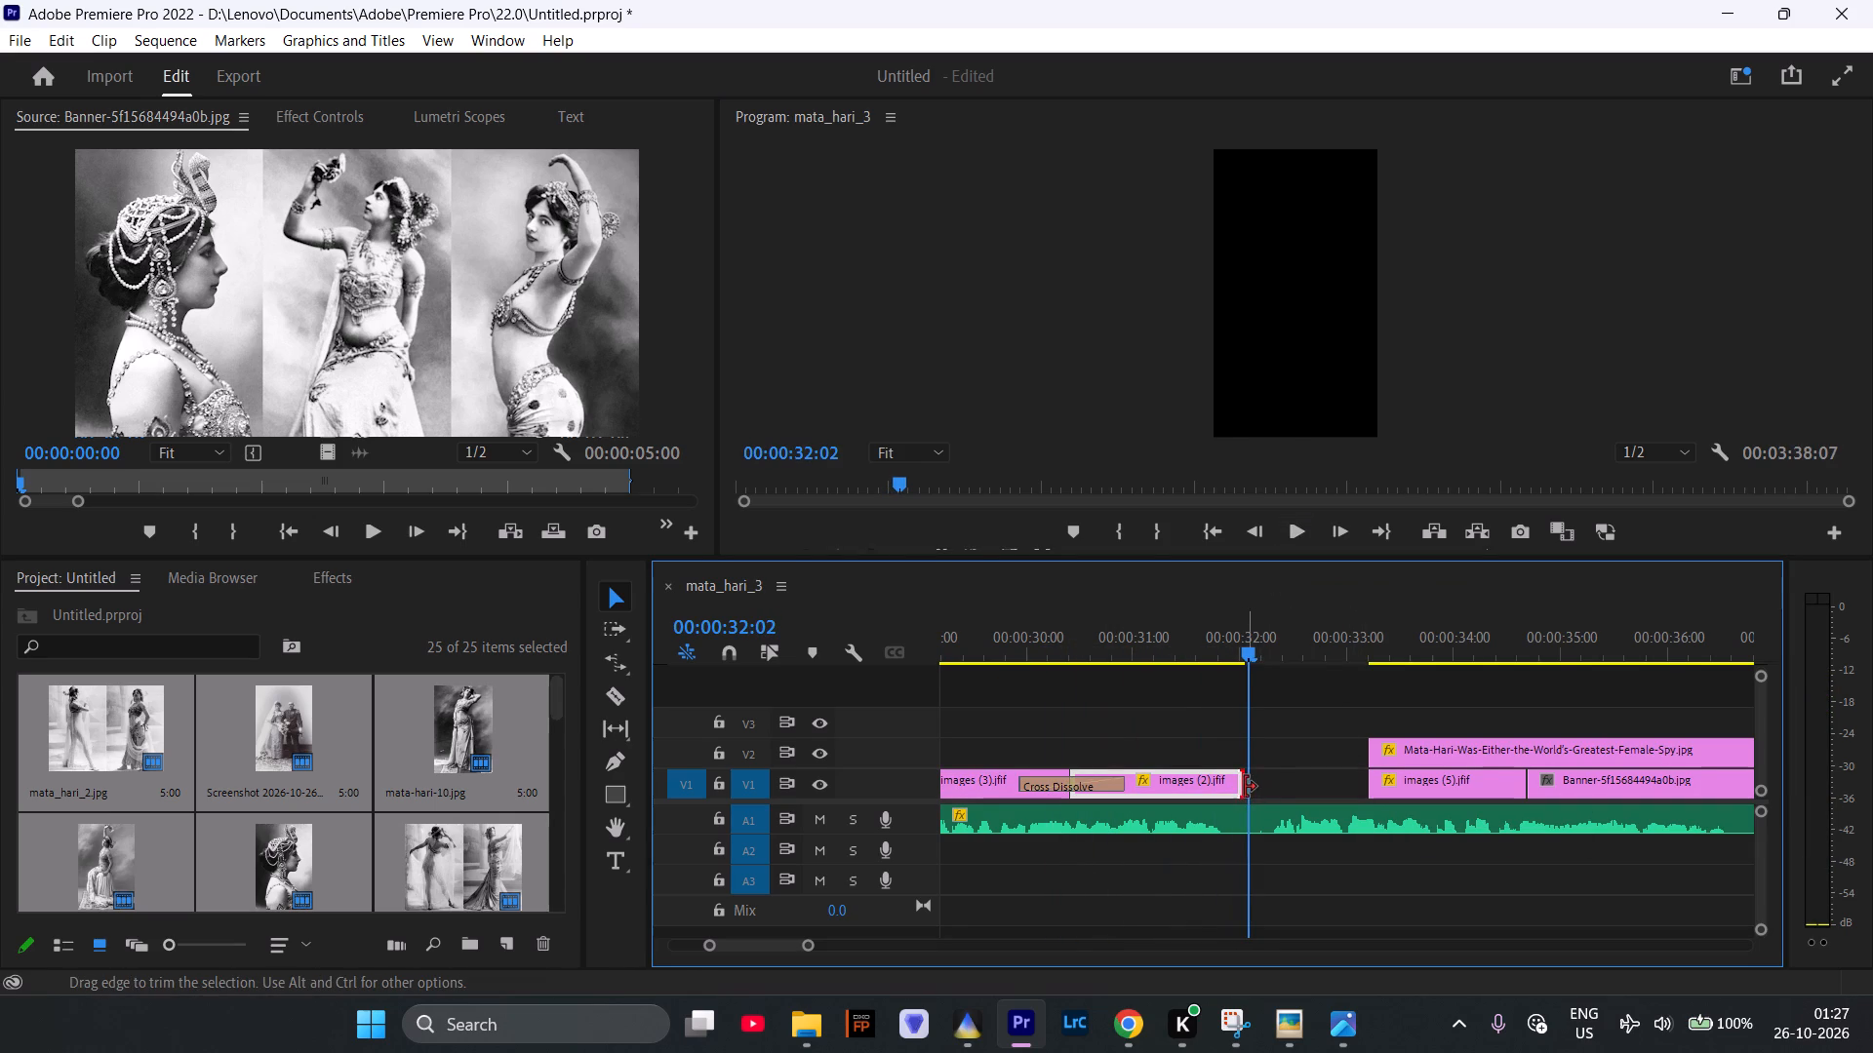
left_click(1274, 782)
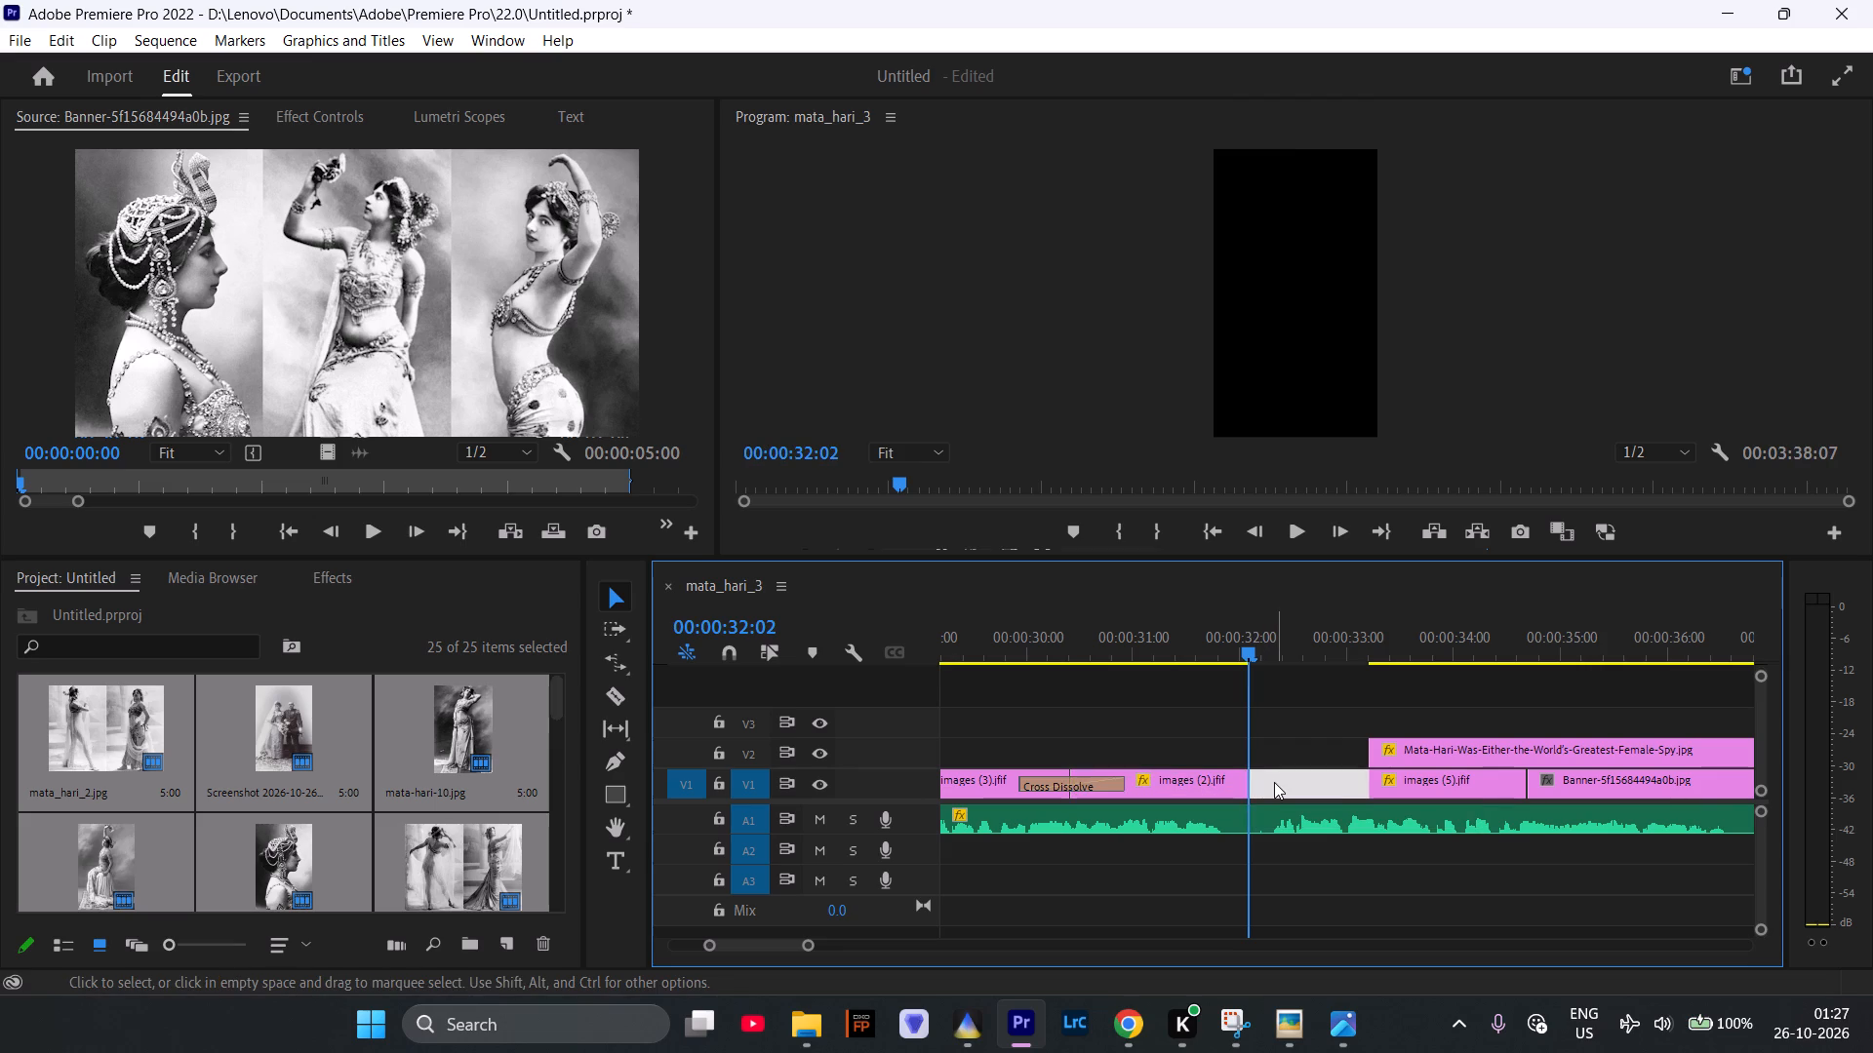
key("Delete")
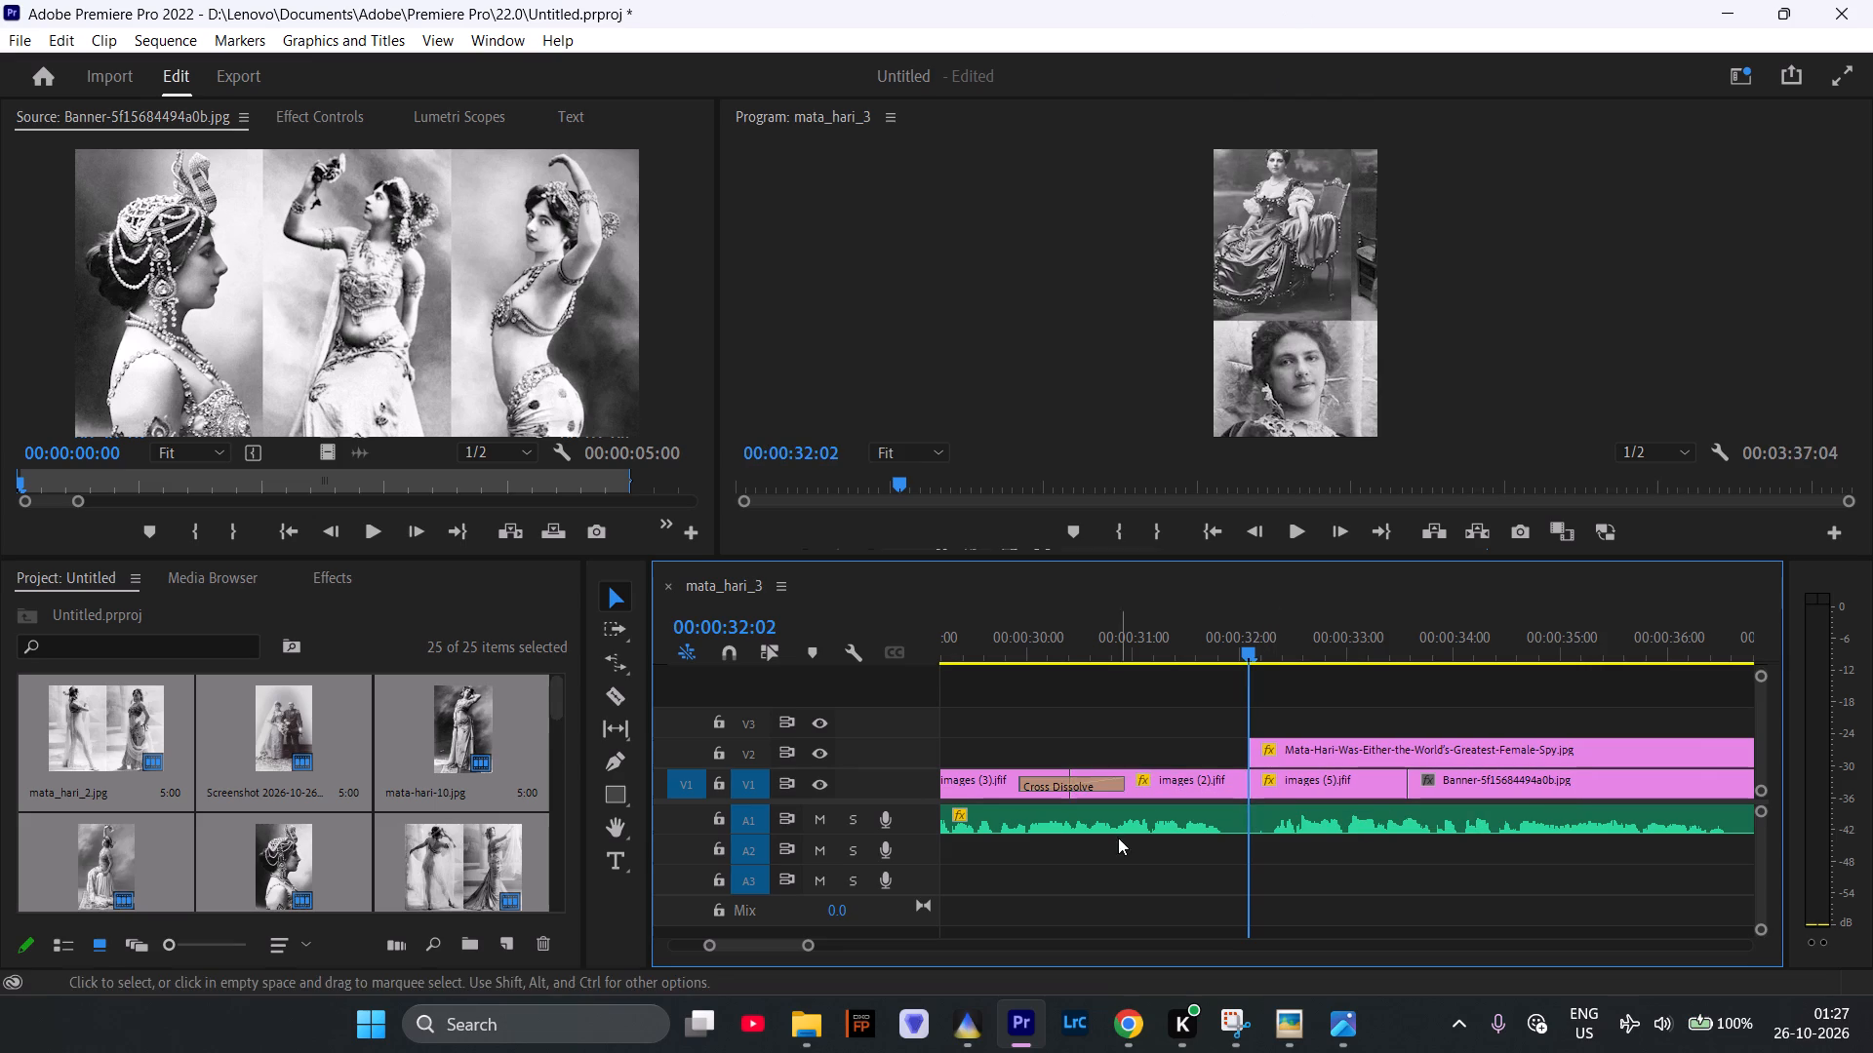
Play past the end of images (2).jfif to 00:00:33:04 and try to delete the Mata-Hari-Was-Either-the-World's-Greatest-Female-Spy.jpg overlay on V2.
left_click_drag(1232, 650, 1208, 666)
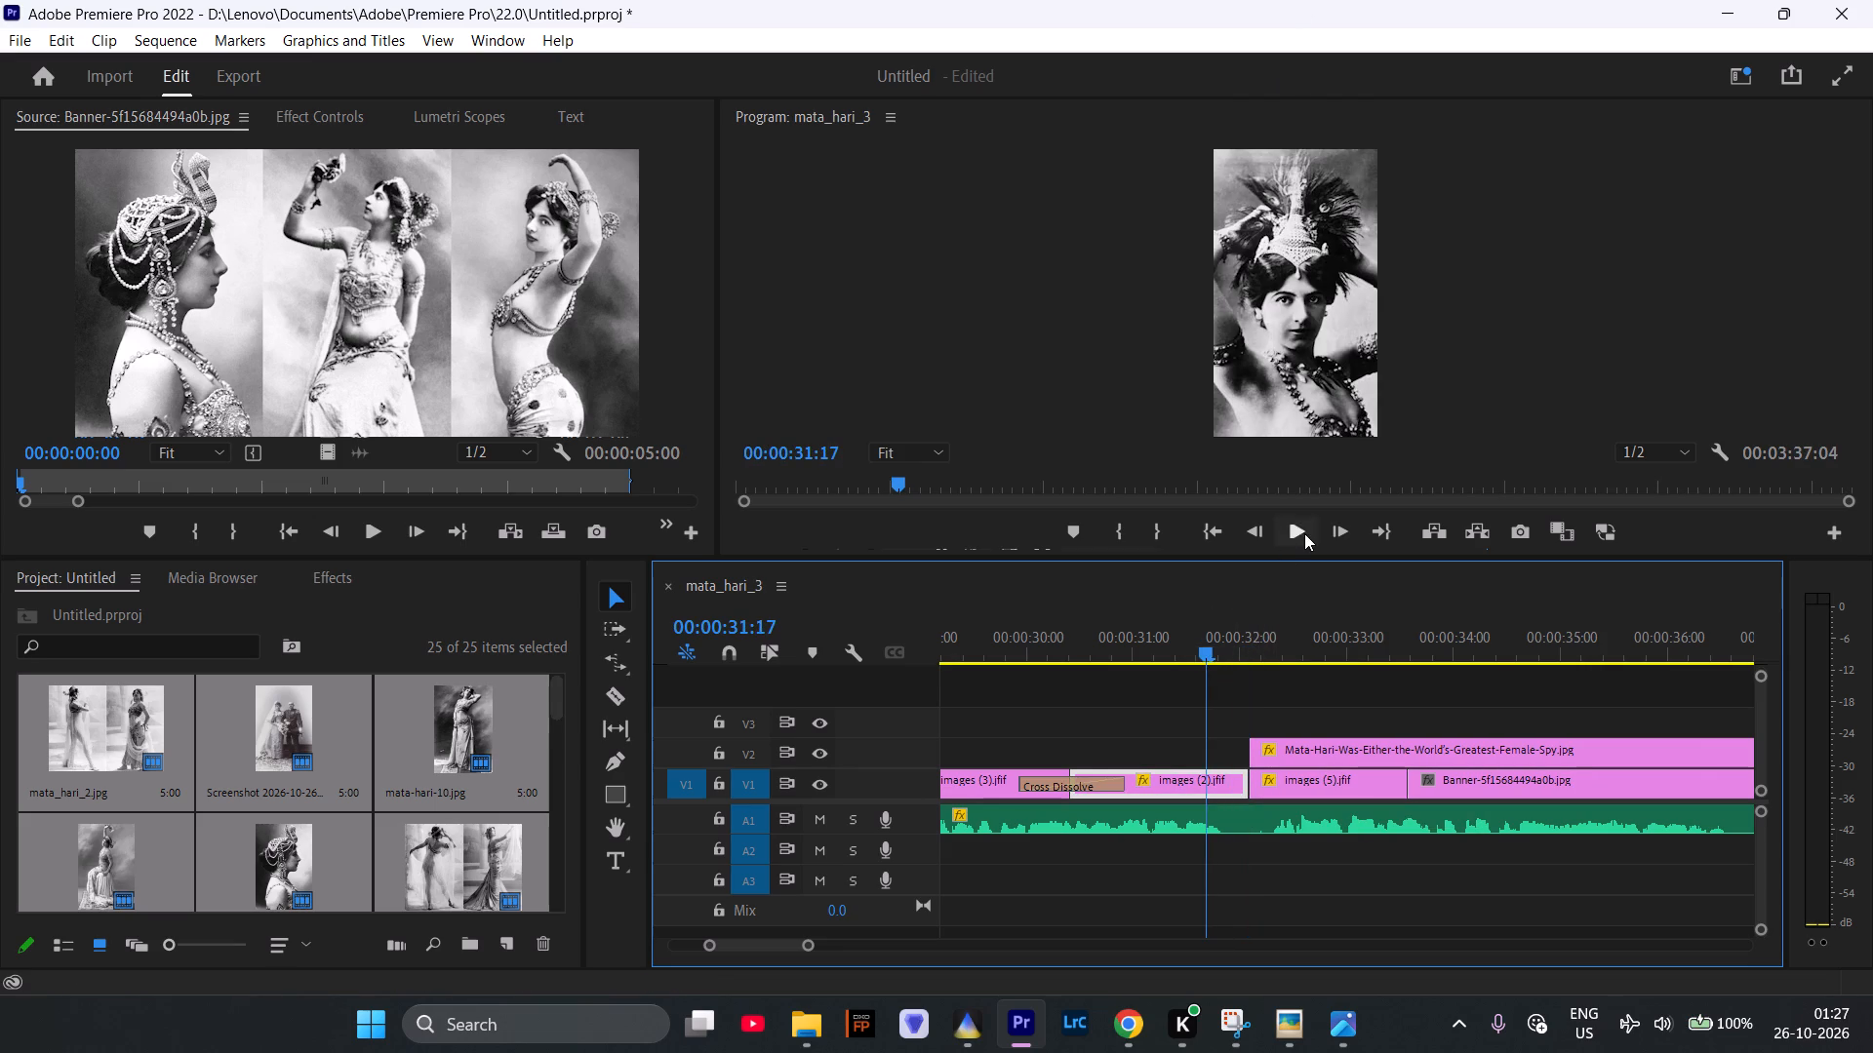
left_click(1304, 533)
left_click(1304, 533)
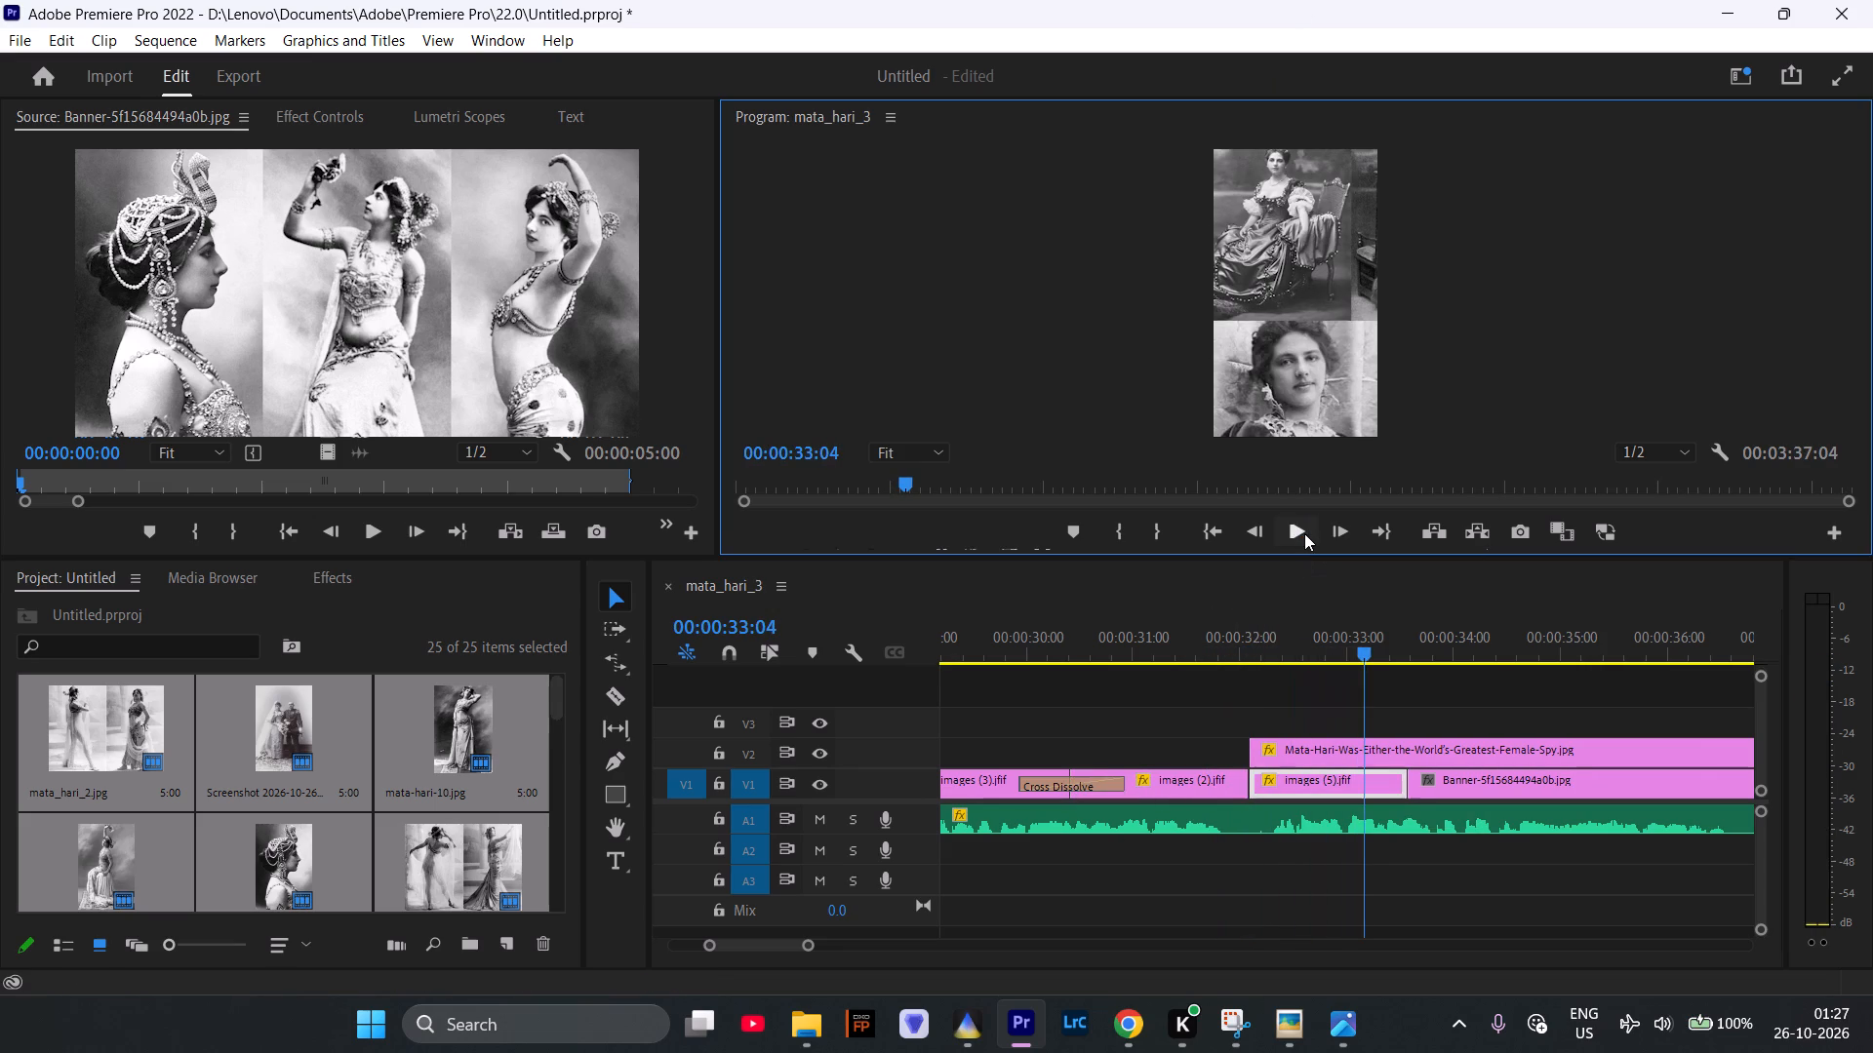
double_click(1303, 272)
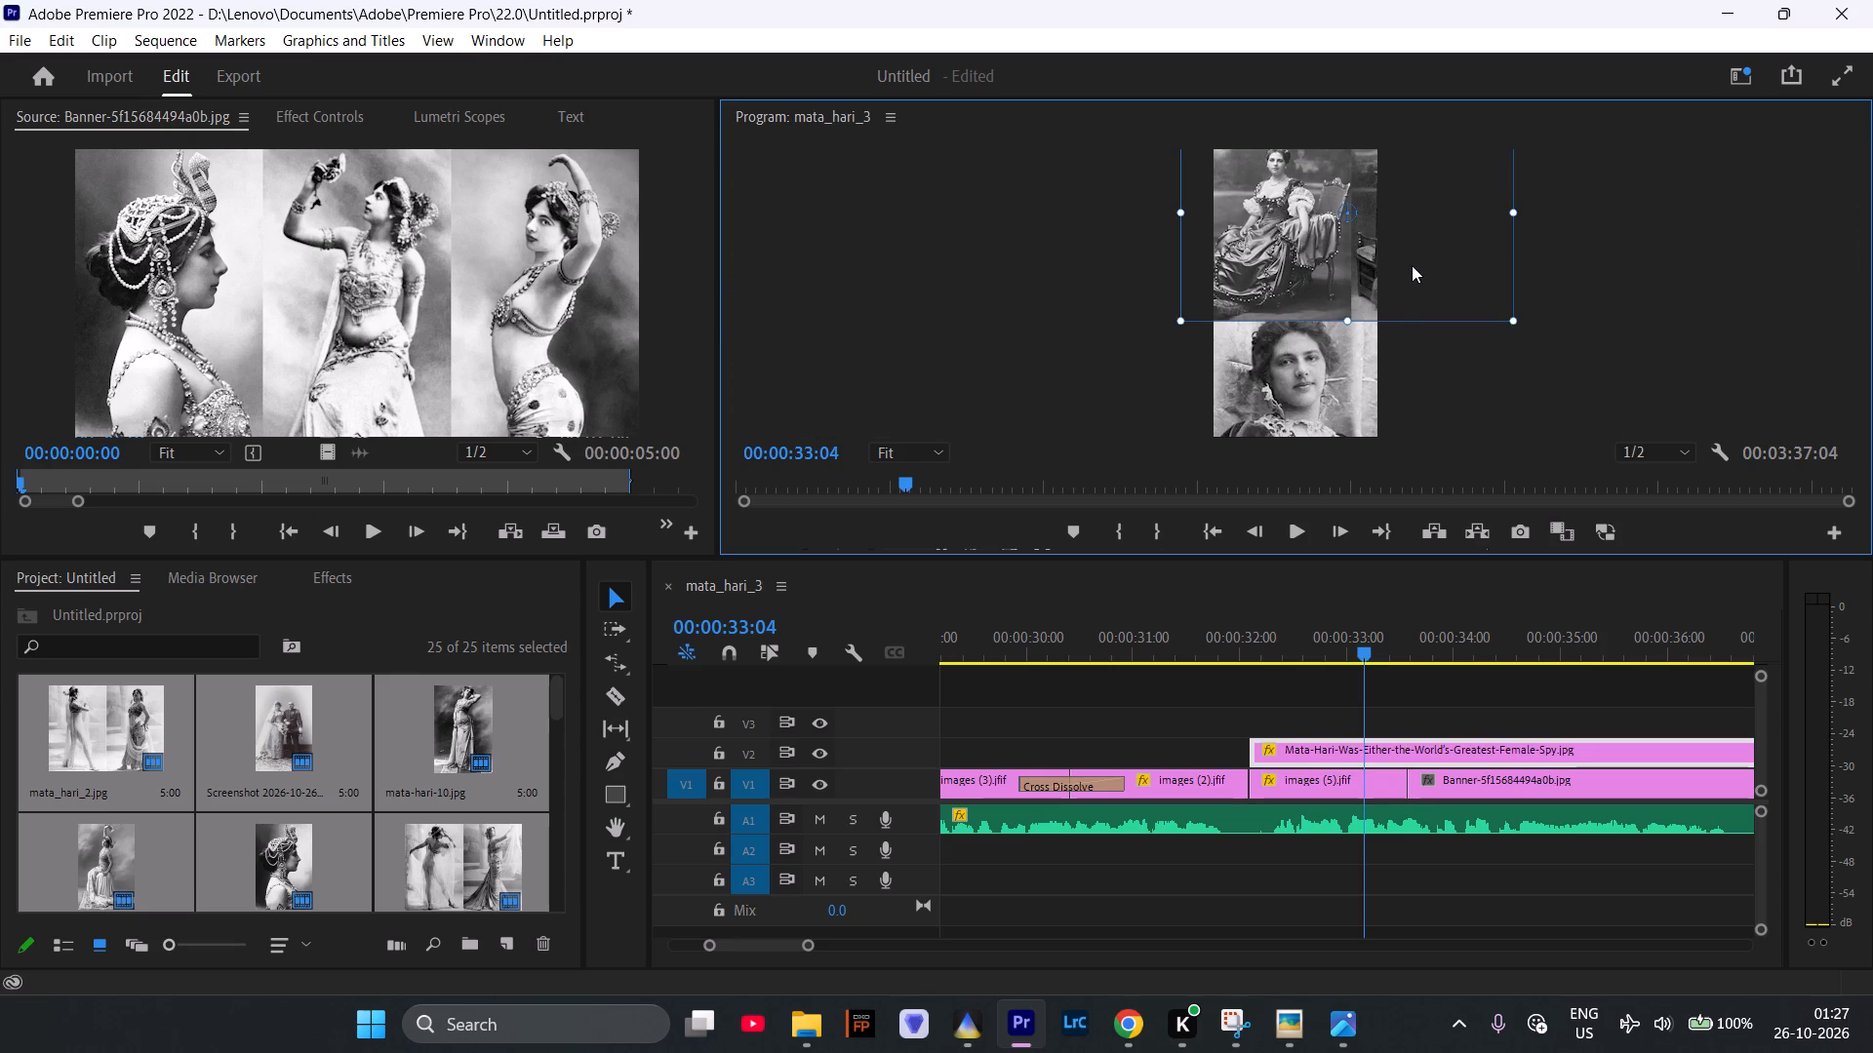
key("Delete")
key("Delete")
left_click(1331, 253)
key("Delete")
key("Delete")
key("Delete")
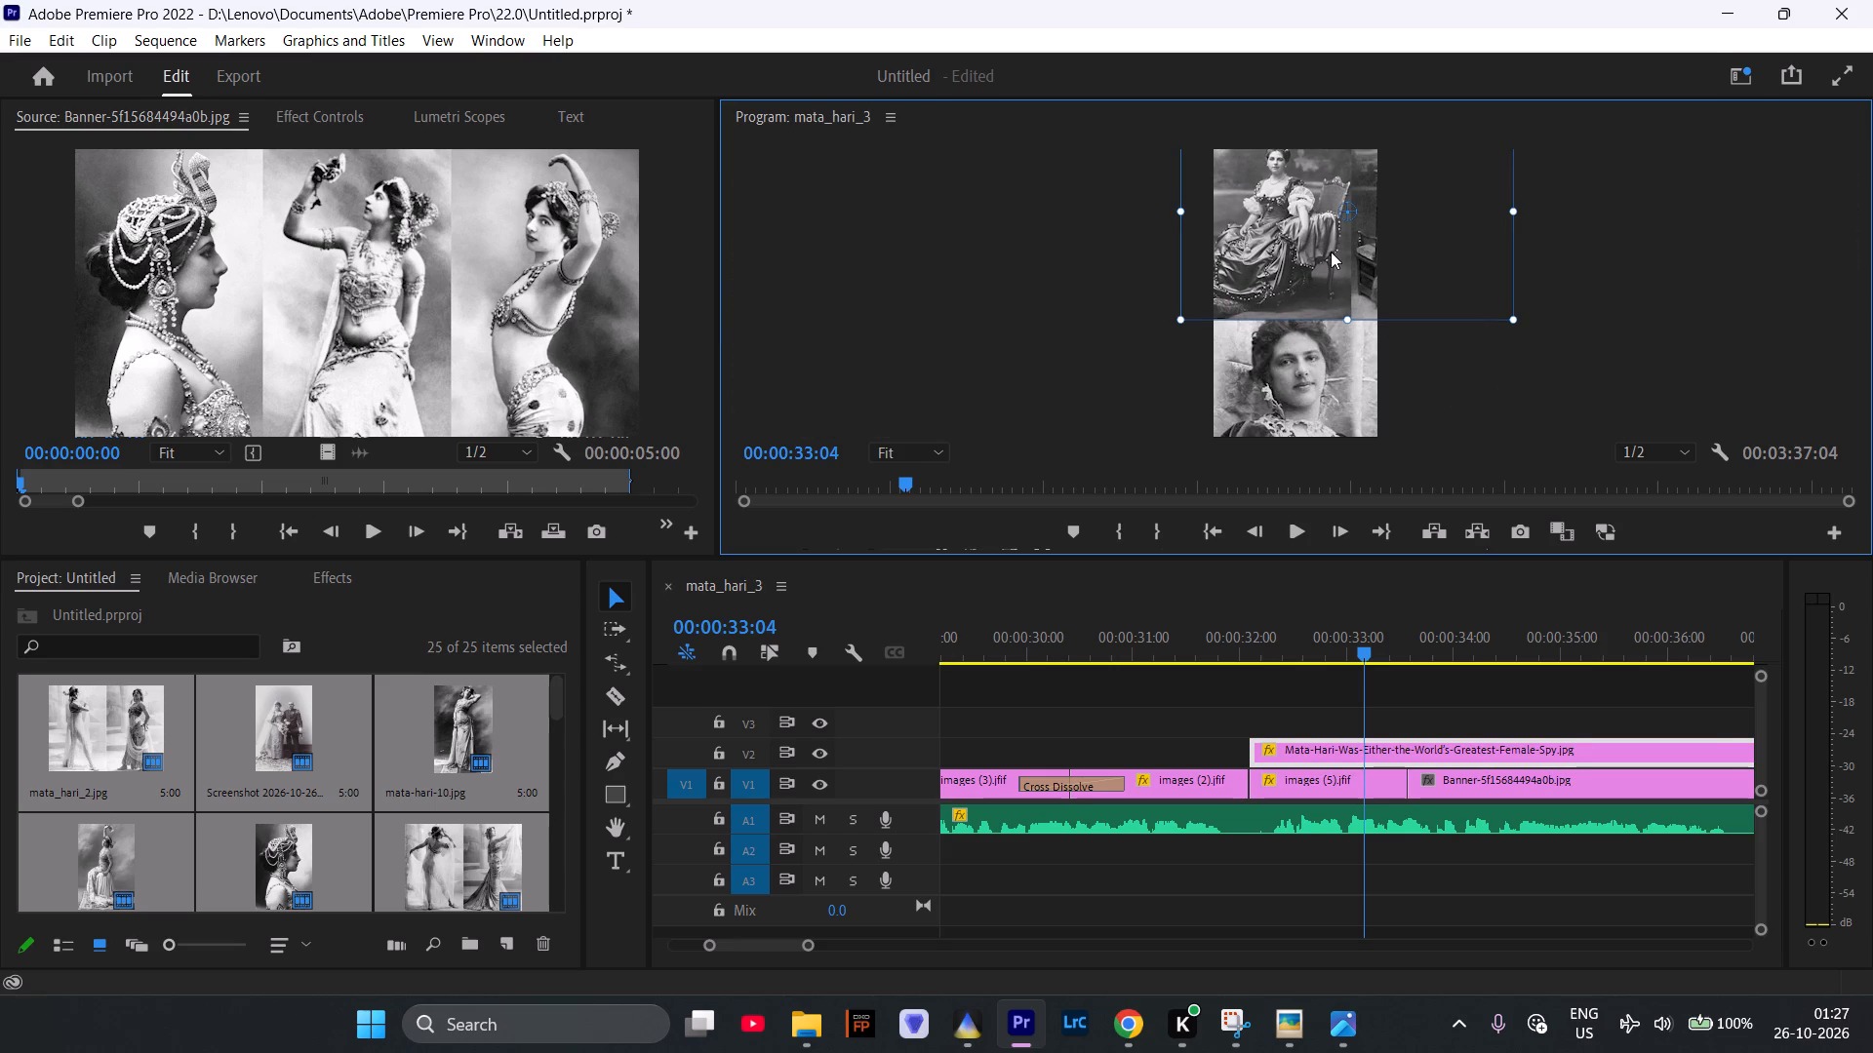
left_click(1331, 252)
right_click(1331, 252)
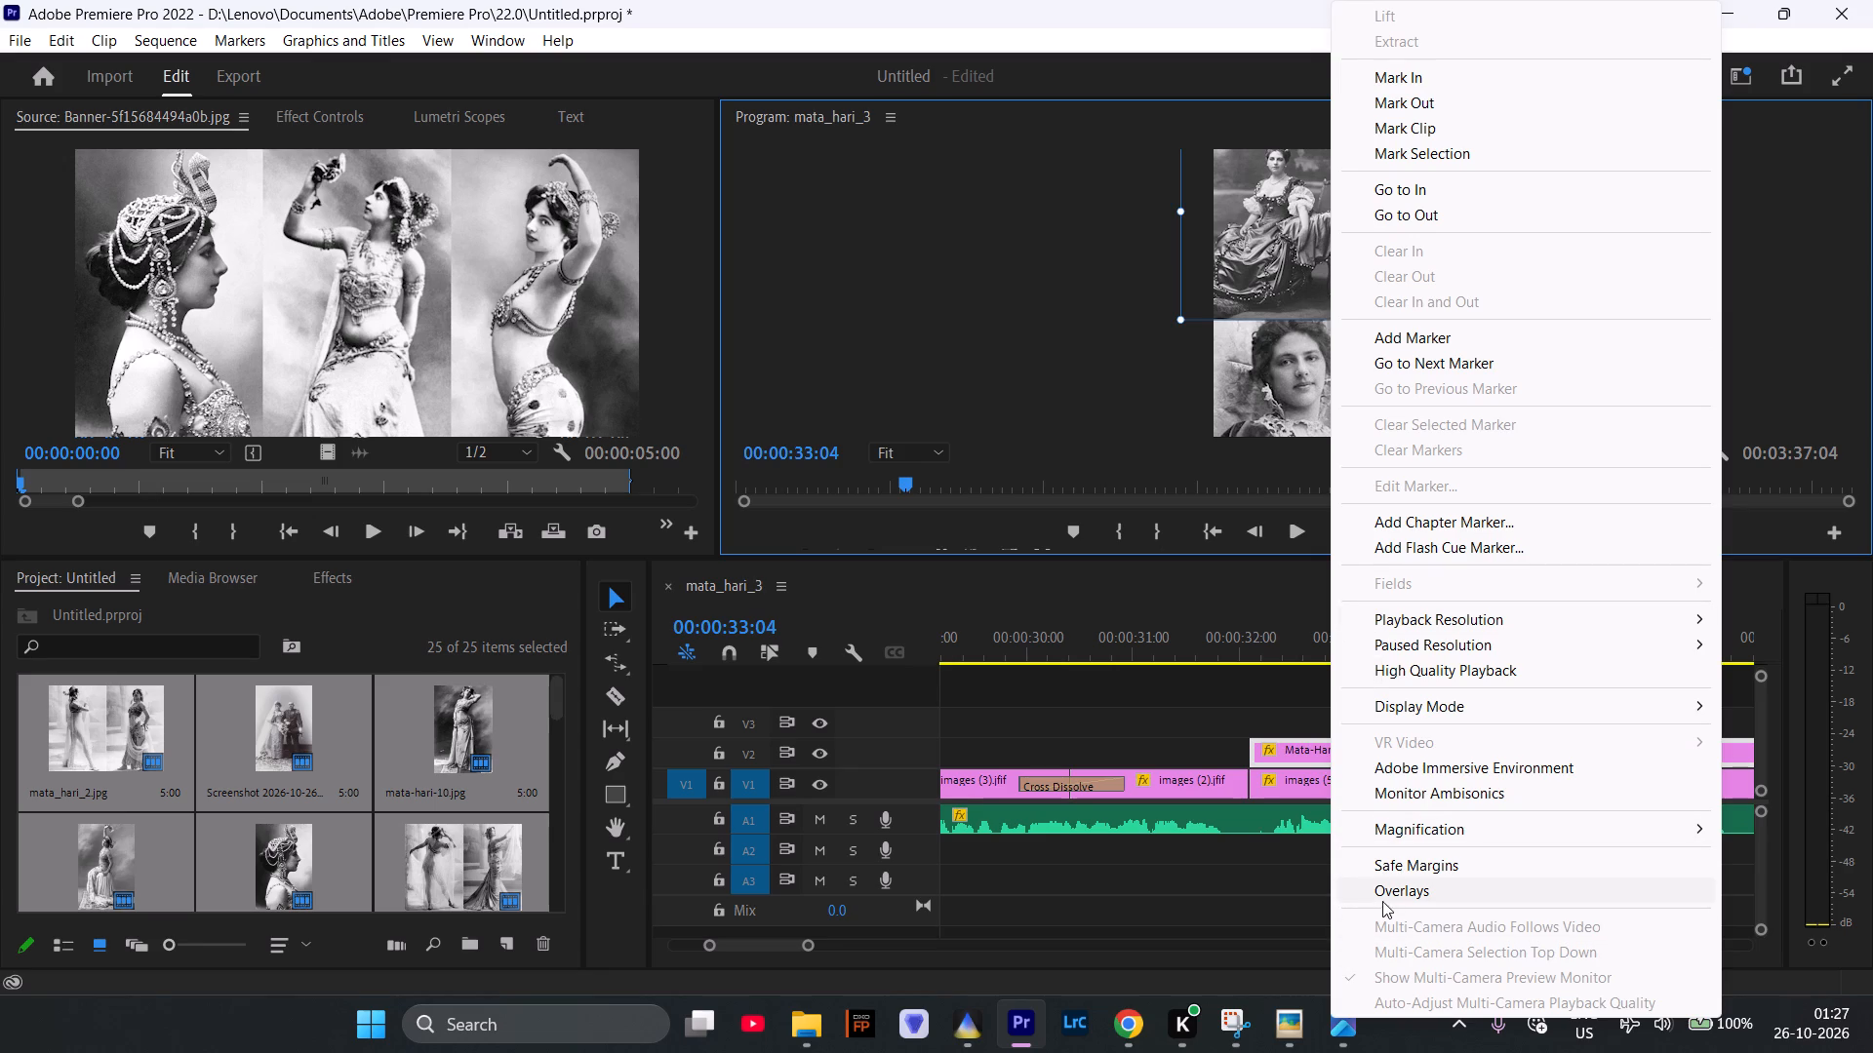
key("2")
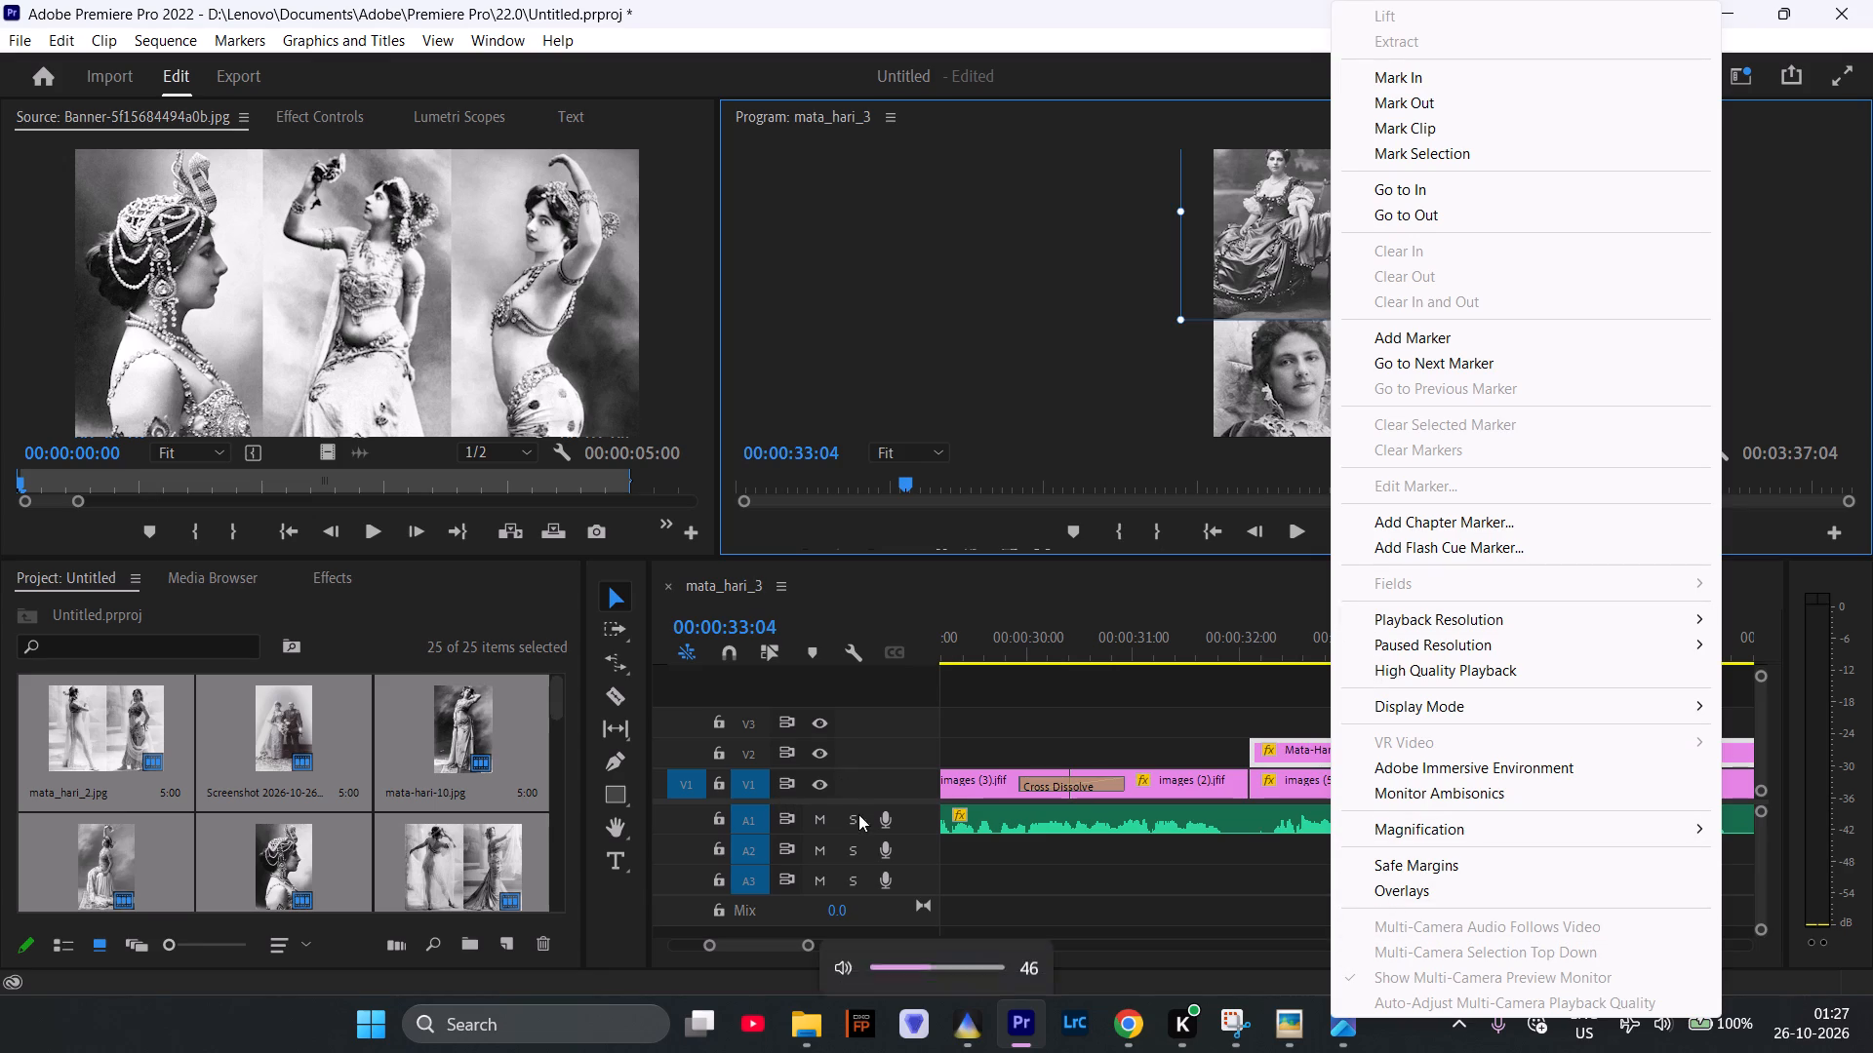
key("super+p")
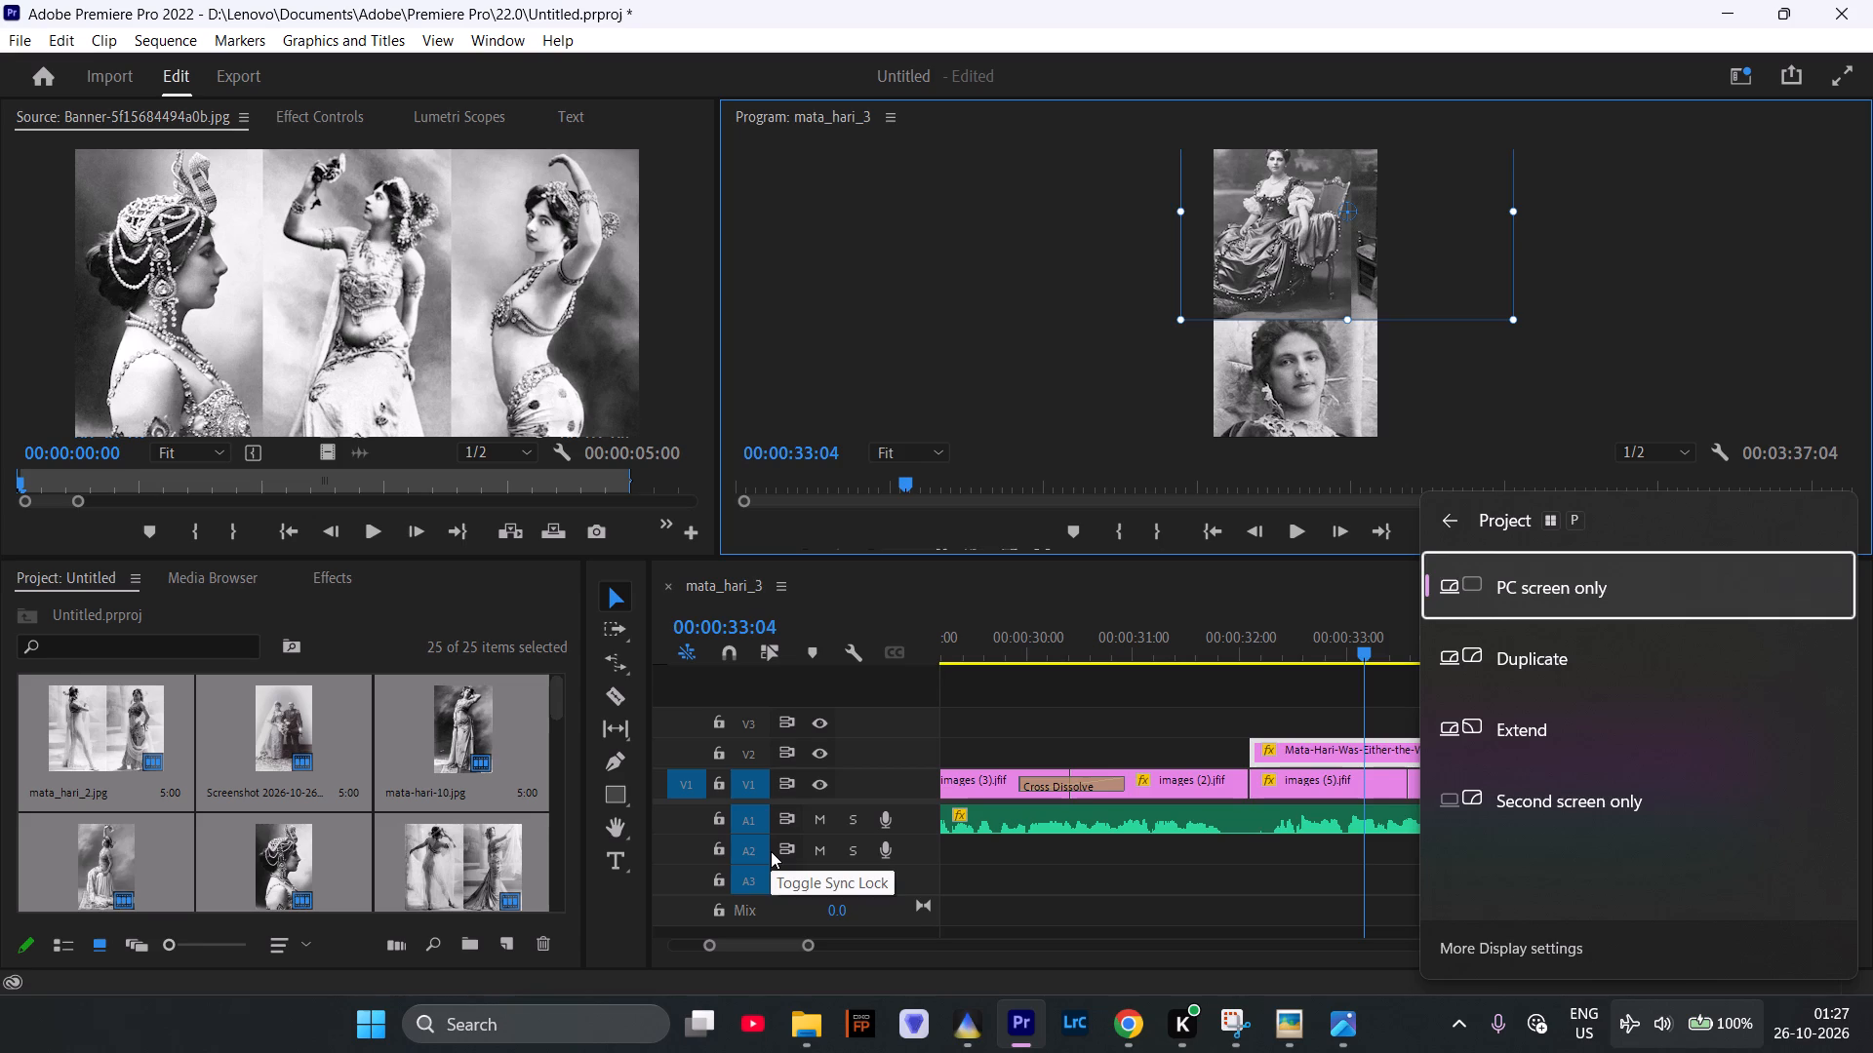
Close the open images (2).jfif viewer, Snipping Tool and incognito browser windows.
key("ctrl+alt+Tab")
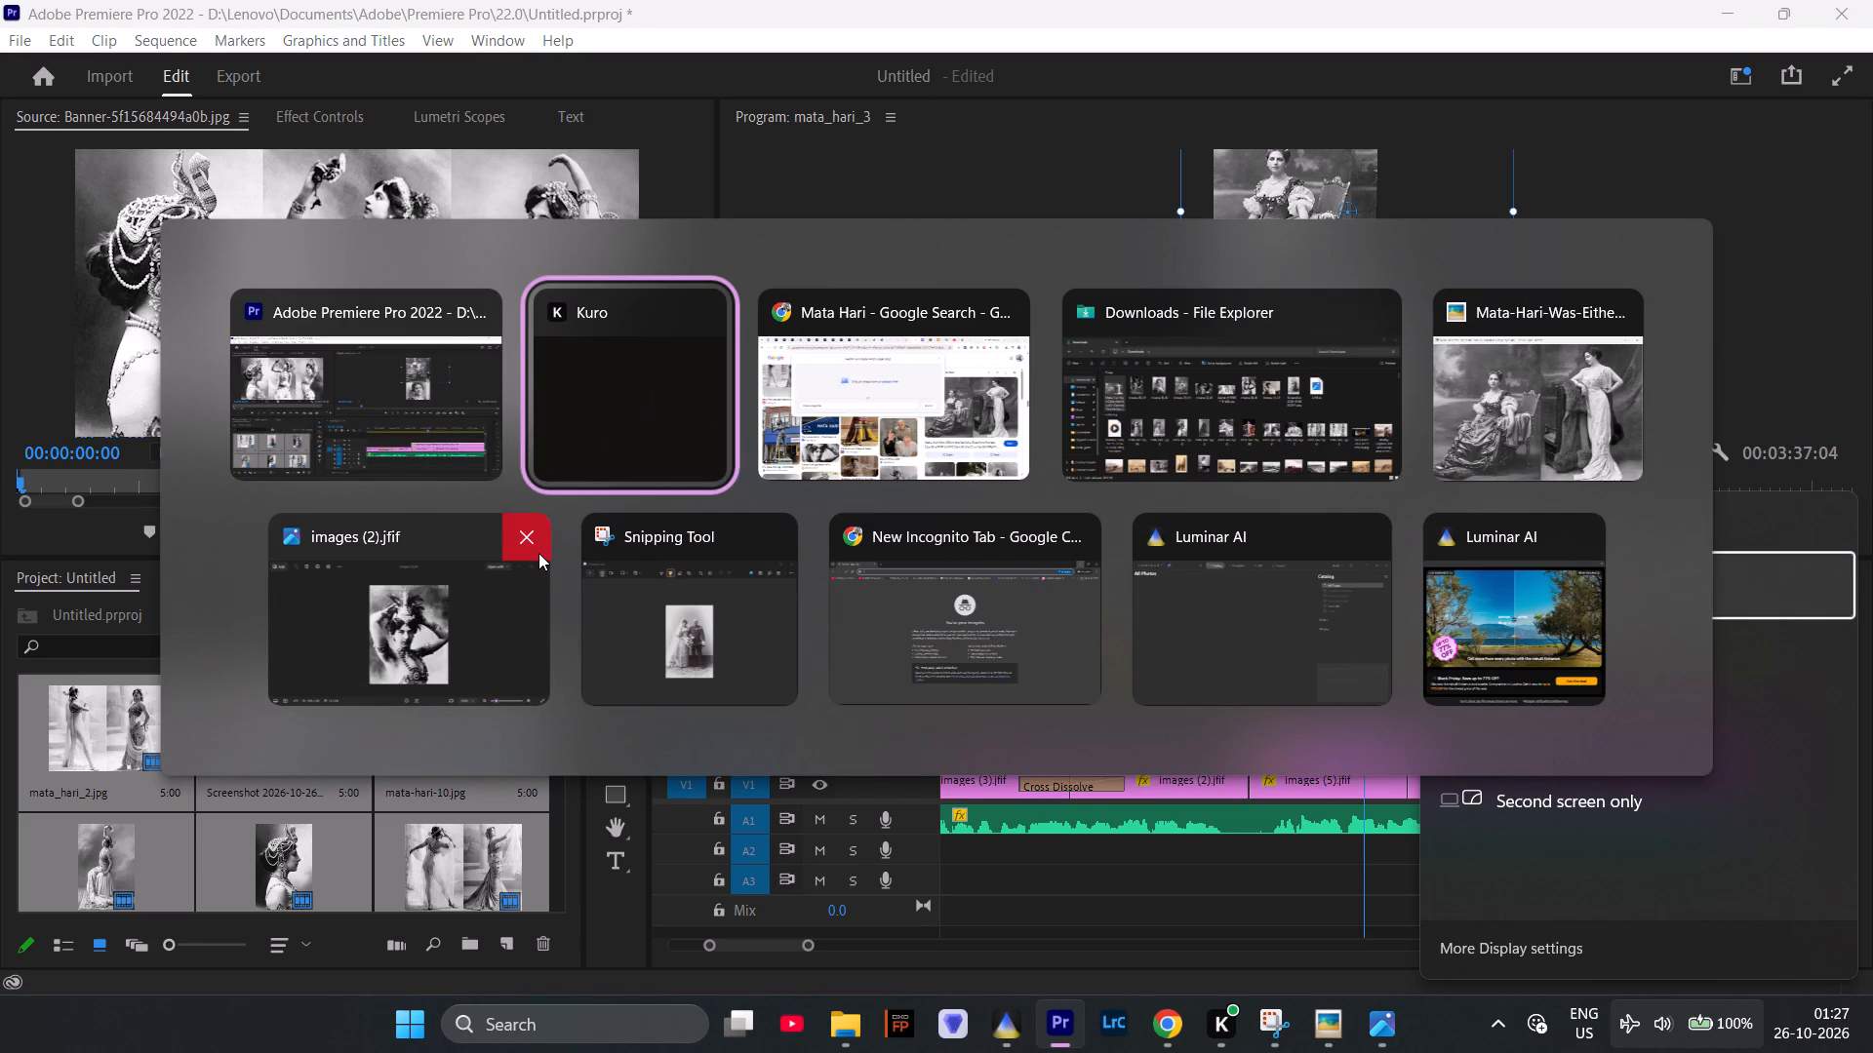
left_click(538, 553)
left_click(602, 548)
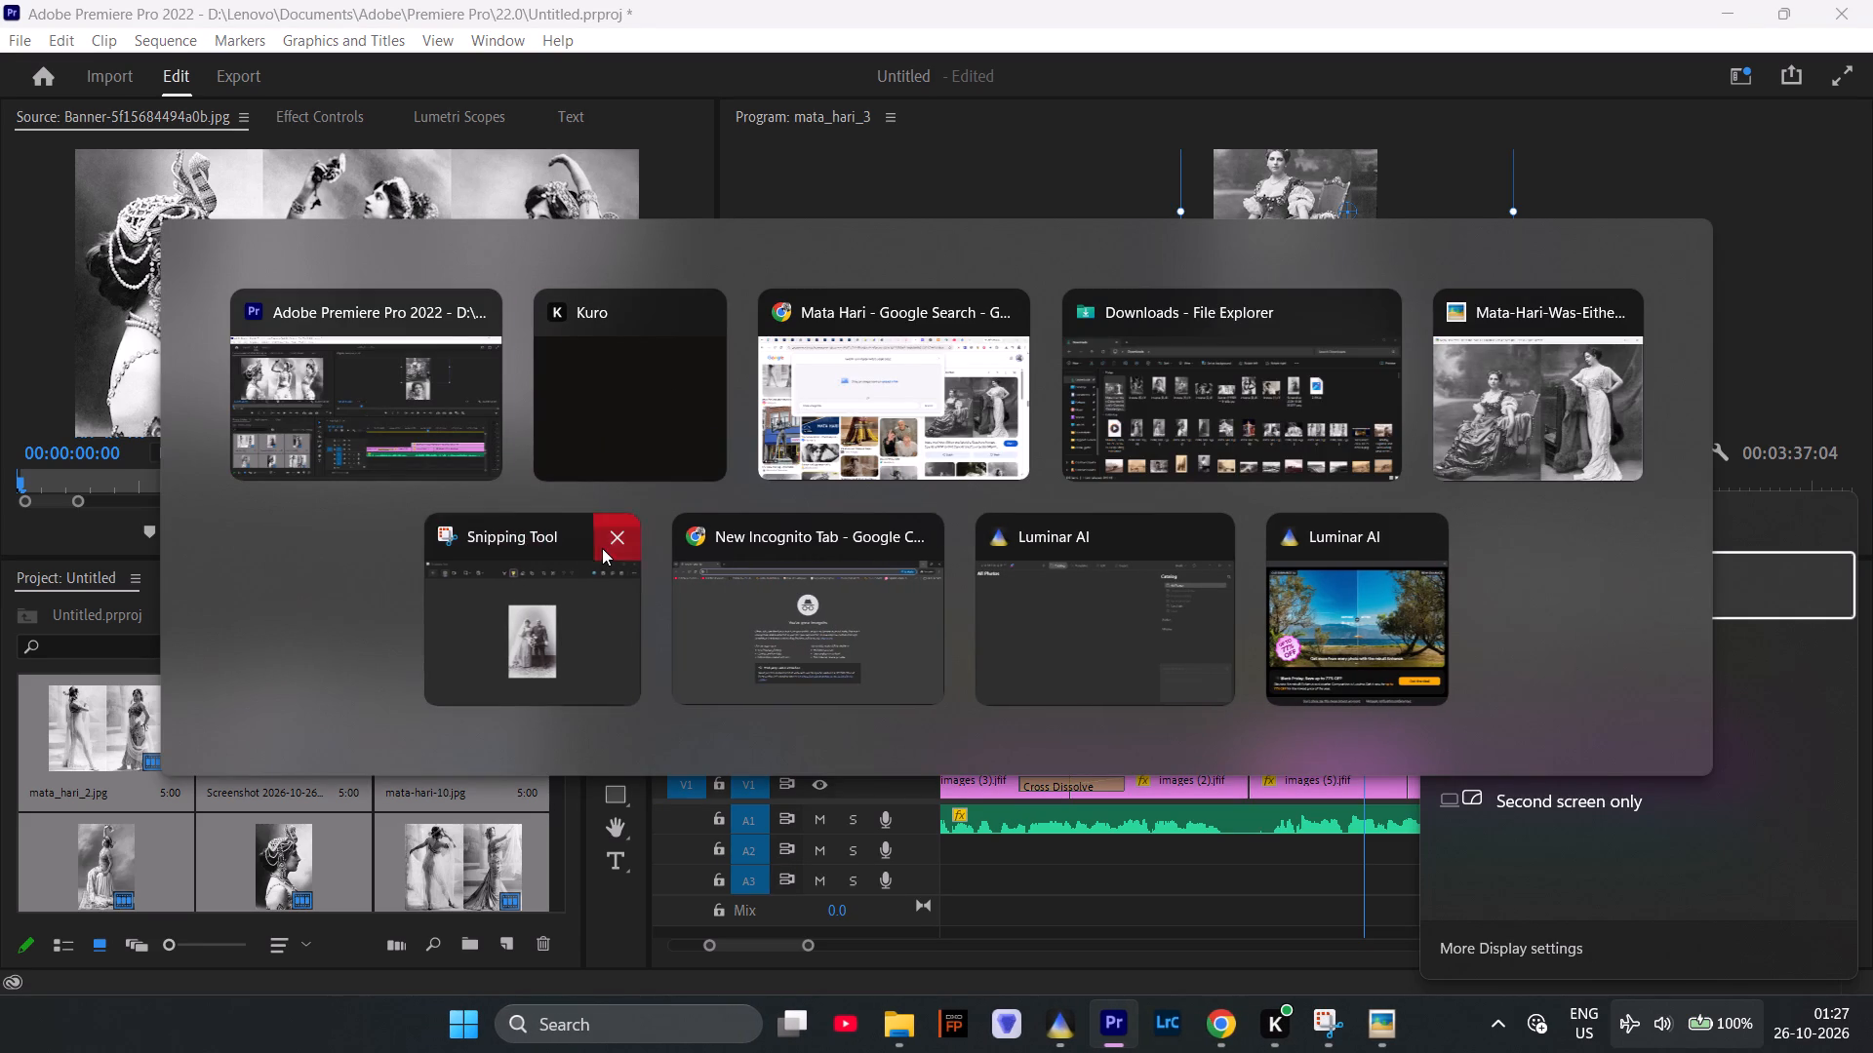
left_click(816, 544)
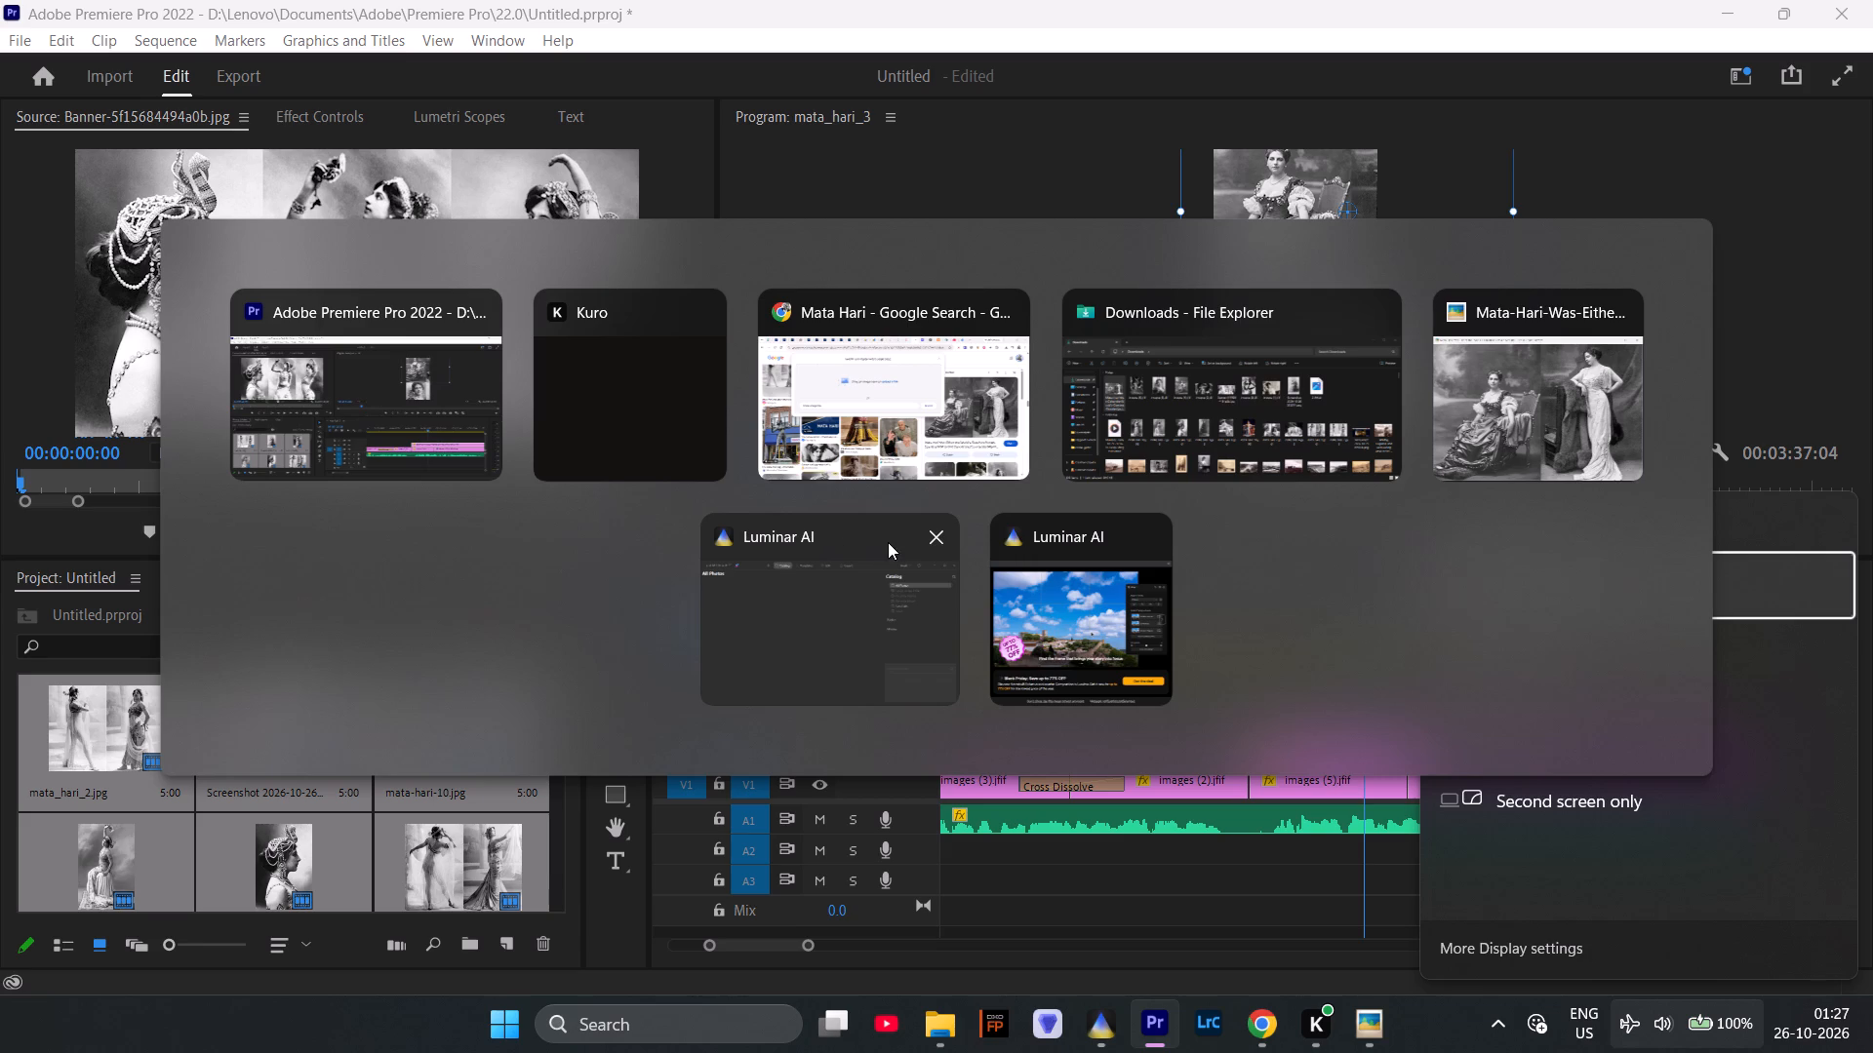
Close the Luminar AI window and return to the Premiere Pro project, backing out of the display projection options.
left_click(949, 538)
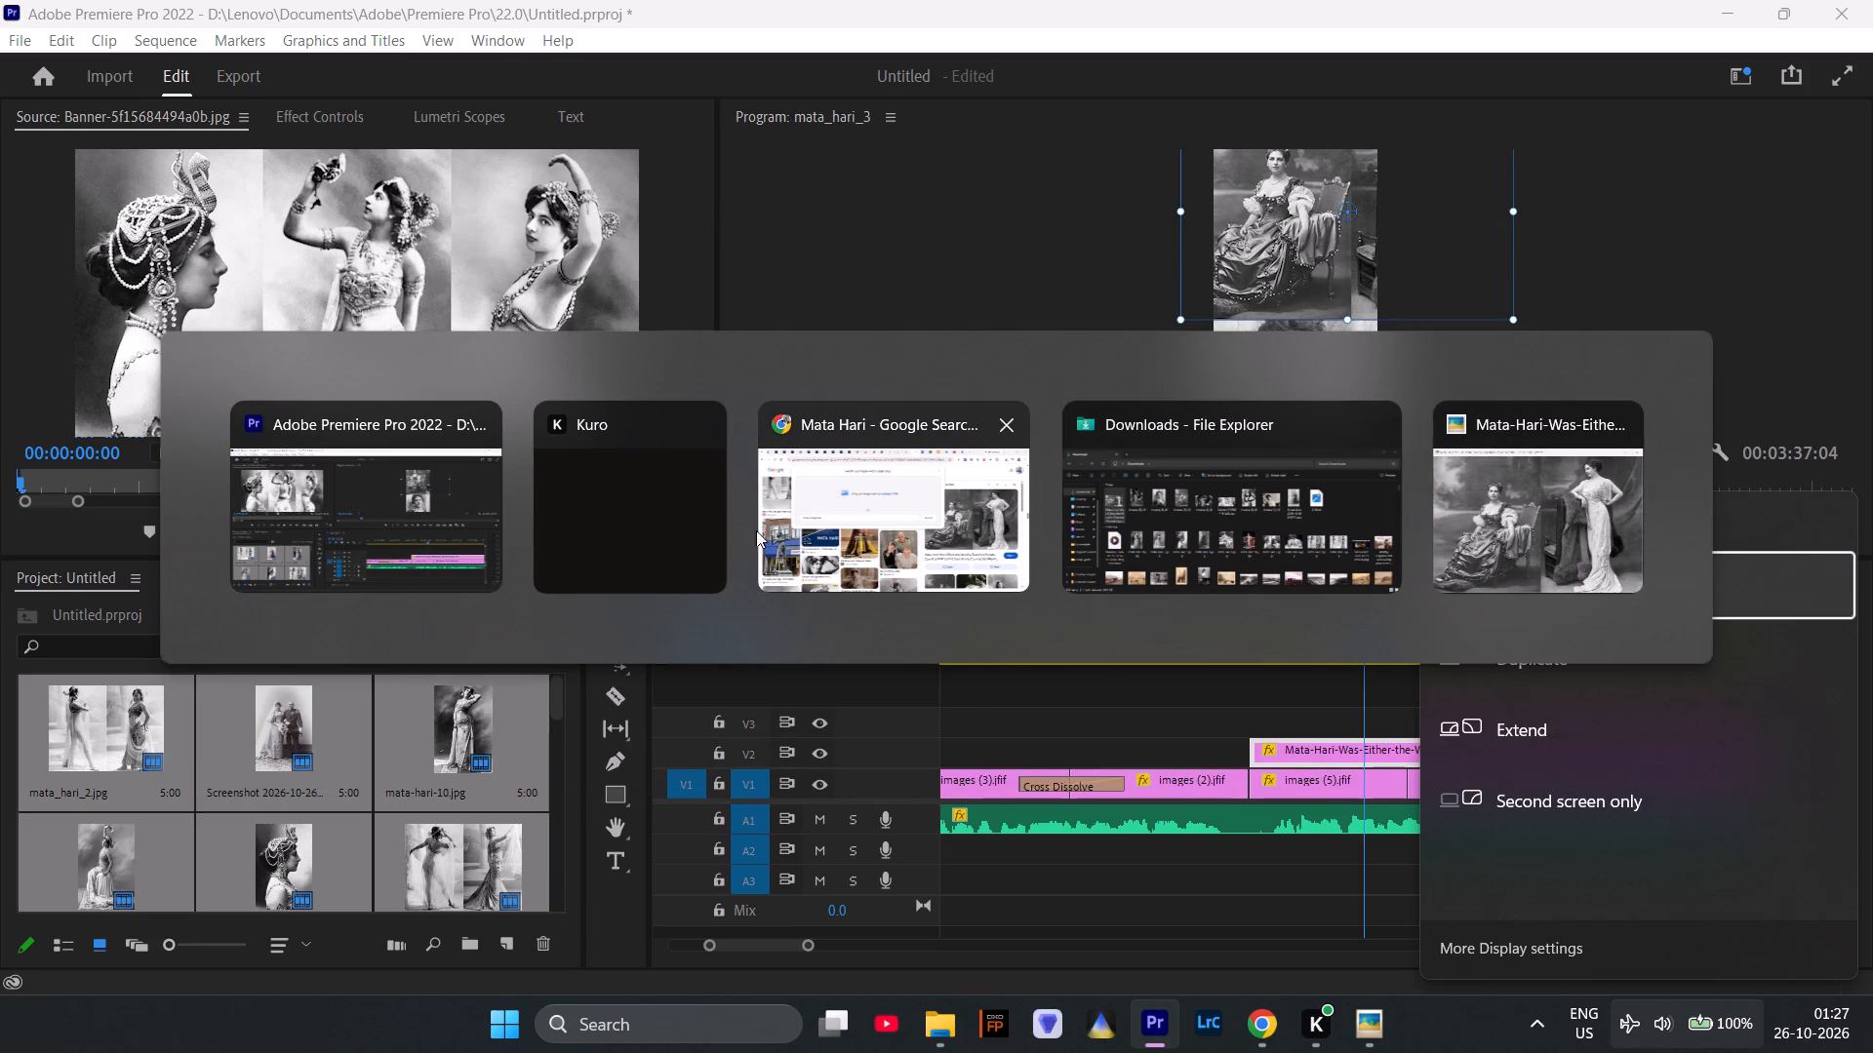
left_click(401, 523)
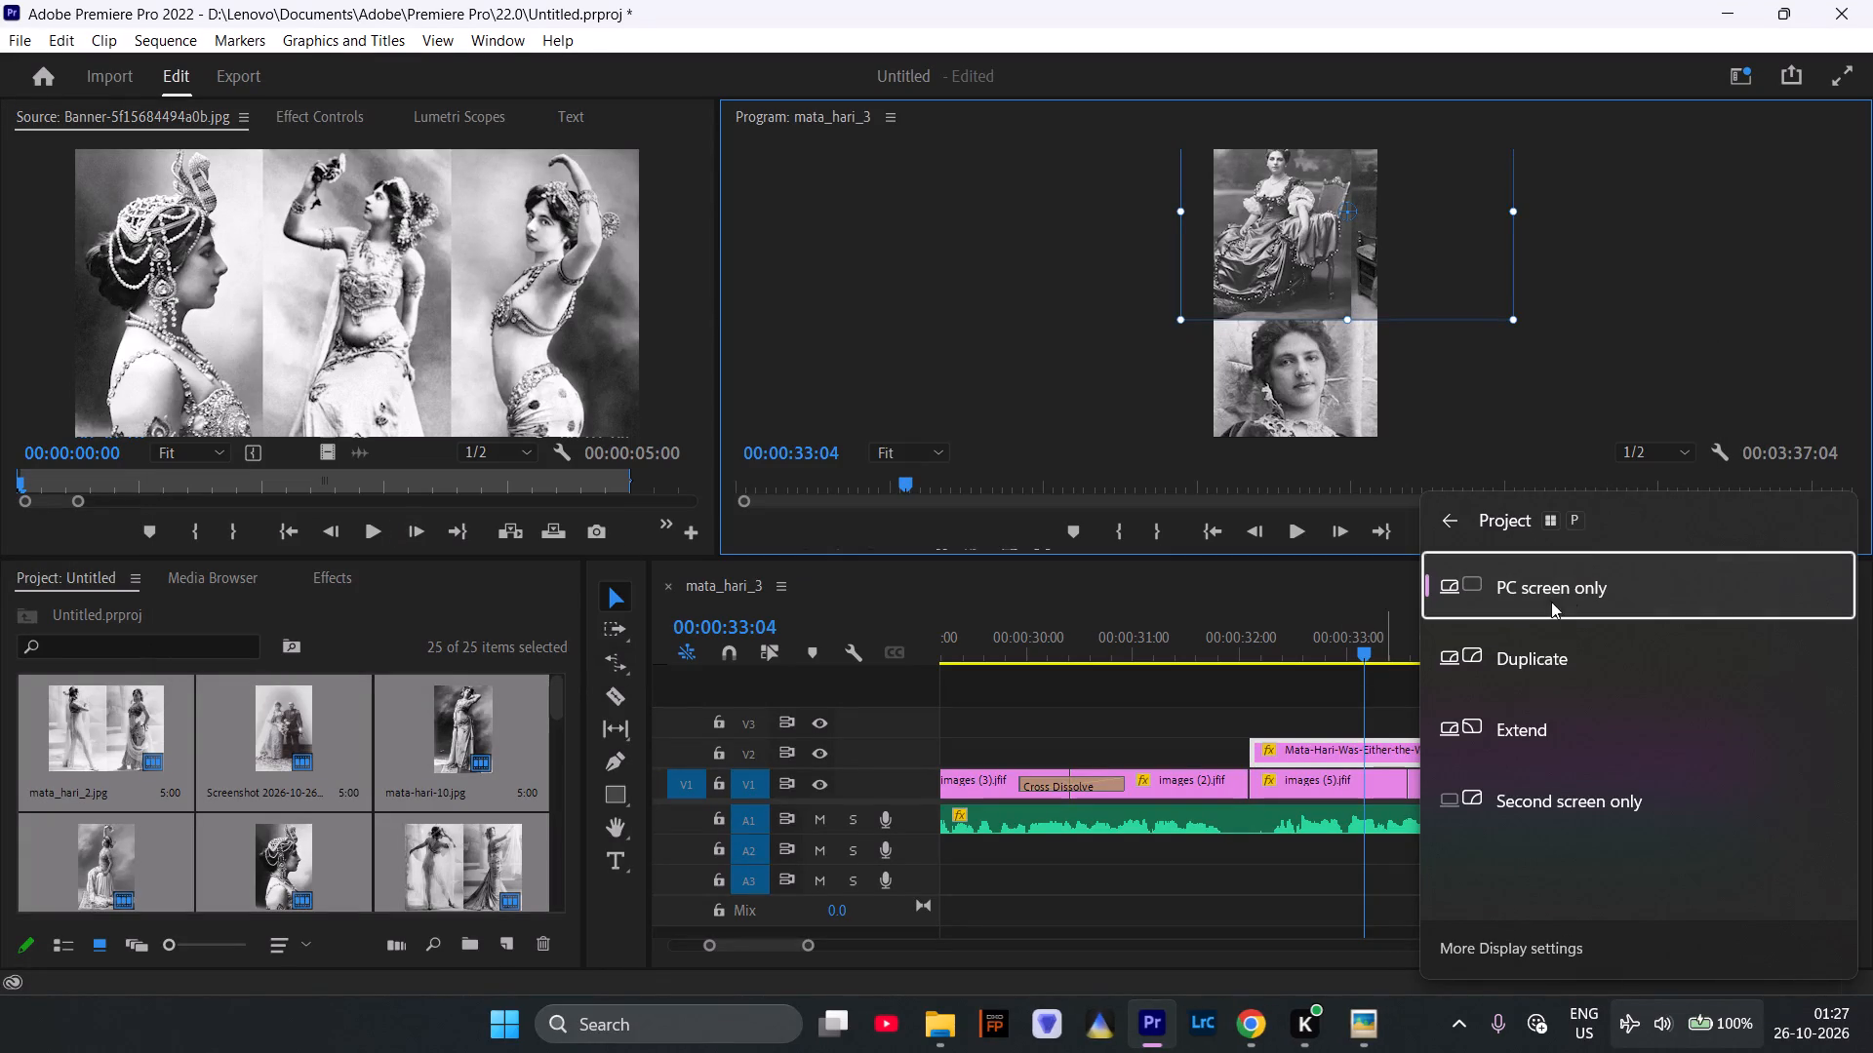
left_click(1449, 519)
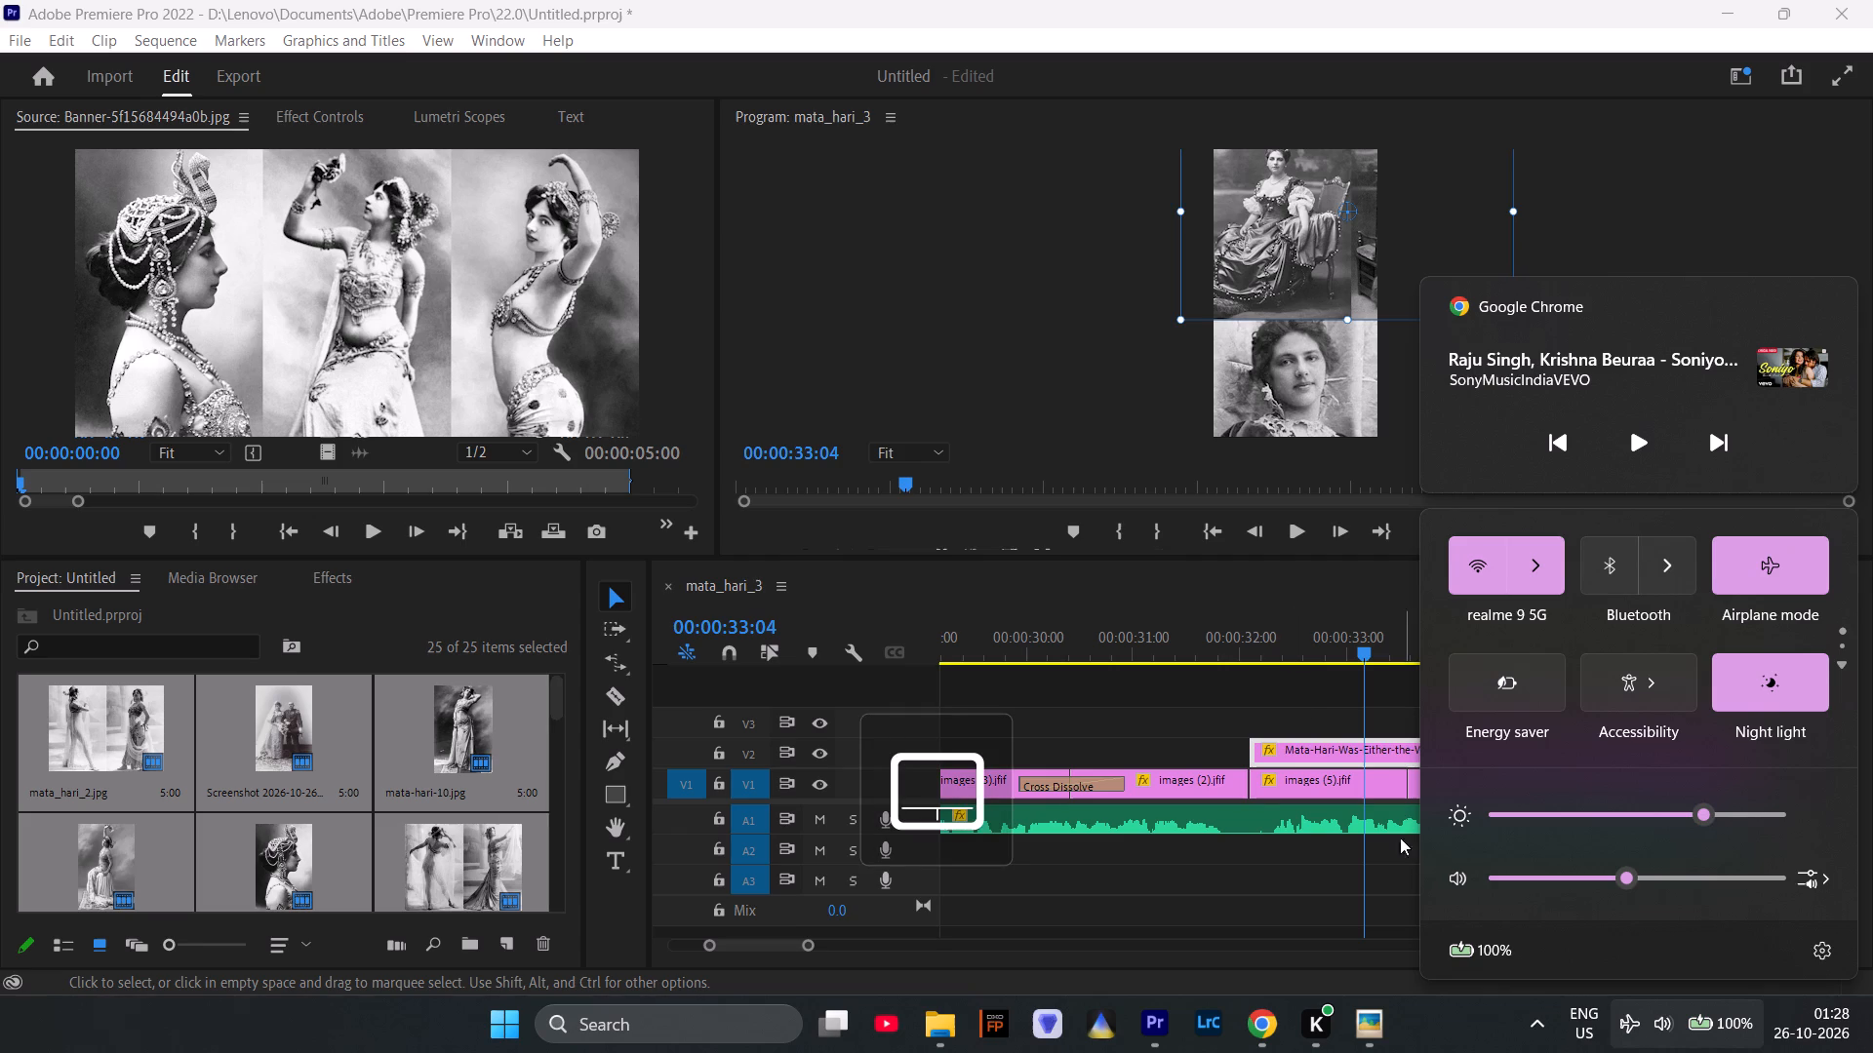
Delete the Mata-Hari-Was-Either-the-World's-Greatest-Female-Spy.jpg overlay clip above images (5).jfif on V2.
left_click(1375, 758)
key("Delete")
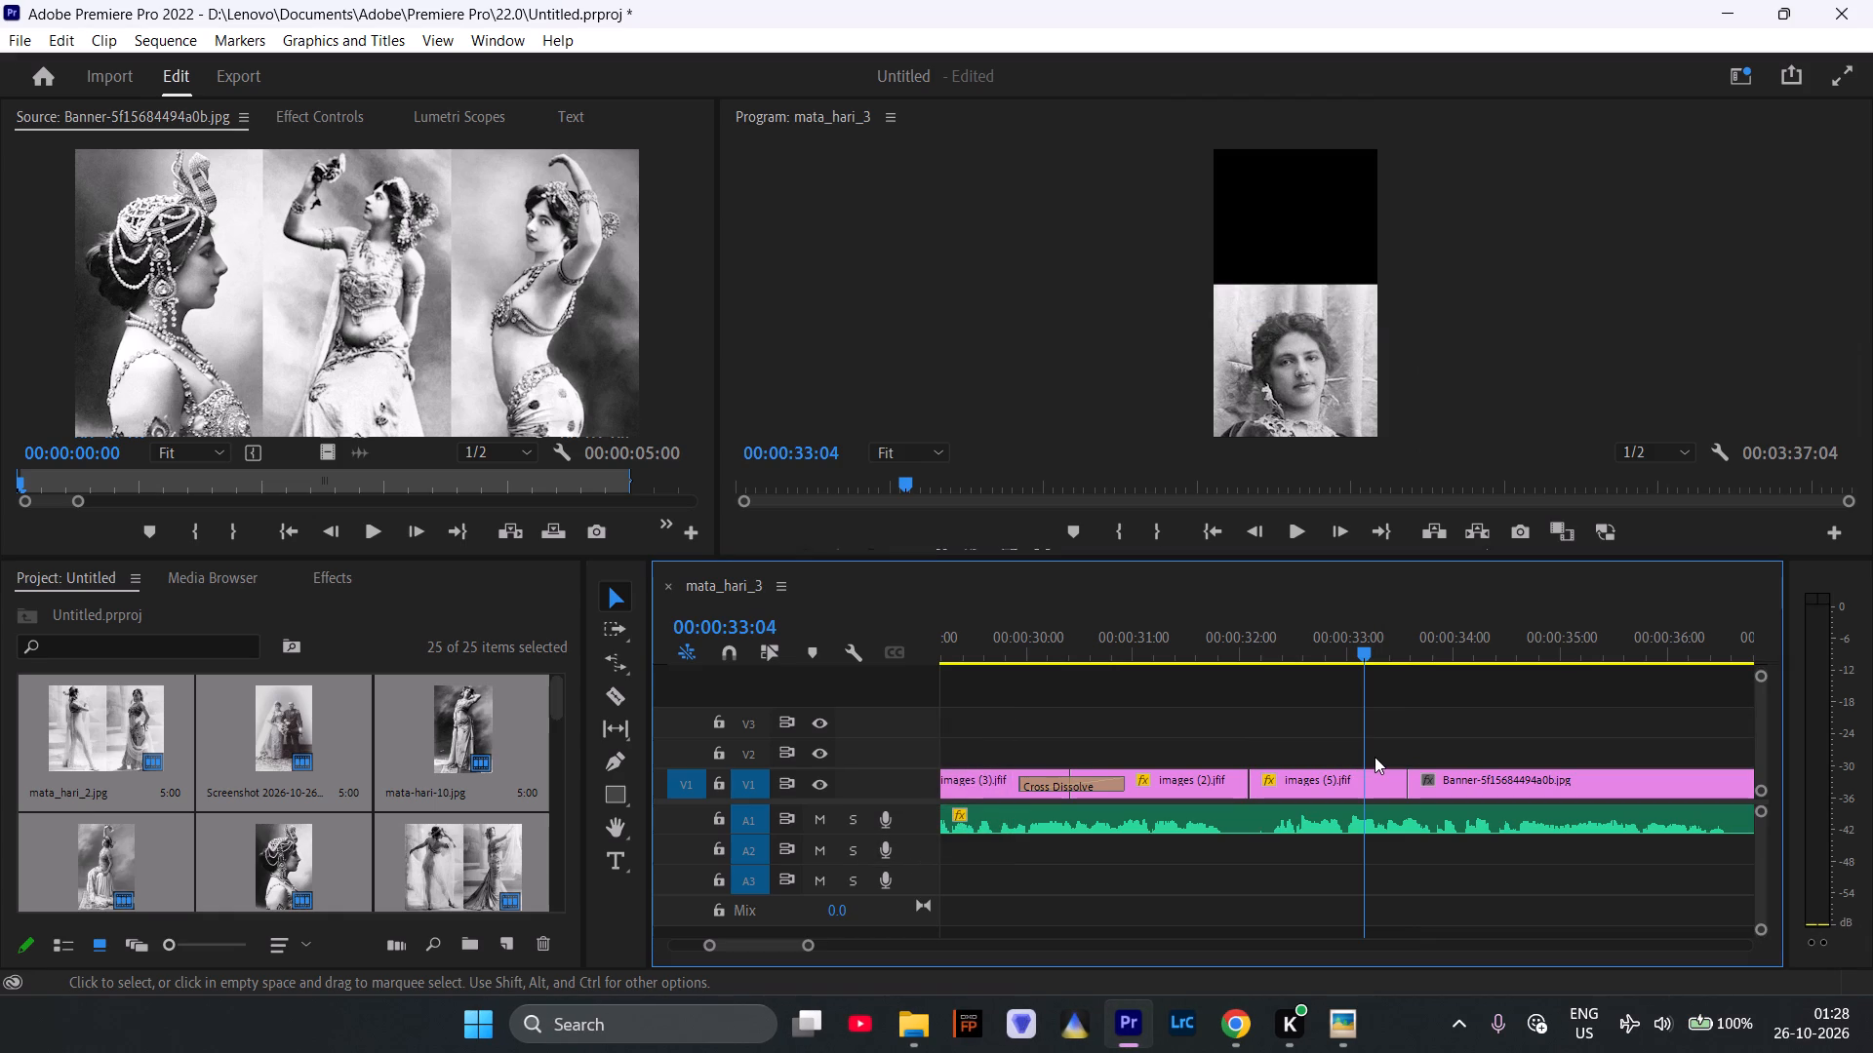
Delete images (5).jfif from V1, leaving its space on the track empty.
left_click(1316, 779)
key("Delete")
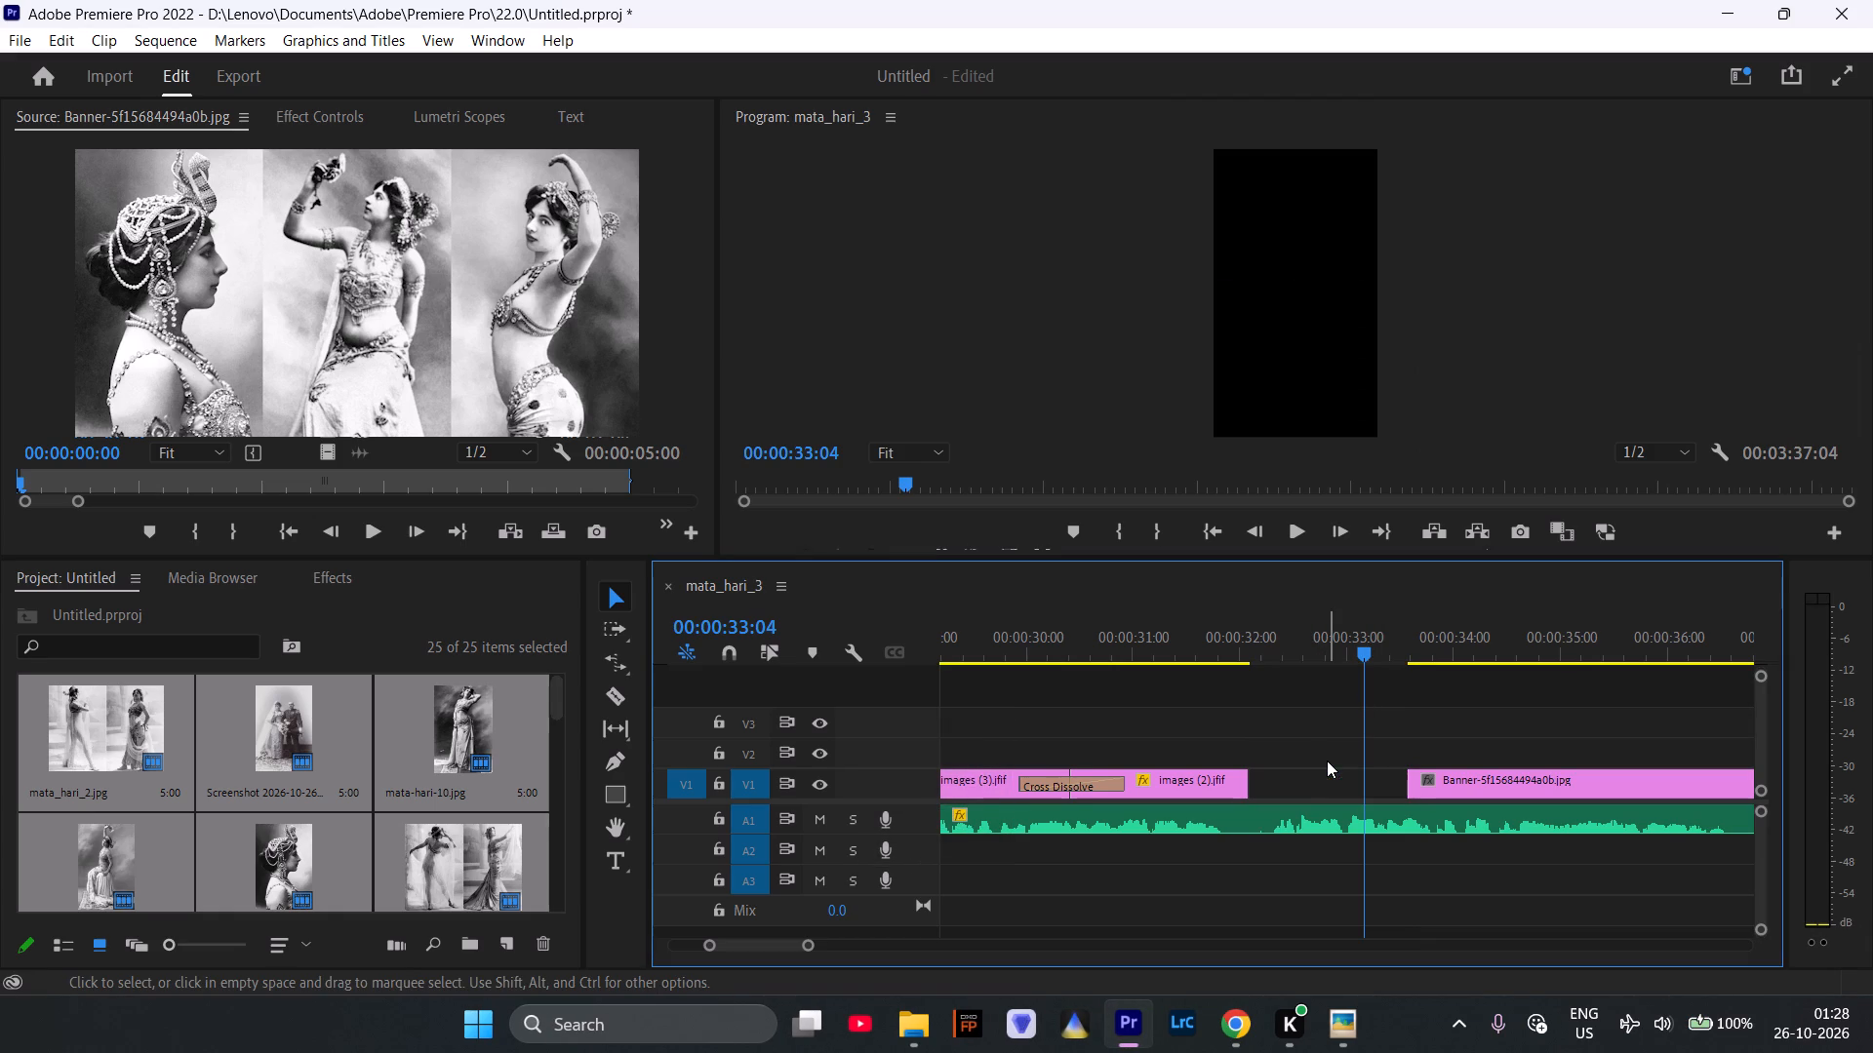
Play from 00:00:30:23 to 00:00:32:22 to review the narration across the end of images (2).jfif.
left_click(1126, 654)
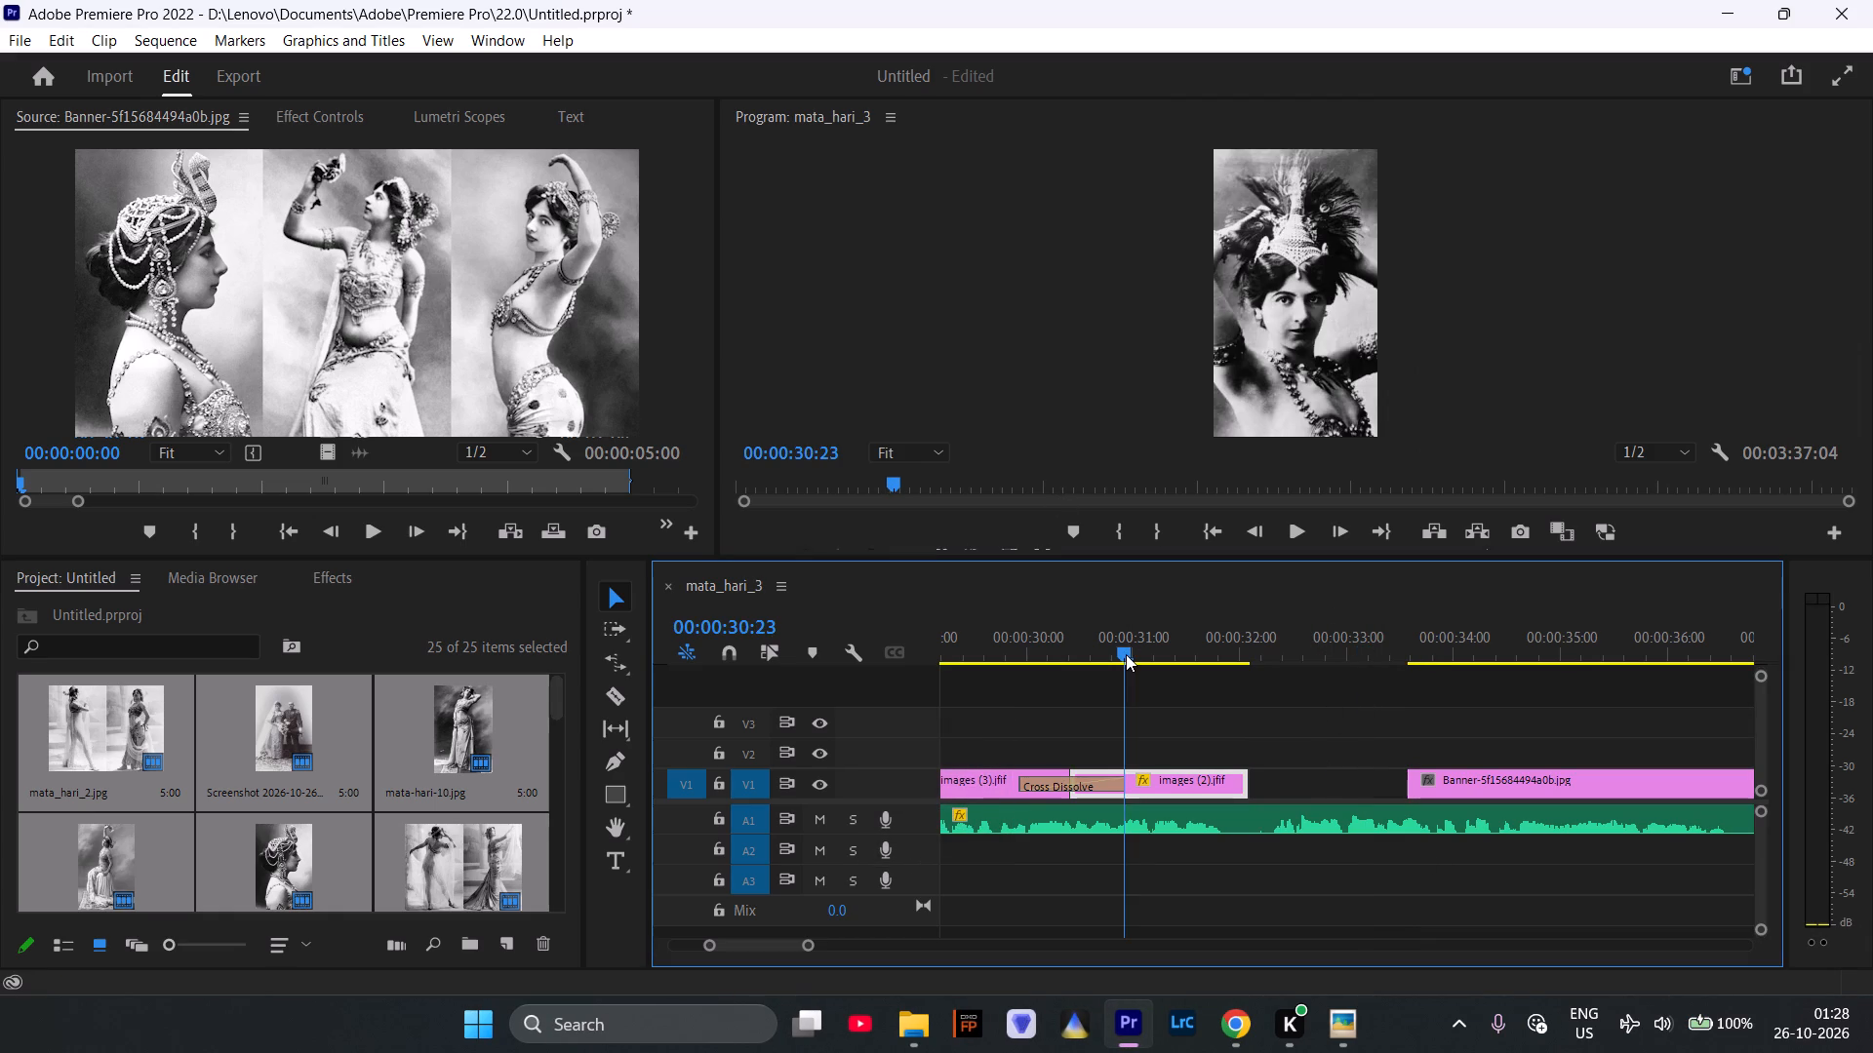
left_click(1294, 528)
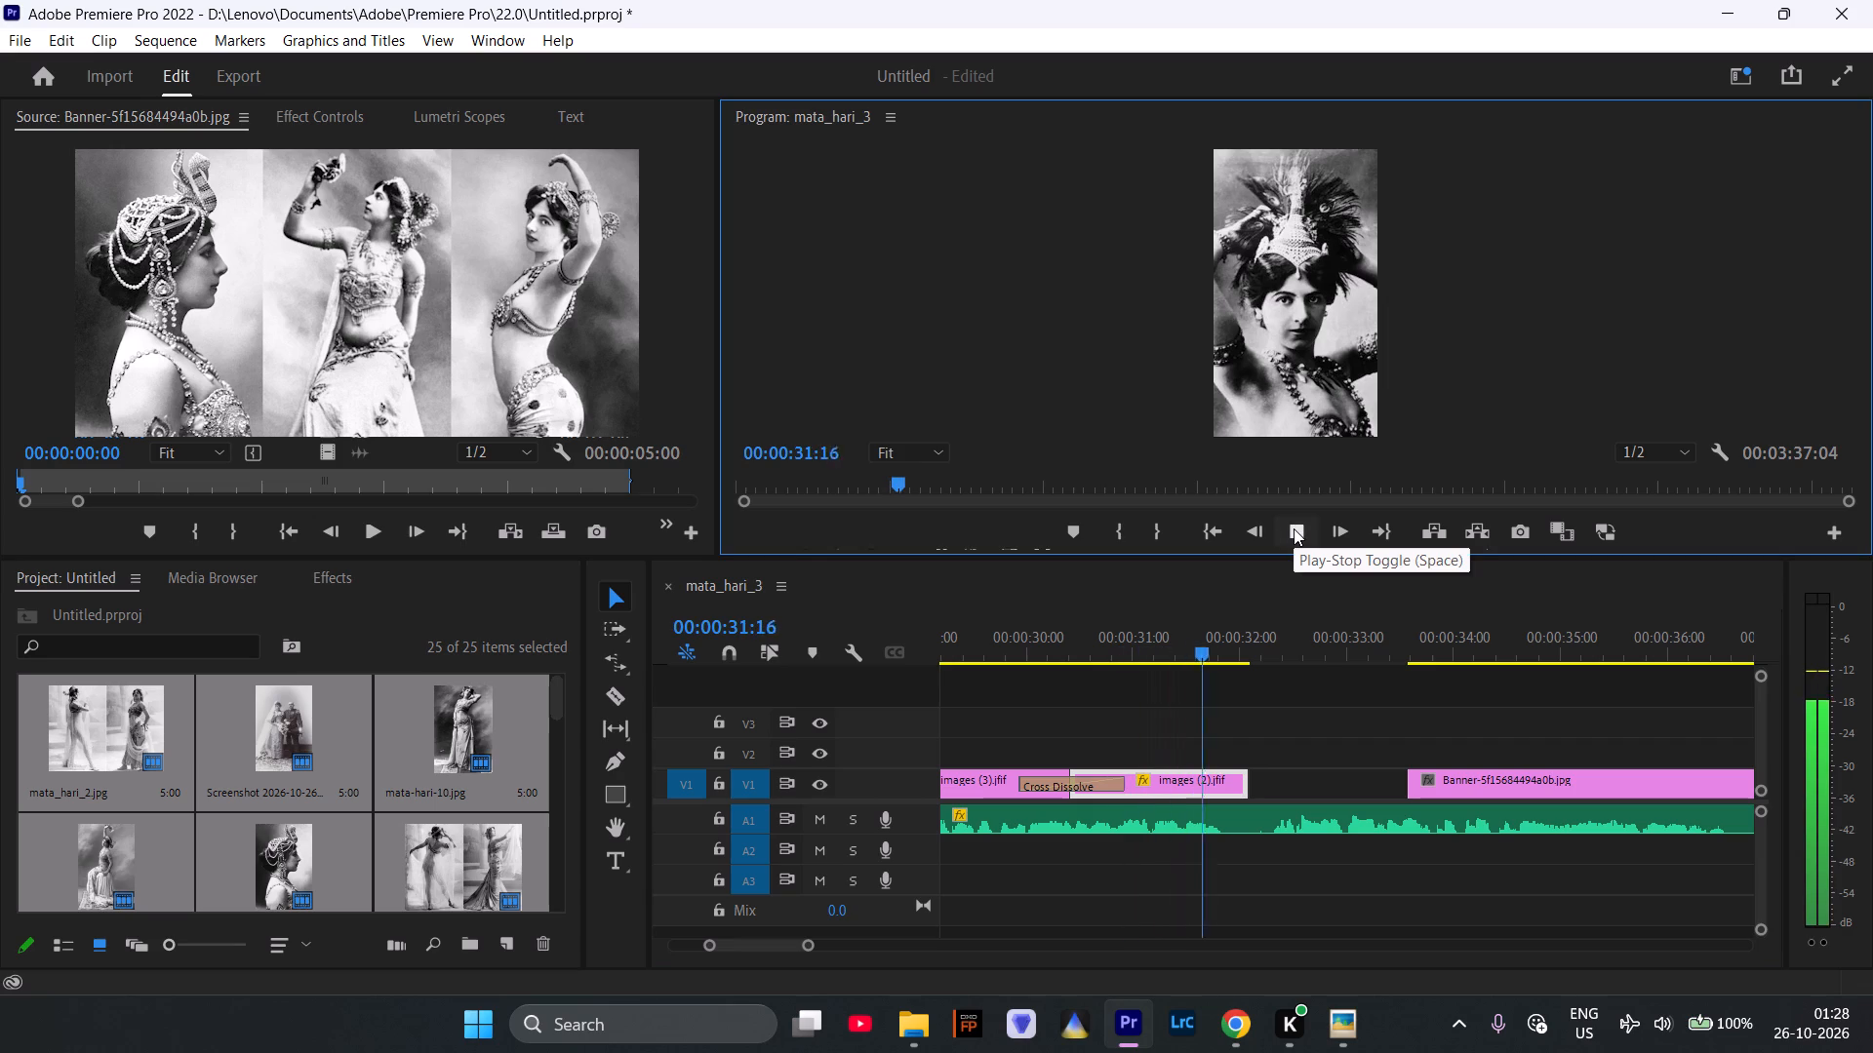
left_click(1294, 528)
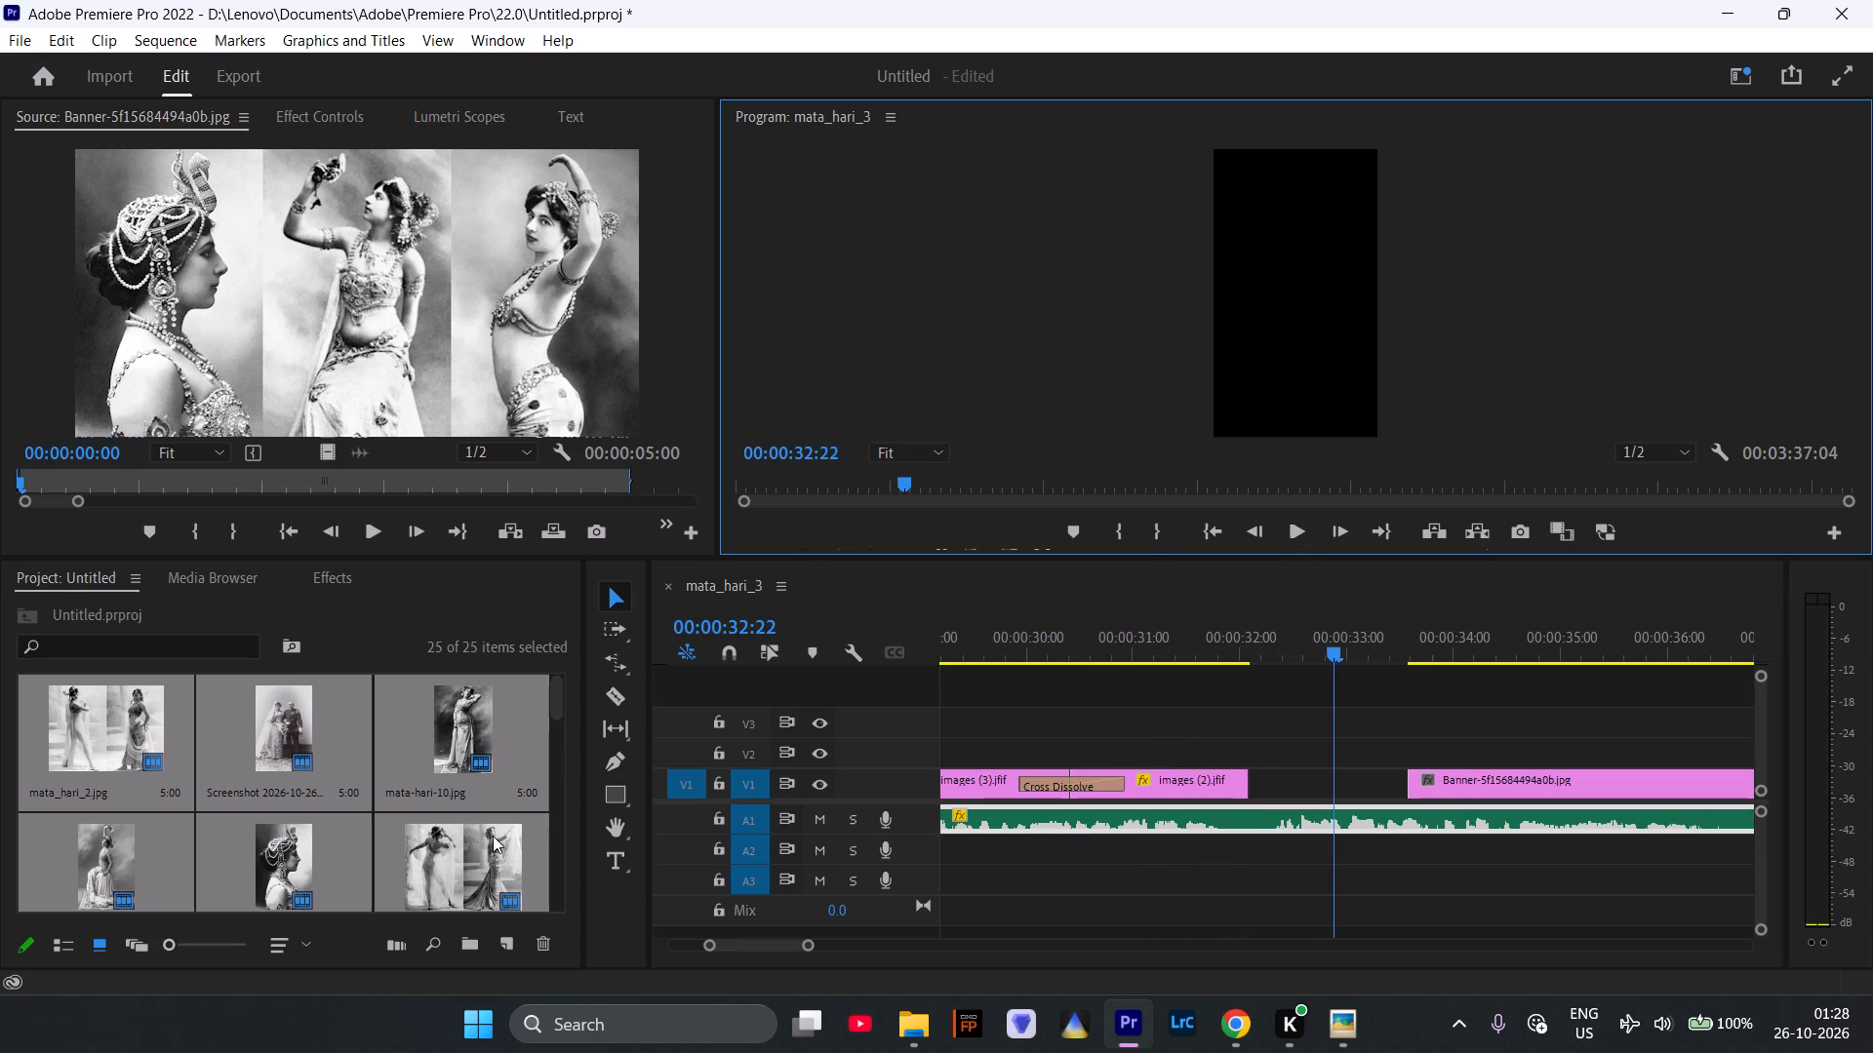
Go to 00:00:34:15 and open the Banner-5f15684494a0b.jpg clip from V1 in the source monitor.
left_click(465, 723)
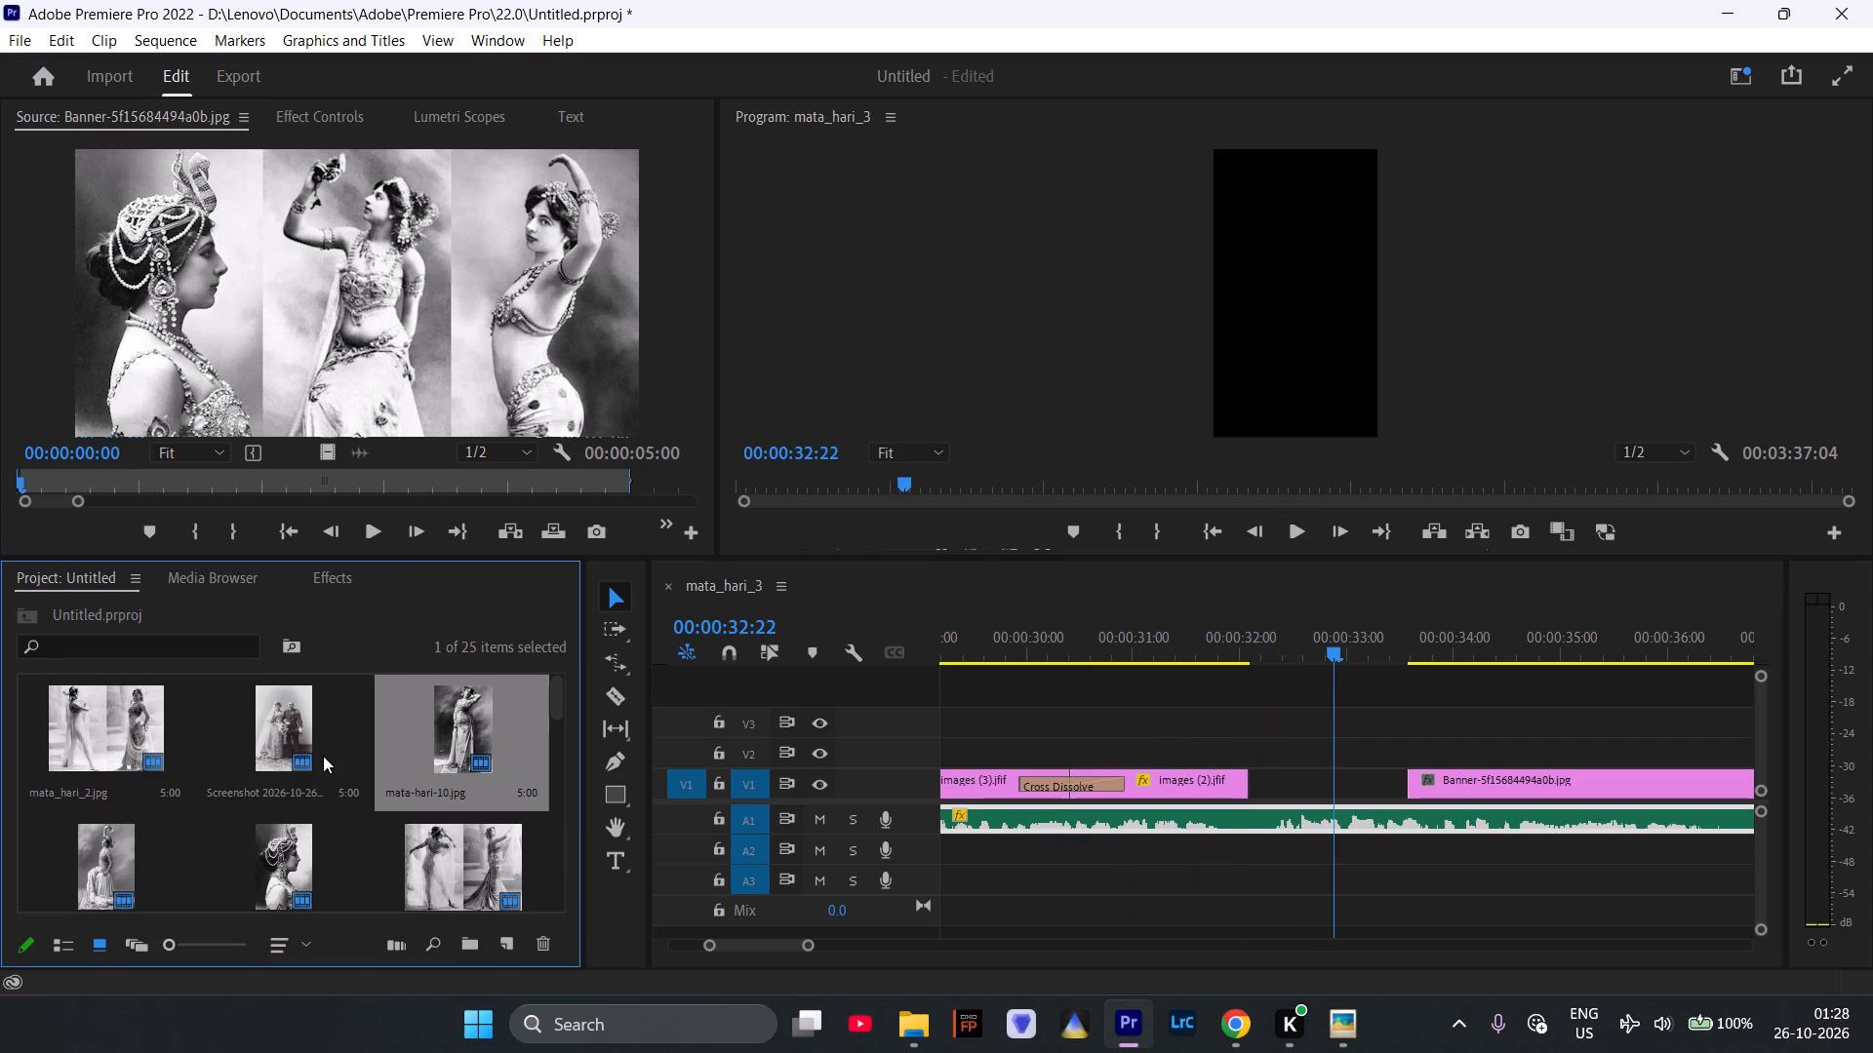
left_click_drag(1438, 634, 1520, 647)
double_click(1509, 780)
left_click_drag(1509, 780, 1508, 781)
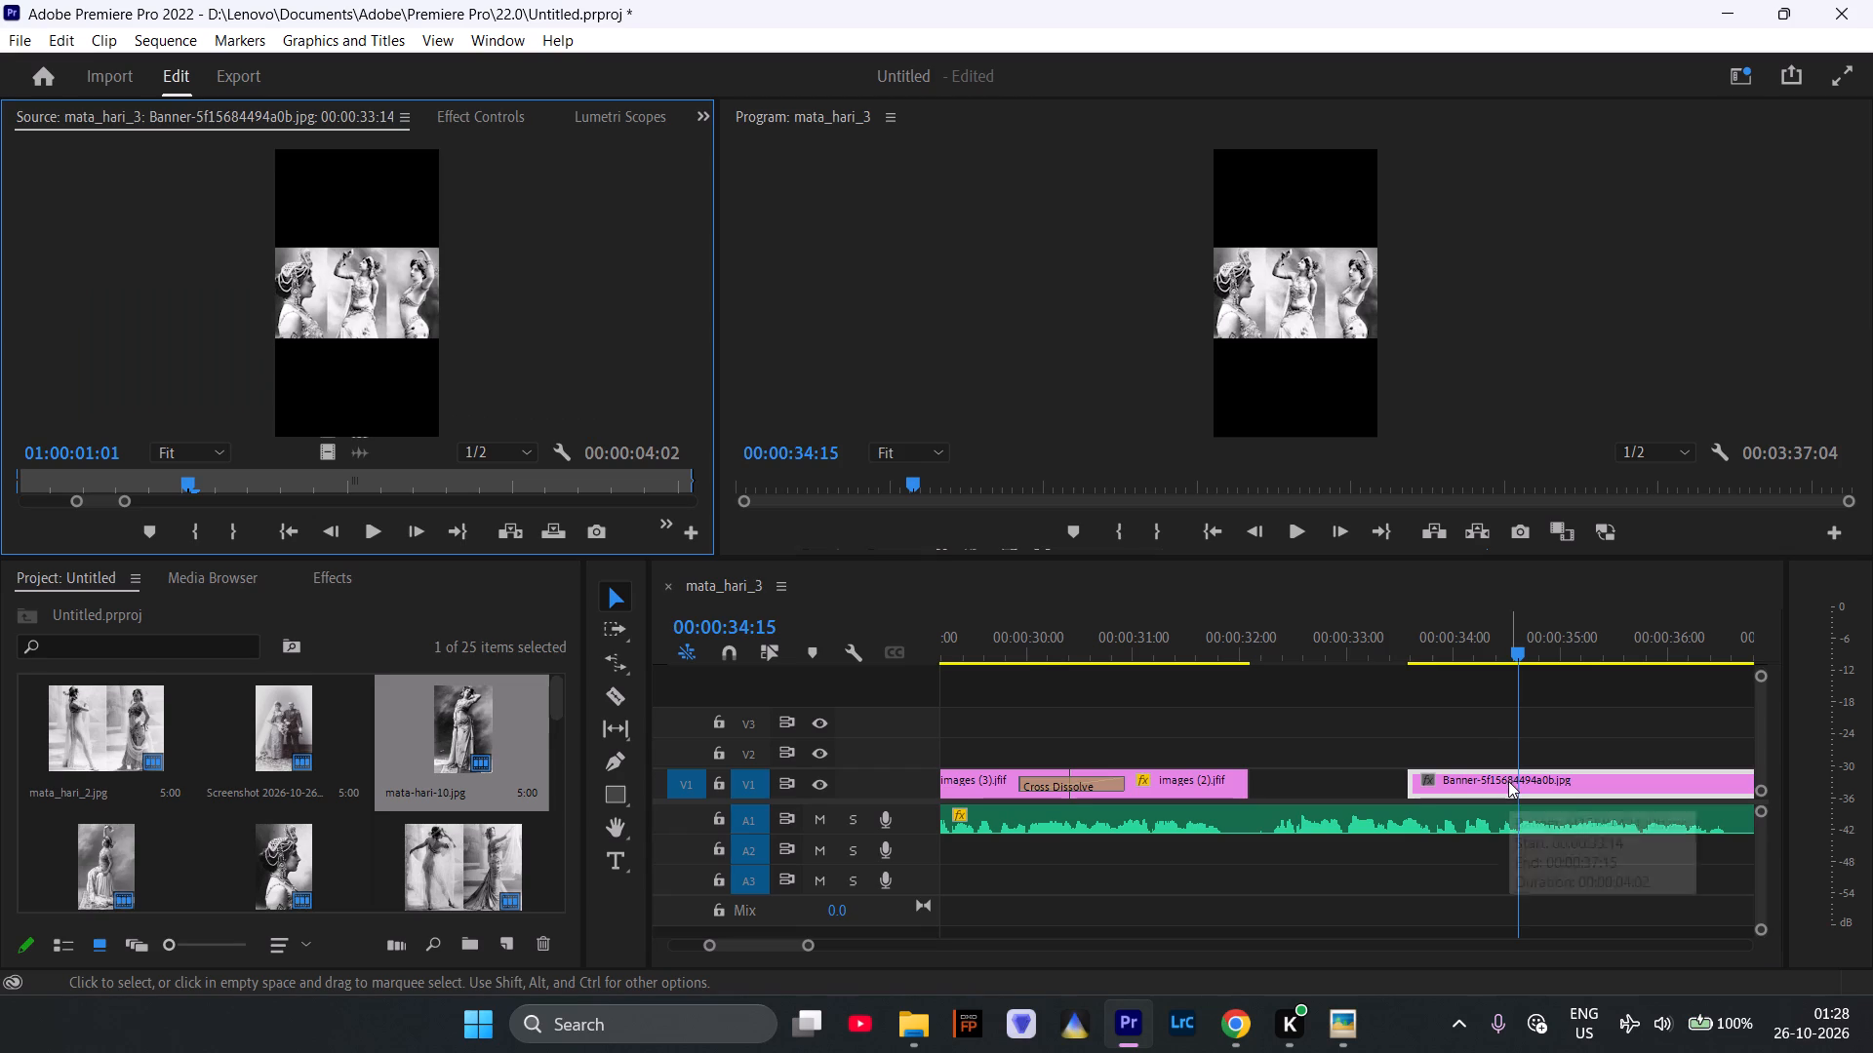
Move the Banner-5f15684494a0b.jpg clip from V1 to V2 so it starts at 00:00:32:02, where images (2).jfif ends.
left_click_drag(1508, 781, 1454, 789)
left_click(1439, 765)
left_click_drag(1443, 780, 1377, 769)
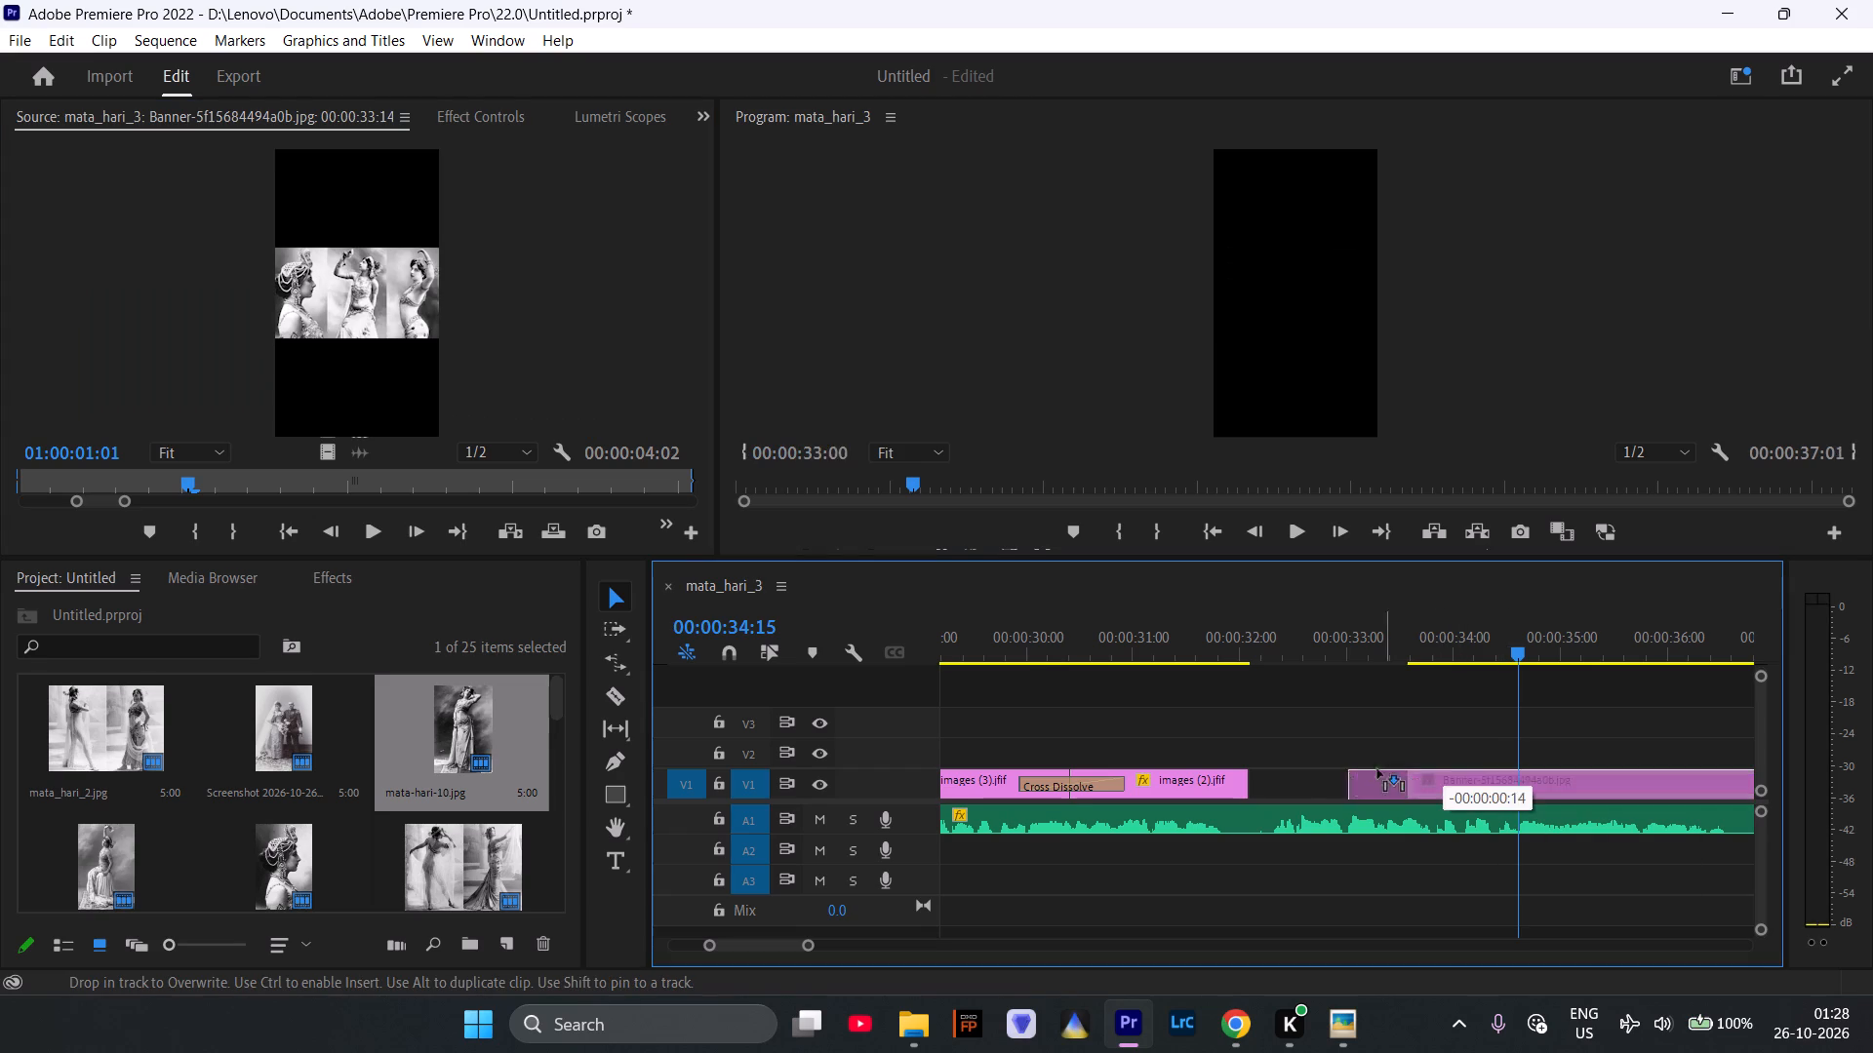
left_click_drag(1377, 769, 1283, 740)
Play into the Banner clip, stop at 00:00:32:23, and enlarge its image in the program monitor until one figure nearly fills the vertical frame.
left_click_drag(1253, 651, 1254, 650)
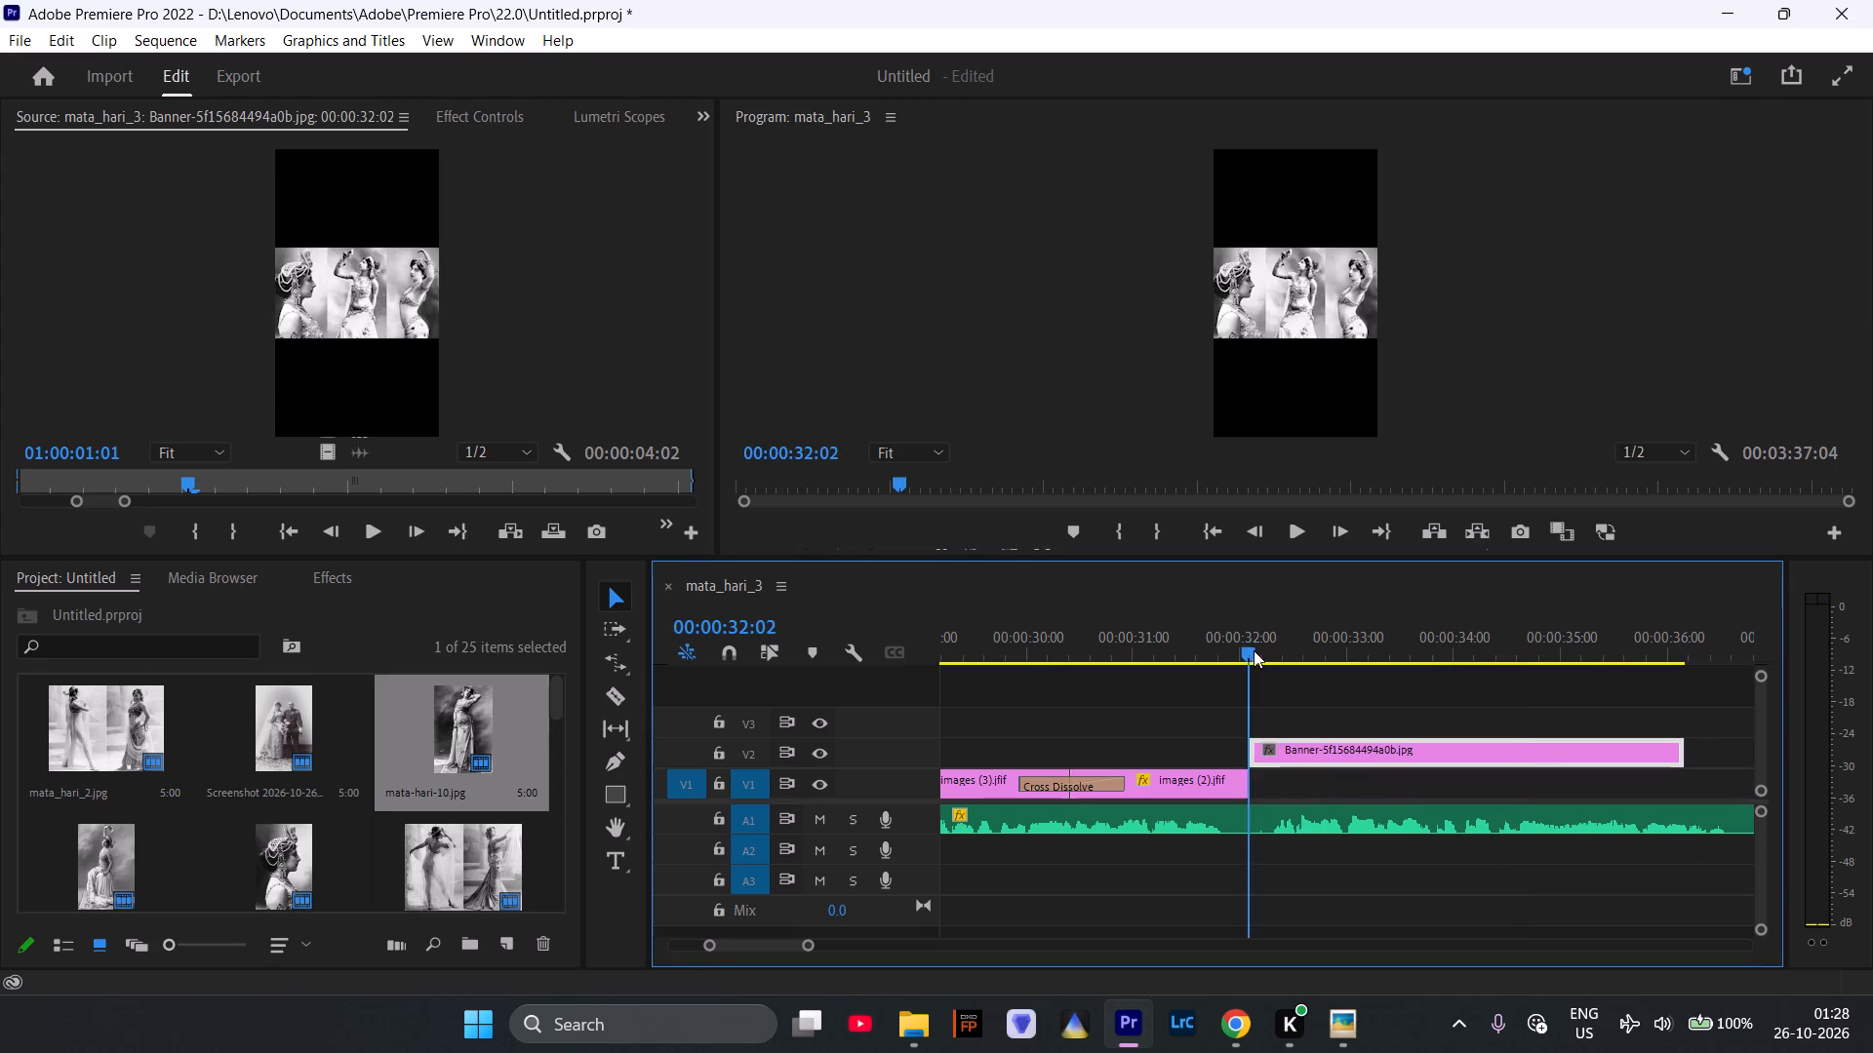
left_click_drag(1254, 650, 1239, 656)
left_click(1304, 528)
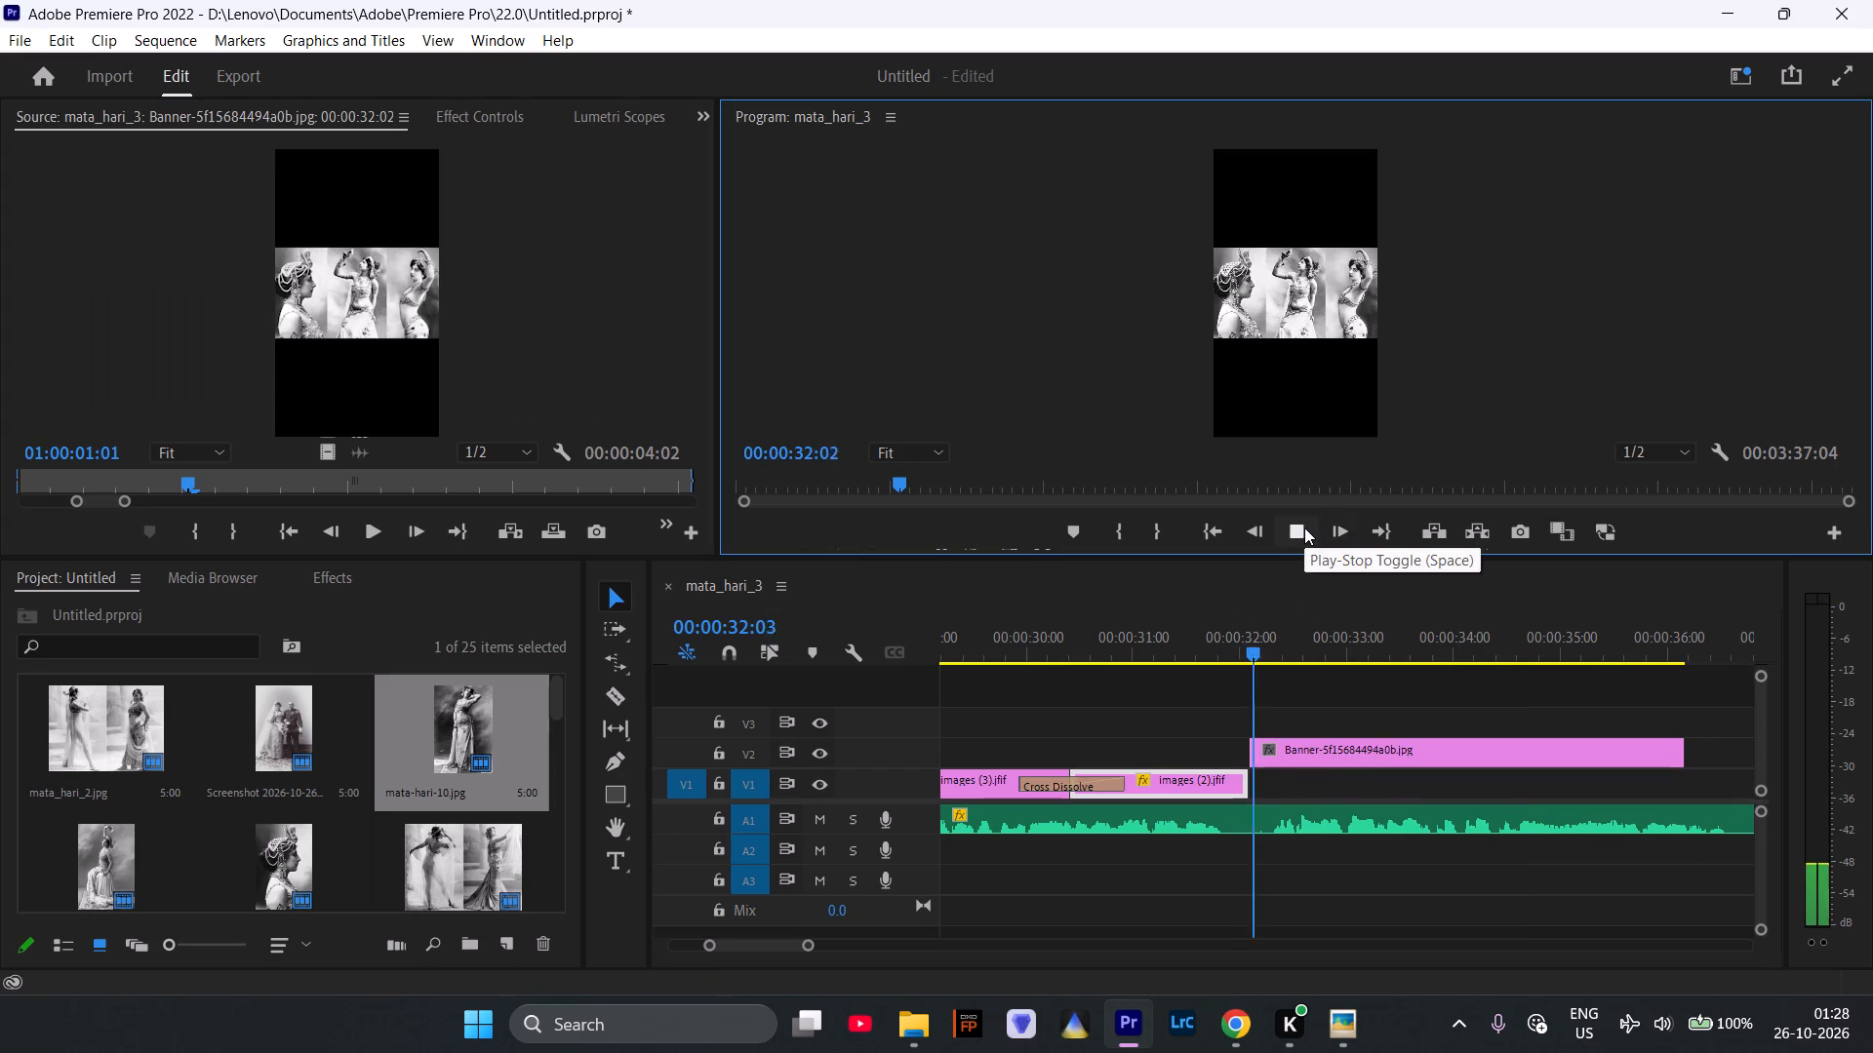
left_click(1304, 527)
double_click(1307, 310)
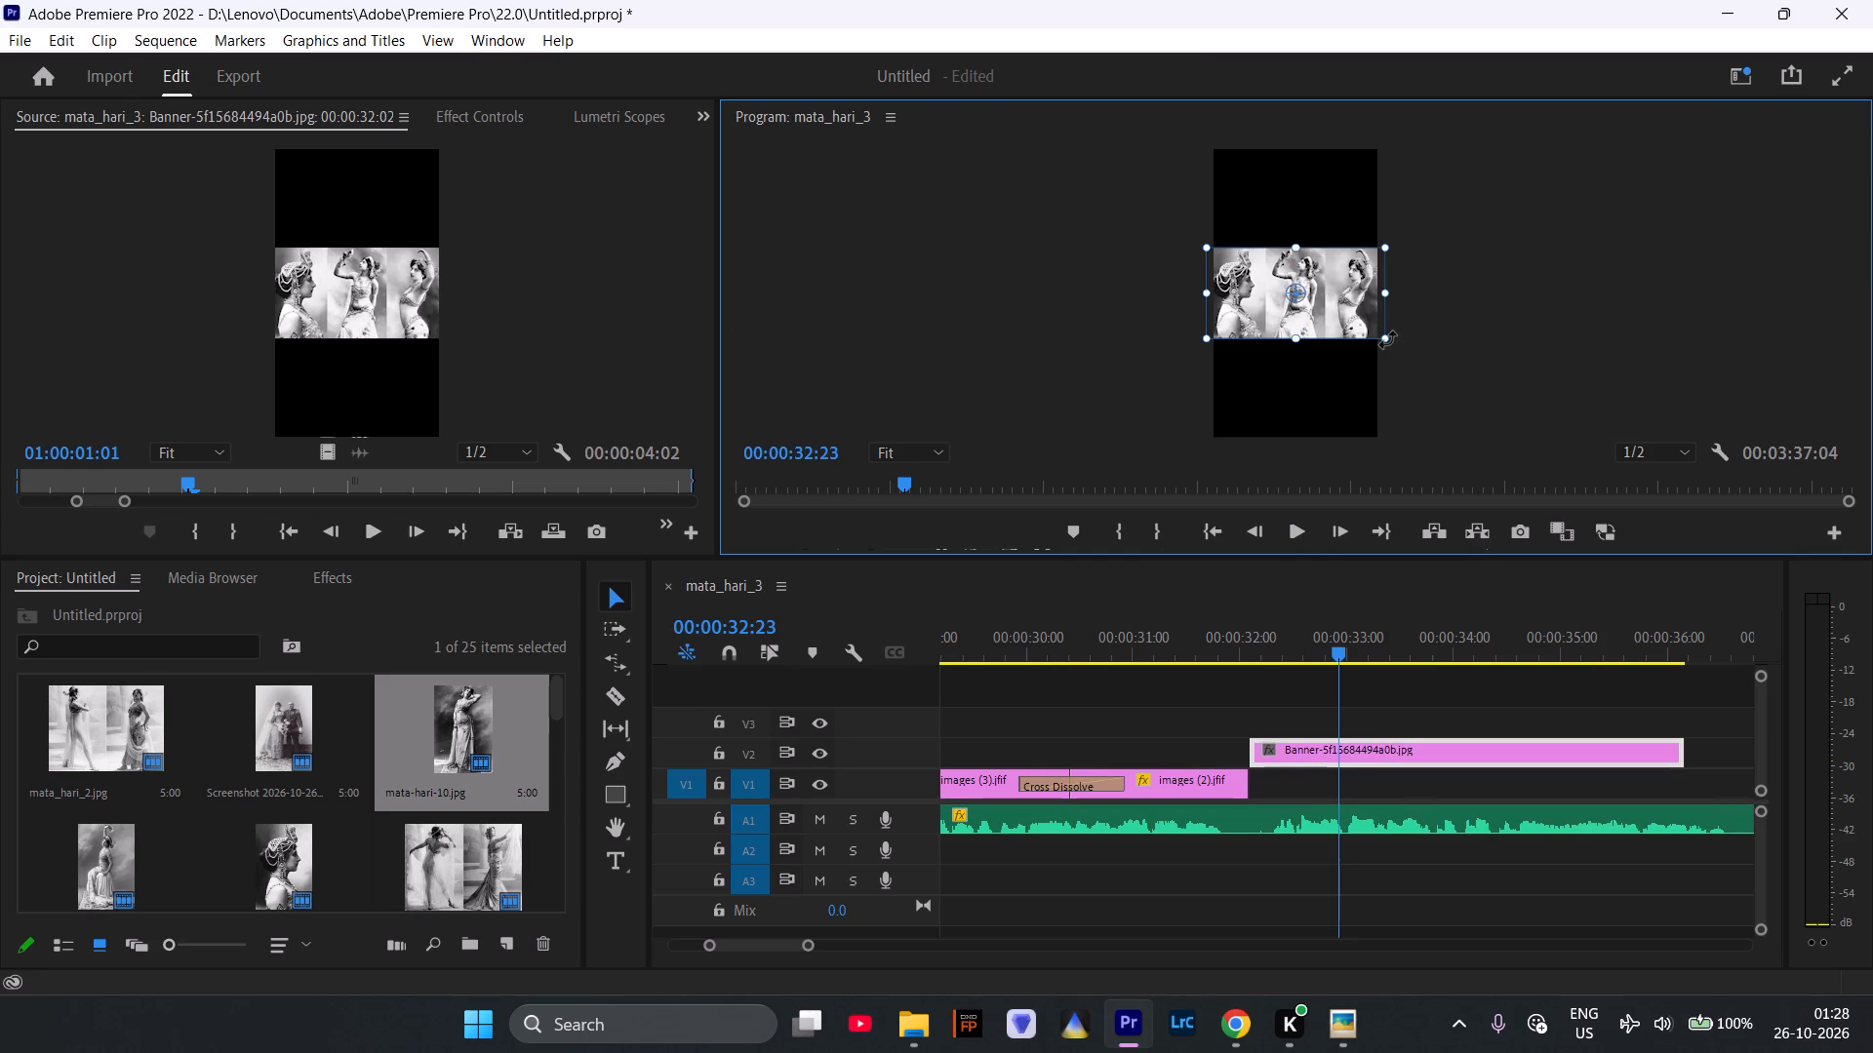
left_click(1387, 339)
left_click_drag(1383, 249, 1362, 300)
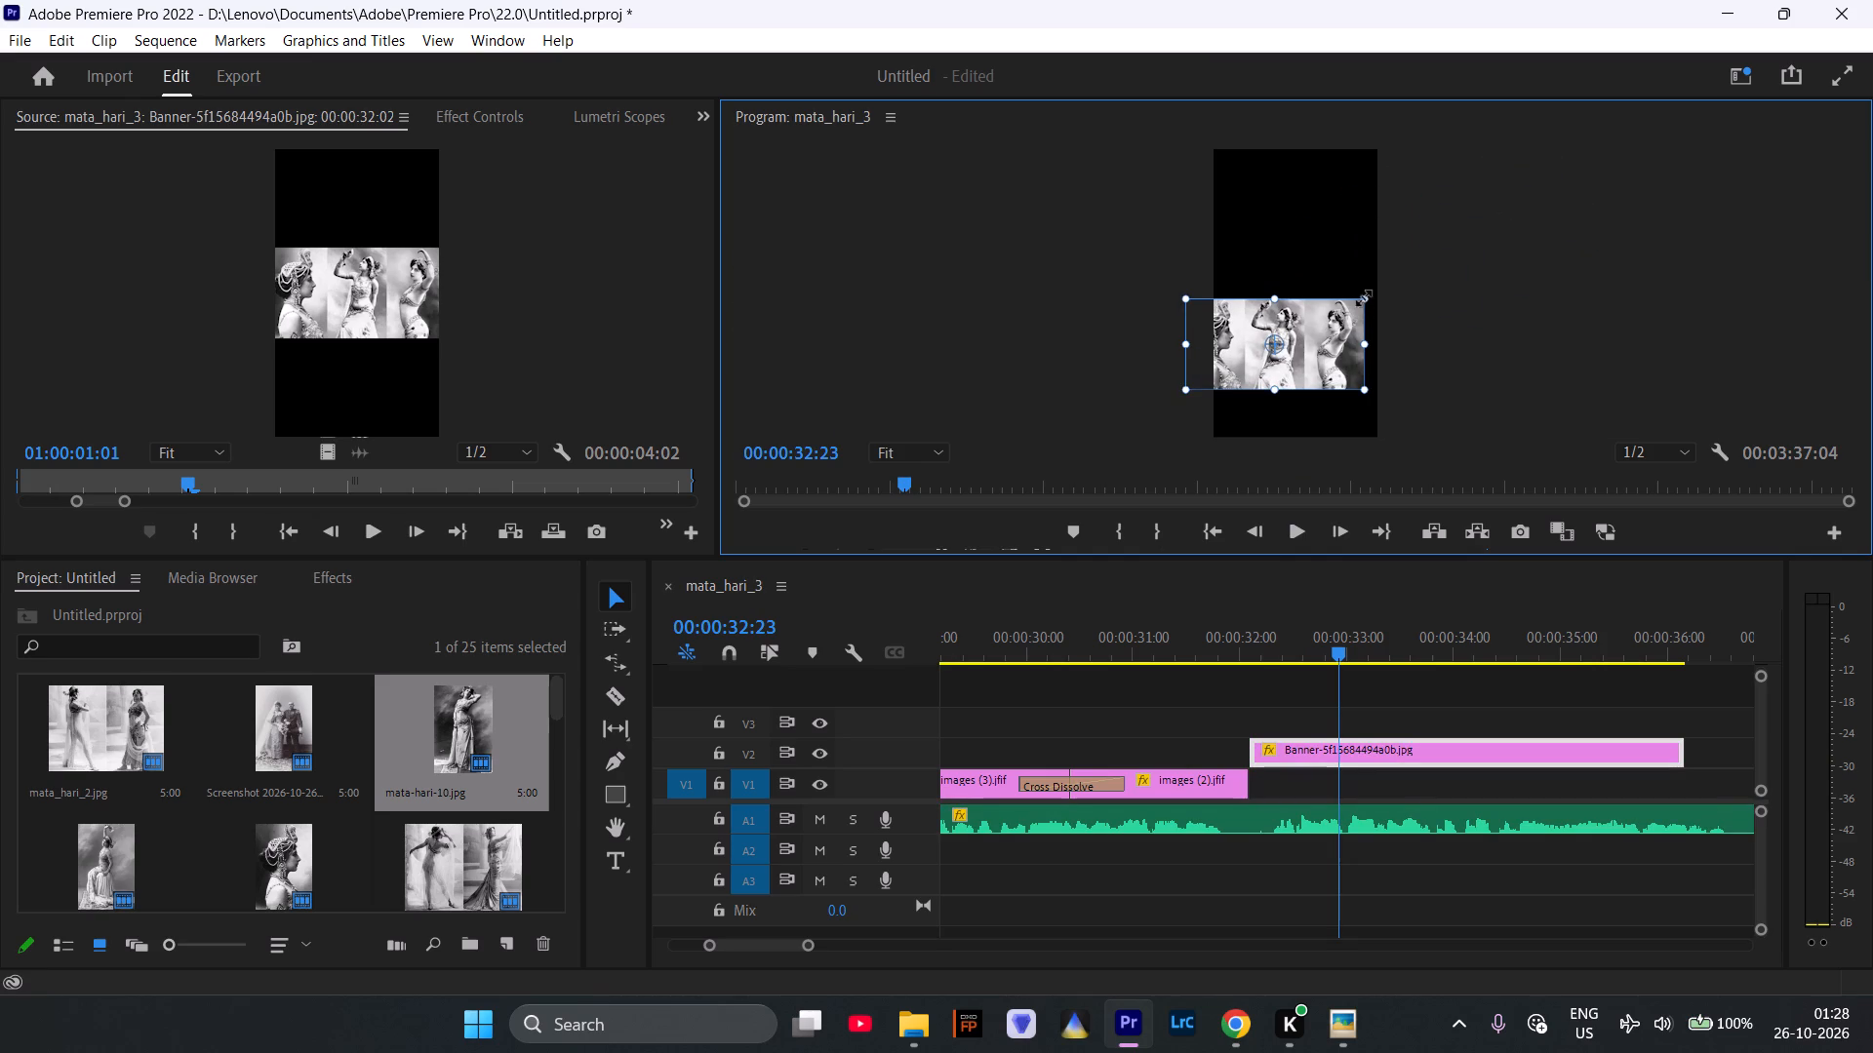
left_click_drag(1364, 298, 1574, 208)
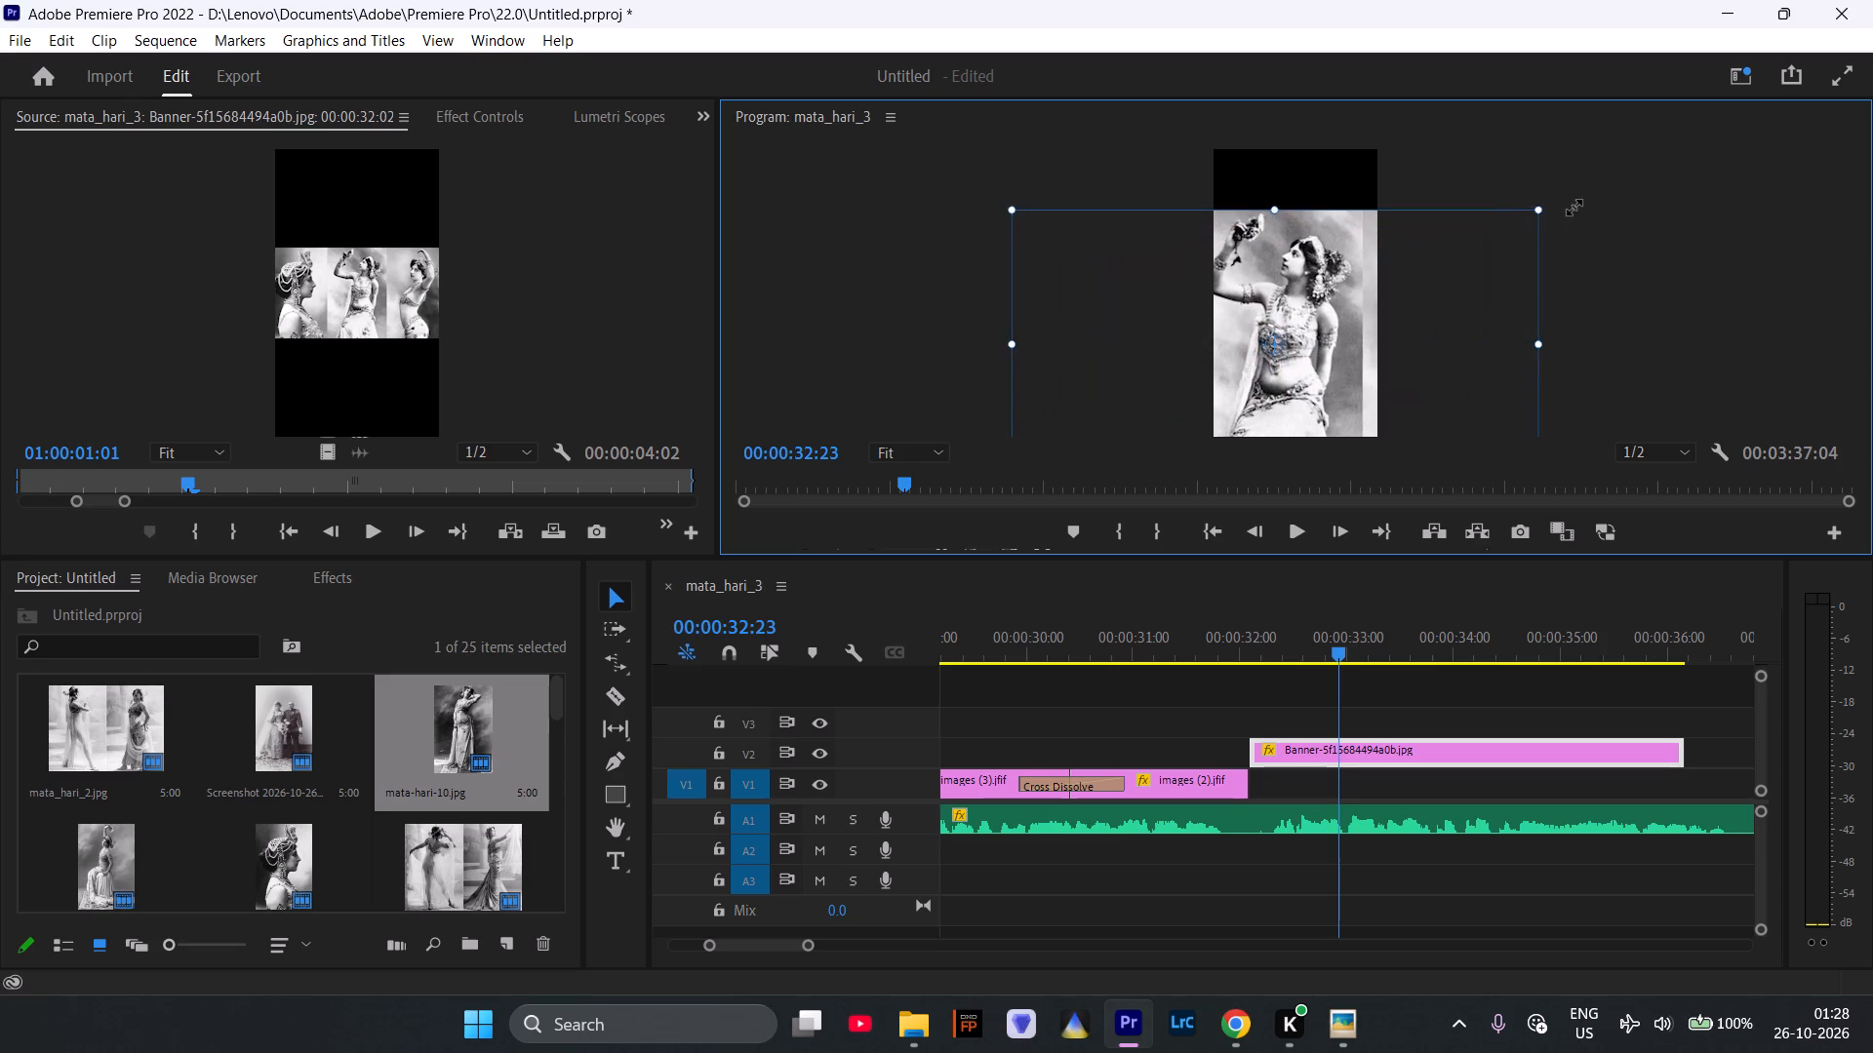
left_click_drag(1574, 208, 1606, 224)
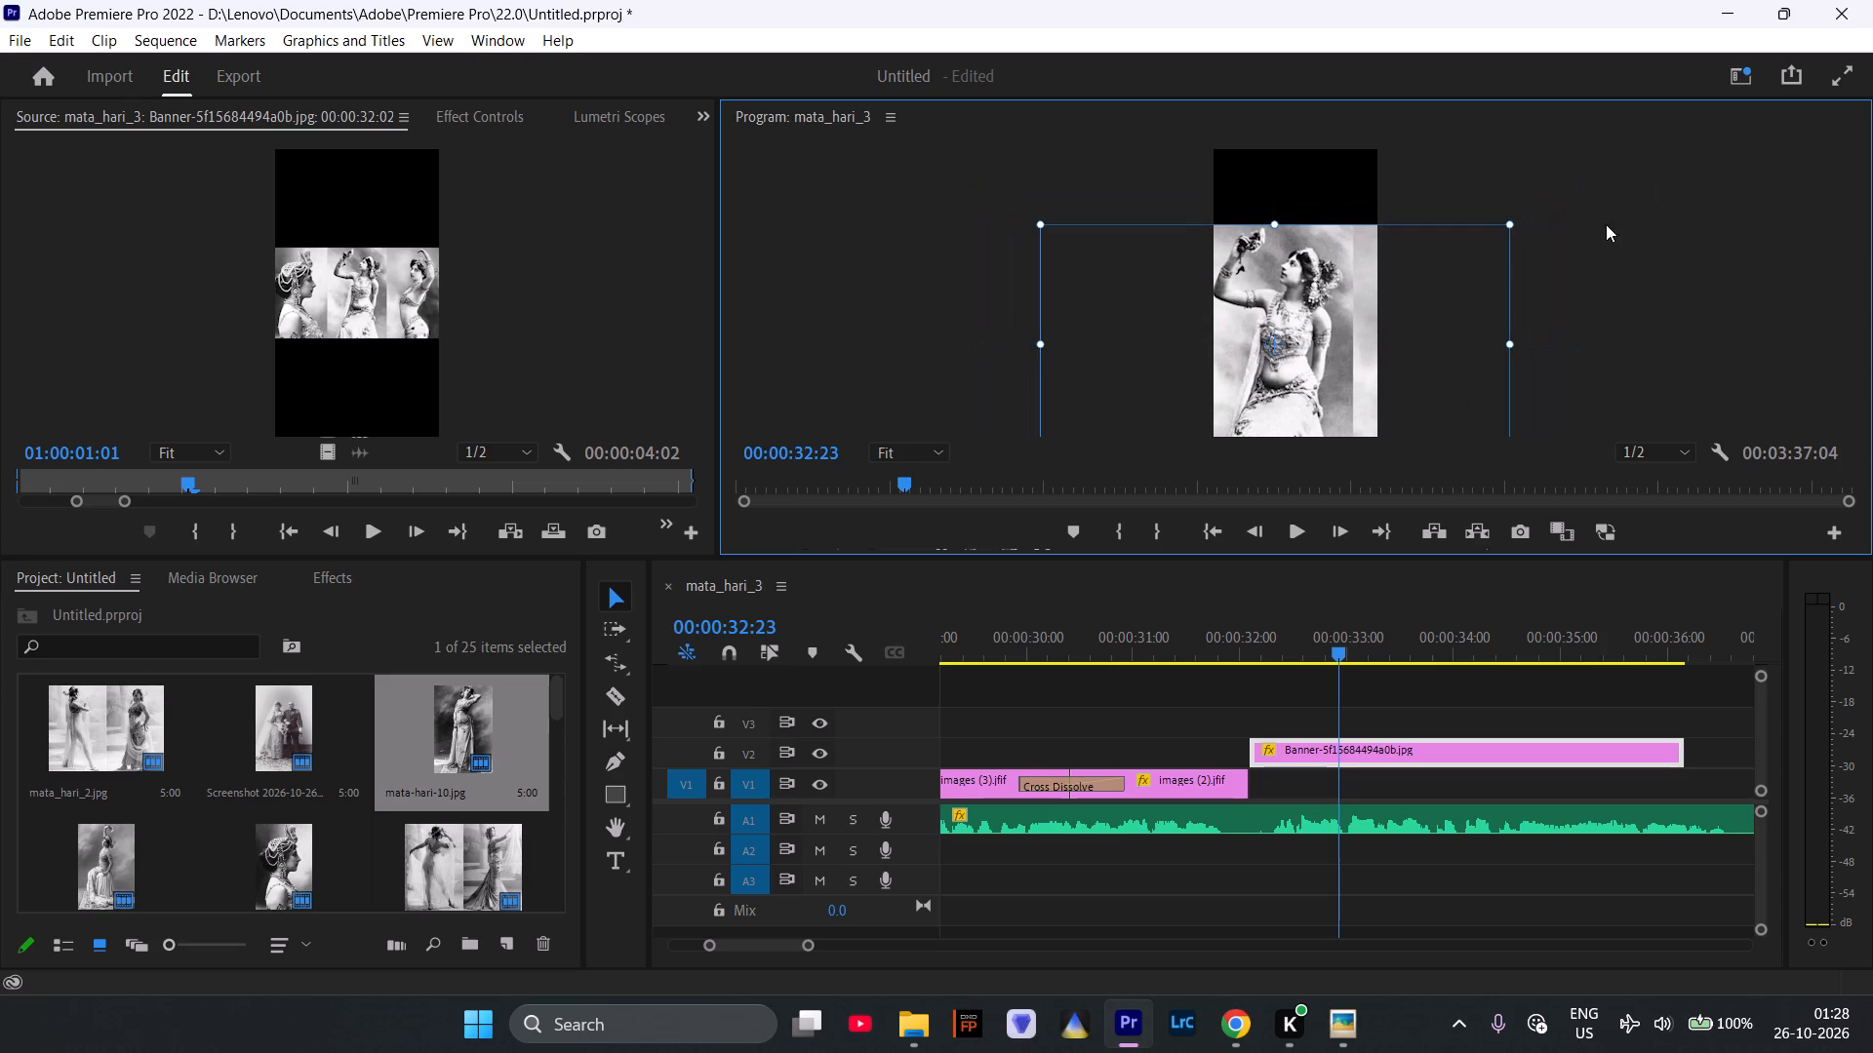
left_click_drag(1418, 298, 1437, 323)
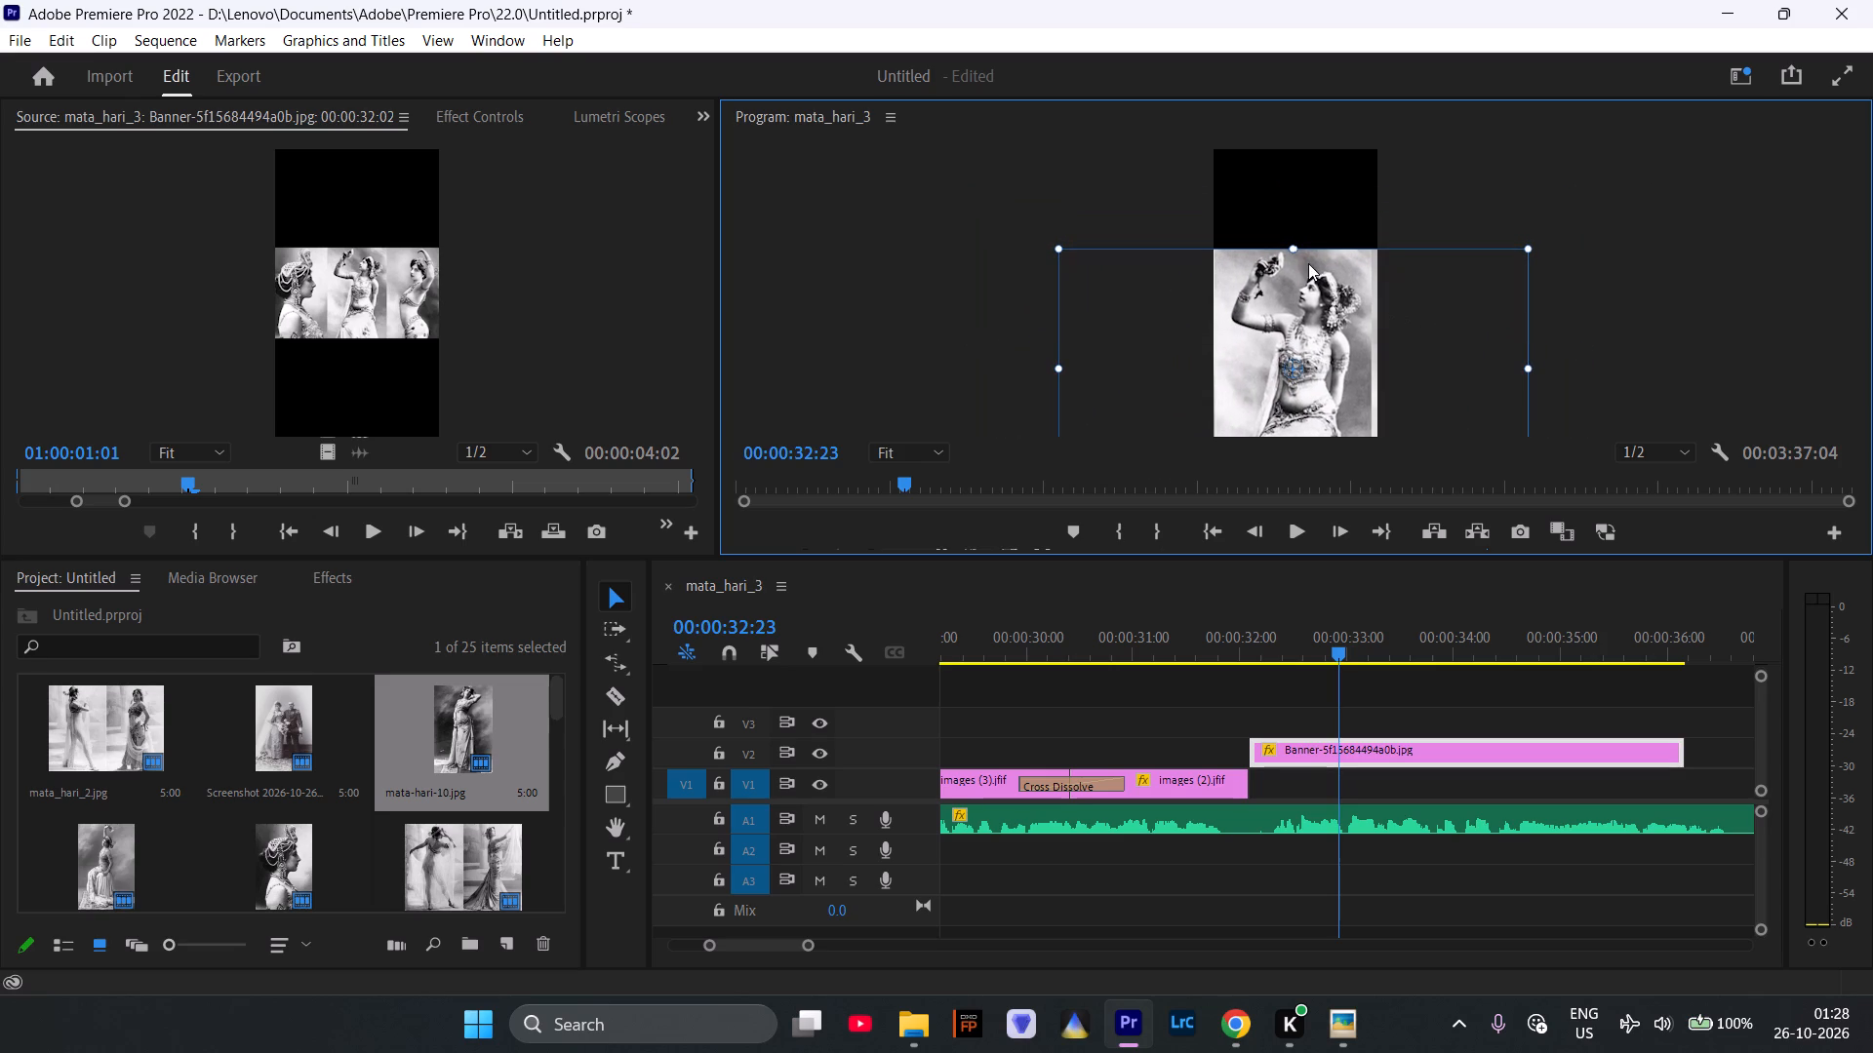
left_click_drag(1293, 249, 1311, 212)
Reposition the enlarged Banner image so the dancer with her arm raised, at the image's right end, fills the vertical frame.
left_click_drag(1311, 280, 1096, 243)
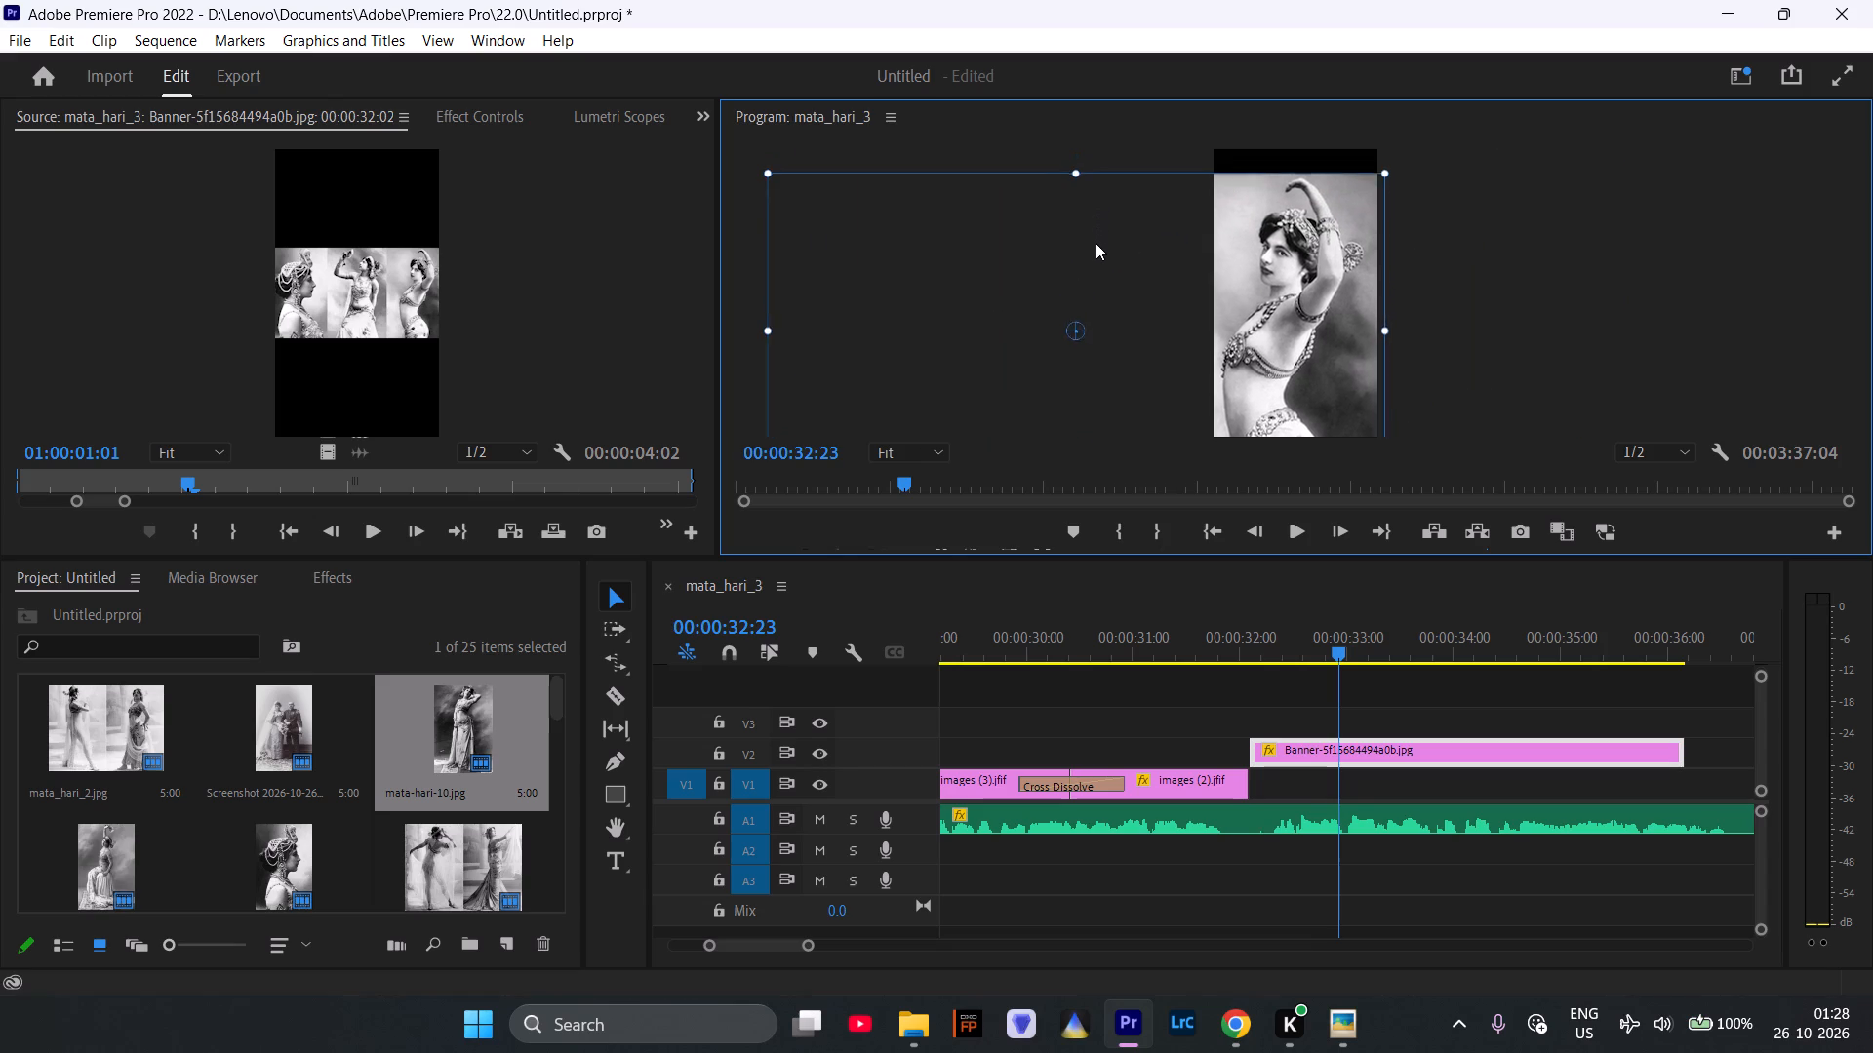
left_click_drag(1096, 243, 1288, 233)
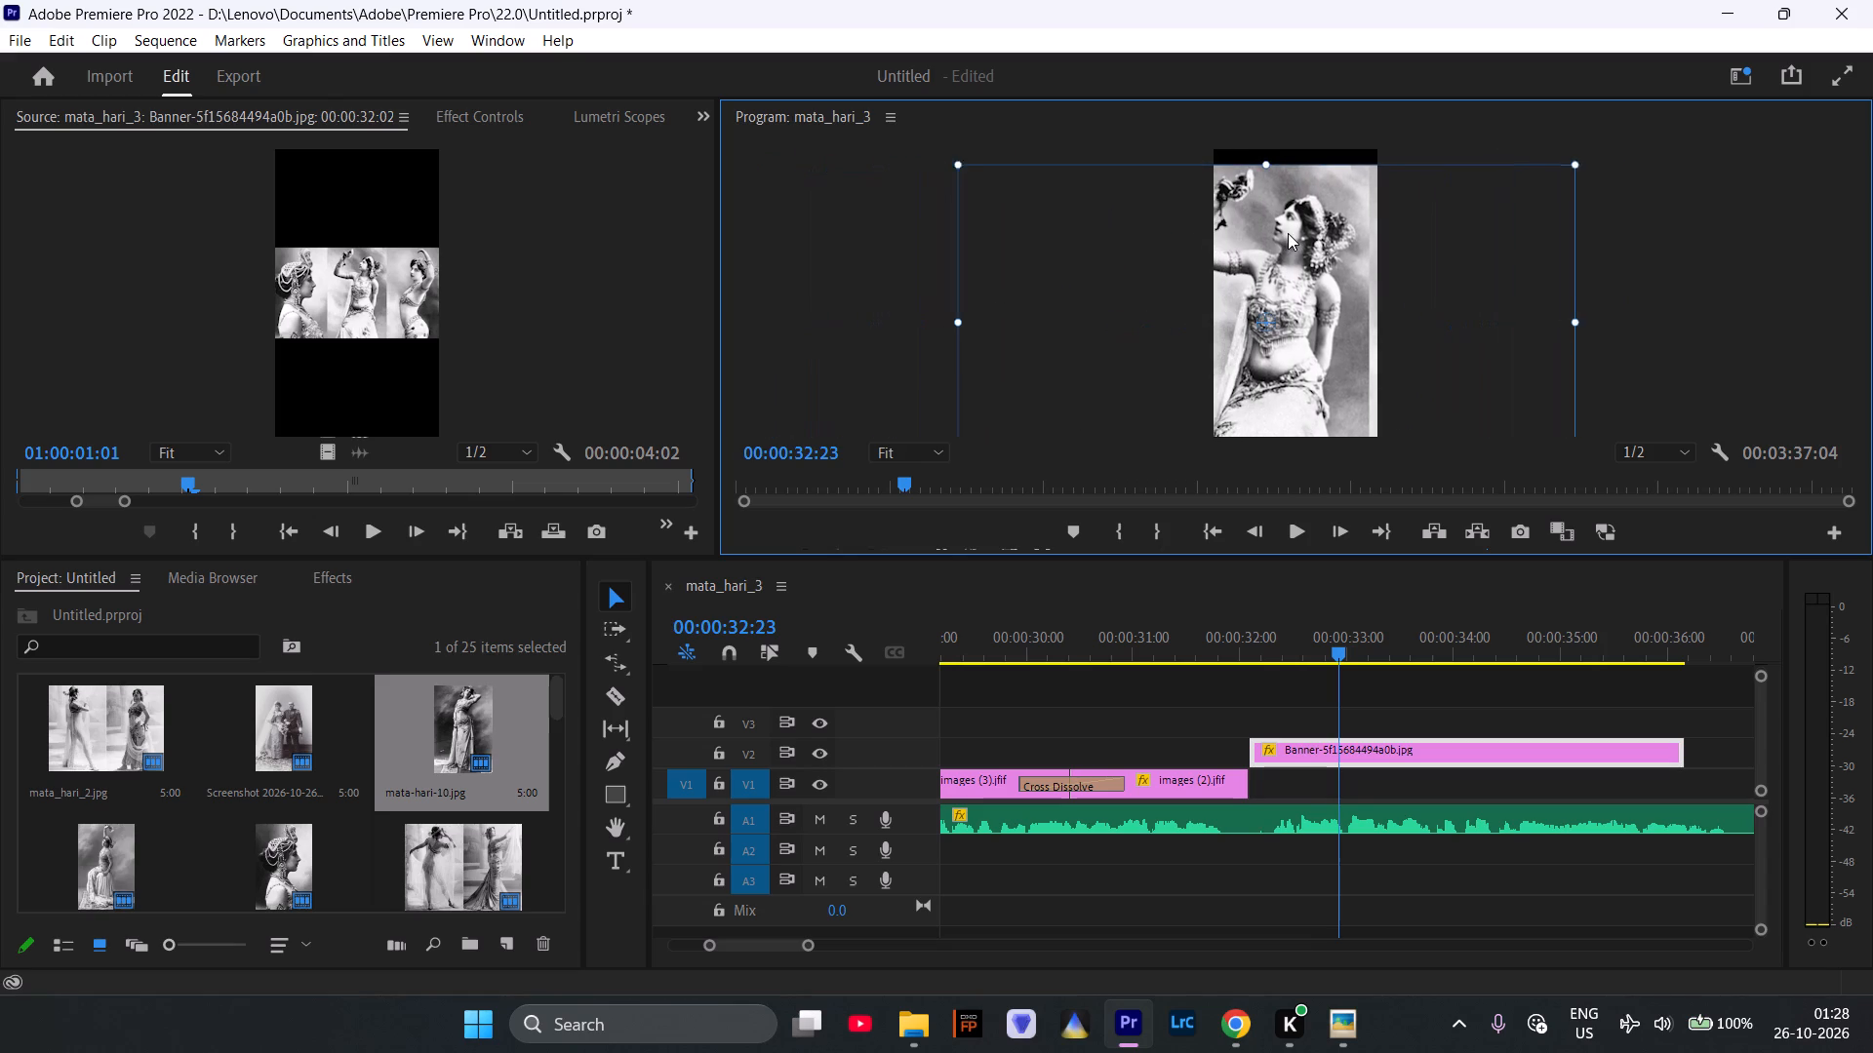
left_click_drag(1288, 233, 1213, 229)
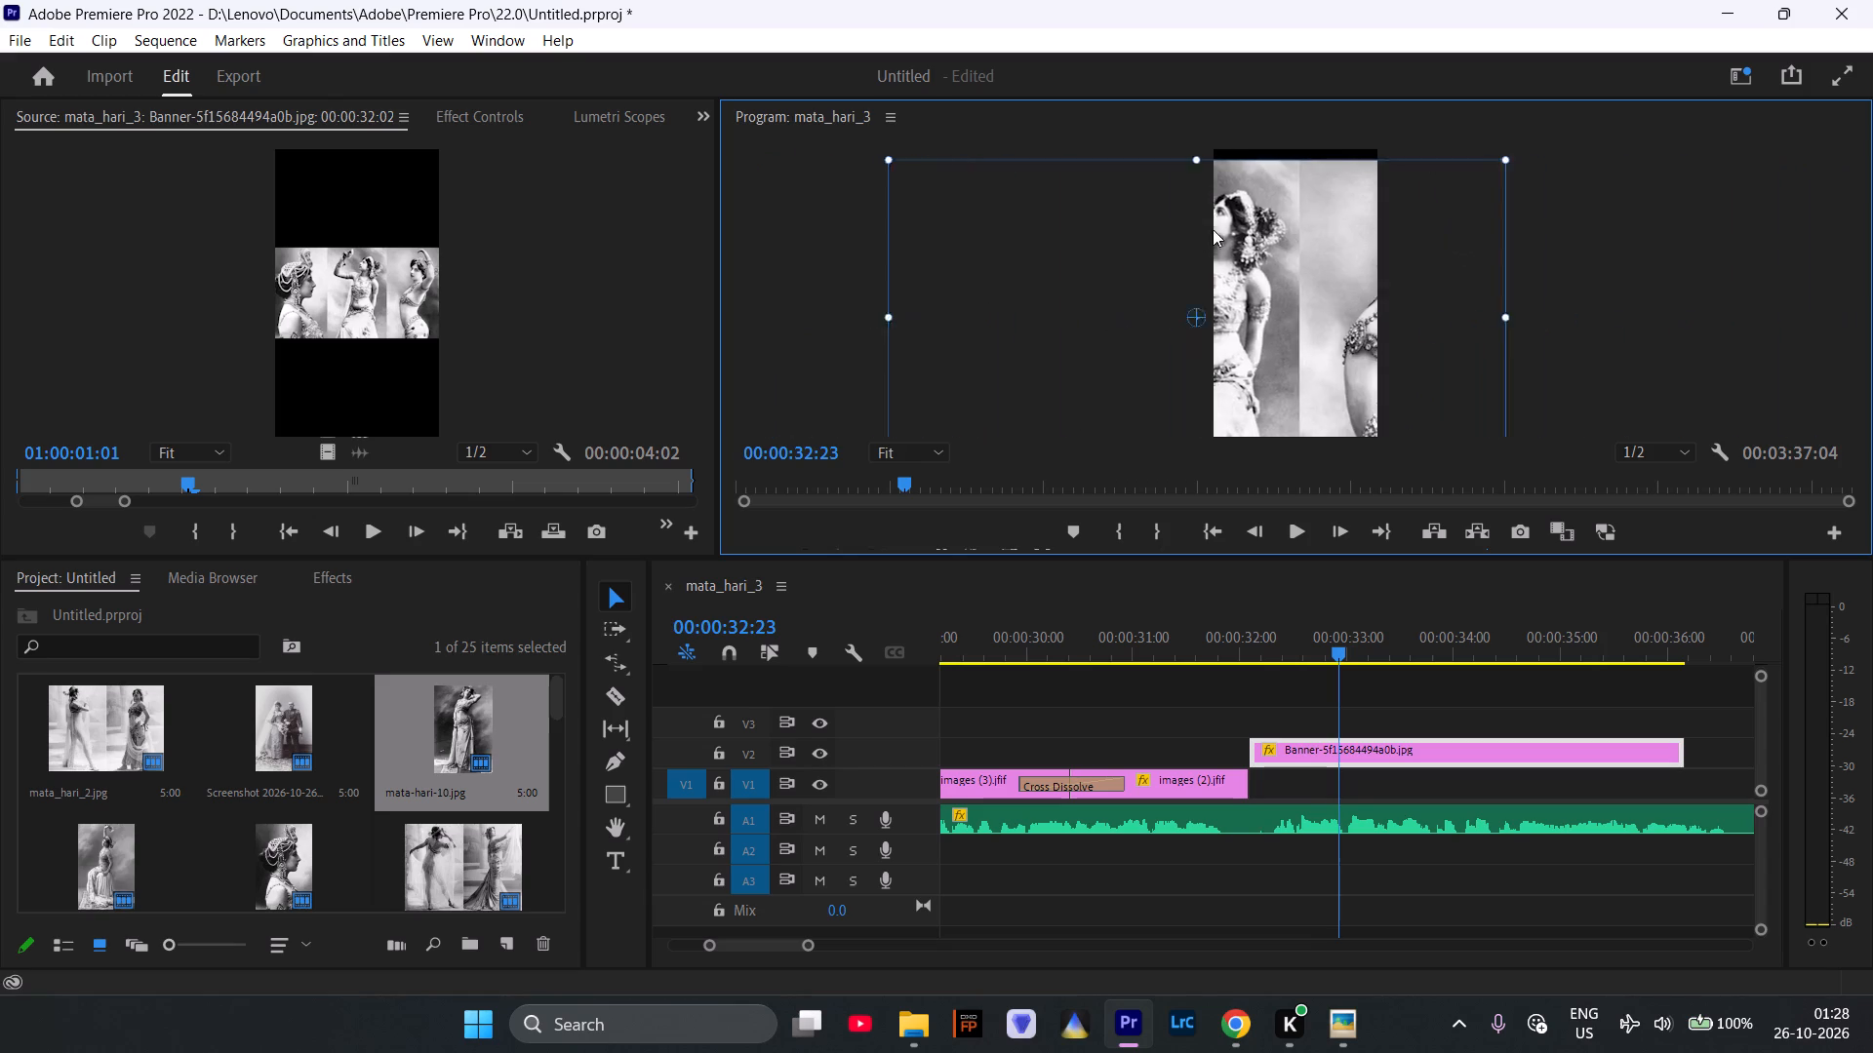
left_click_drag(1213, 229, 1110, 232)
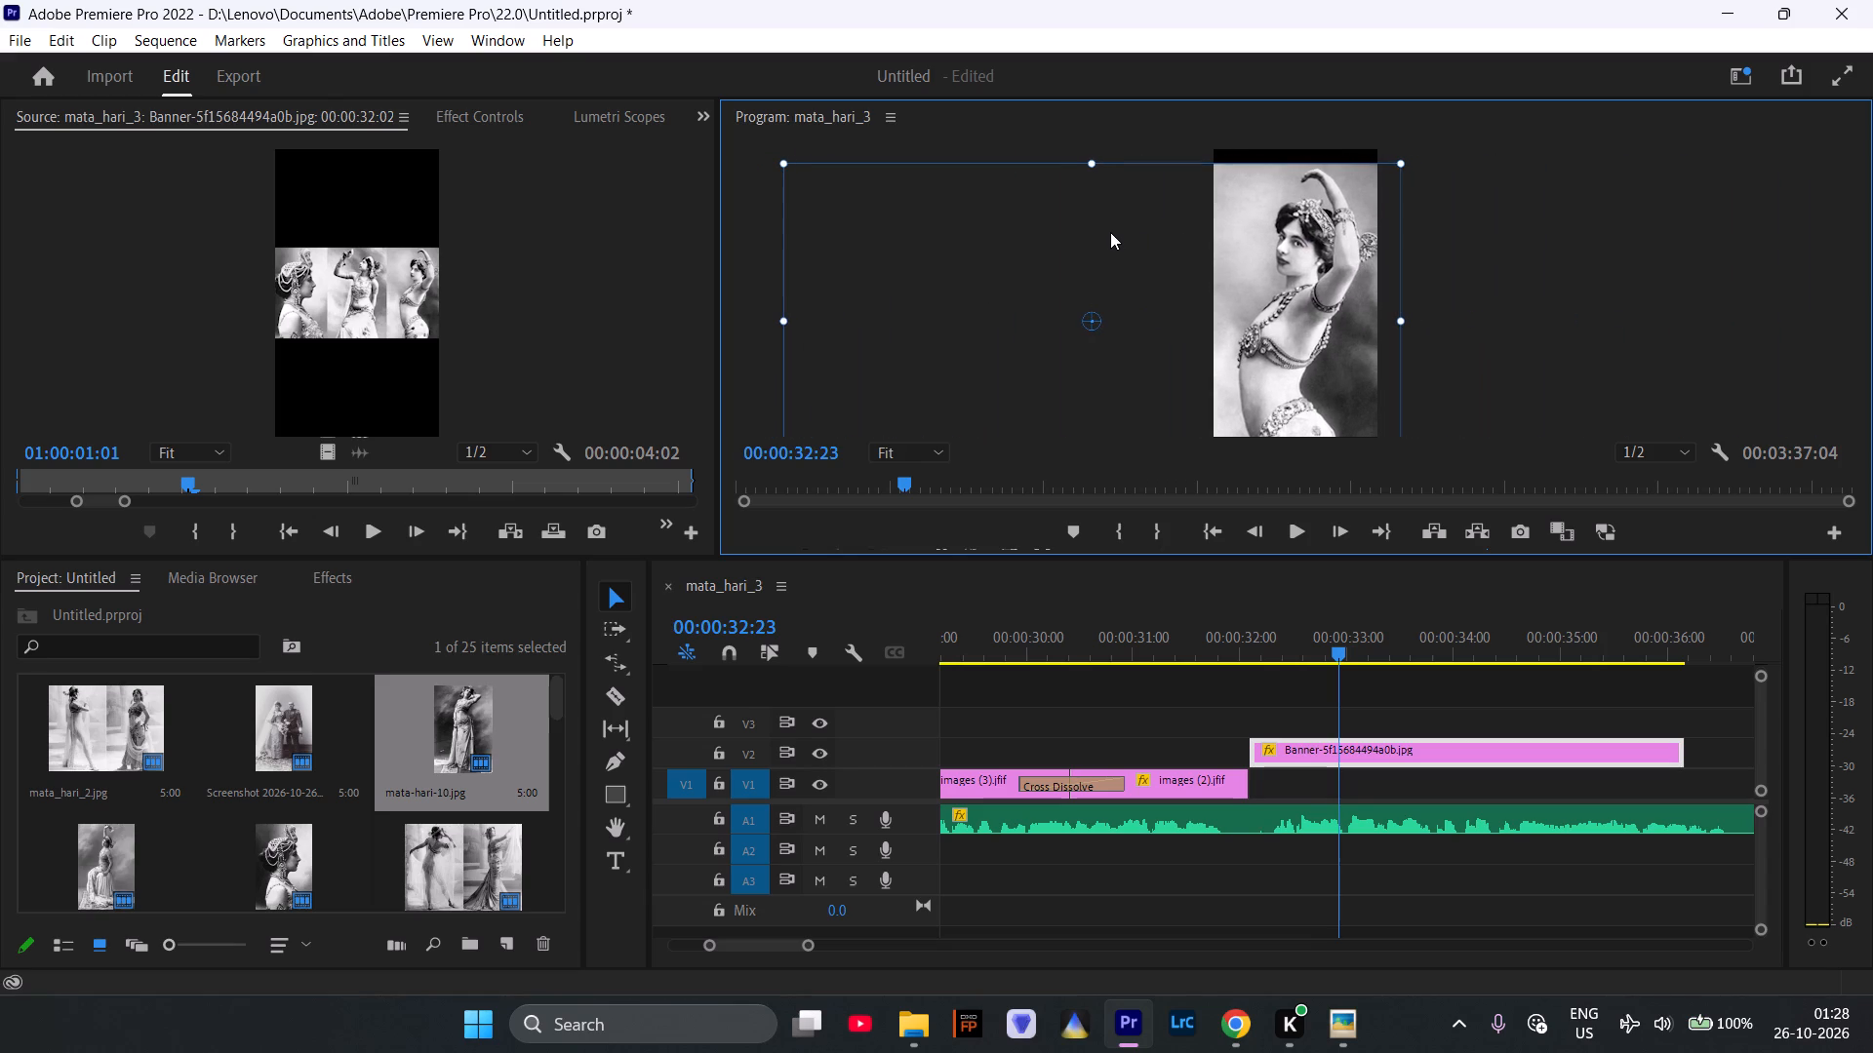
left_click_drag(1110, 232, 1097, 233)
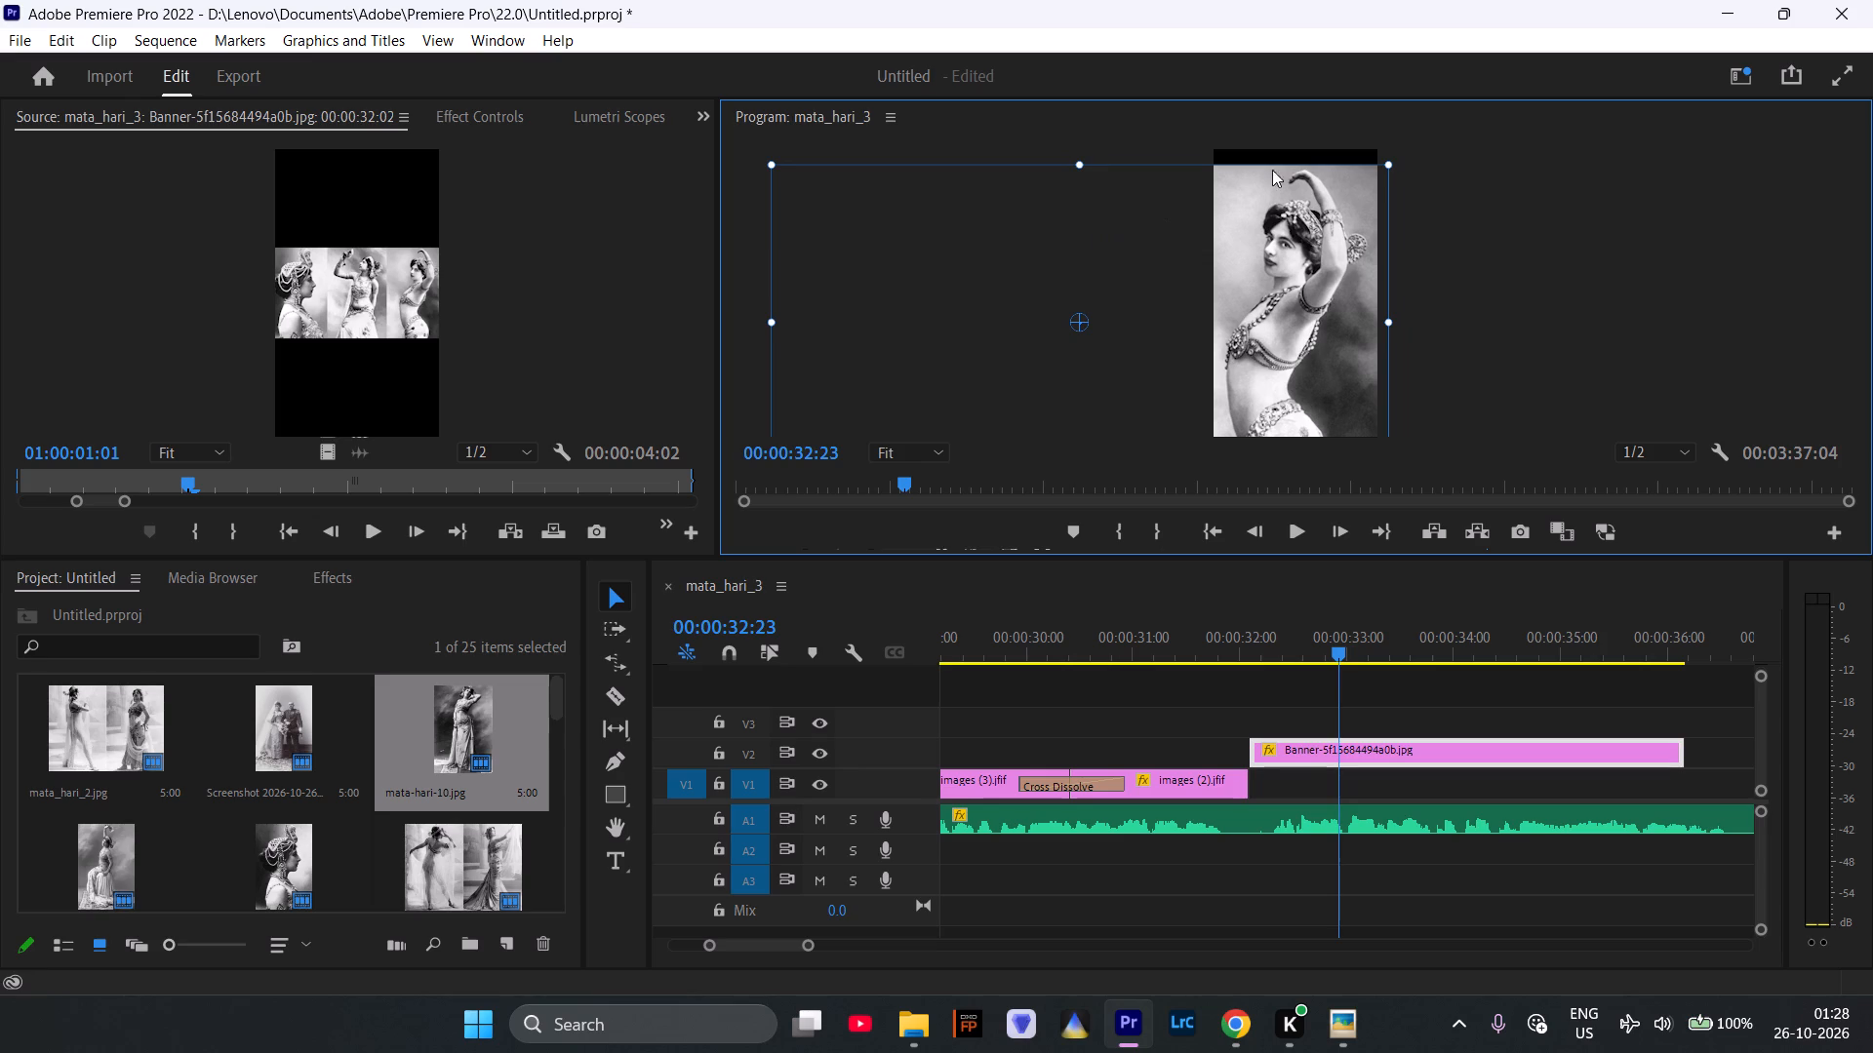
left_click_drag(1320, 234, 1323, 220)
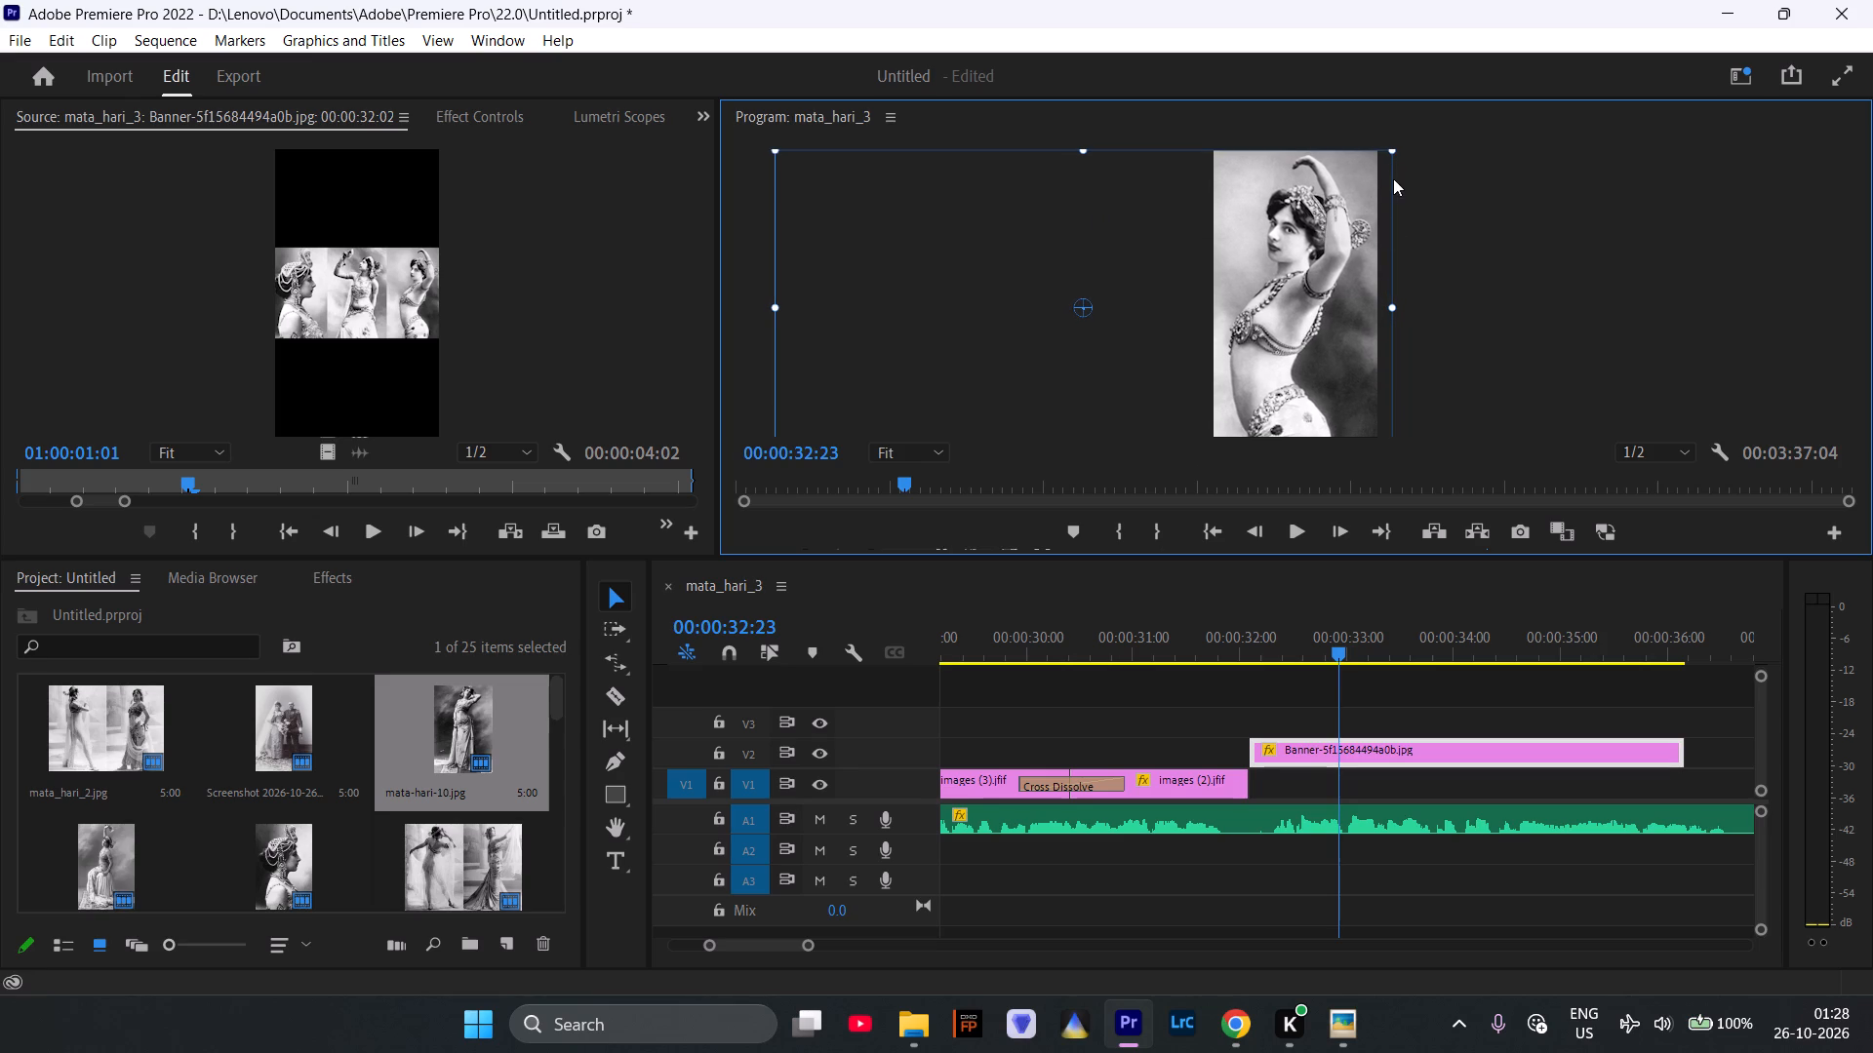
Review playback from 00:00:31:09 to 00:00:33:16 and move the Banner clip down to V1, keeping its start time.
left_click_drag(1232, 647, 1174, 664)
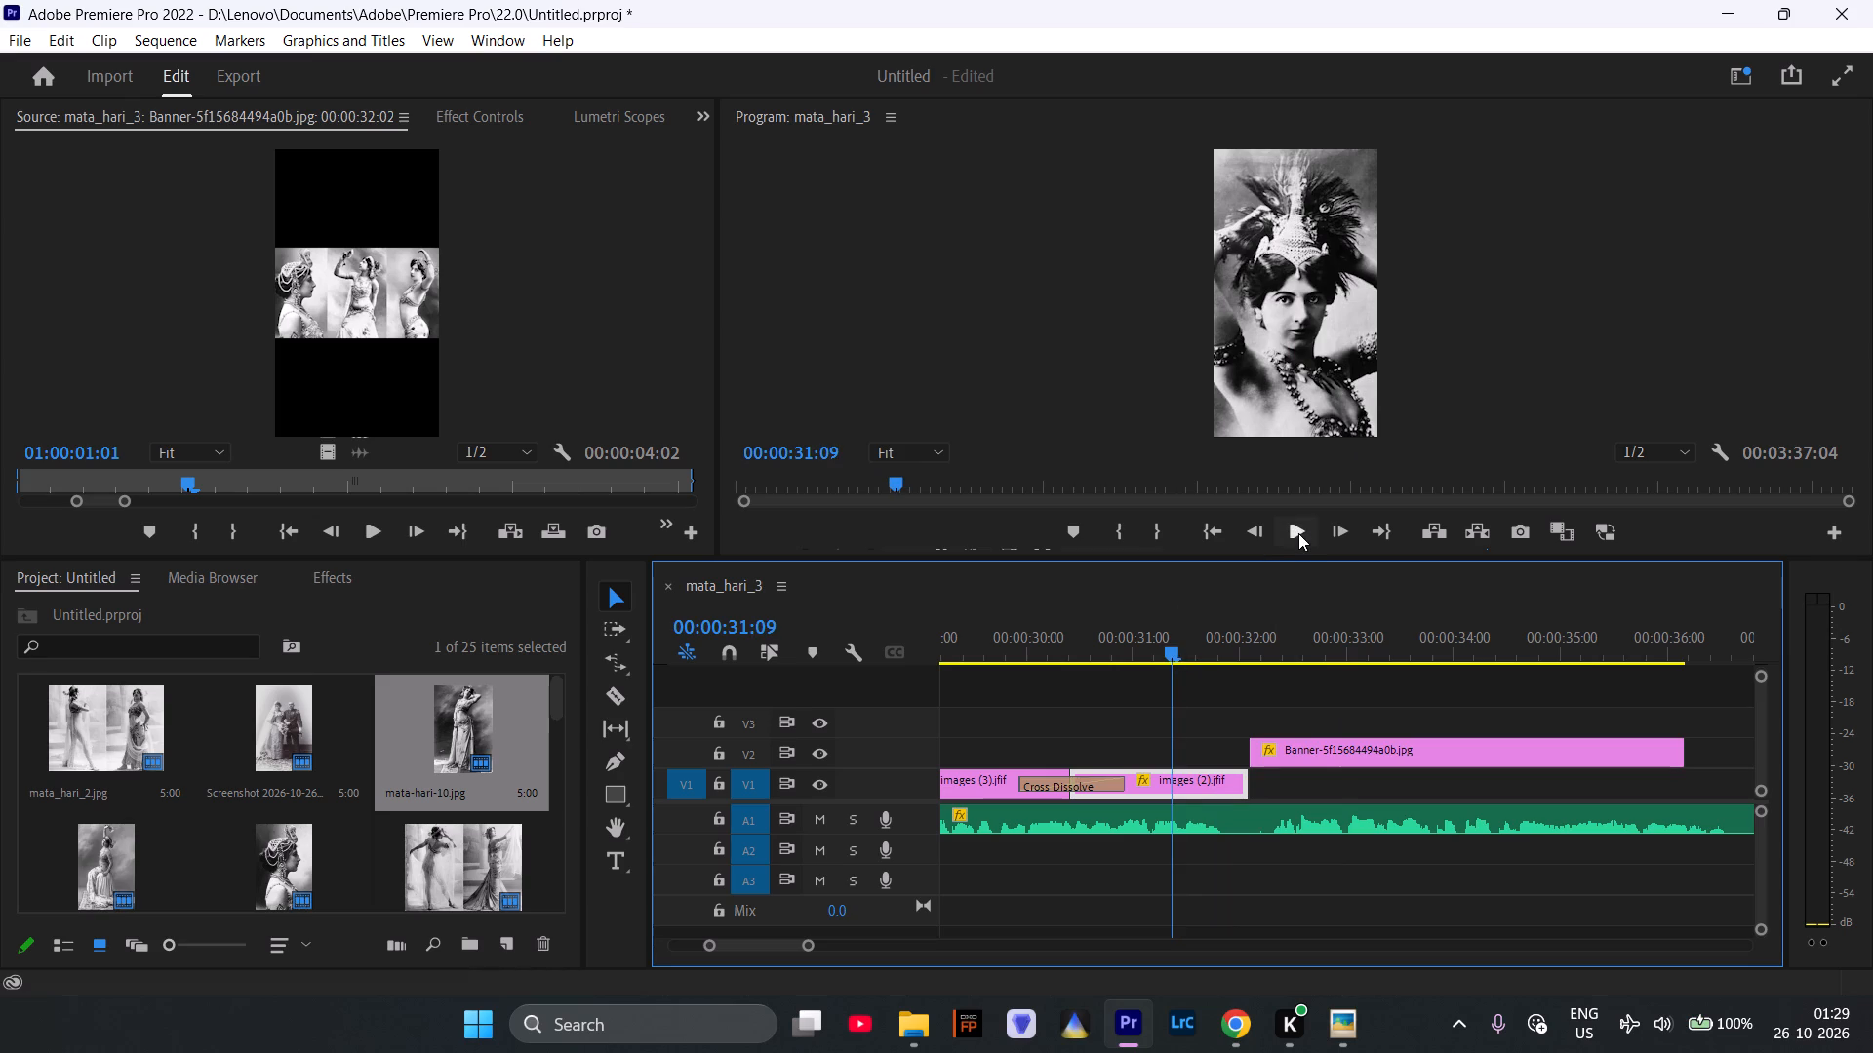
left_click(1298, 533)
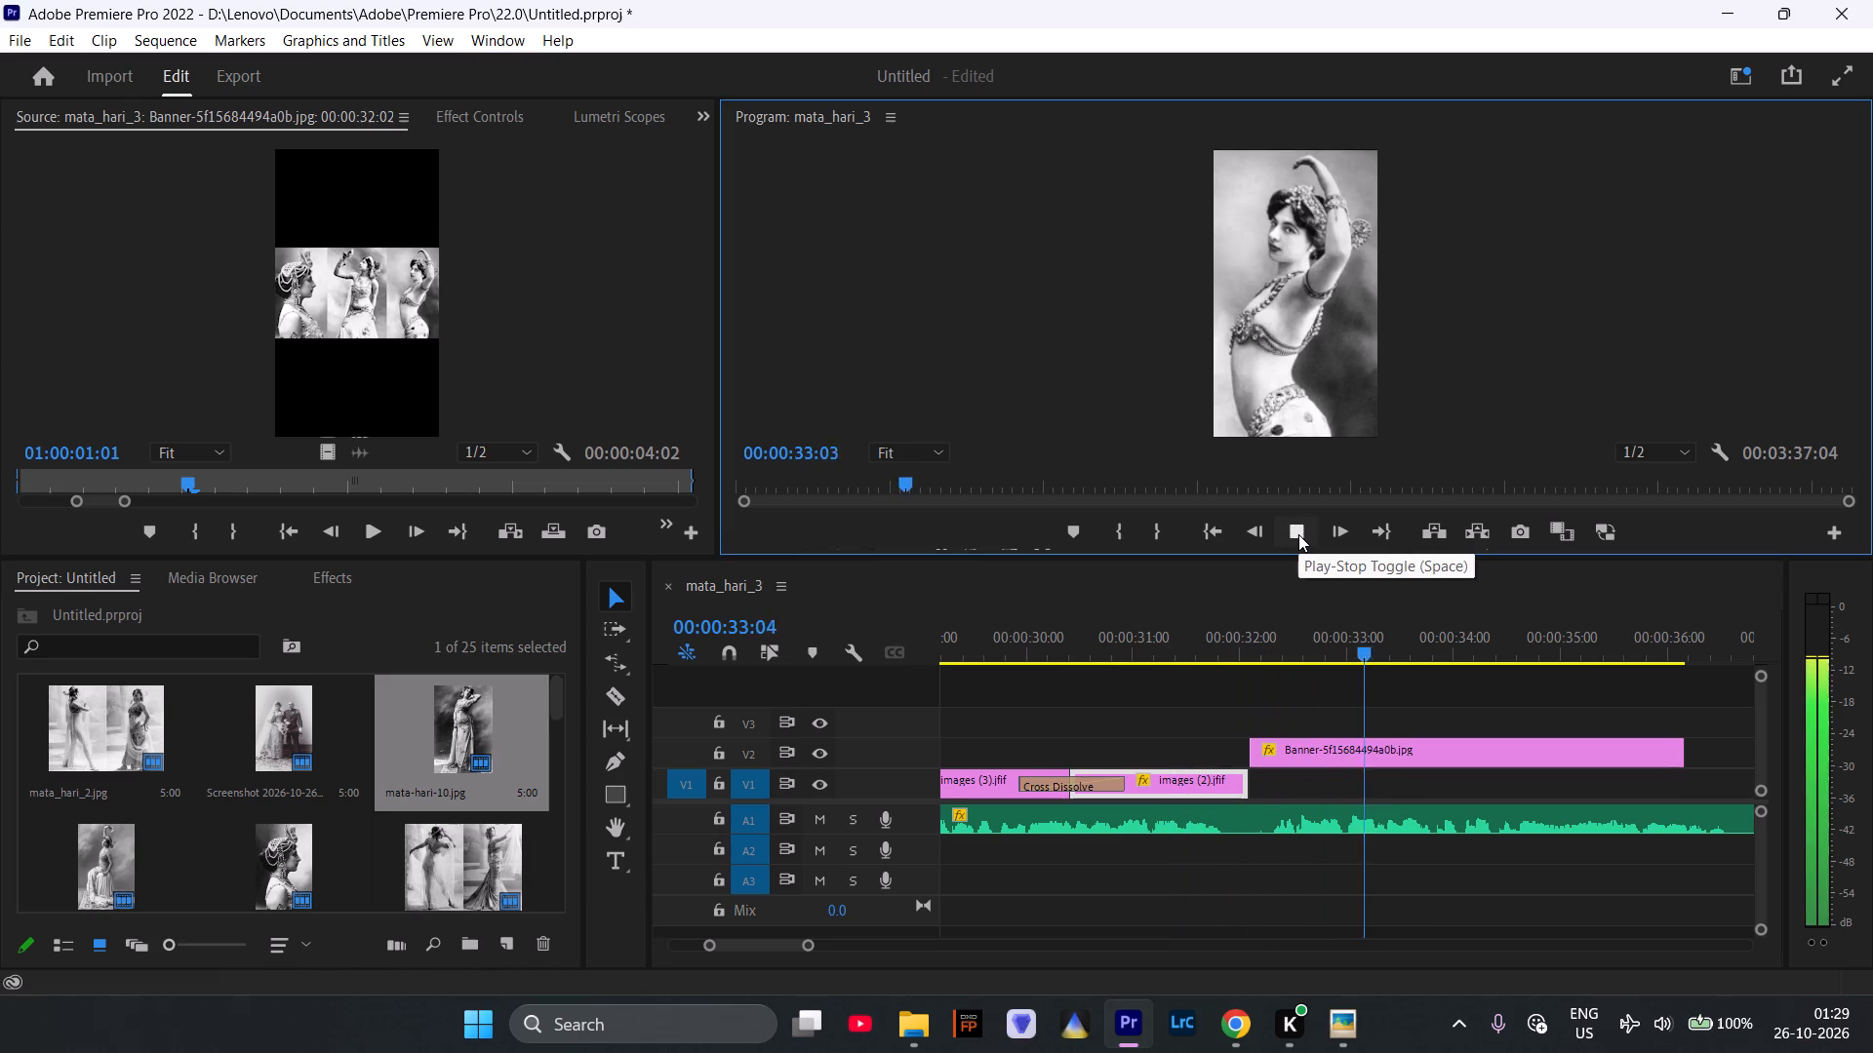
left_click(1298, 534)
left_click_drag(1307, 760, 1309, 768)
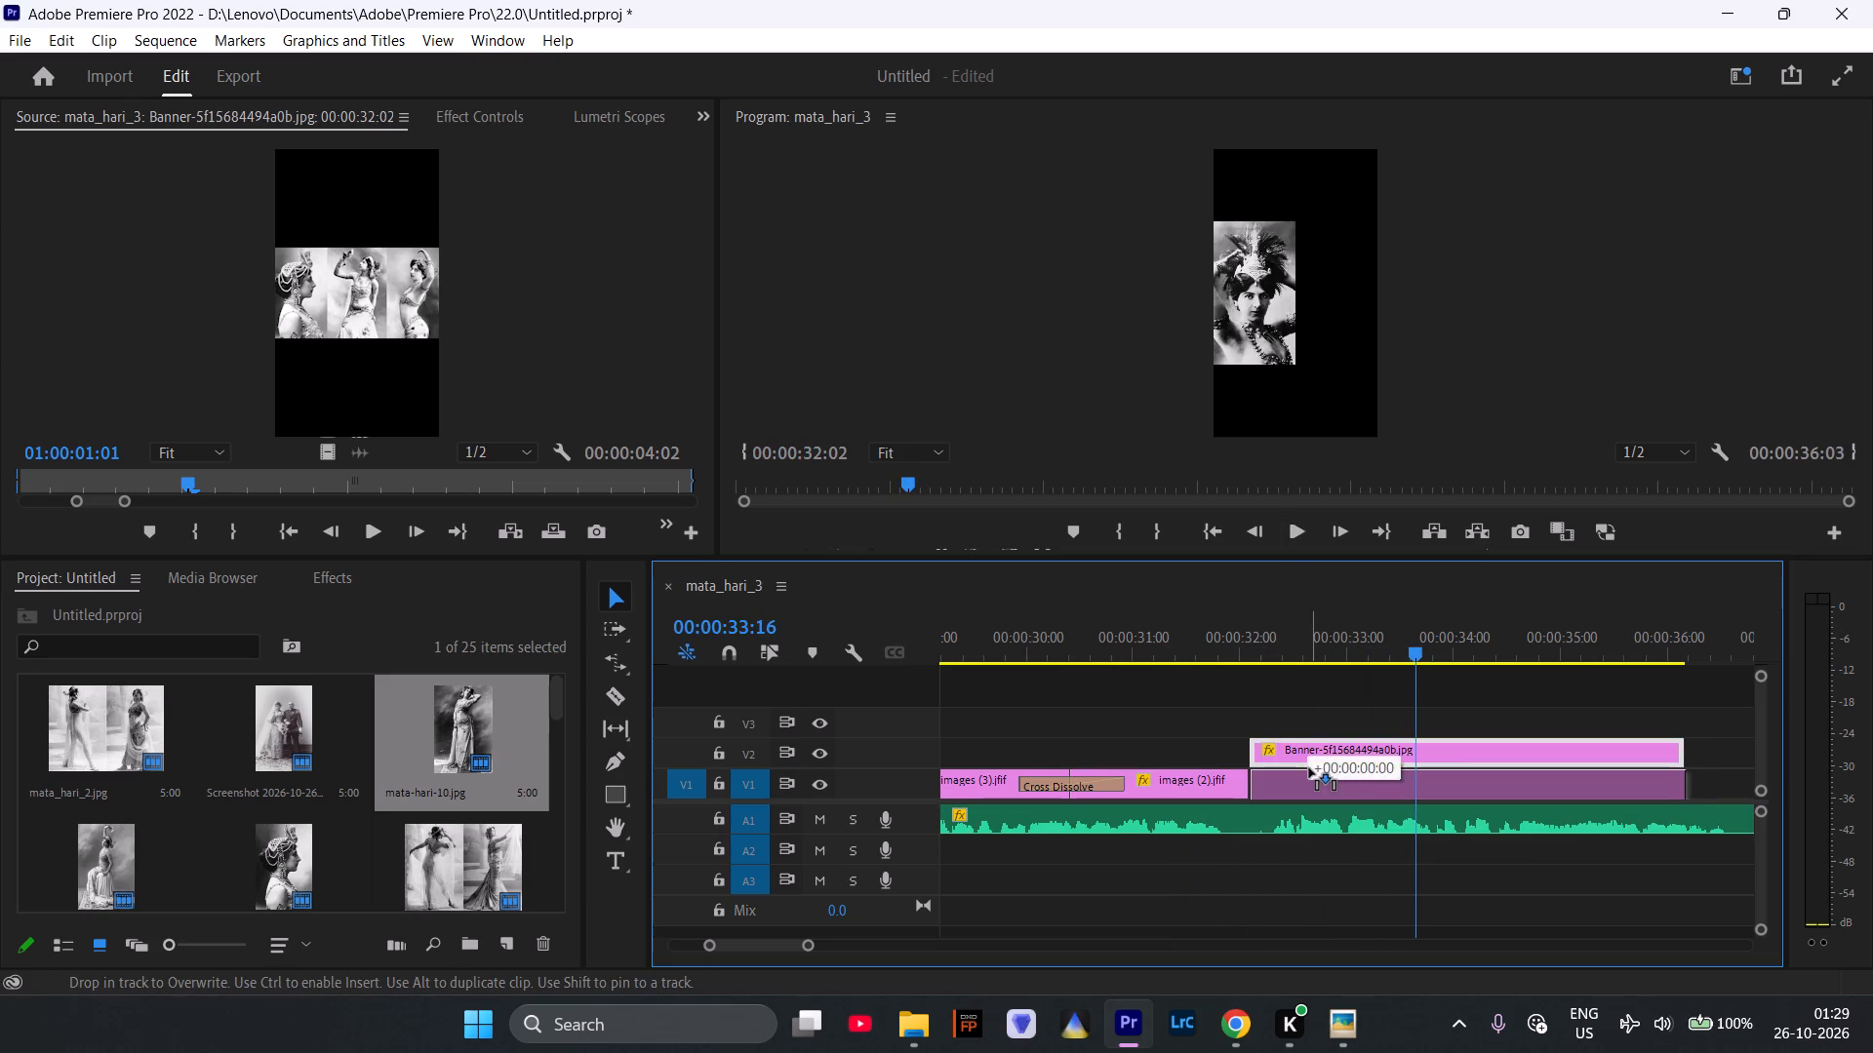
left_click_drag(1309, 768, 1309, 769)
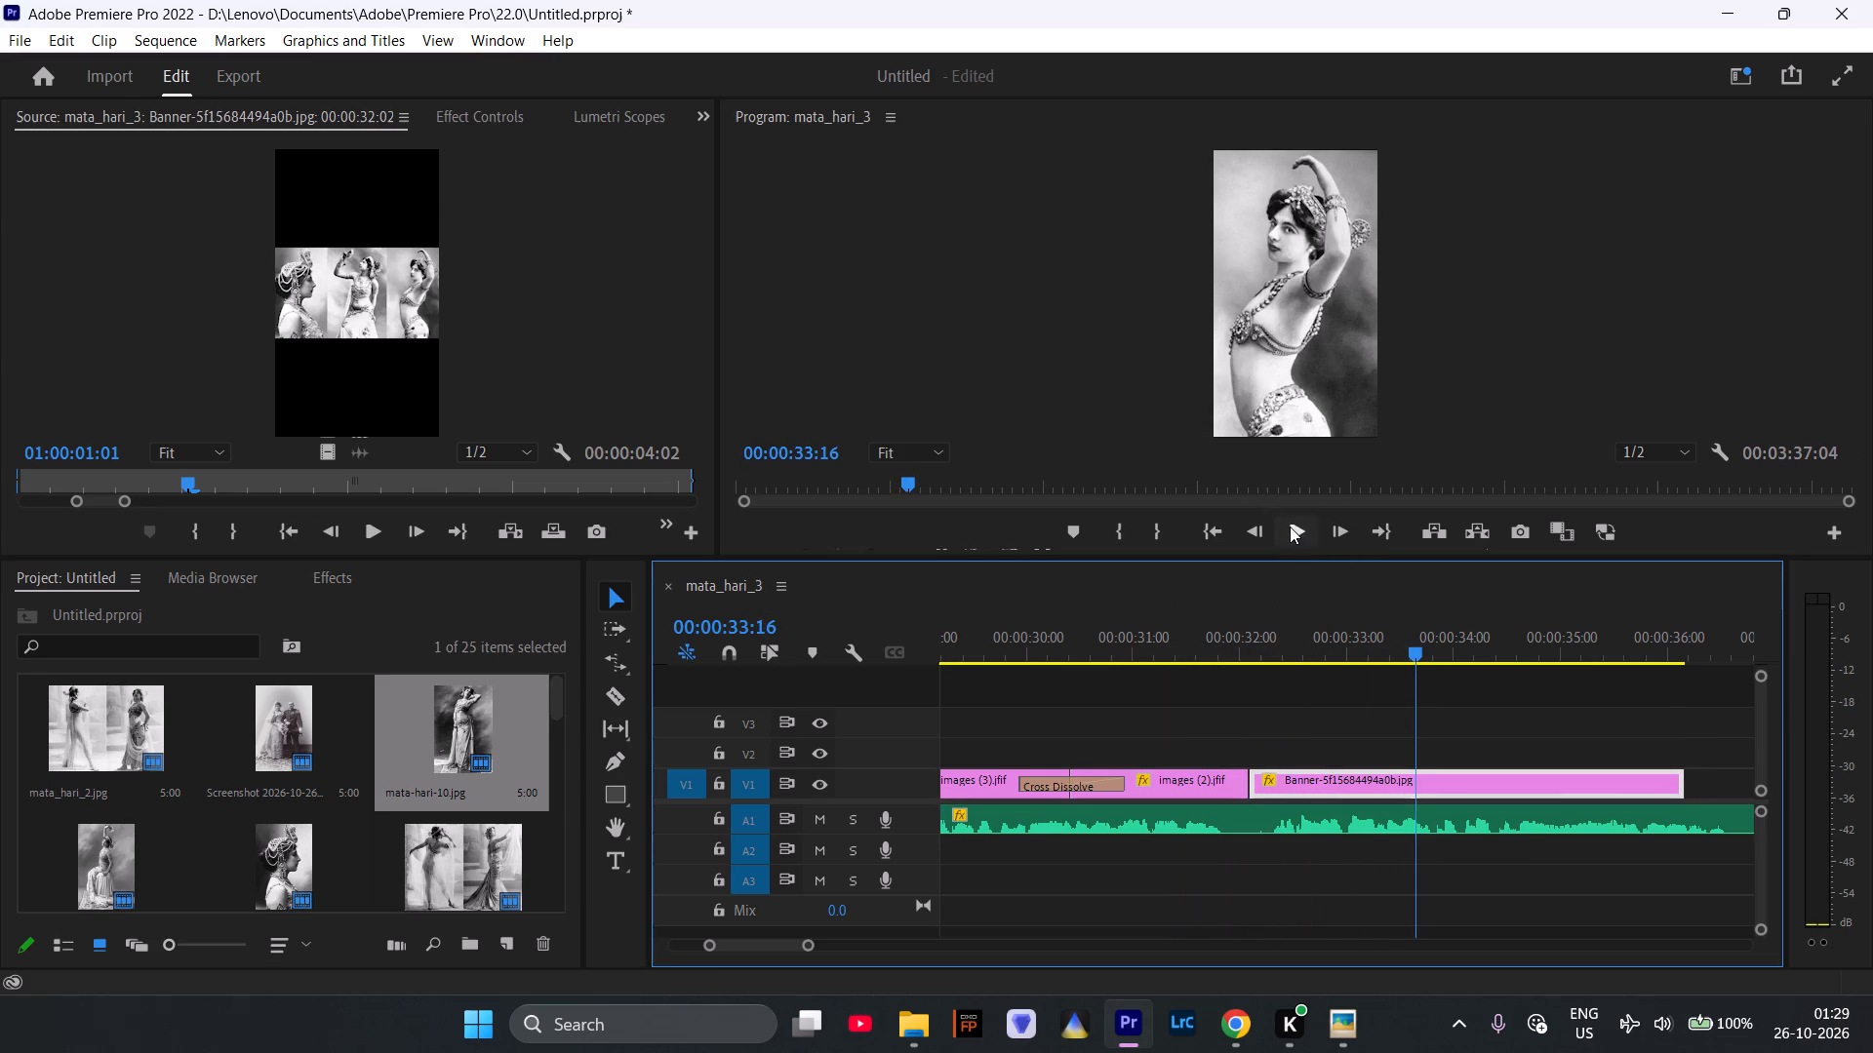
Check the narration to 00:00:34:05 and trim the end of the Banner clip on V1 to 00:00:33:23.
left_click(1290, 526)
left_click(1291, 526)
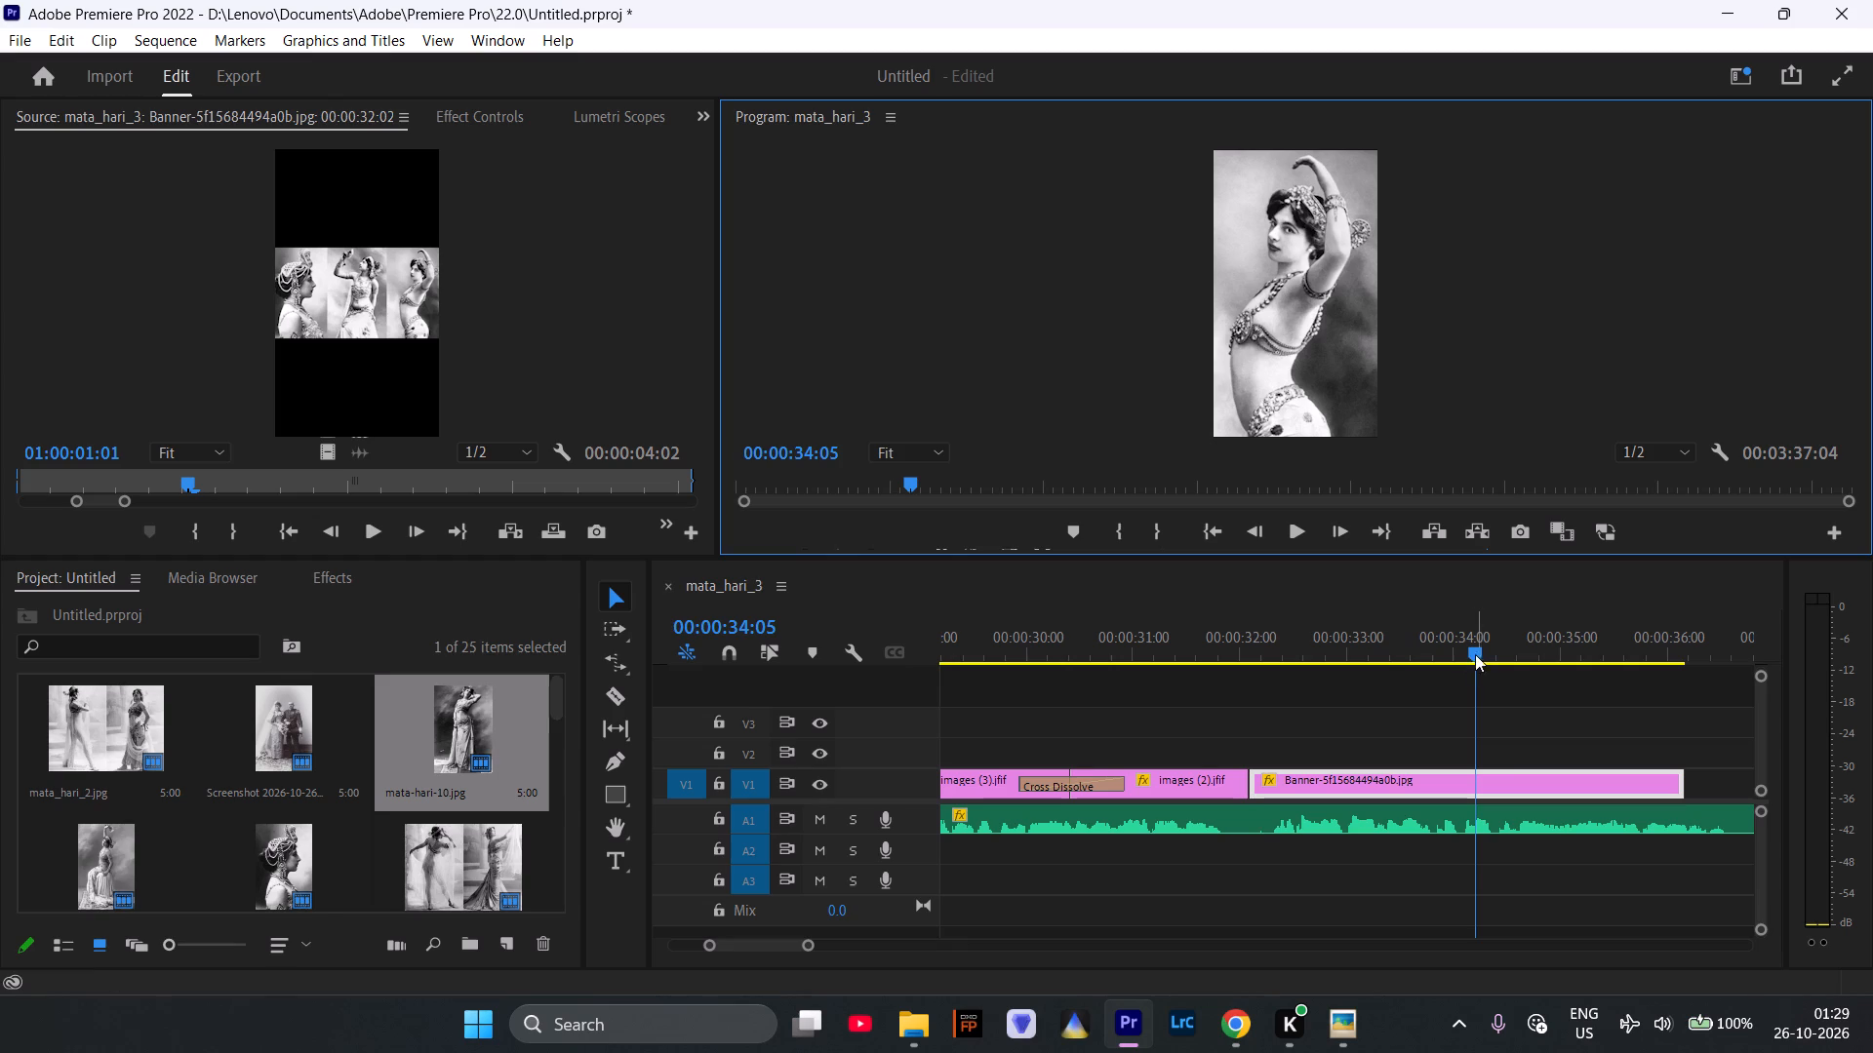
left_click_drag(1473, 650, 1446, 658)
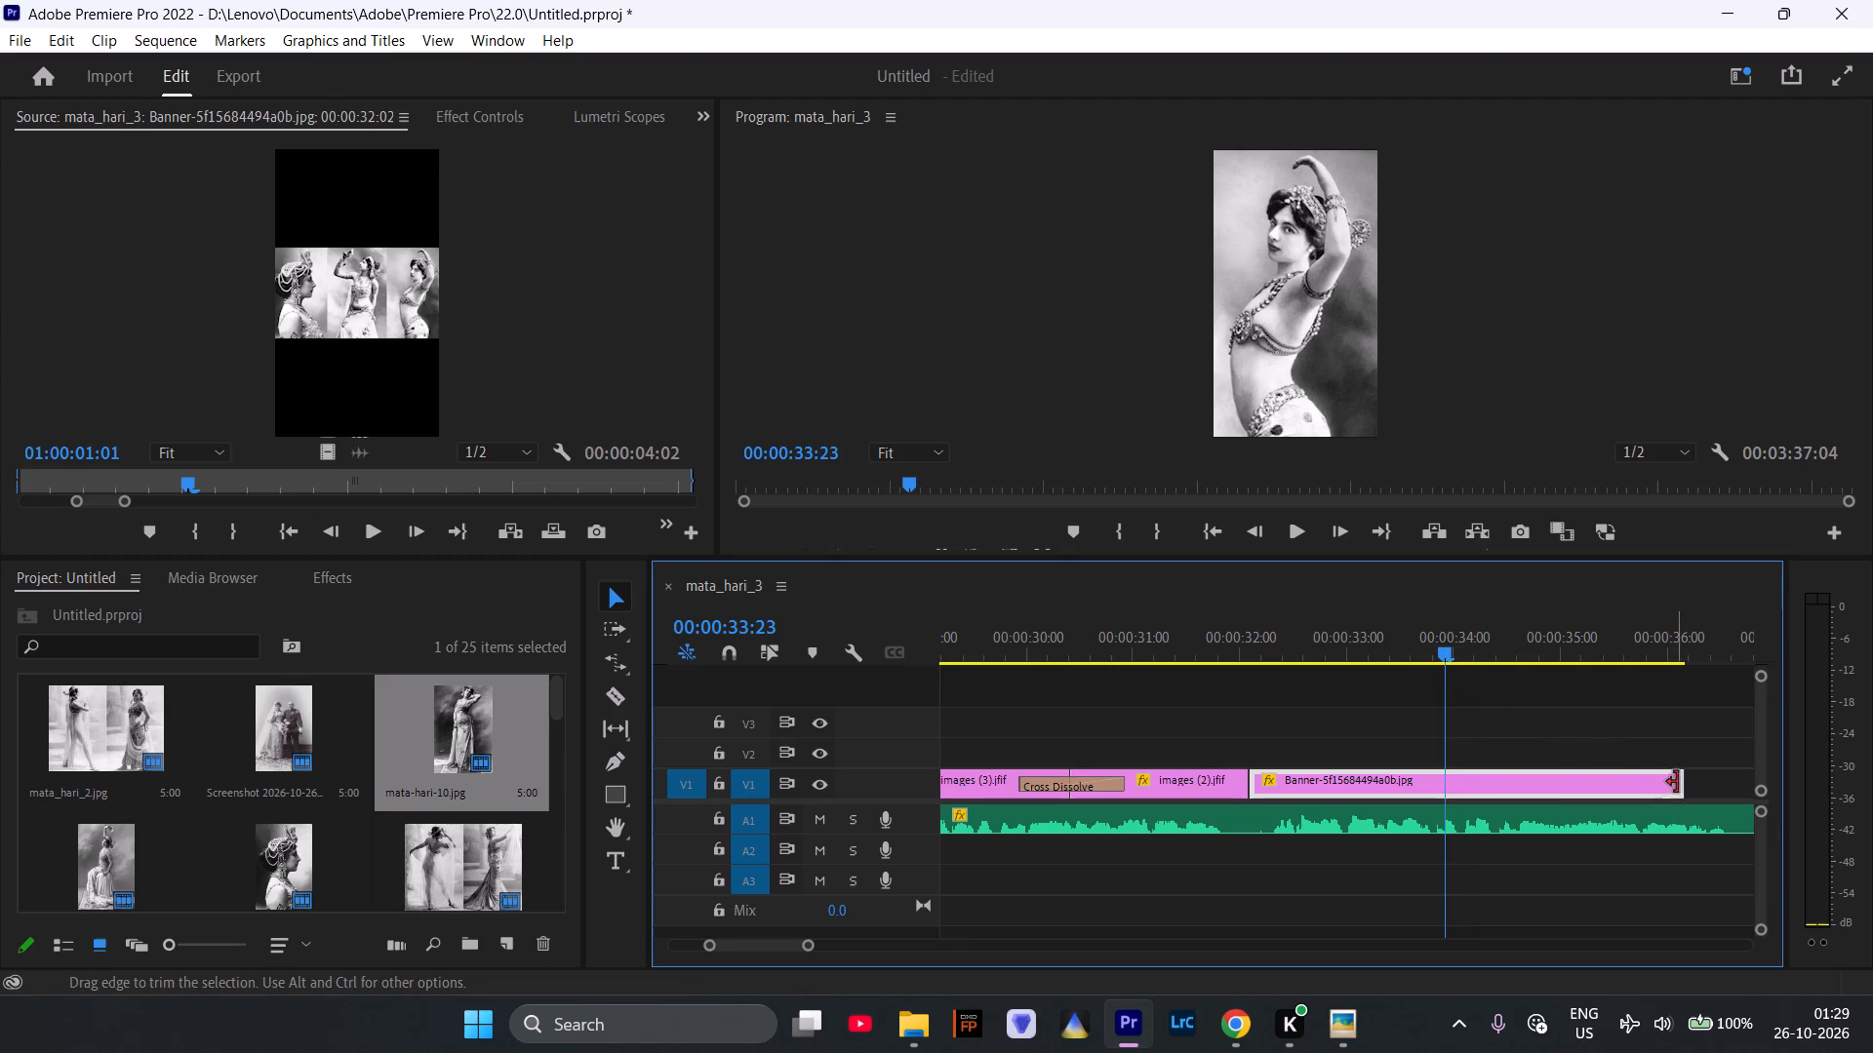
left_click_drag(1680, 784, 1443, 802)
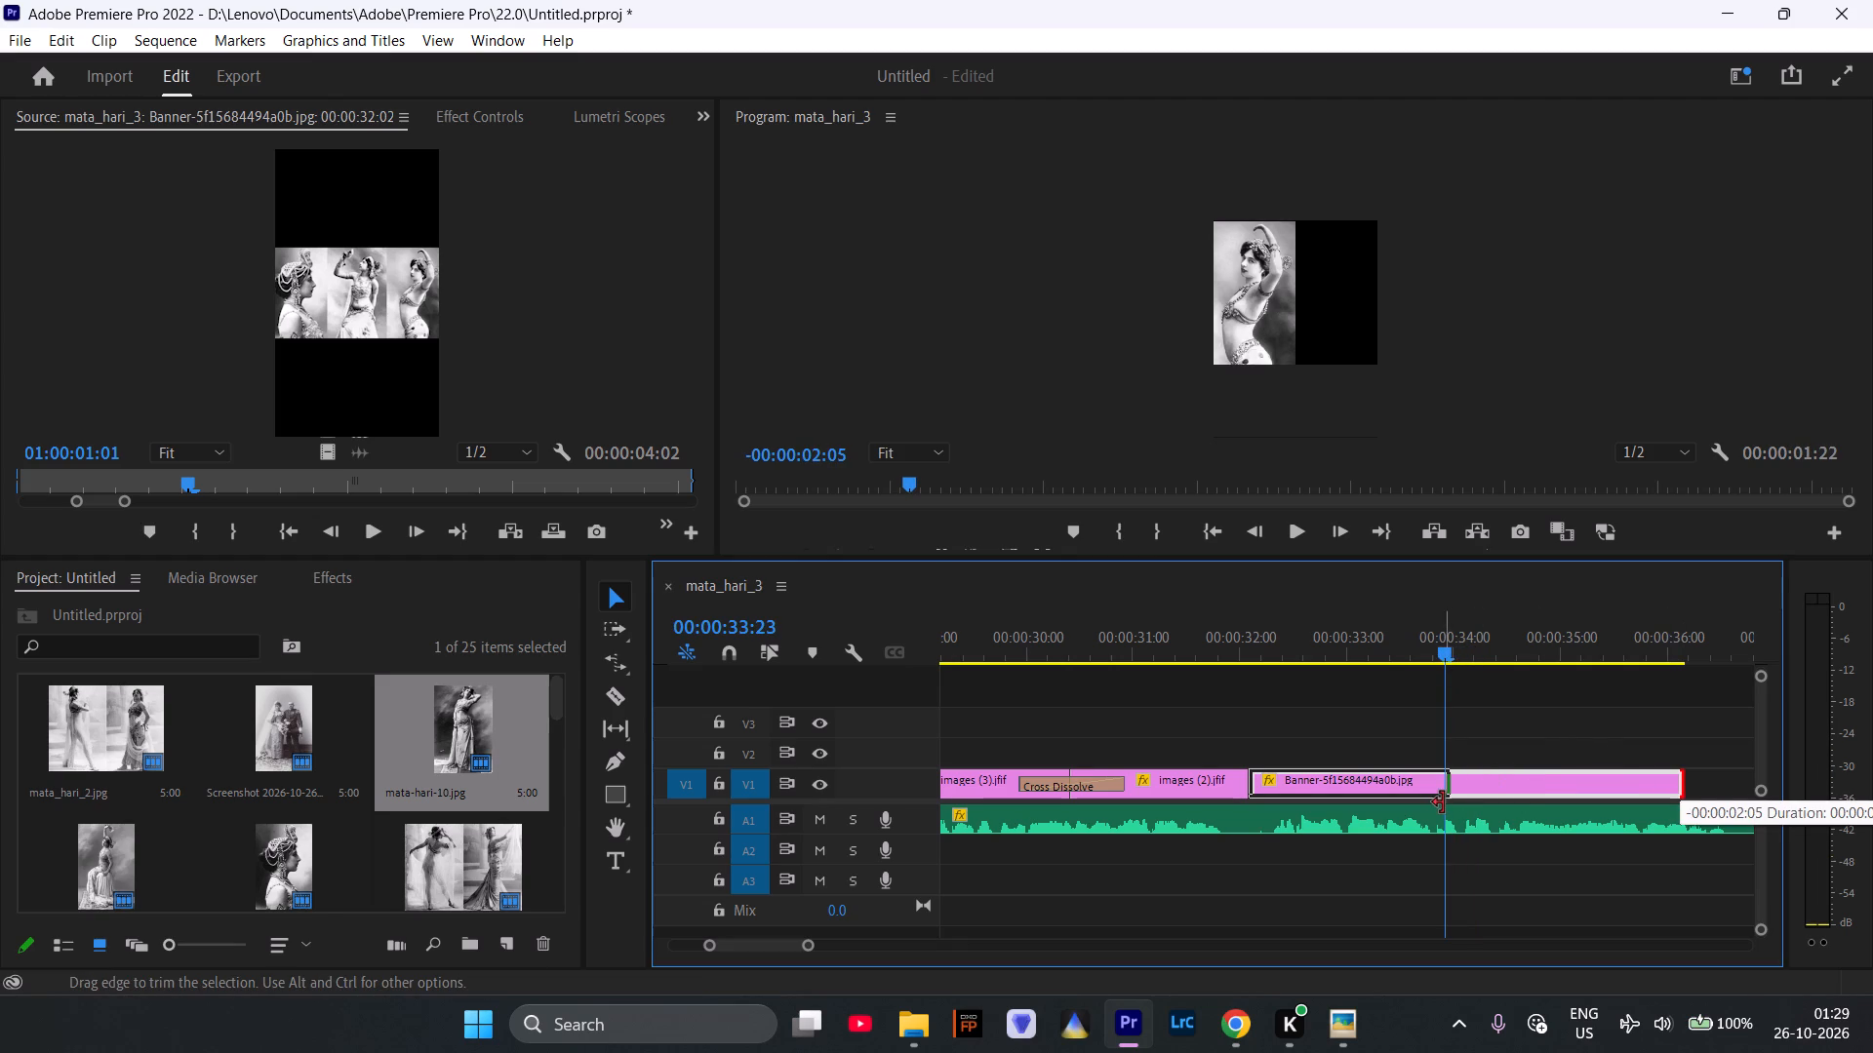
left_click_drag(1443, 802, 1438, 805)
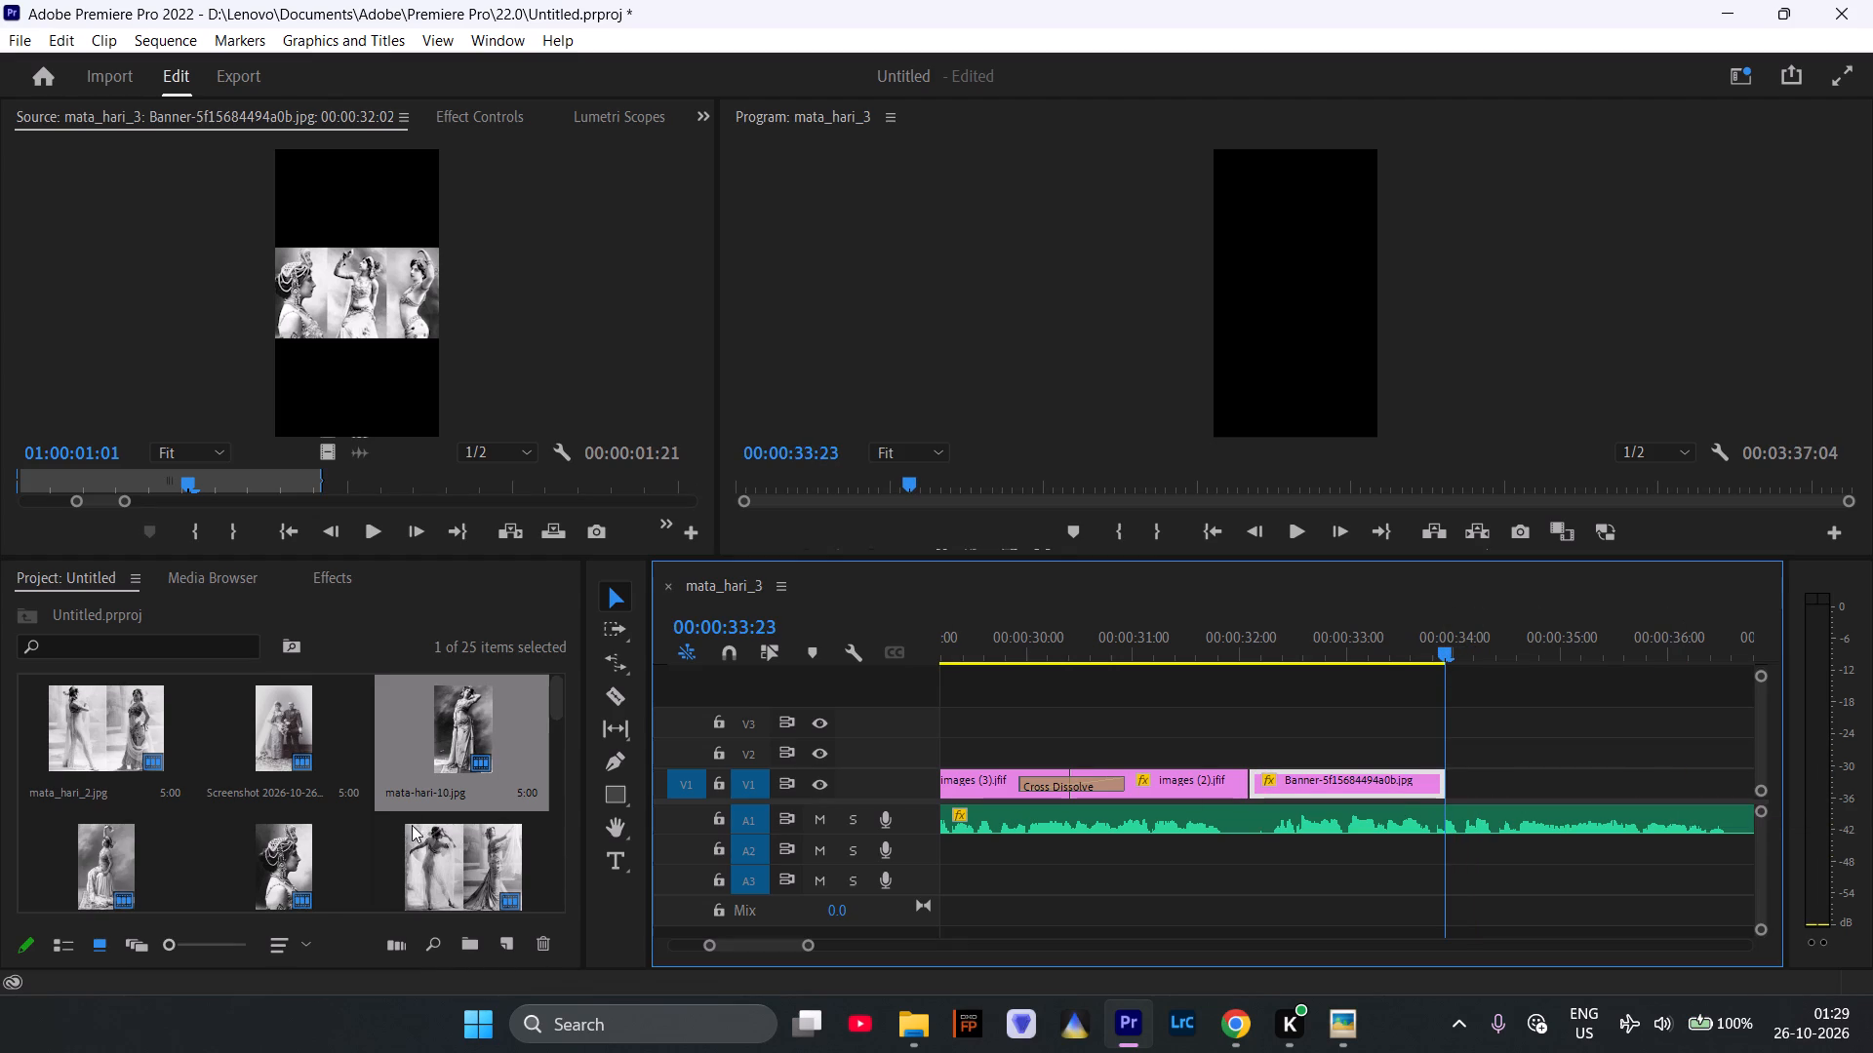
Find images (6).jfif among the project media and place it on V1 from 00:00:33:22, against the end of the Banner clip.
scroll(408, 830, "down", 2)
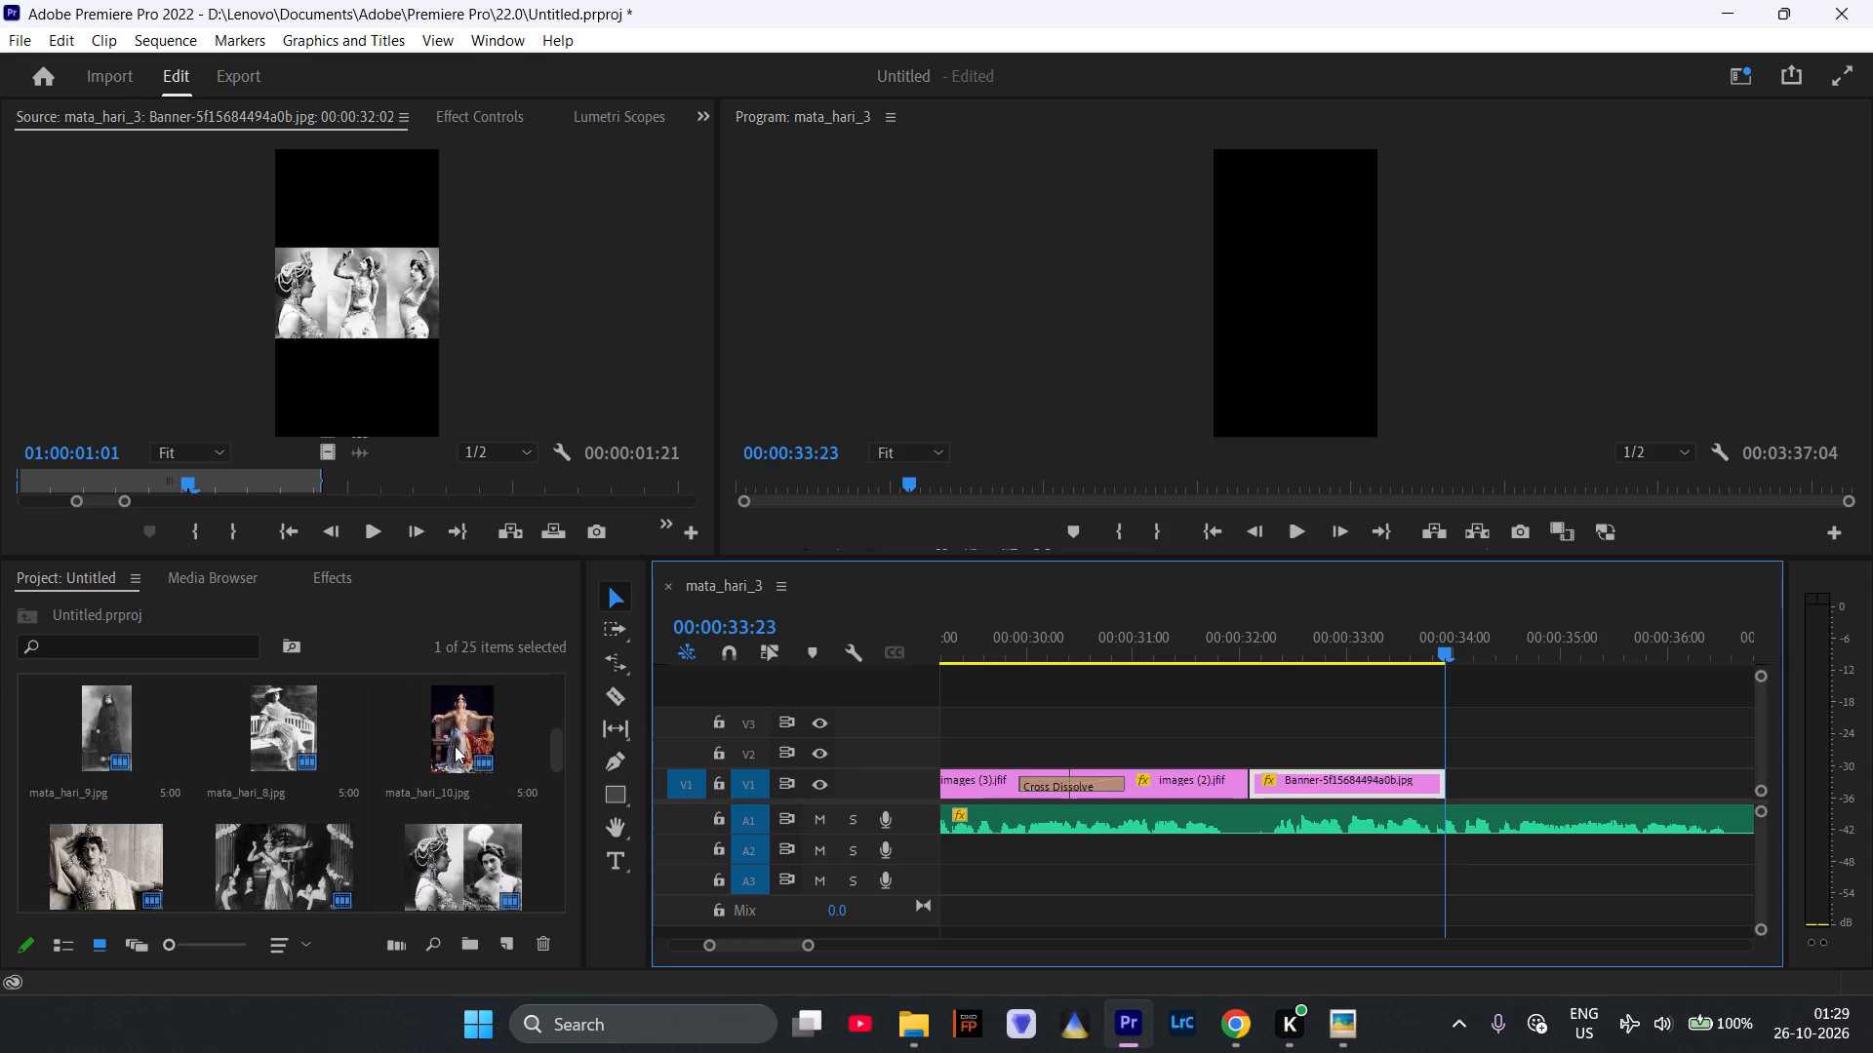
scroll(459, 810, "down", 2)
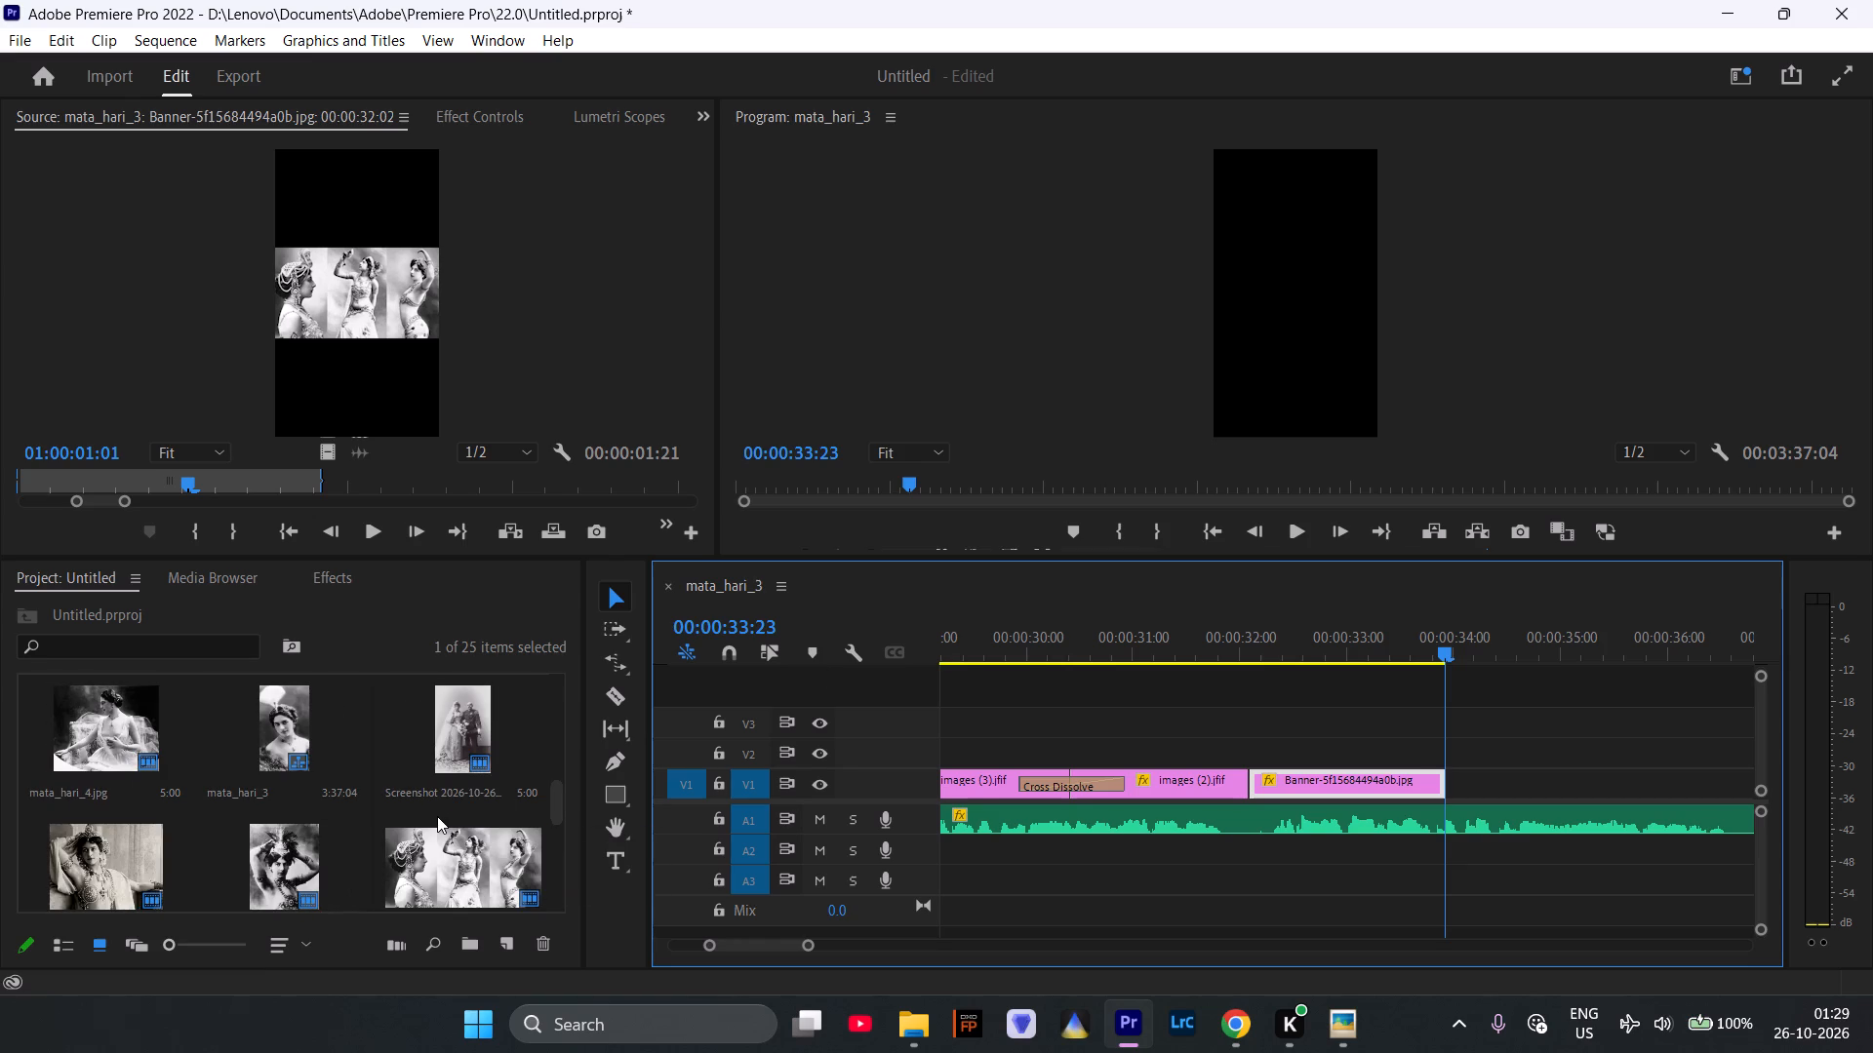
scroll(437, 816, "down", 2)
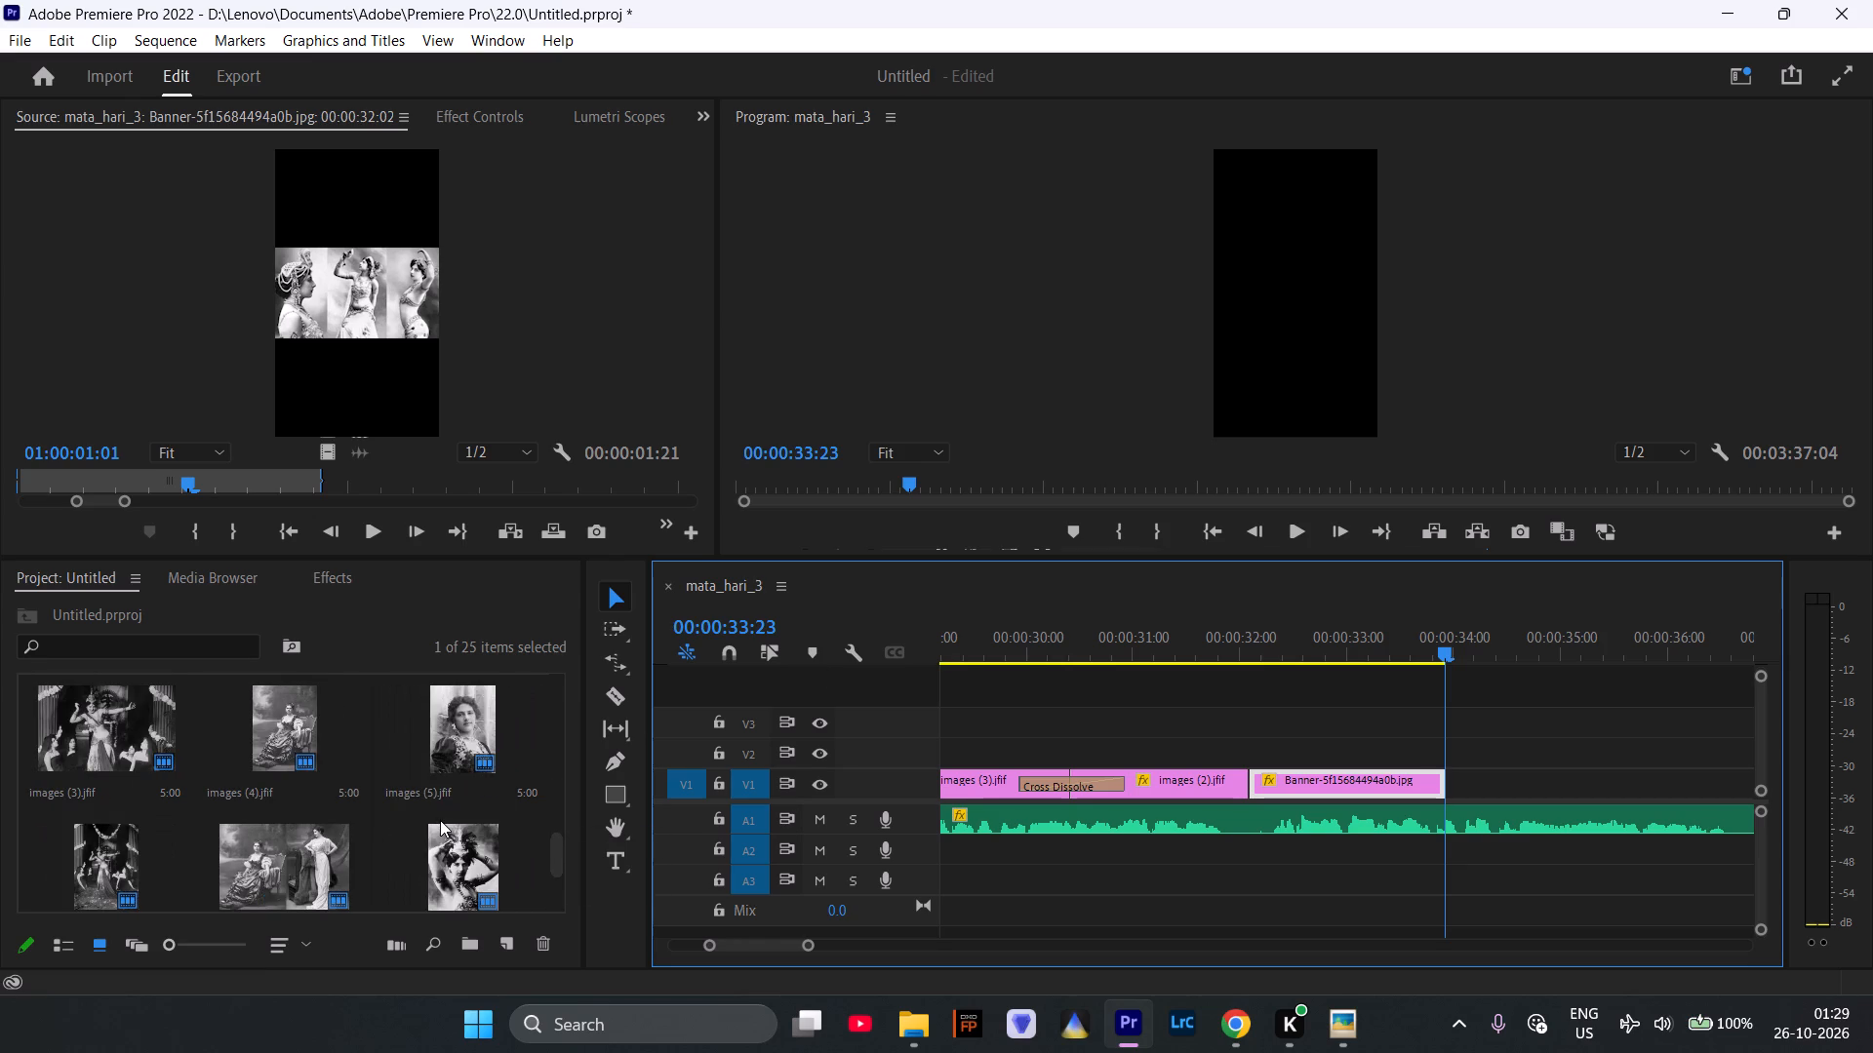
scroll(440, 820, "down", 1)
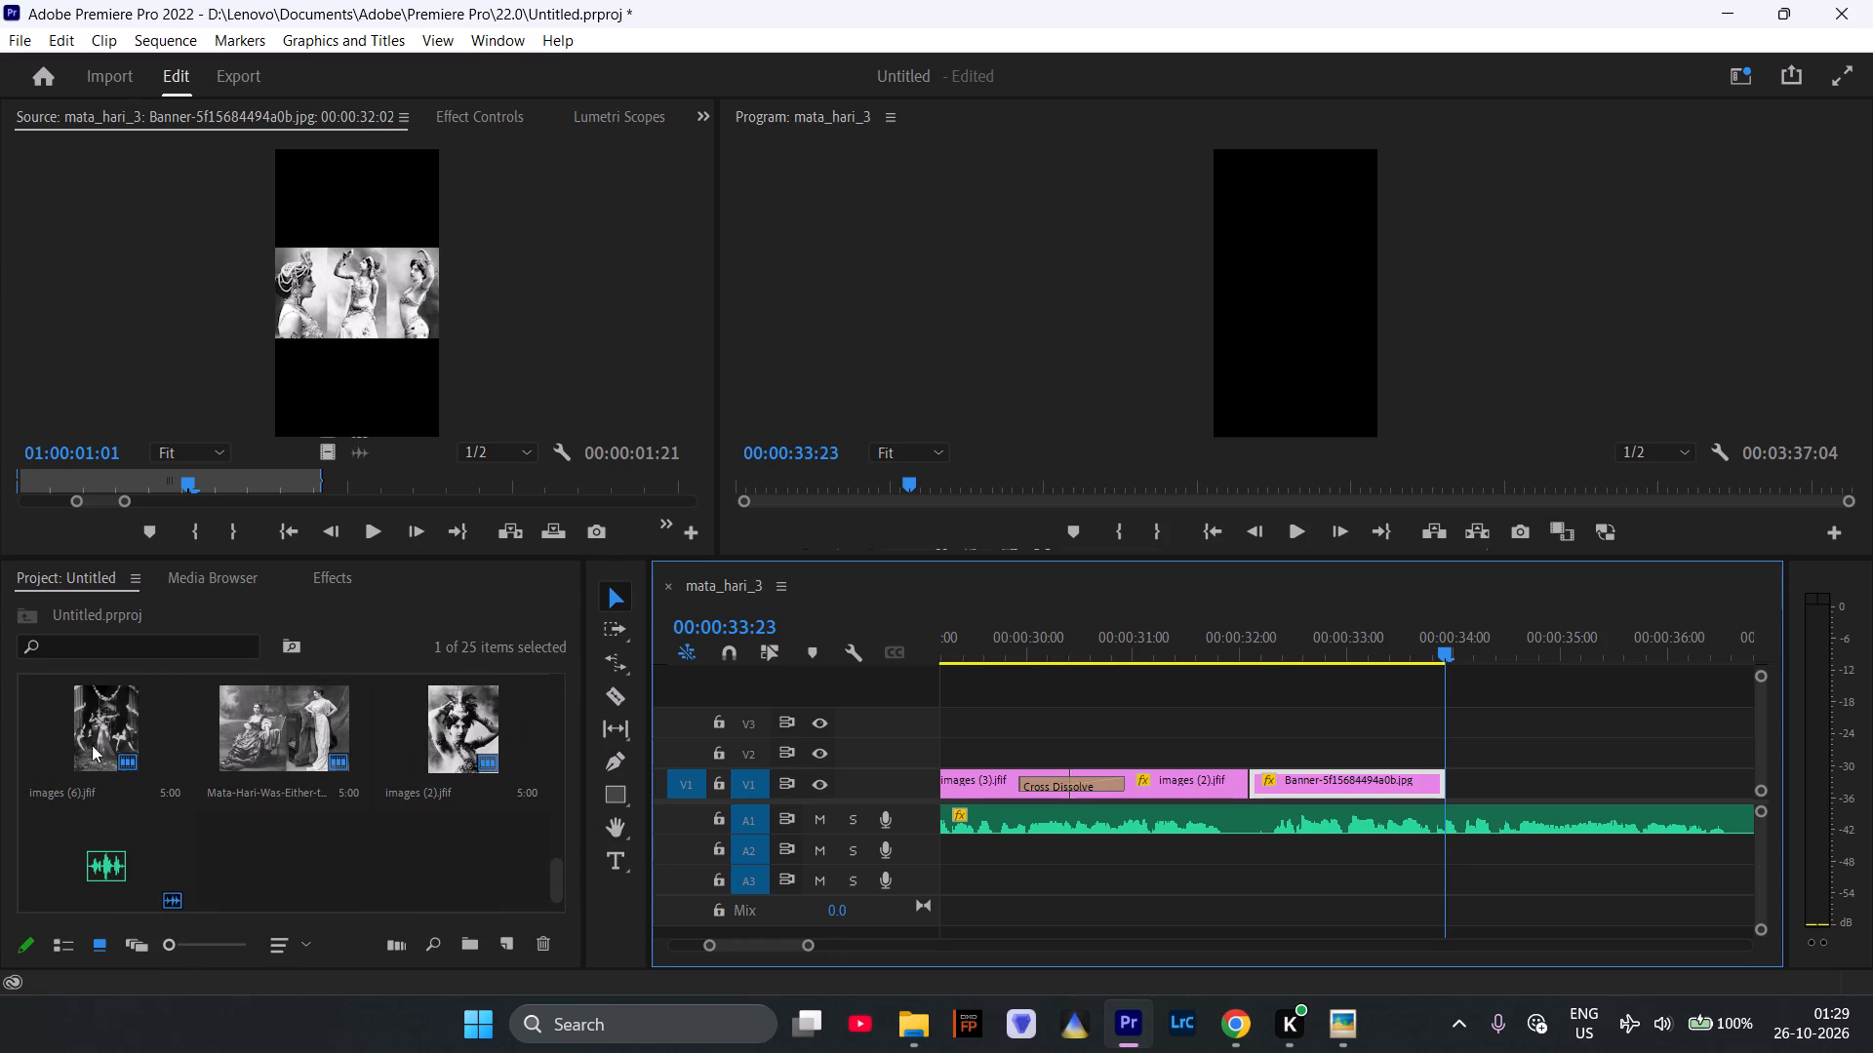
left_click_drag(88, 712, 1403, 748)
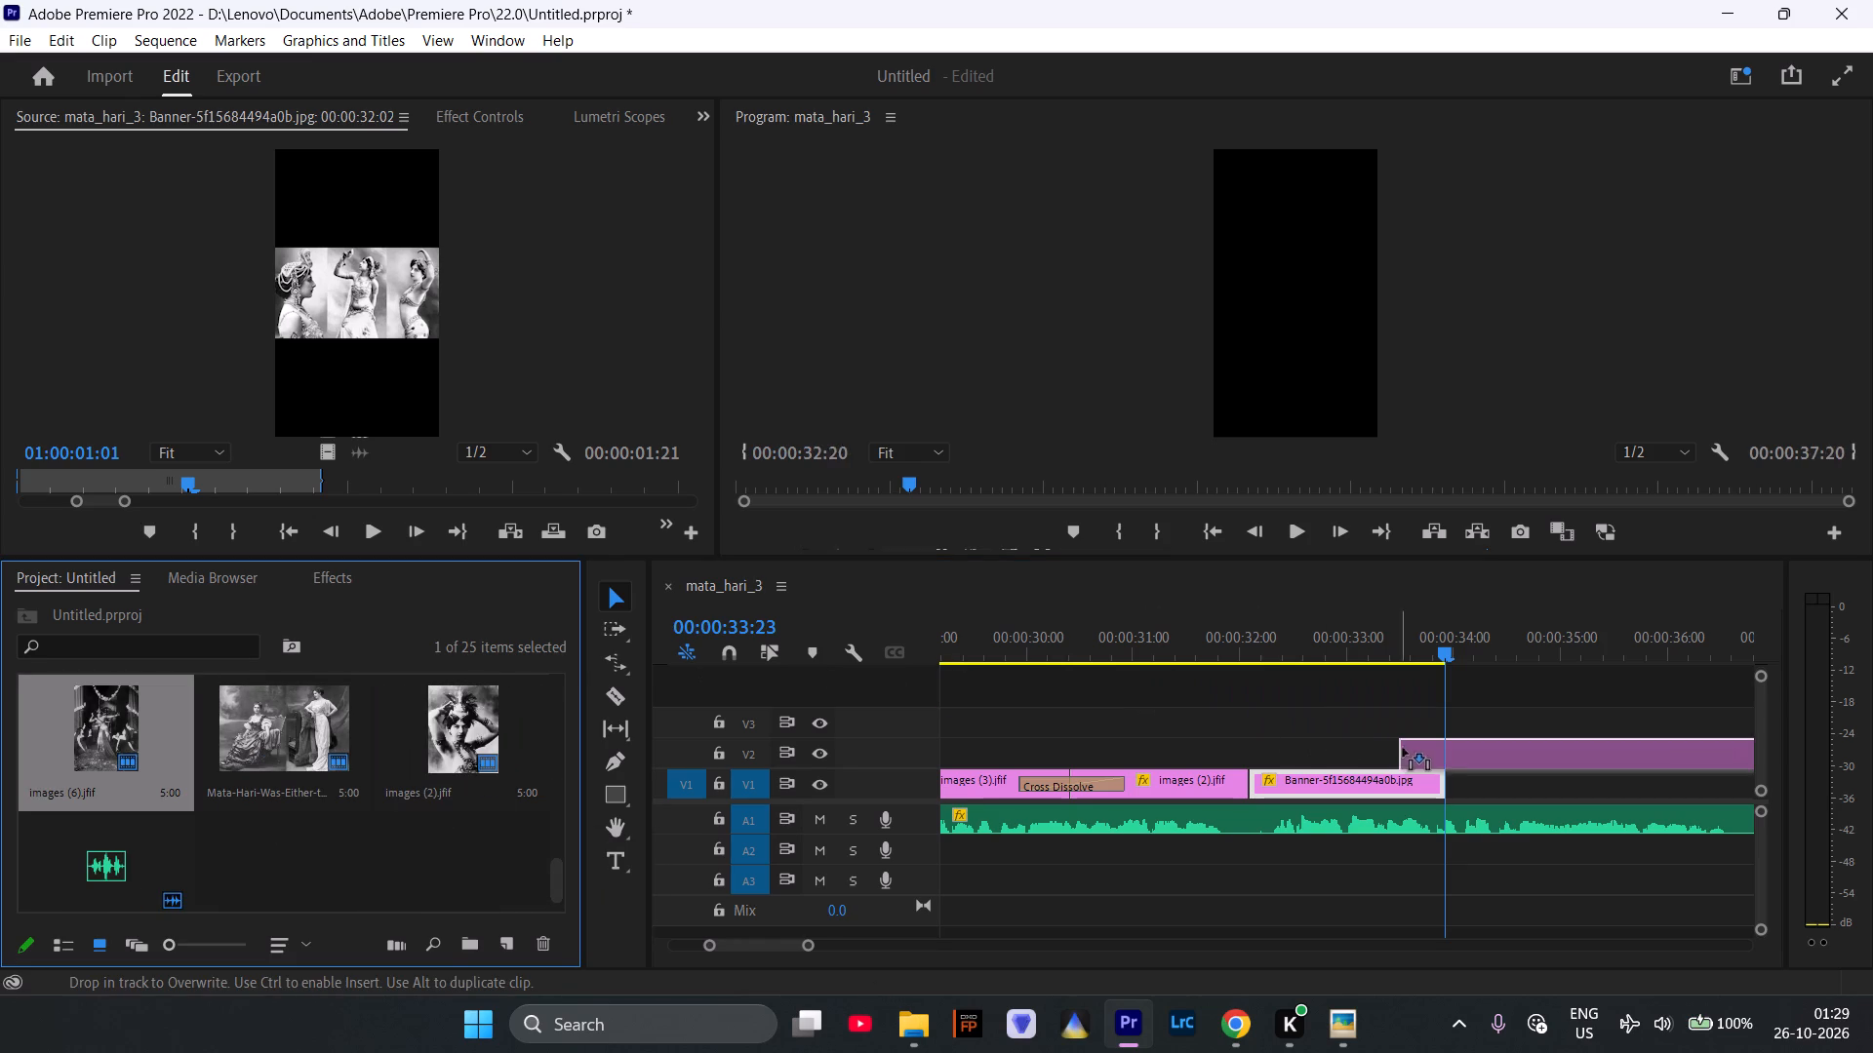
left_click_drag(1403, 748, 1444, 774)
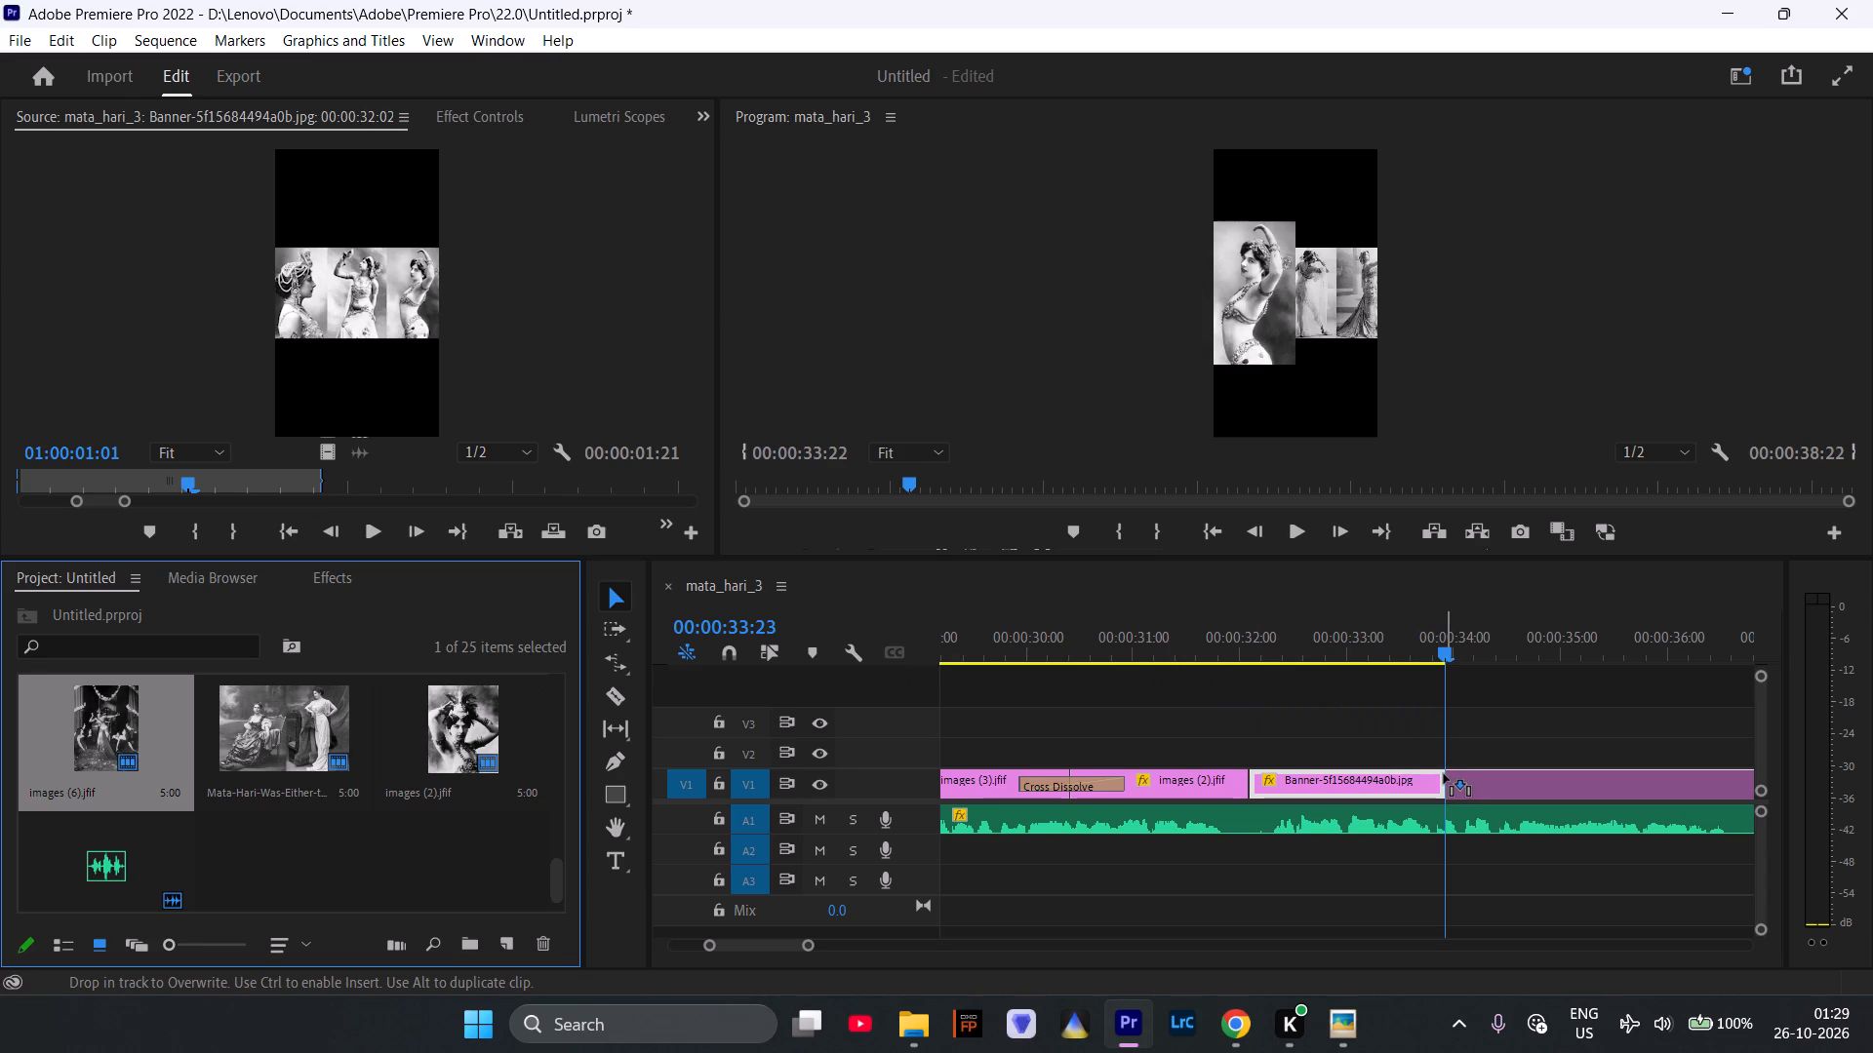
left_click_drag(1444, 774, 1443, 774)
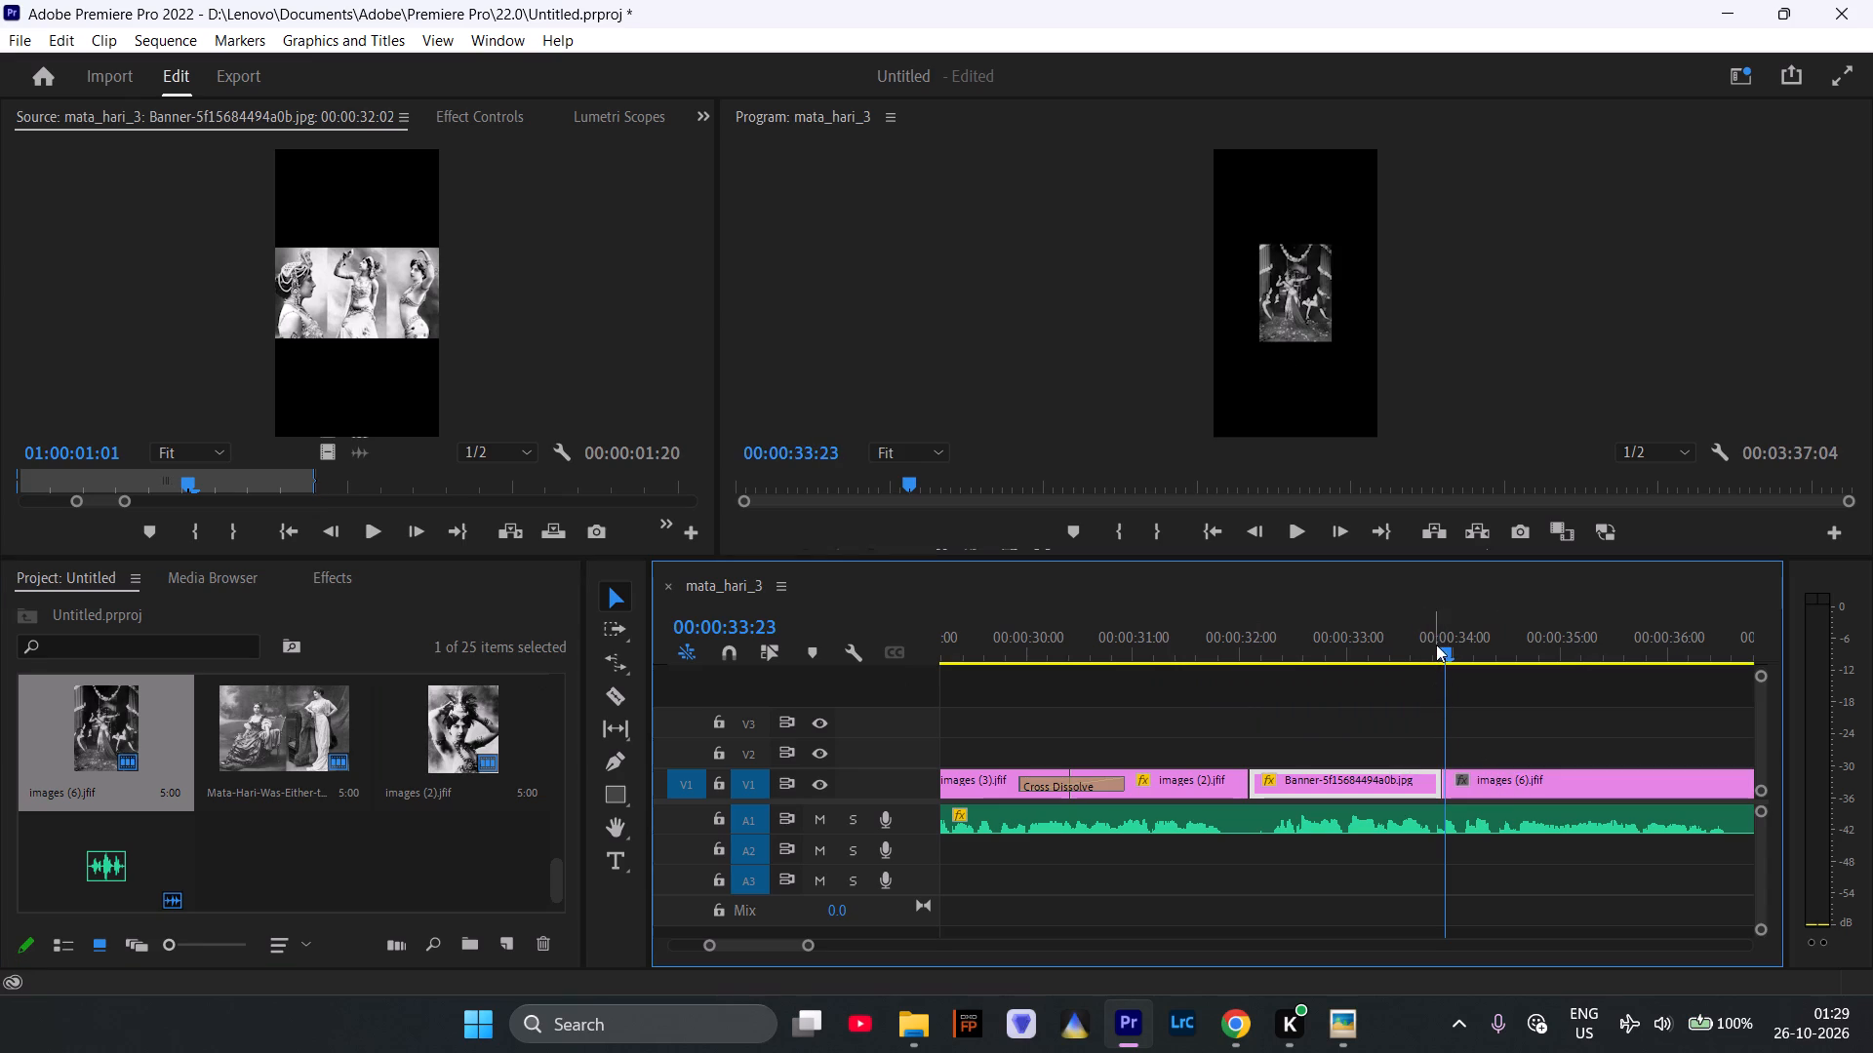
Play from 00:00:31:22 to 00:00:33:08 and move images (6).jfif to V2, aligning its start with the Banner clip's start.
left_click_drag(1434, 648, 1228, 649)
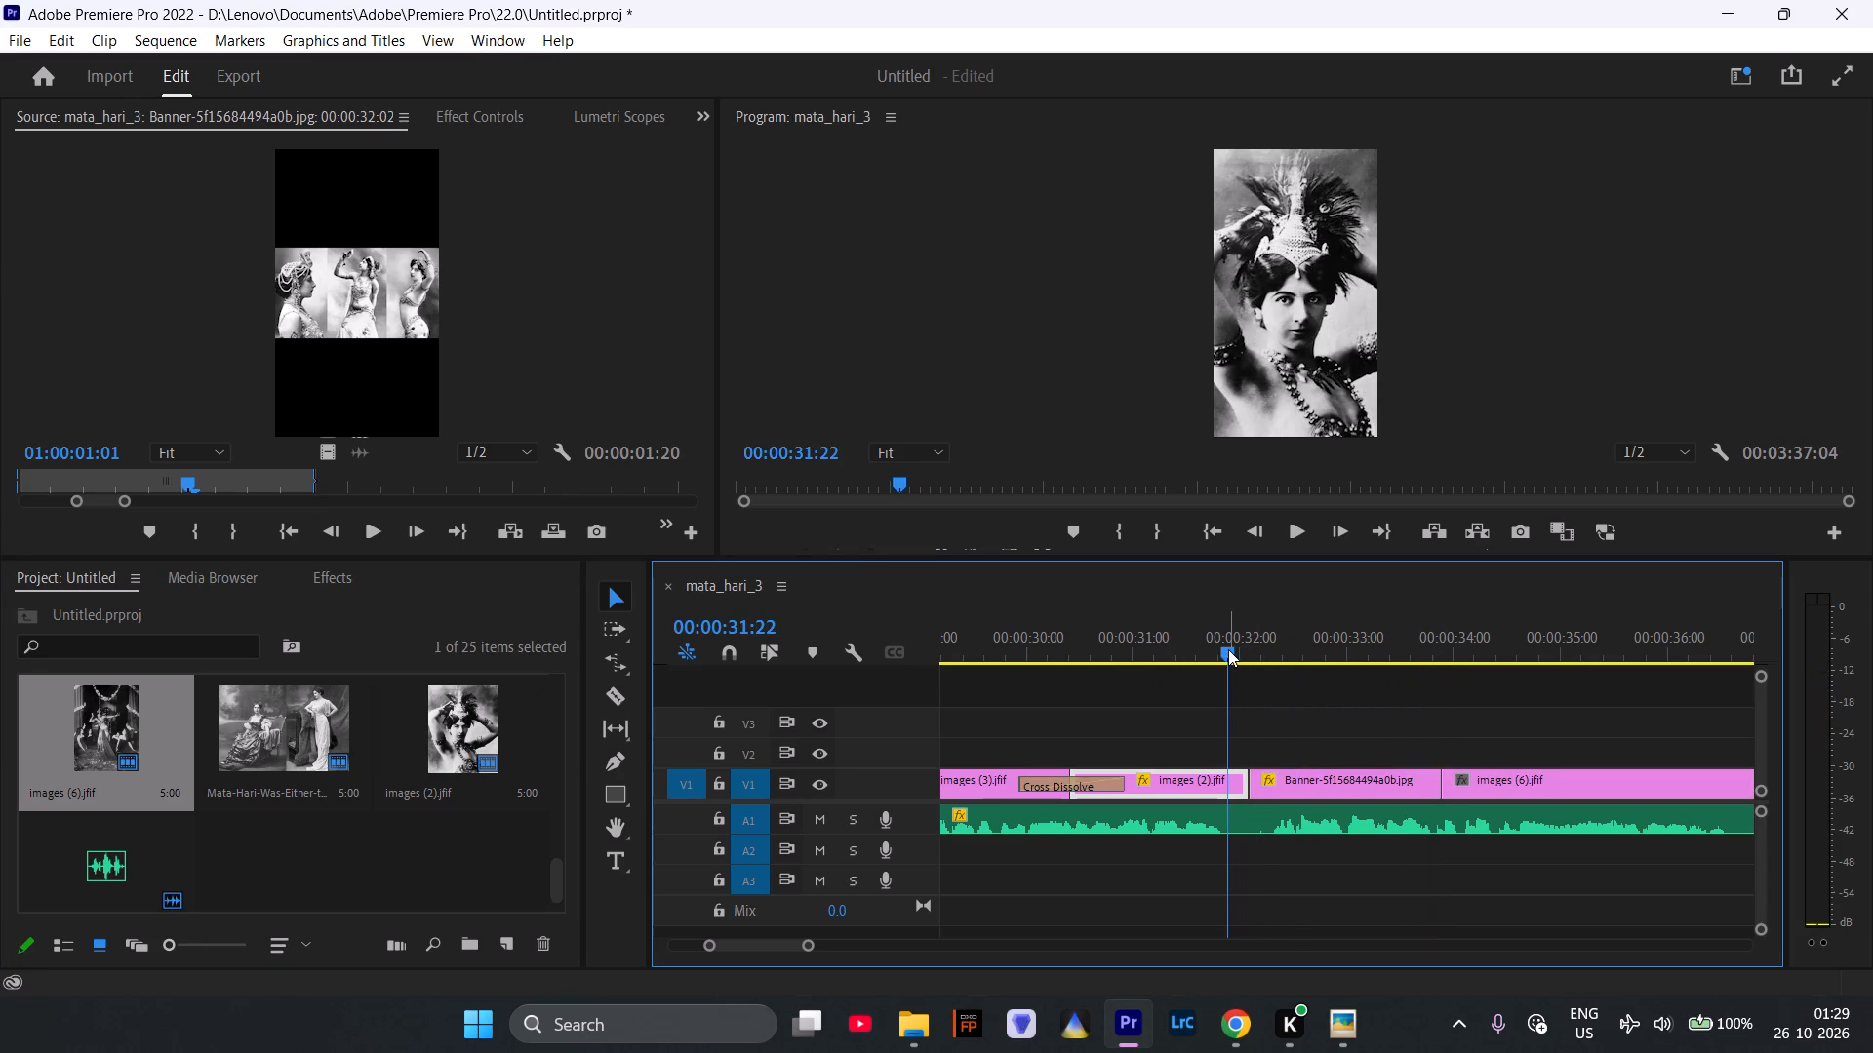
key("space")
key("space")
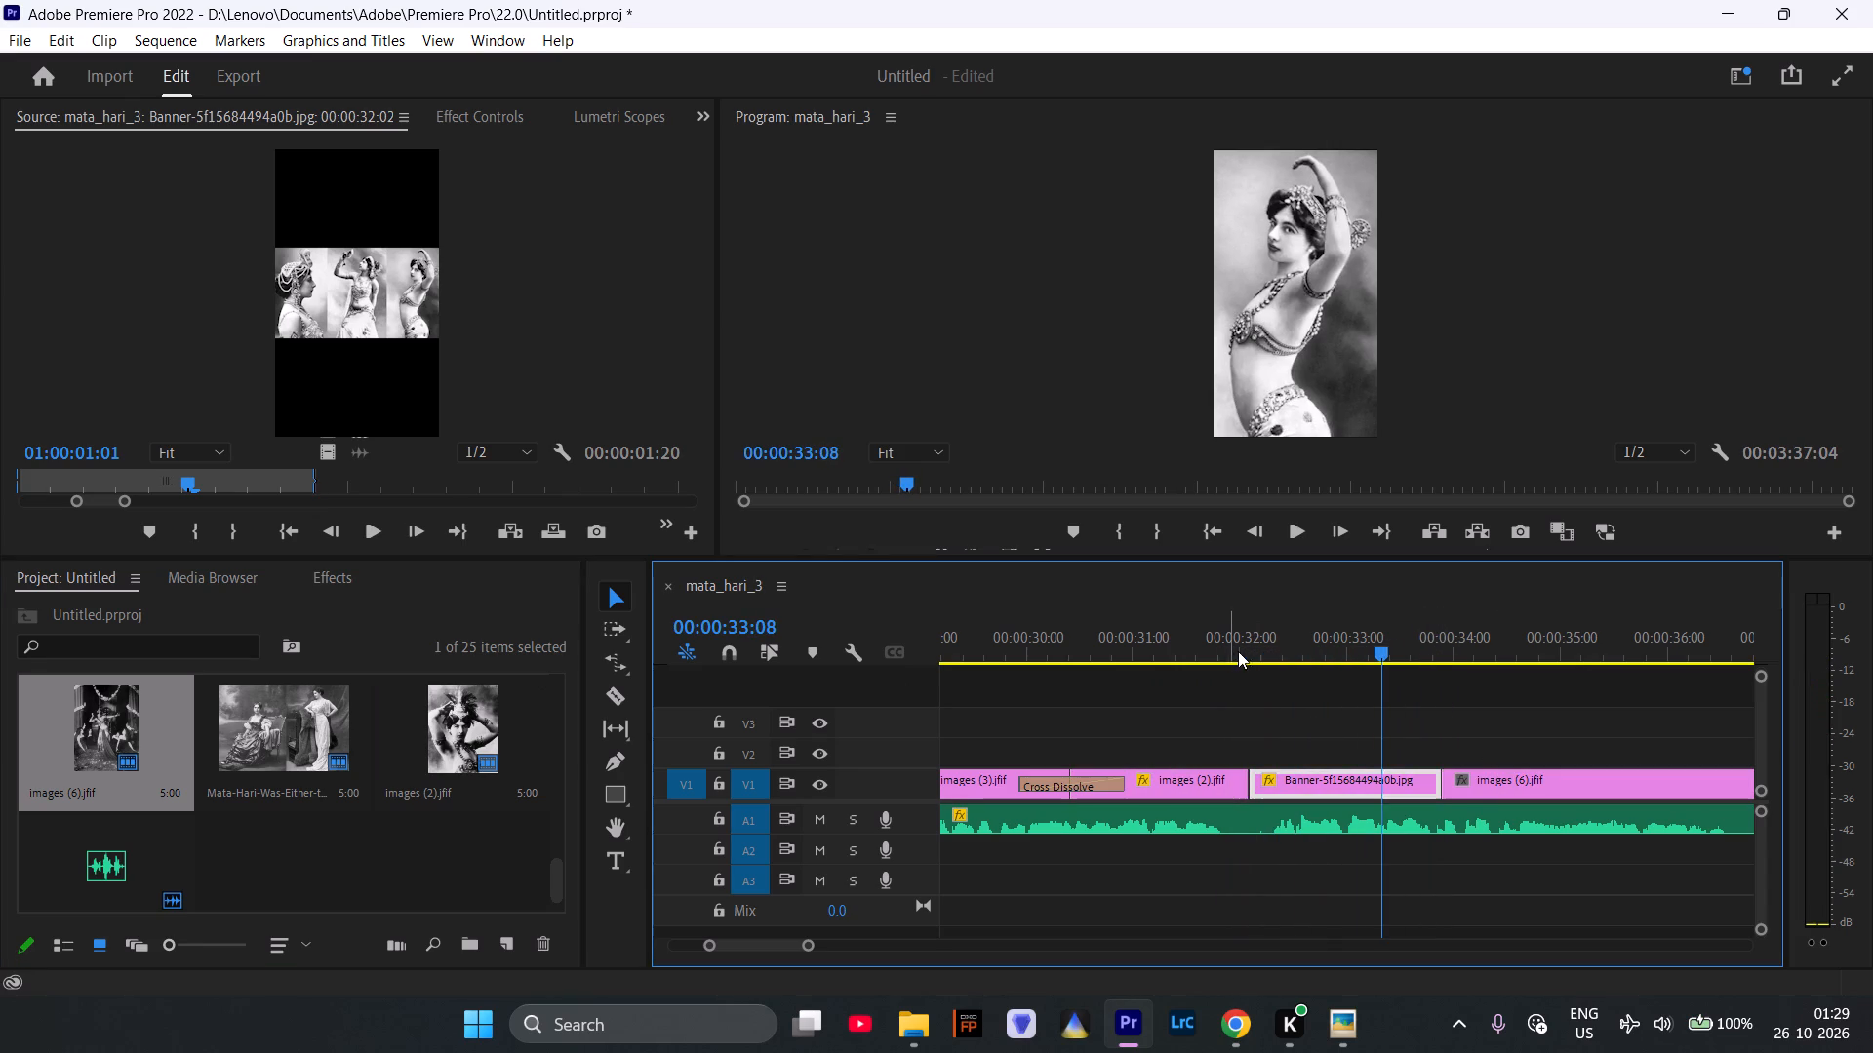
left_click_drag(1473, 776, 1285, 747)
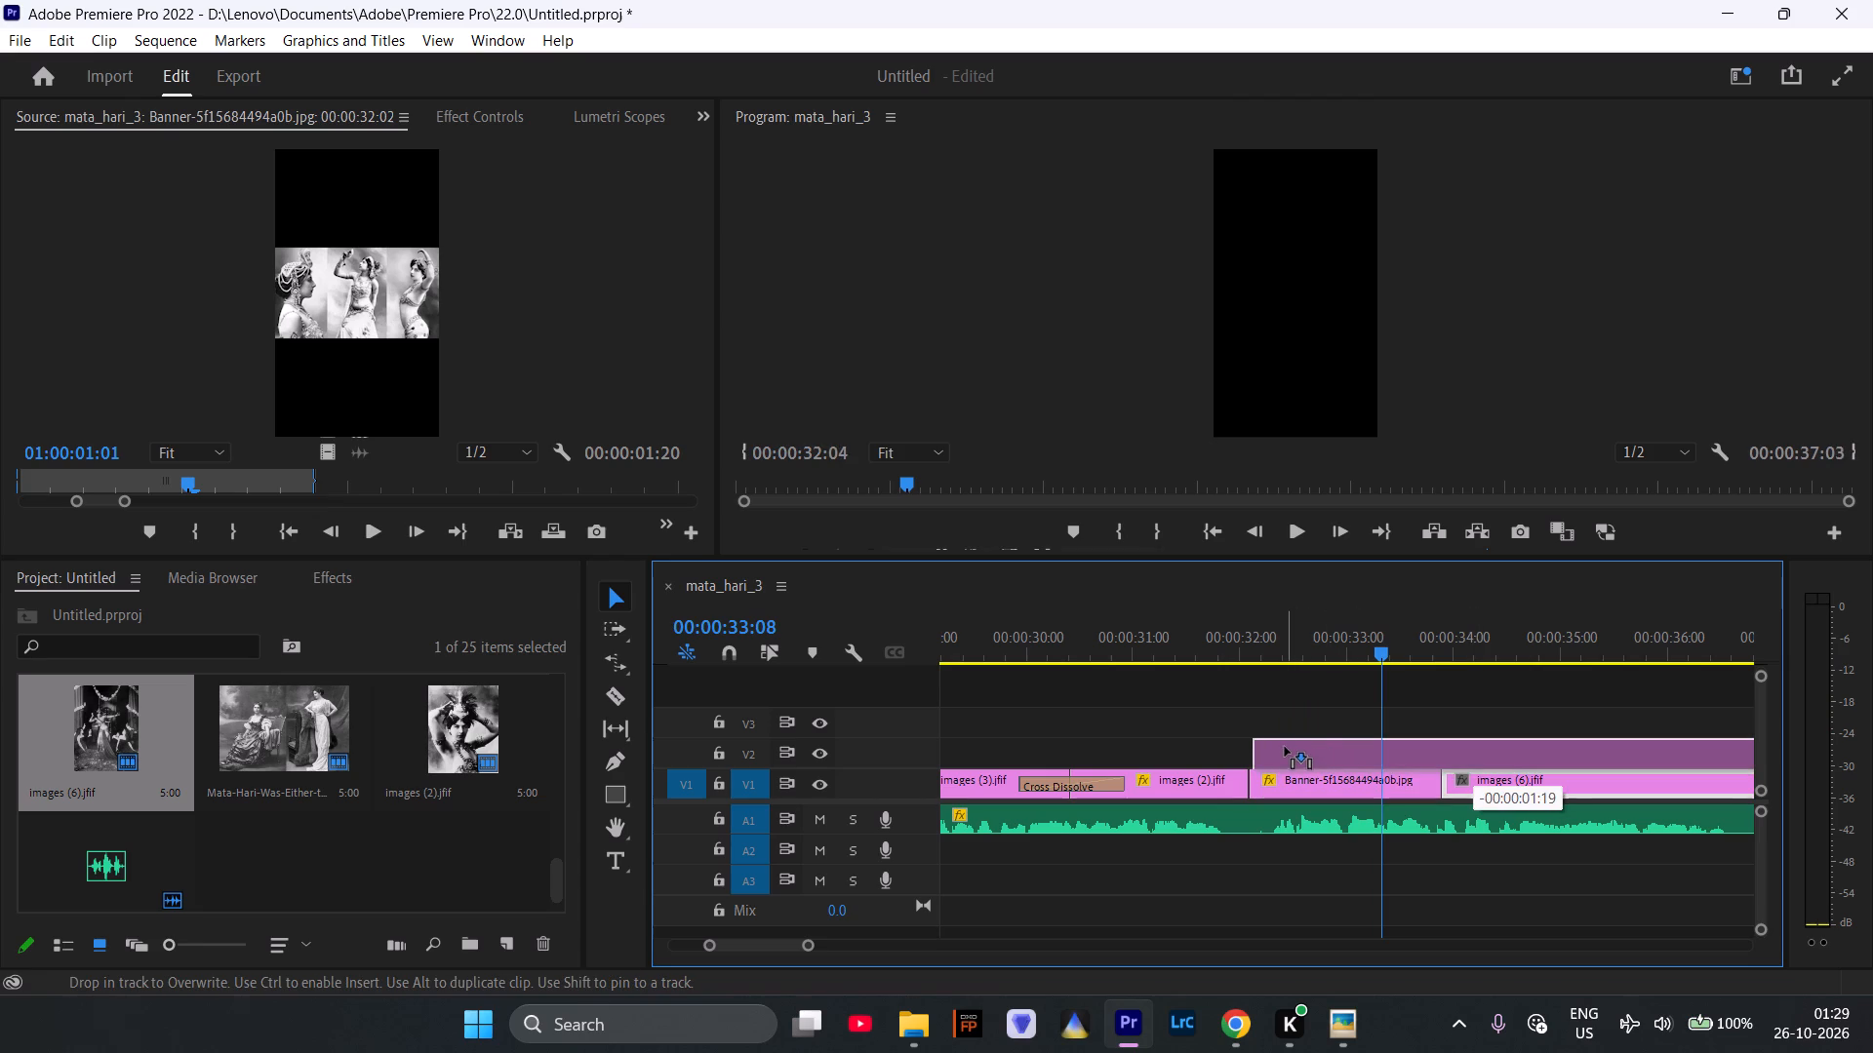
left_click_drag(1285, 747, 1279, 749)
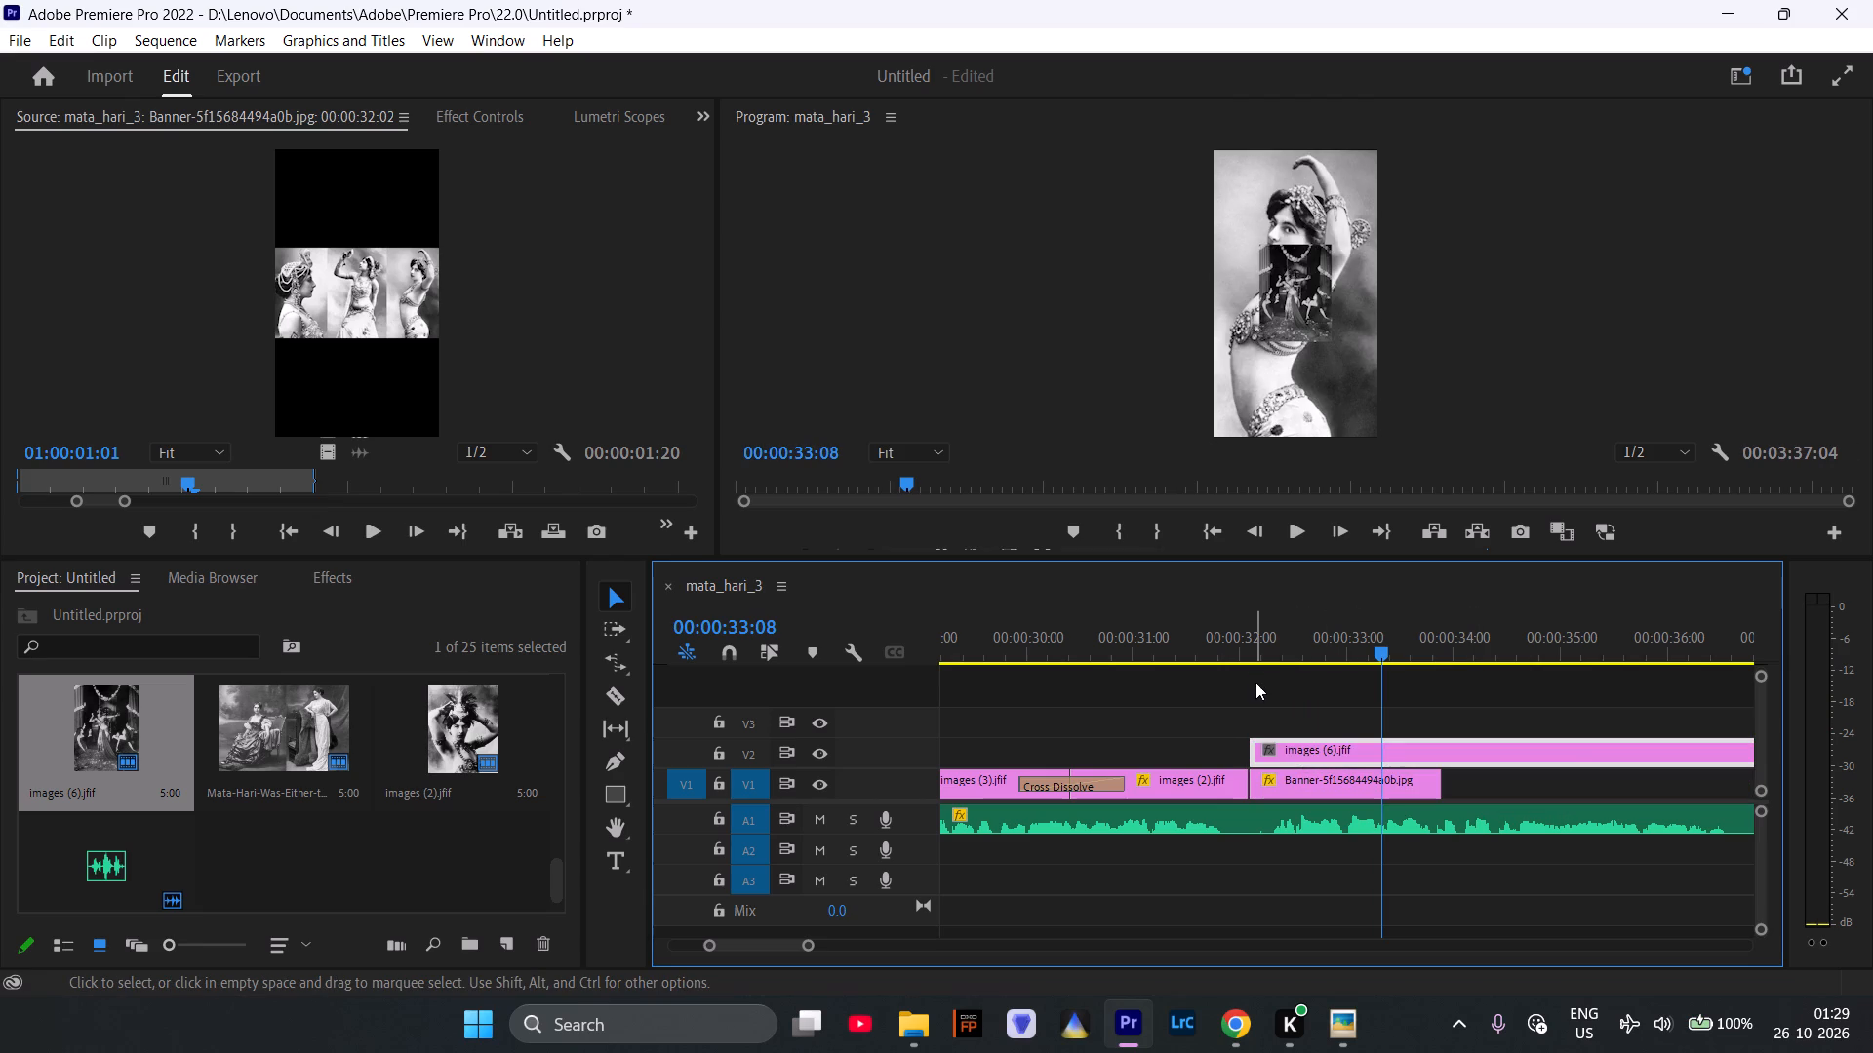
Reorder V1 so the Banner clip starts at 00:00:33:19, overwriting part of images (6).jfif, and that image's first segment starts at 00:00:32:02.
key("space")
key("space")
left_click_drag(1335, 786, 1438, 762)
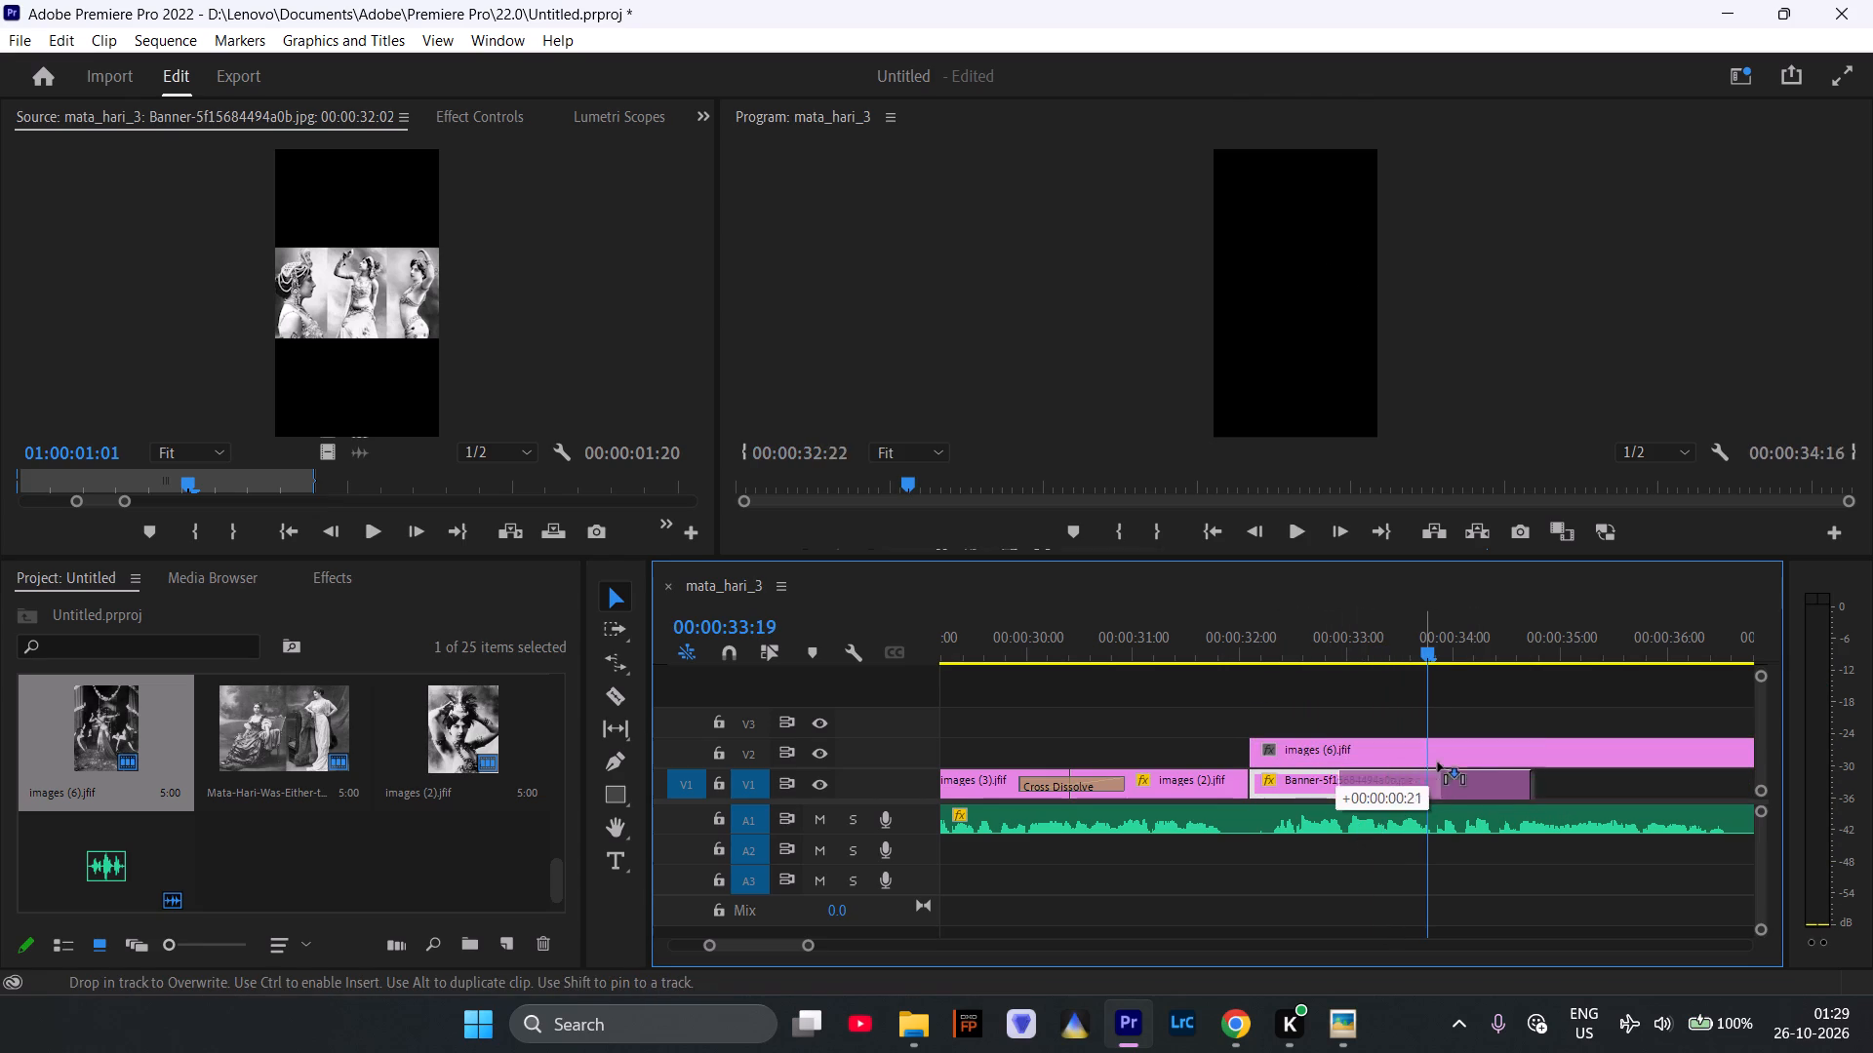
left_click_drag(1438, 762, 1511, 742)
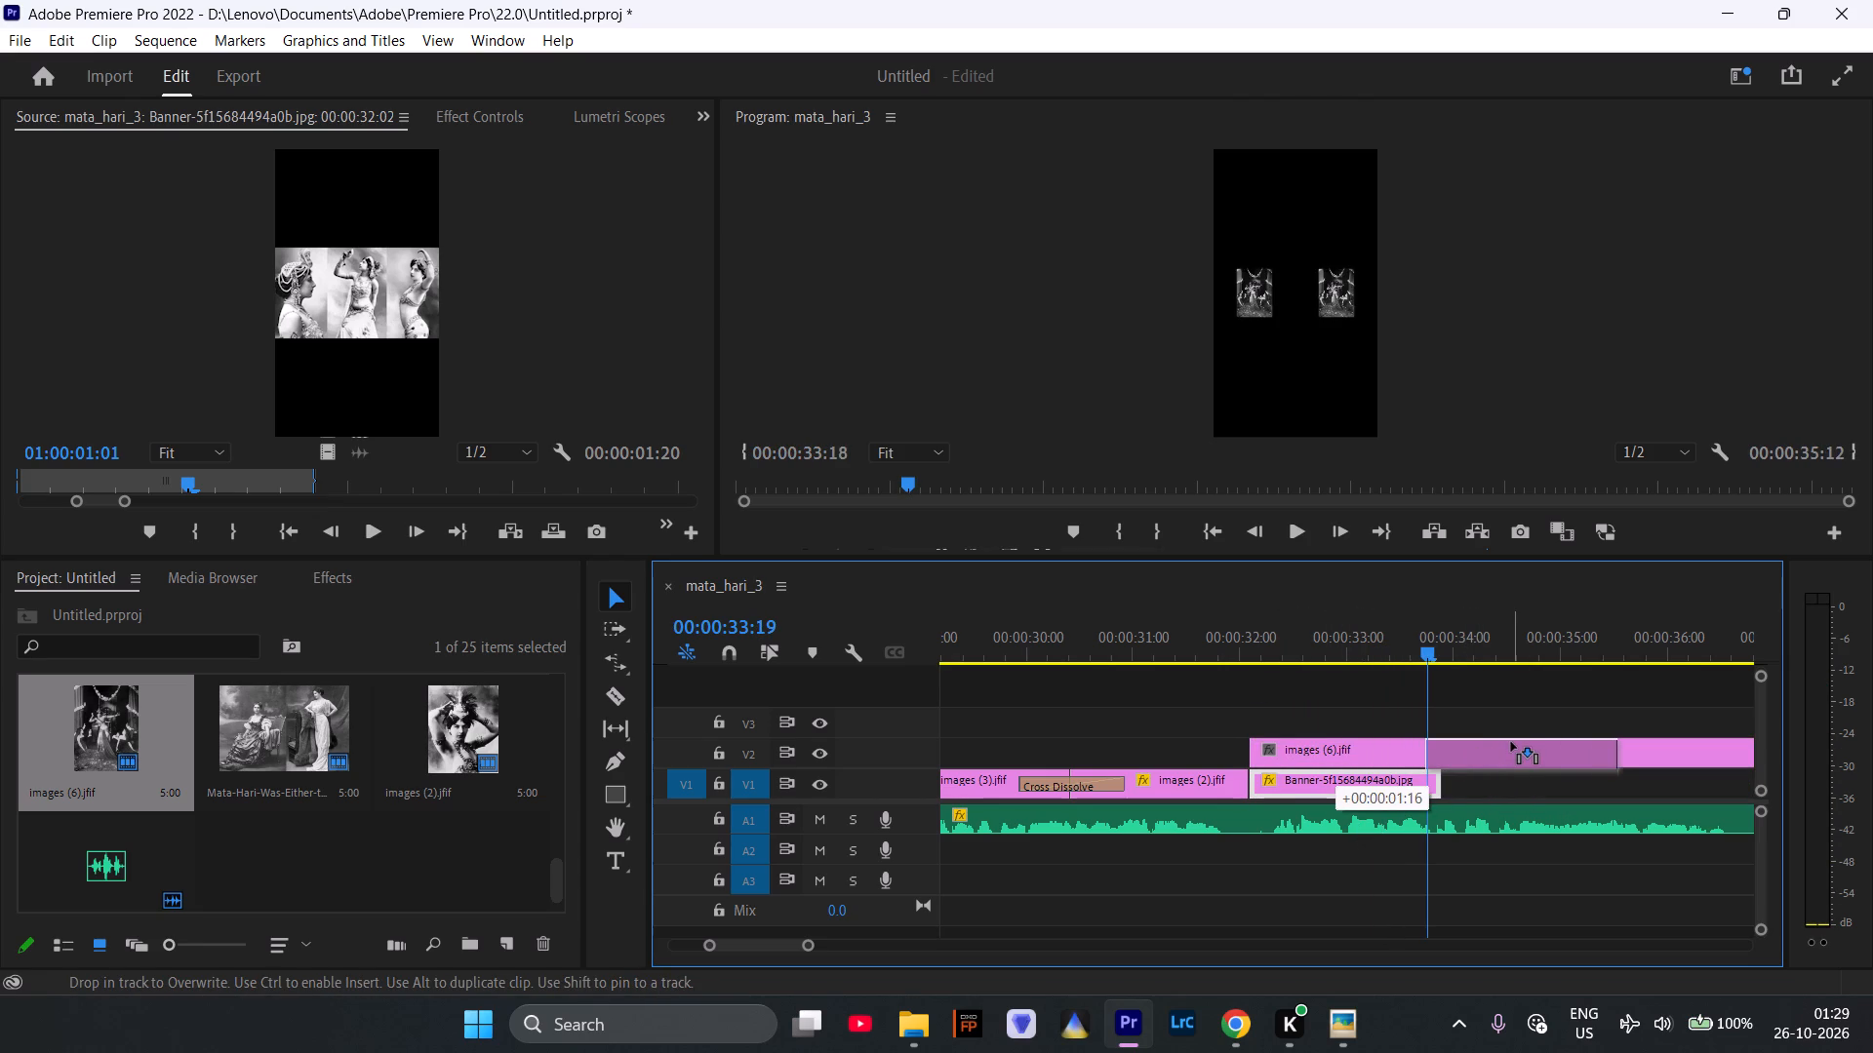
left_click_drag(1511, 742, 1512, 742)
left_click_drag(1472, 744, 1475, 762)
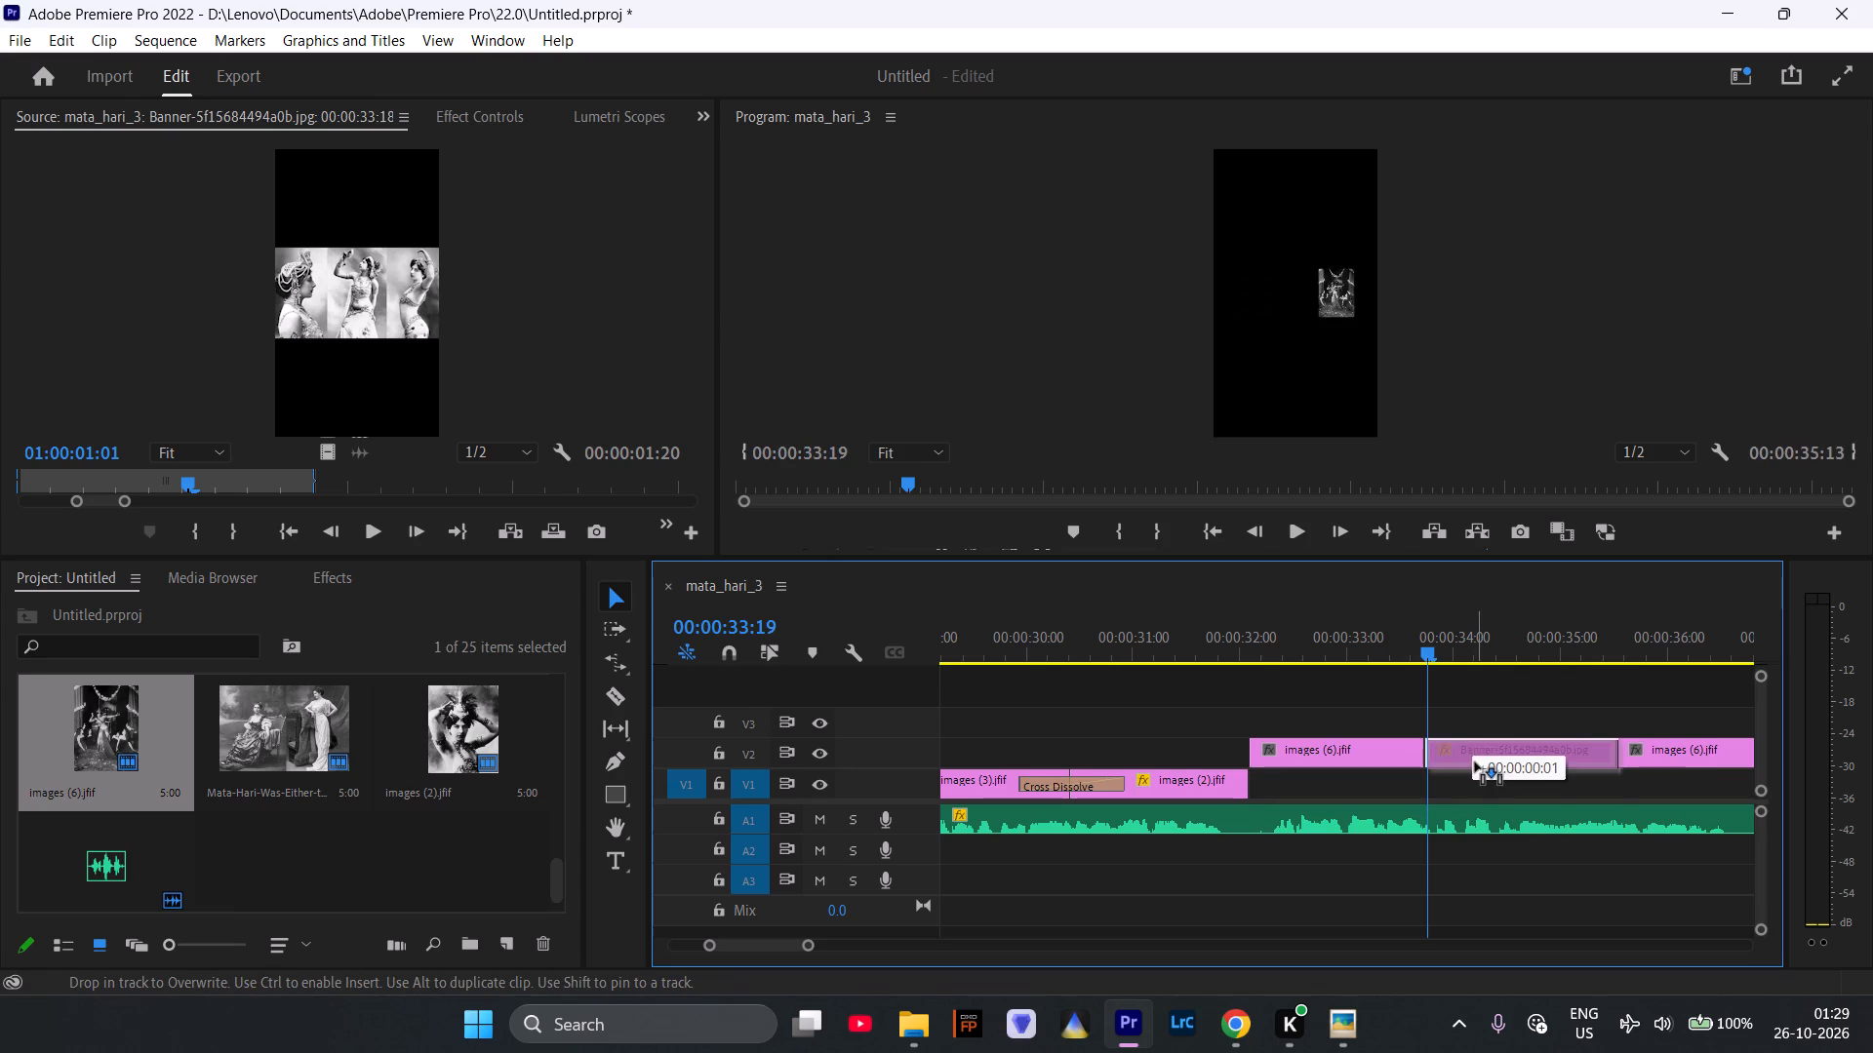
left_click_drag(1475, 762, 1474, 774)
left_click_drag(1378, 749, 1379, 771)
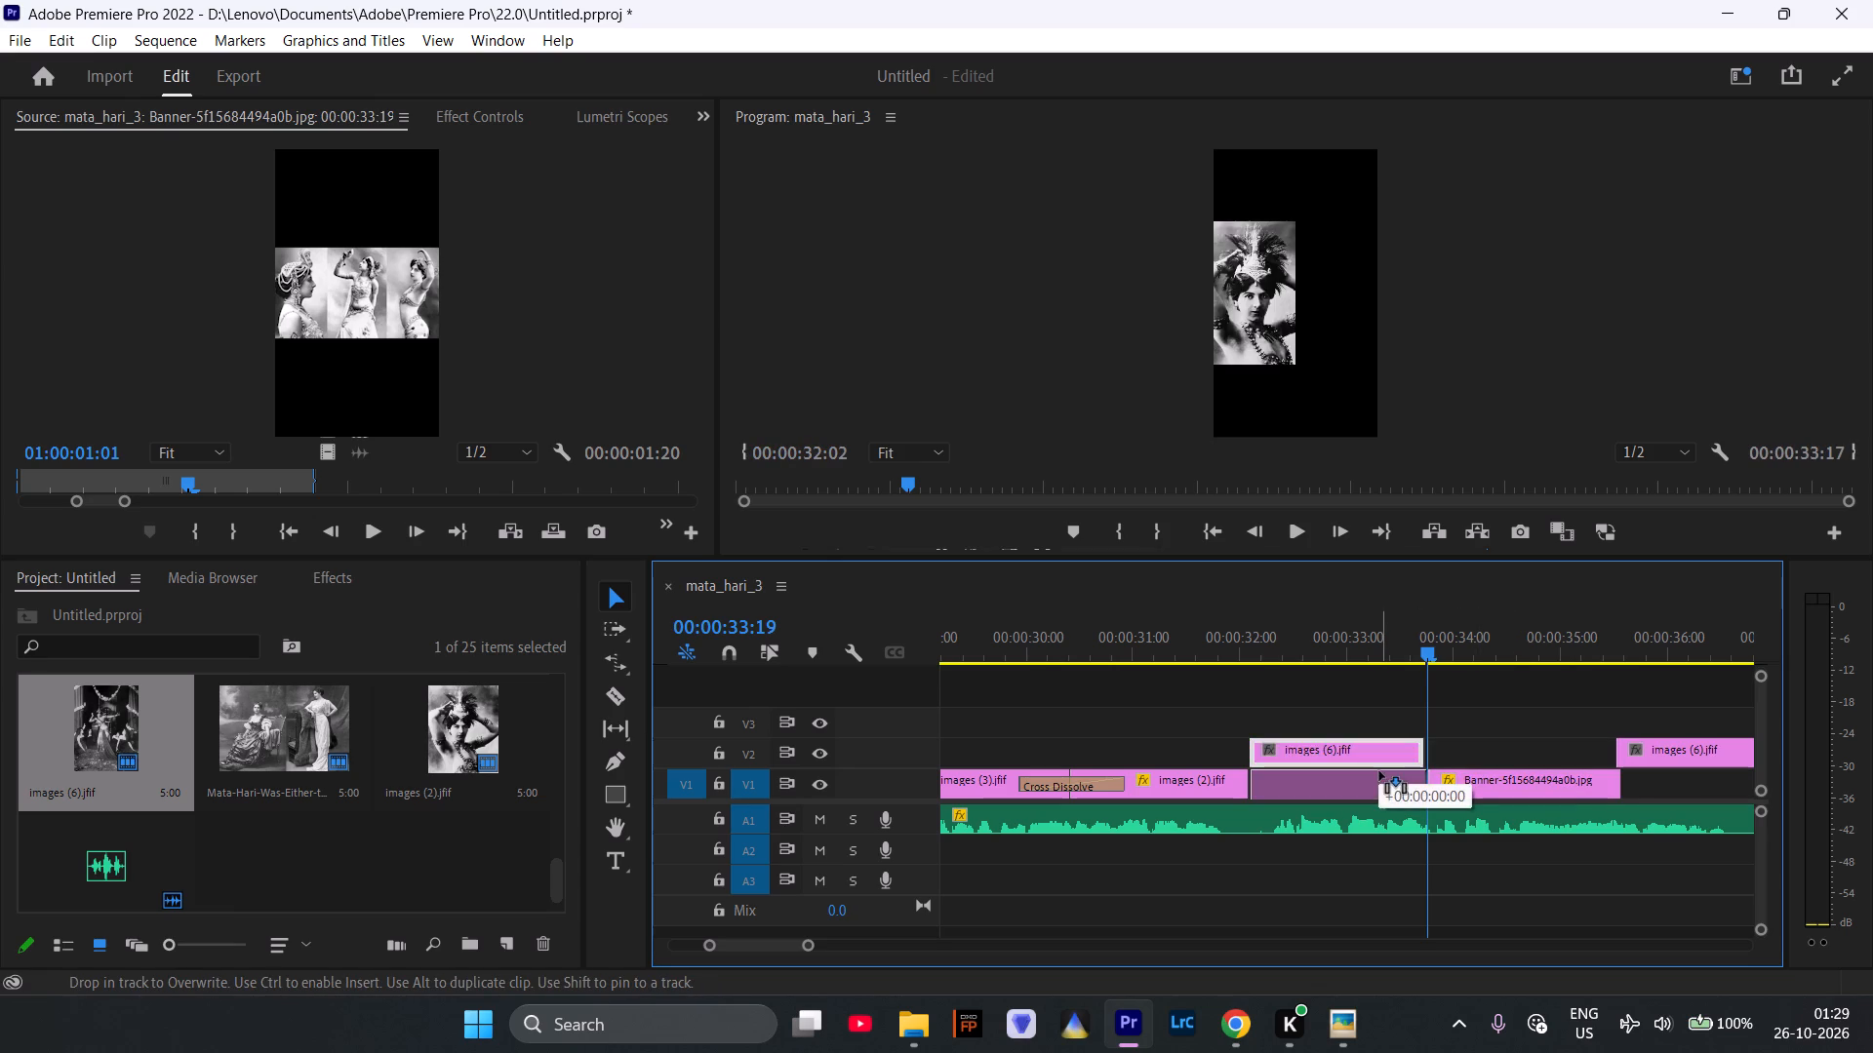
left_click_drag(1379, 771, 1379, 772)
Review playback of the swapped order and return the Banner clip to V1 at 00:00:32:02, with the short images (6).jfif segment directly after it.
key("space")
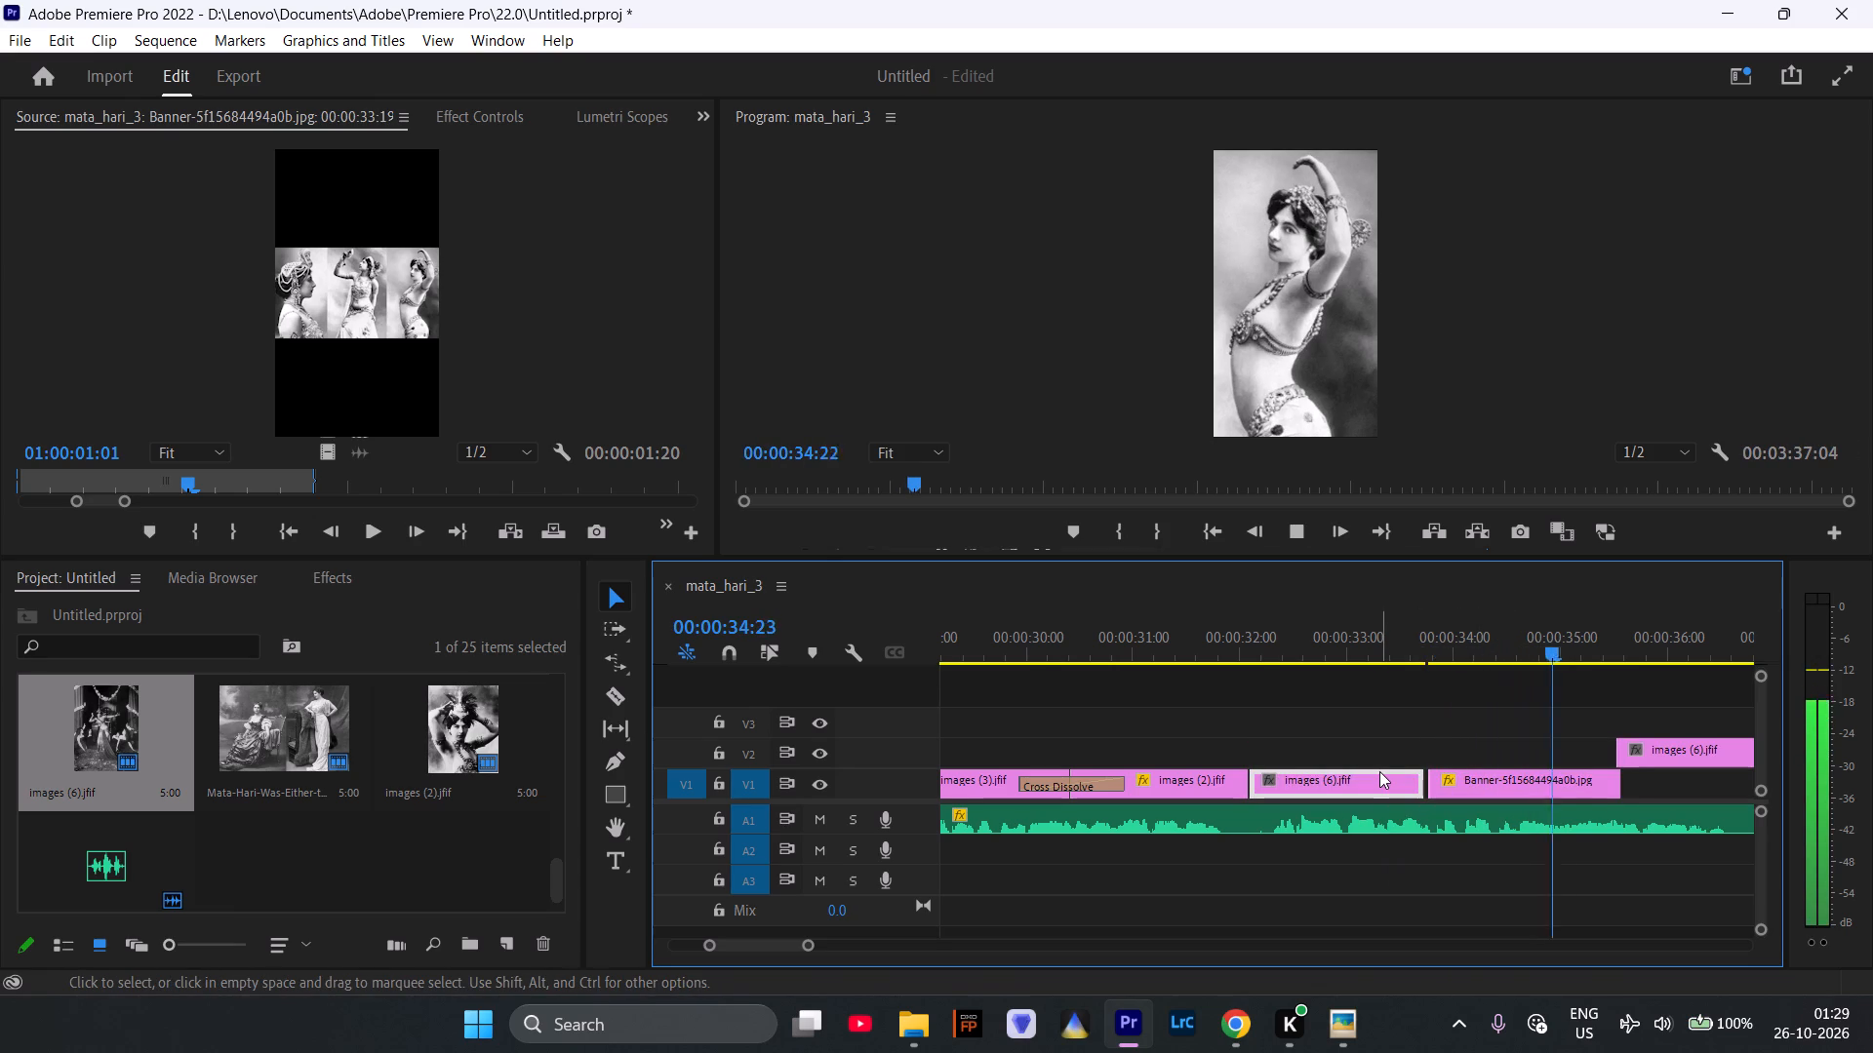
key("space")
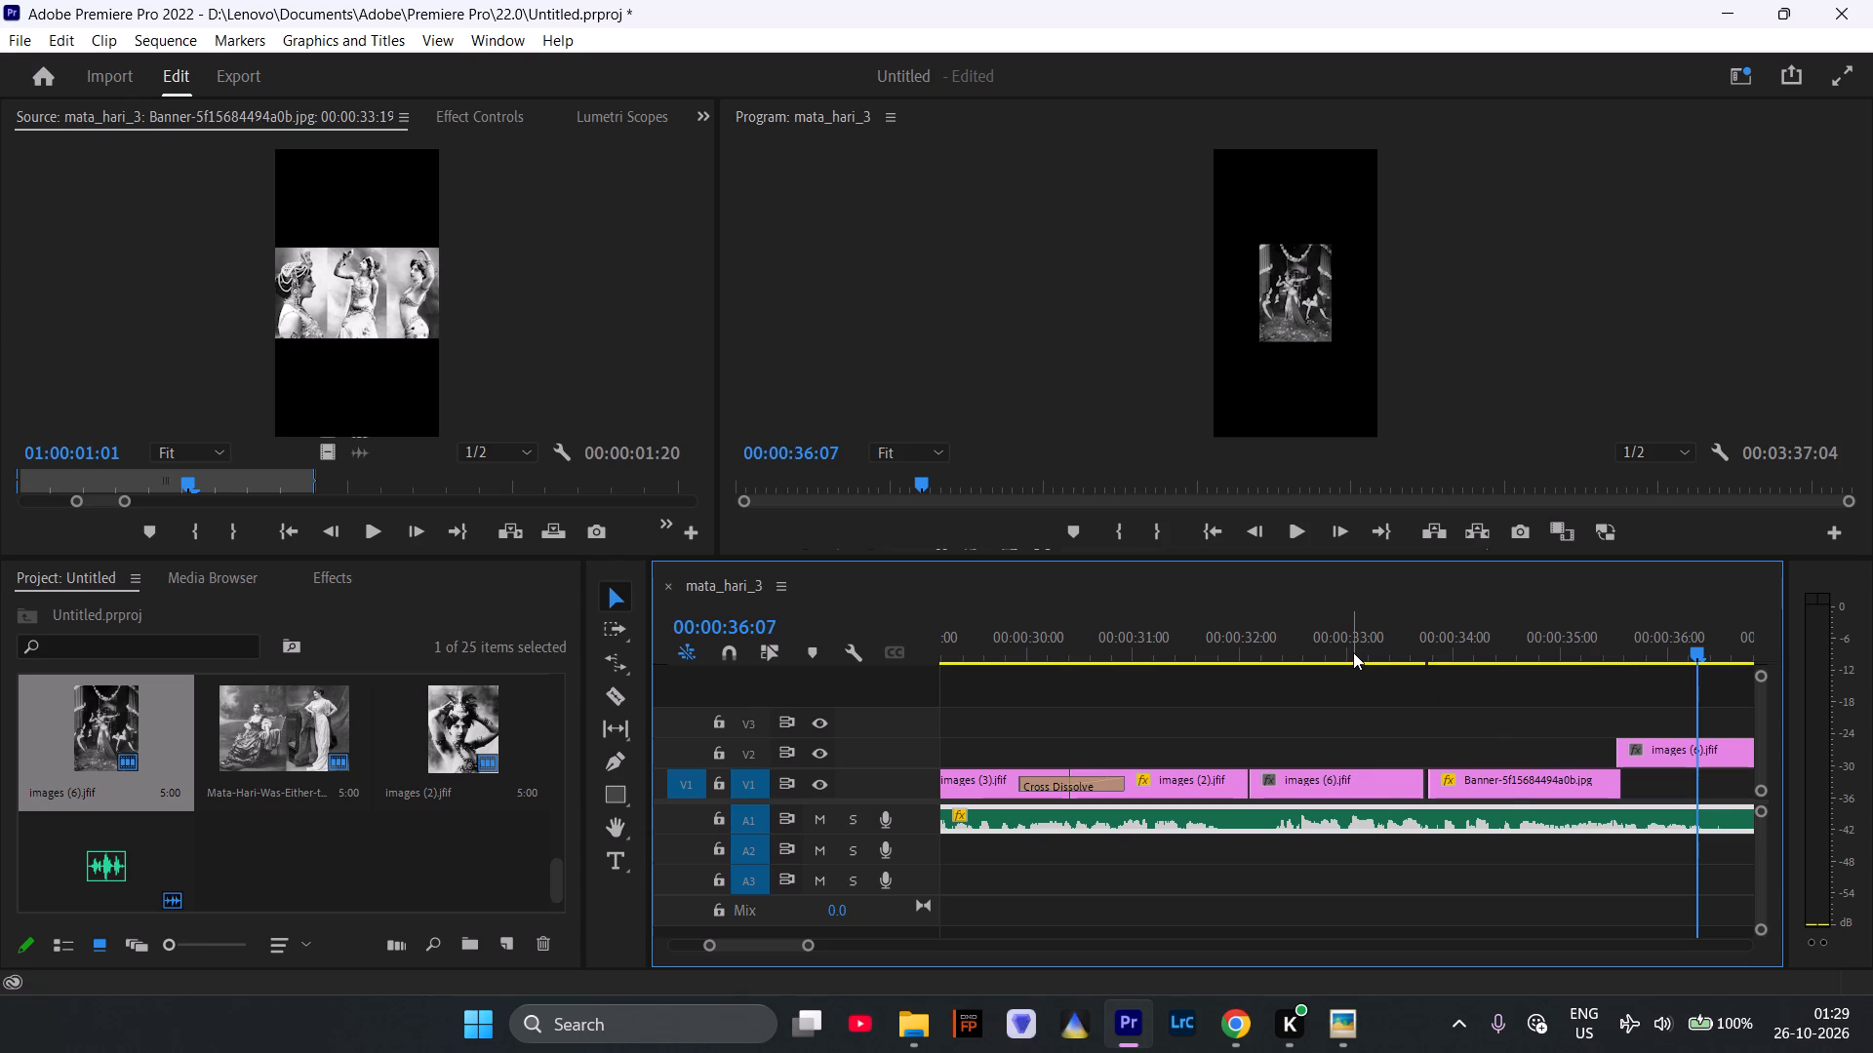
left_click_drag(1353, 652, 1233, 656)
left_click(1298, 534)
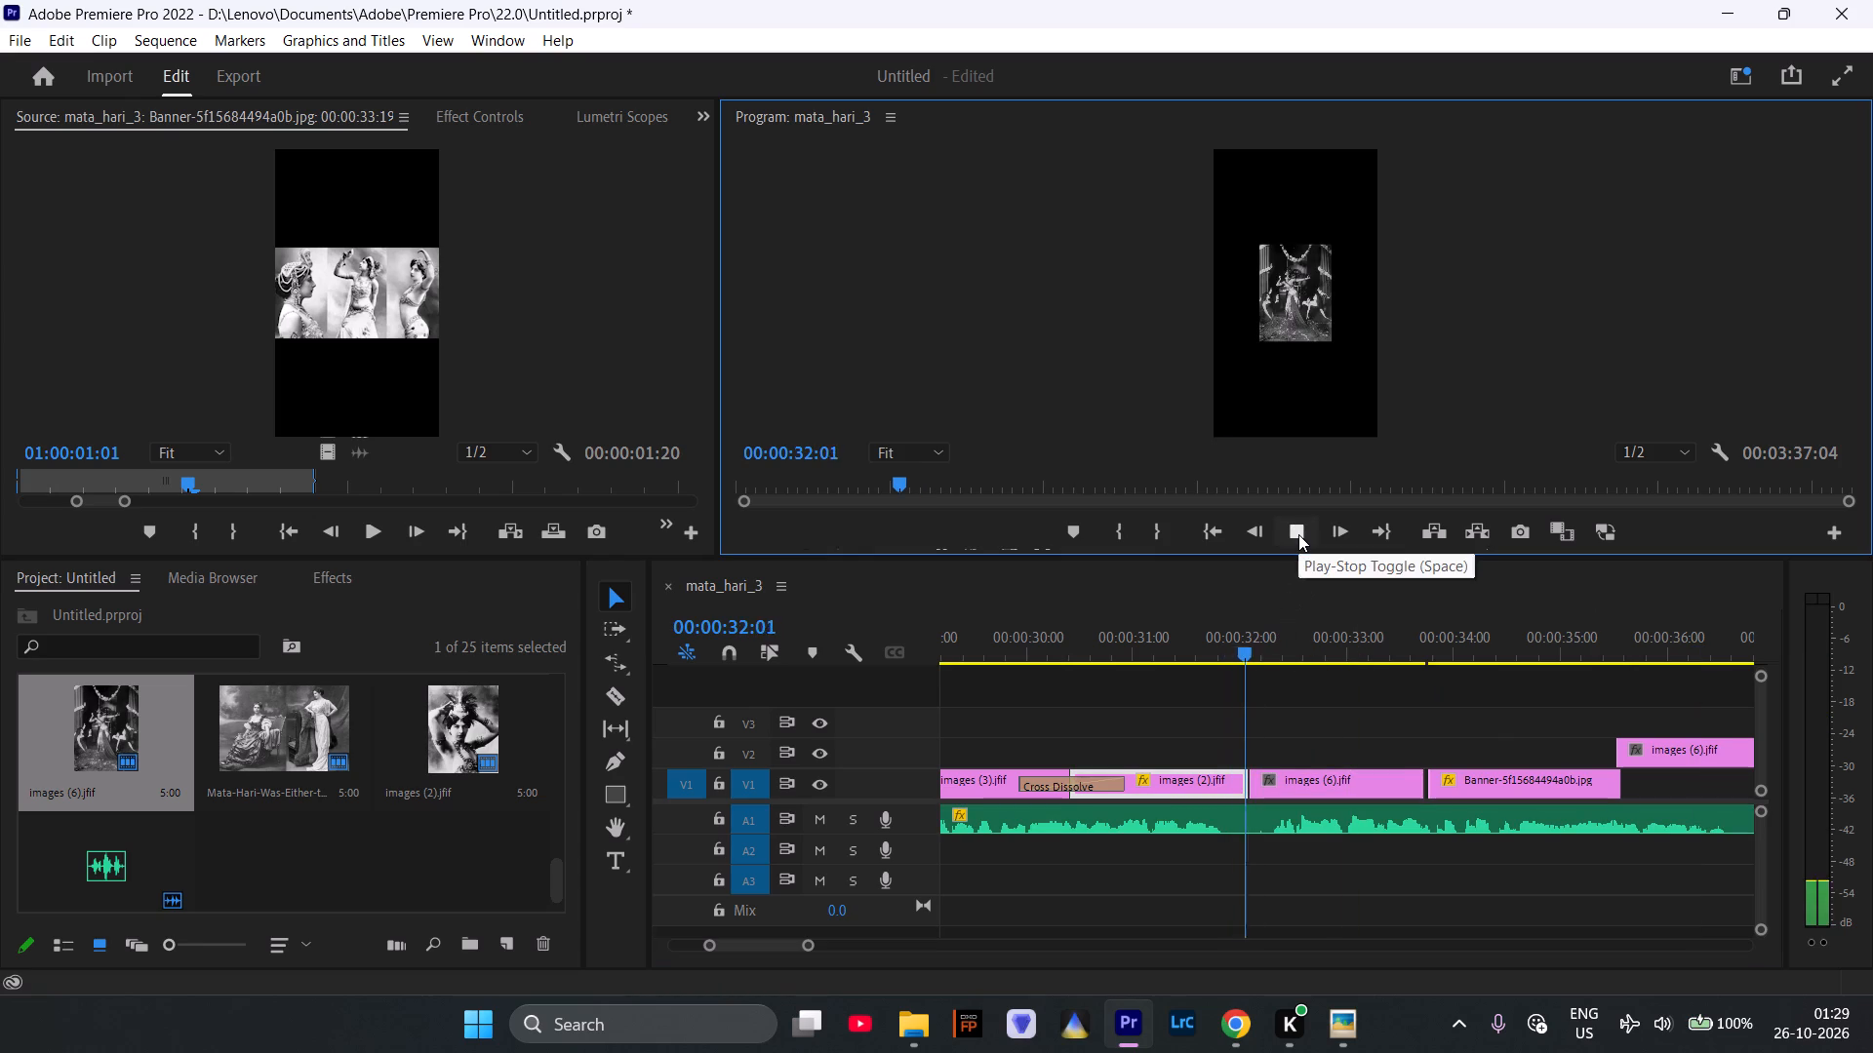
left_click(1298, 534)
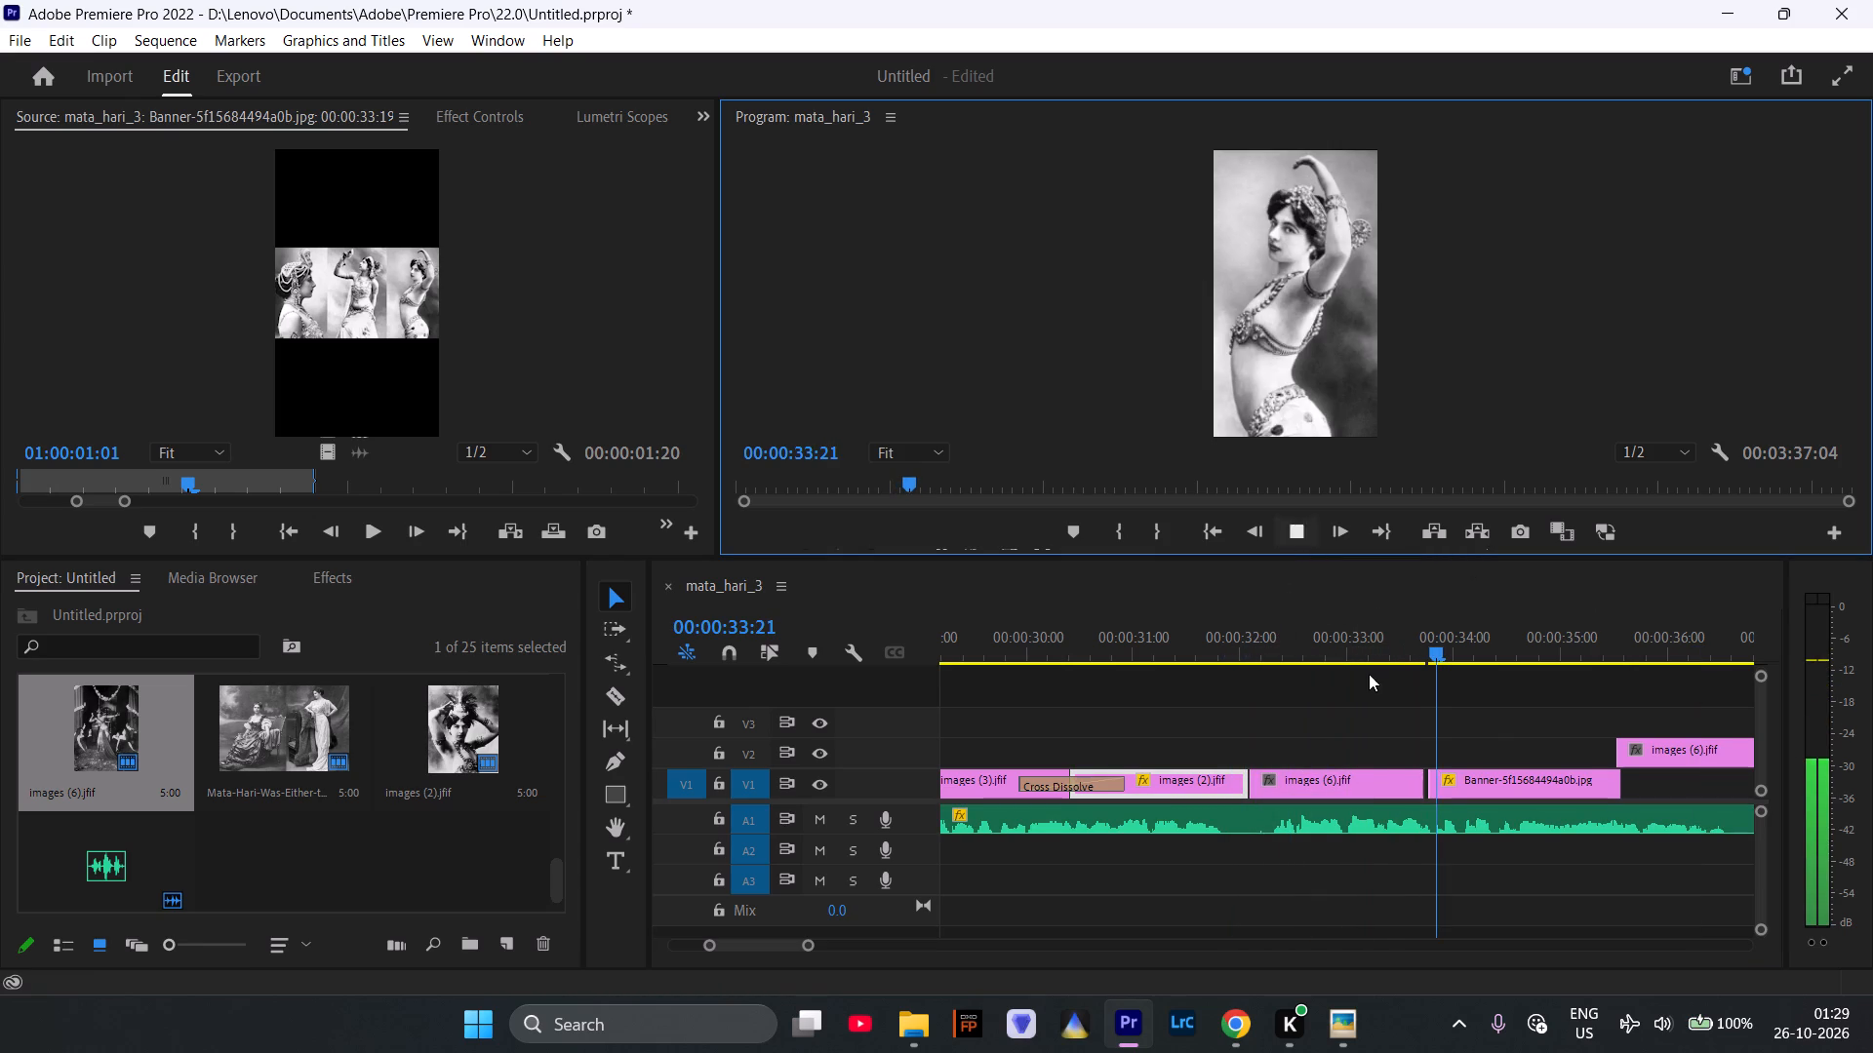
left_click_drag(1511, 774, 1335, 755)
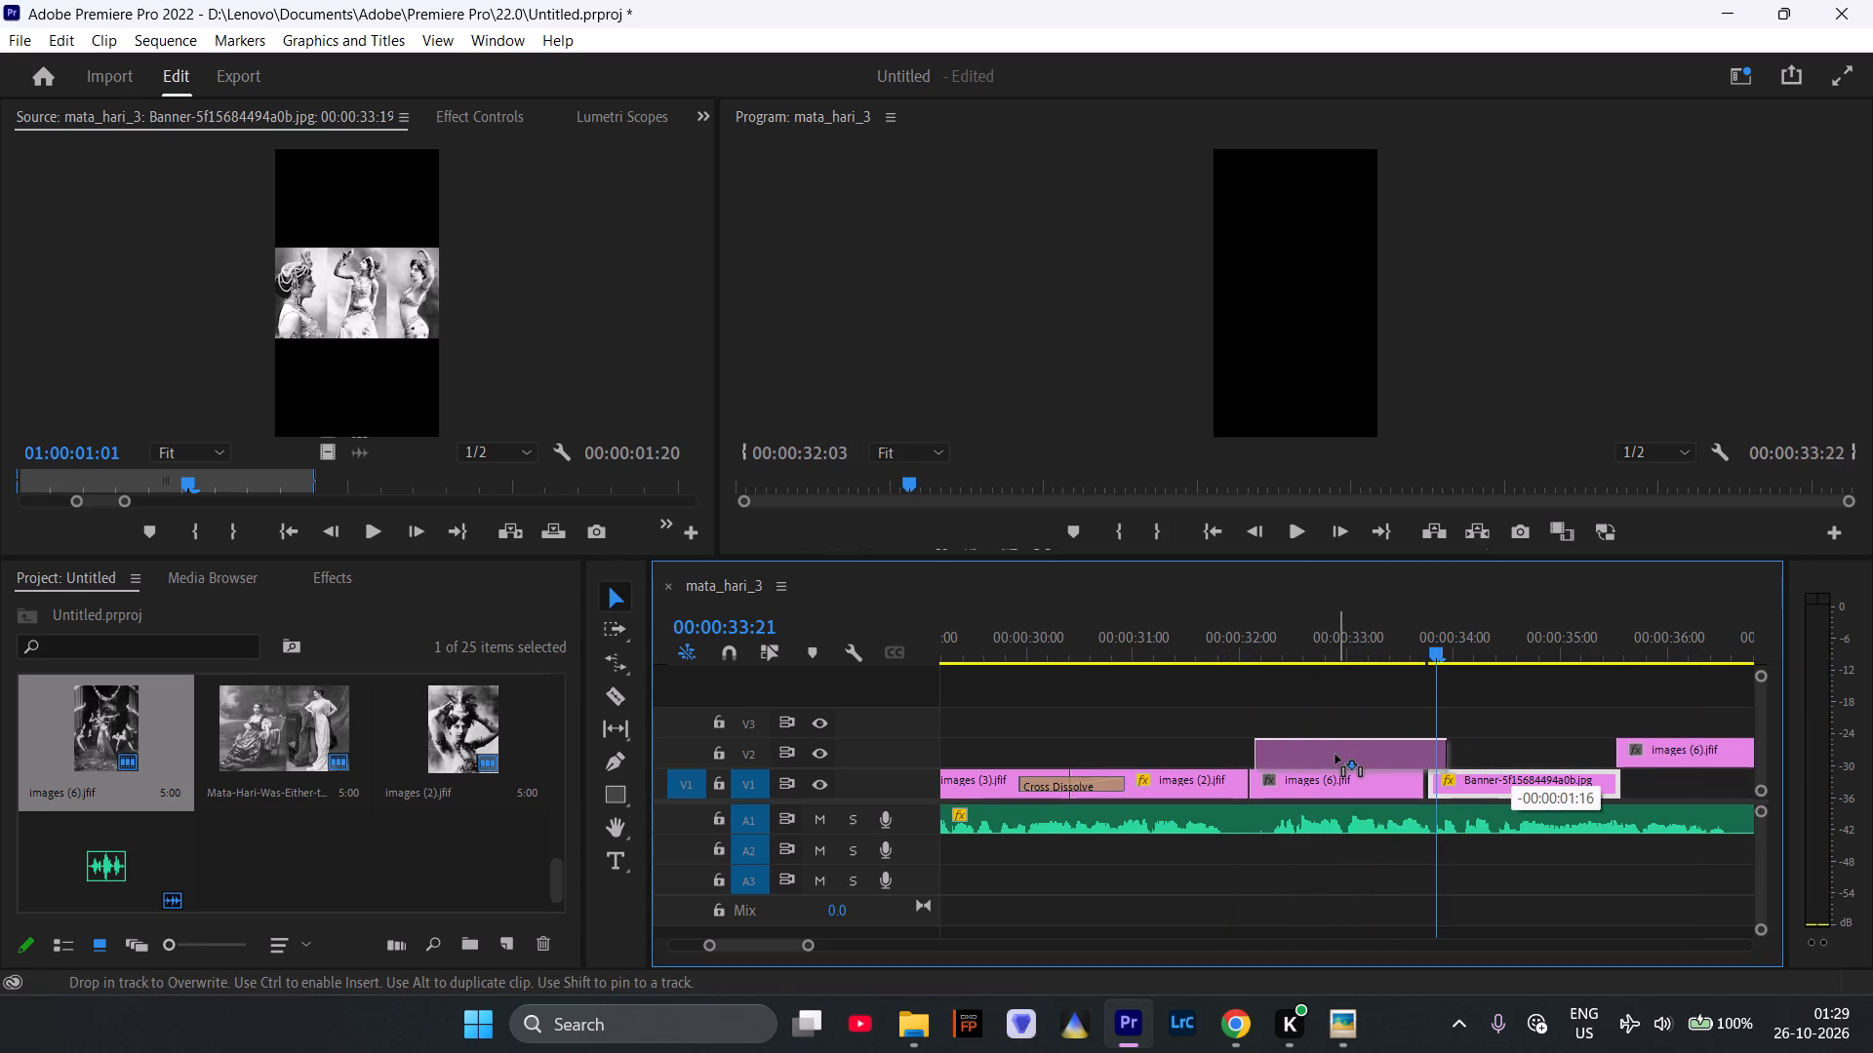
left_click_drag(1335, 755, 1330, 756)
left_click_drag(1324, 780, 1458, 788)
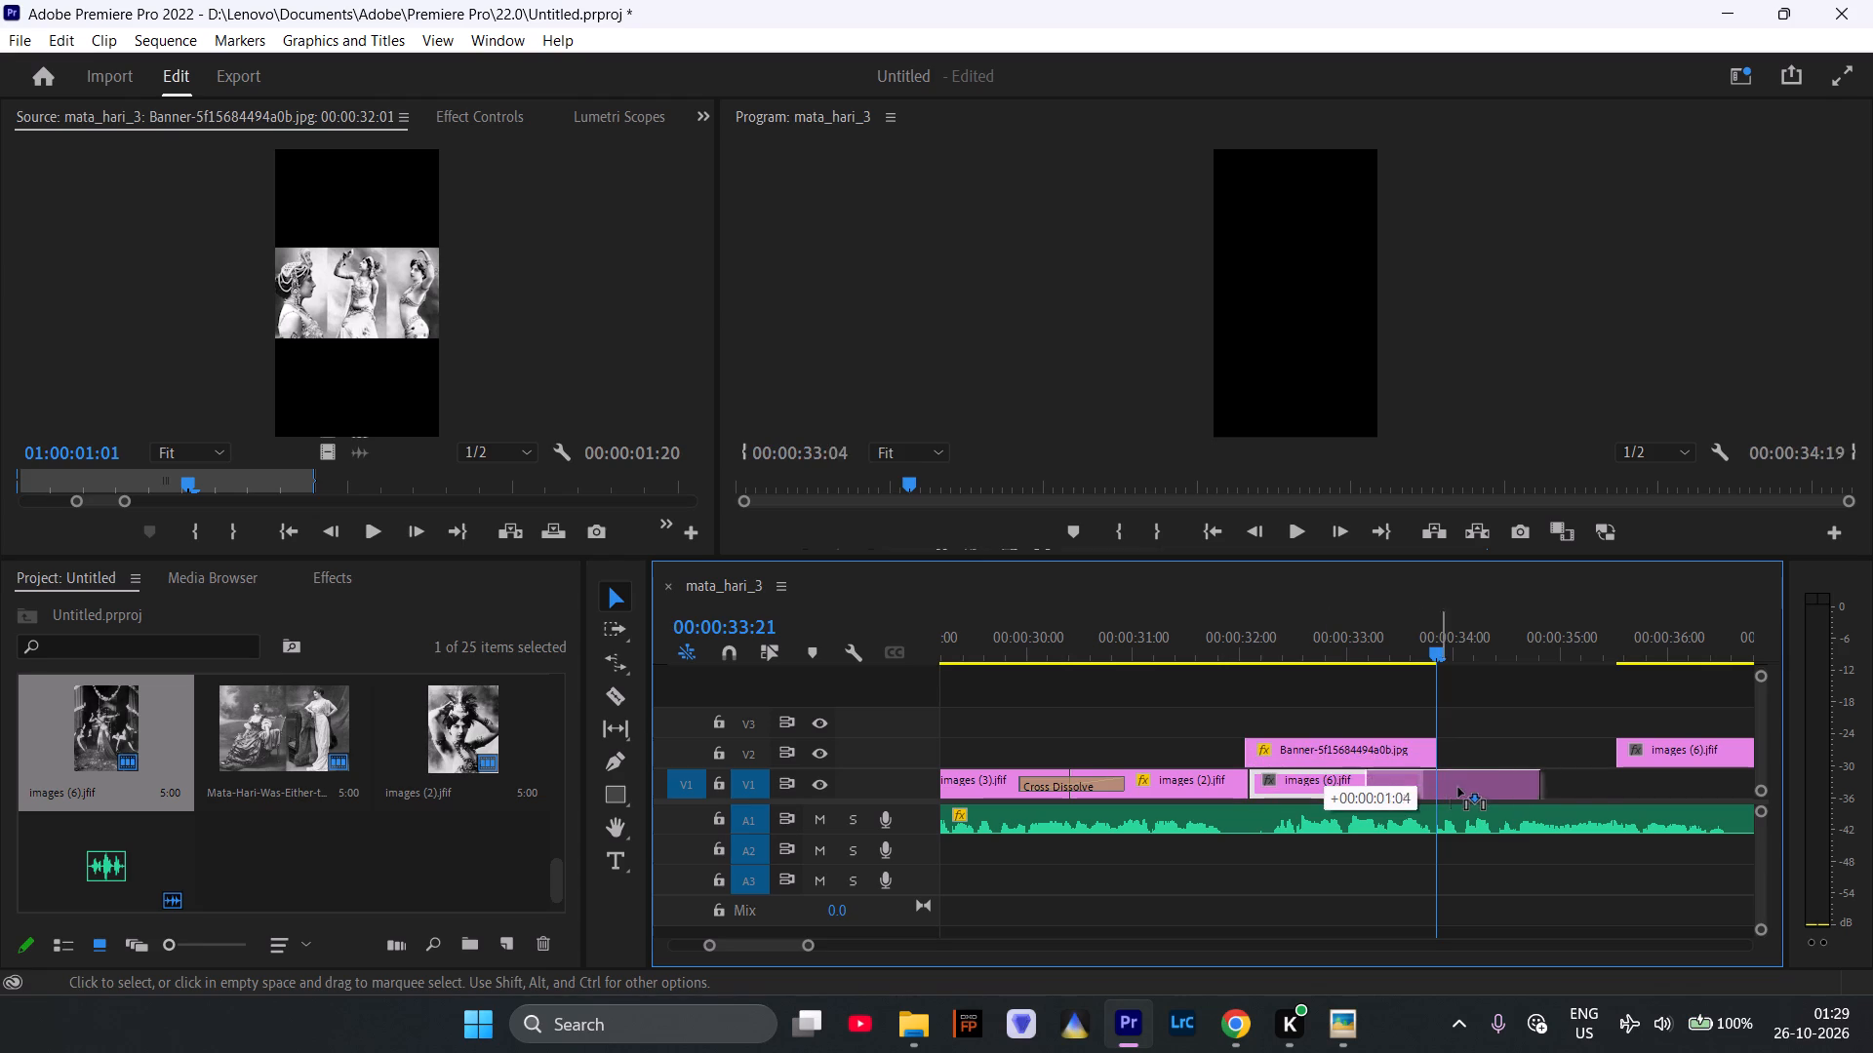
left_click_drag(1458, 788, 1505, 791)
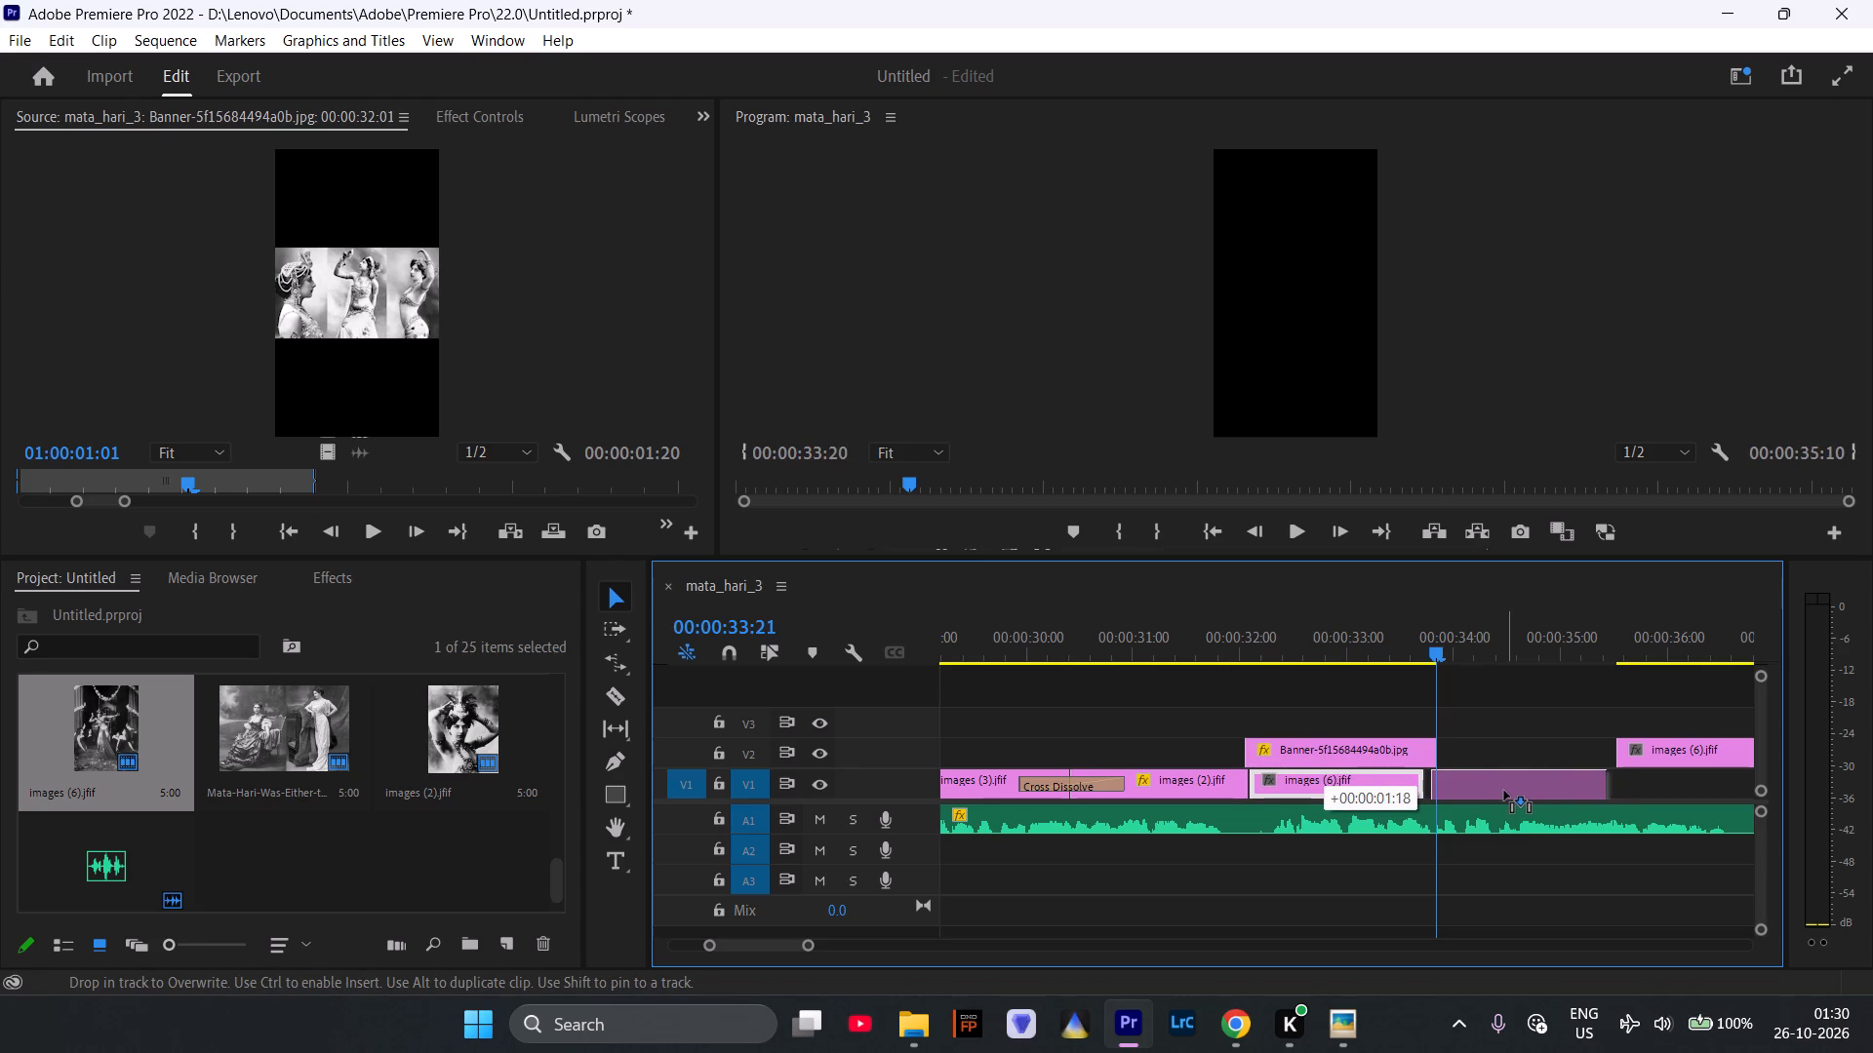
left_click_drag(1364, 752, 1370, 776)
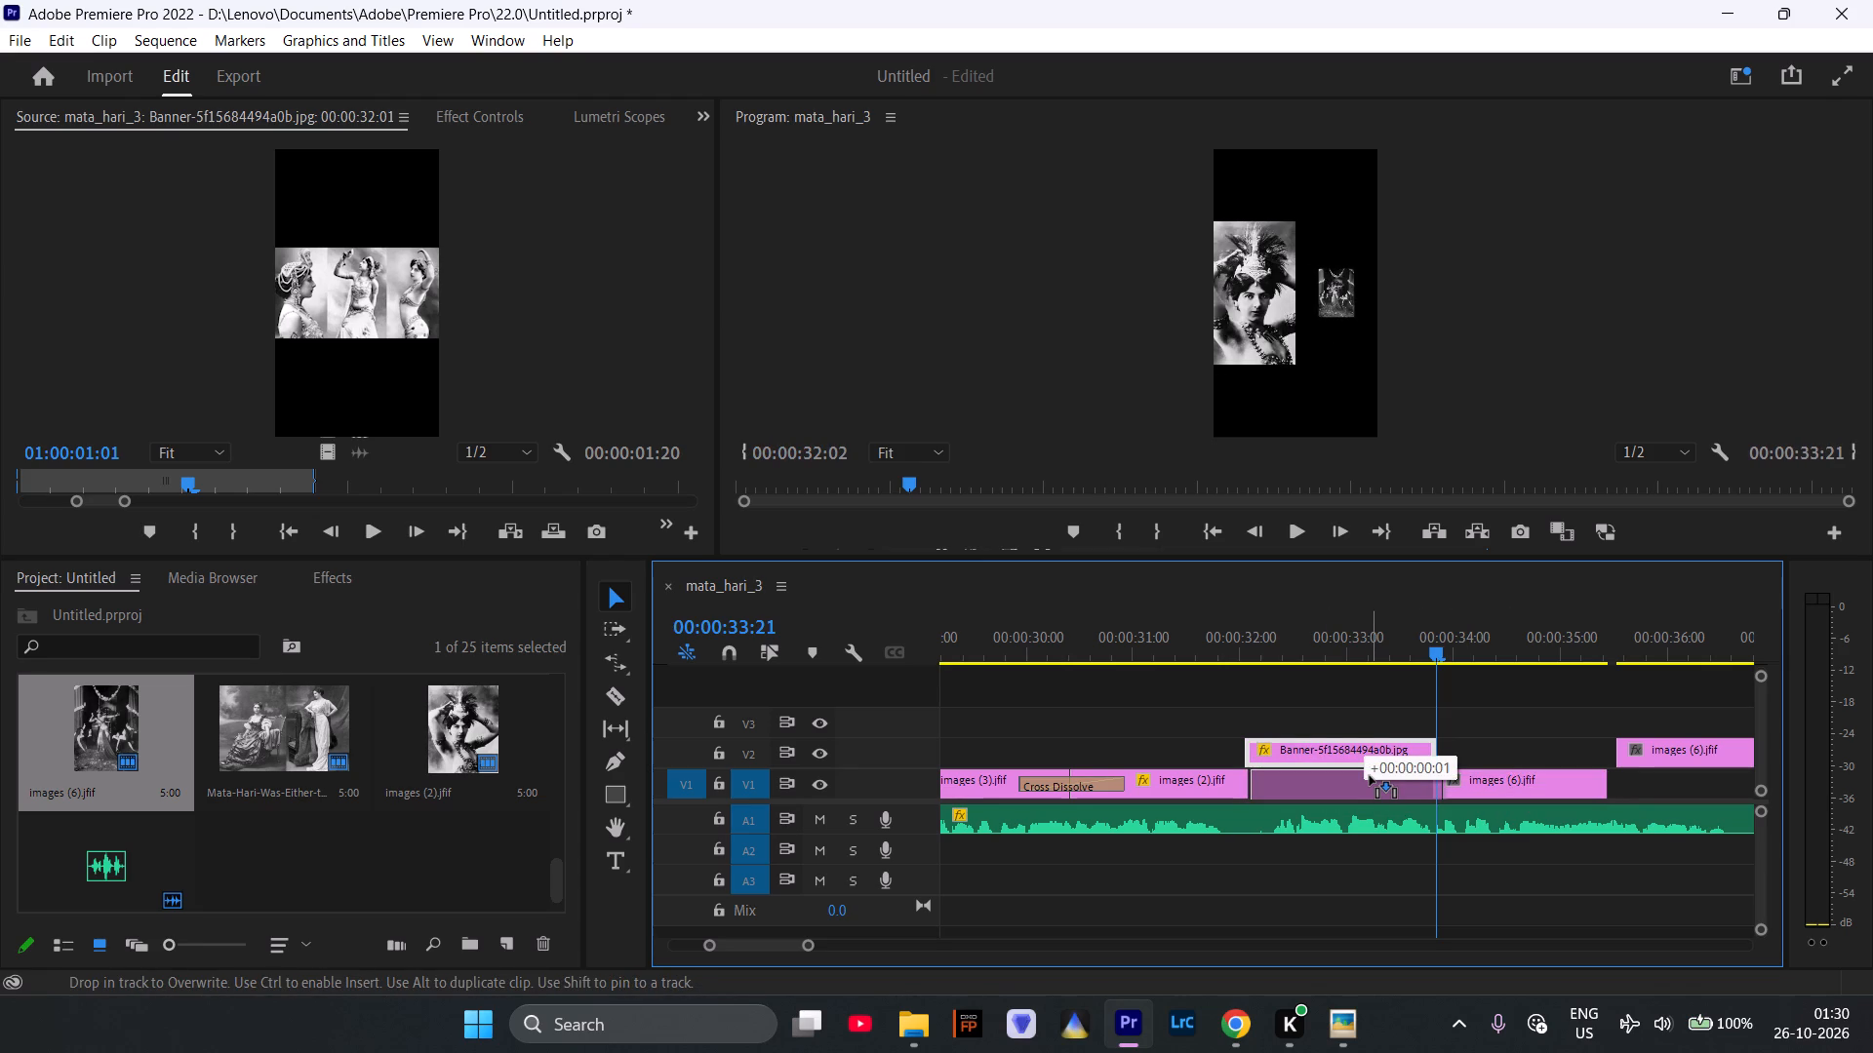
left_click_drag(1370, 776, 1368, 780)
Play from 00:00:31:12 to 00:00:38:22, and replay the cut from images (2).jfif to the Banner clip up to 00:00:32:17.
left_click_drag(1216, 647, 1187, 652)
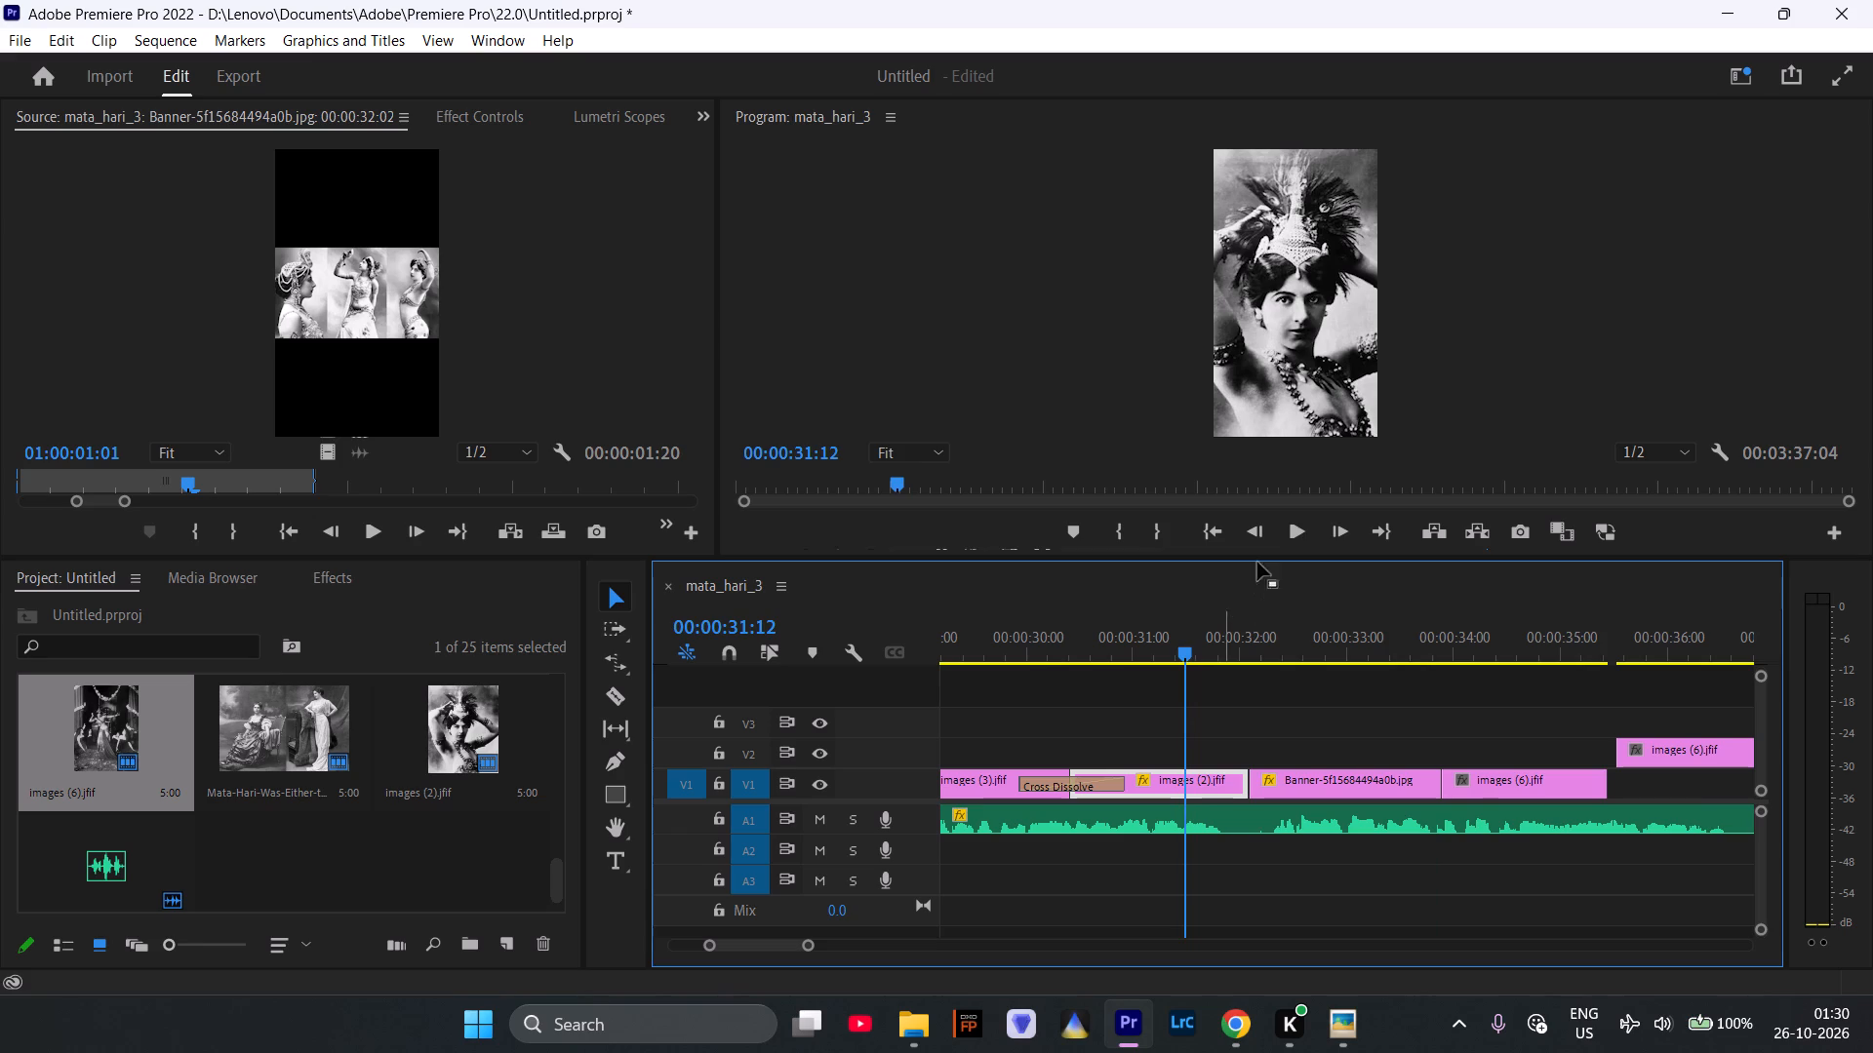
left_click(1287, 532)
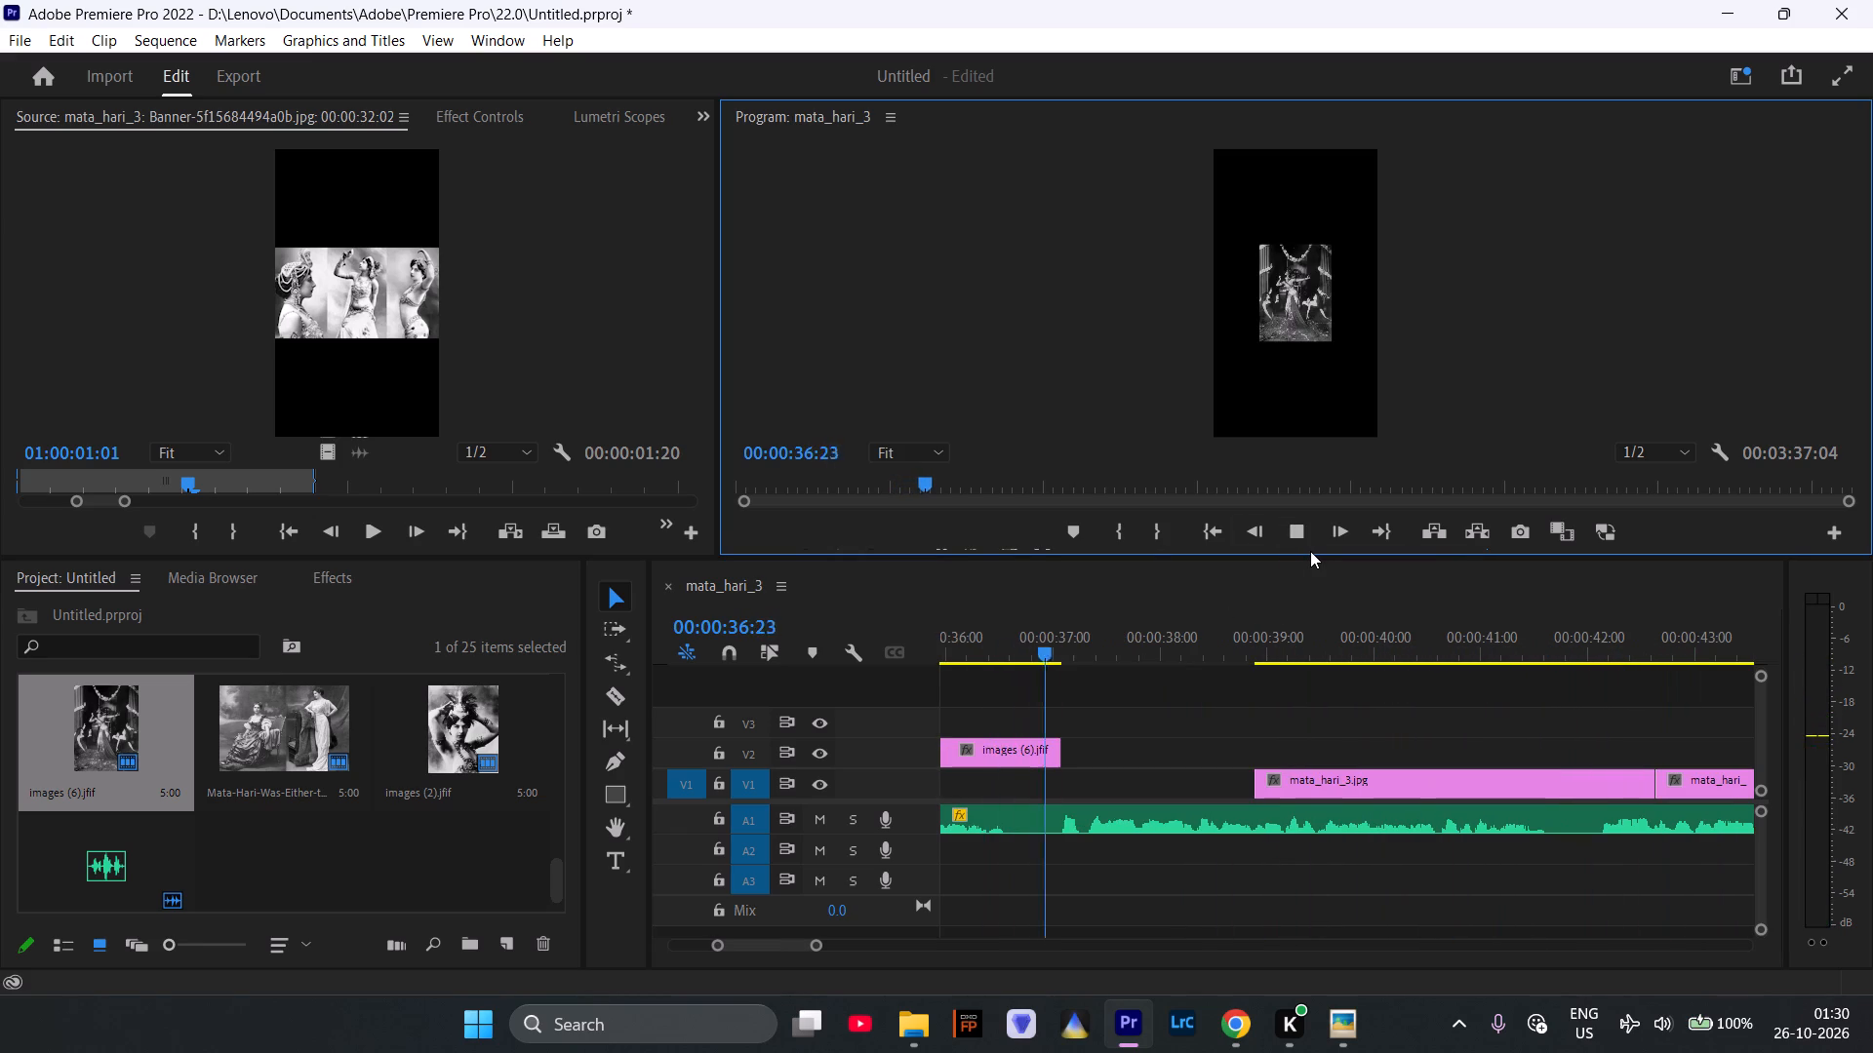
left_click_drag(1210, 652, 1208, 653)
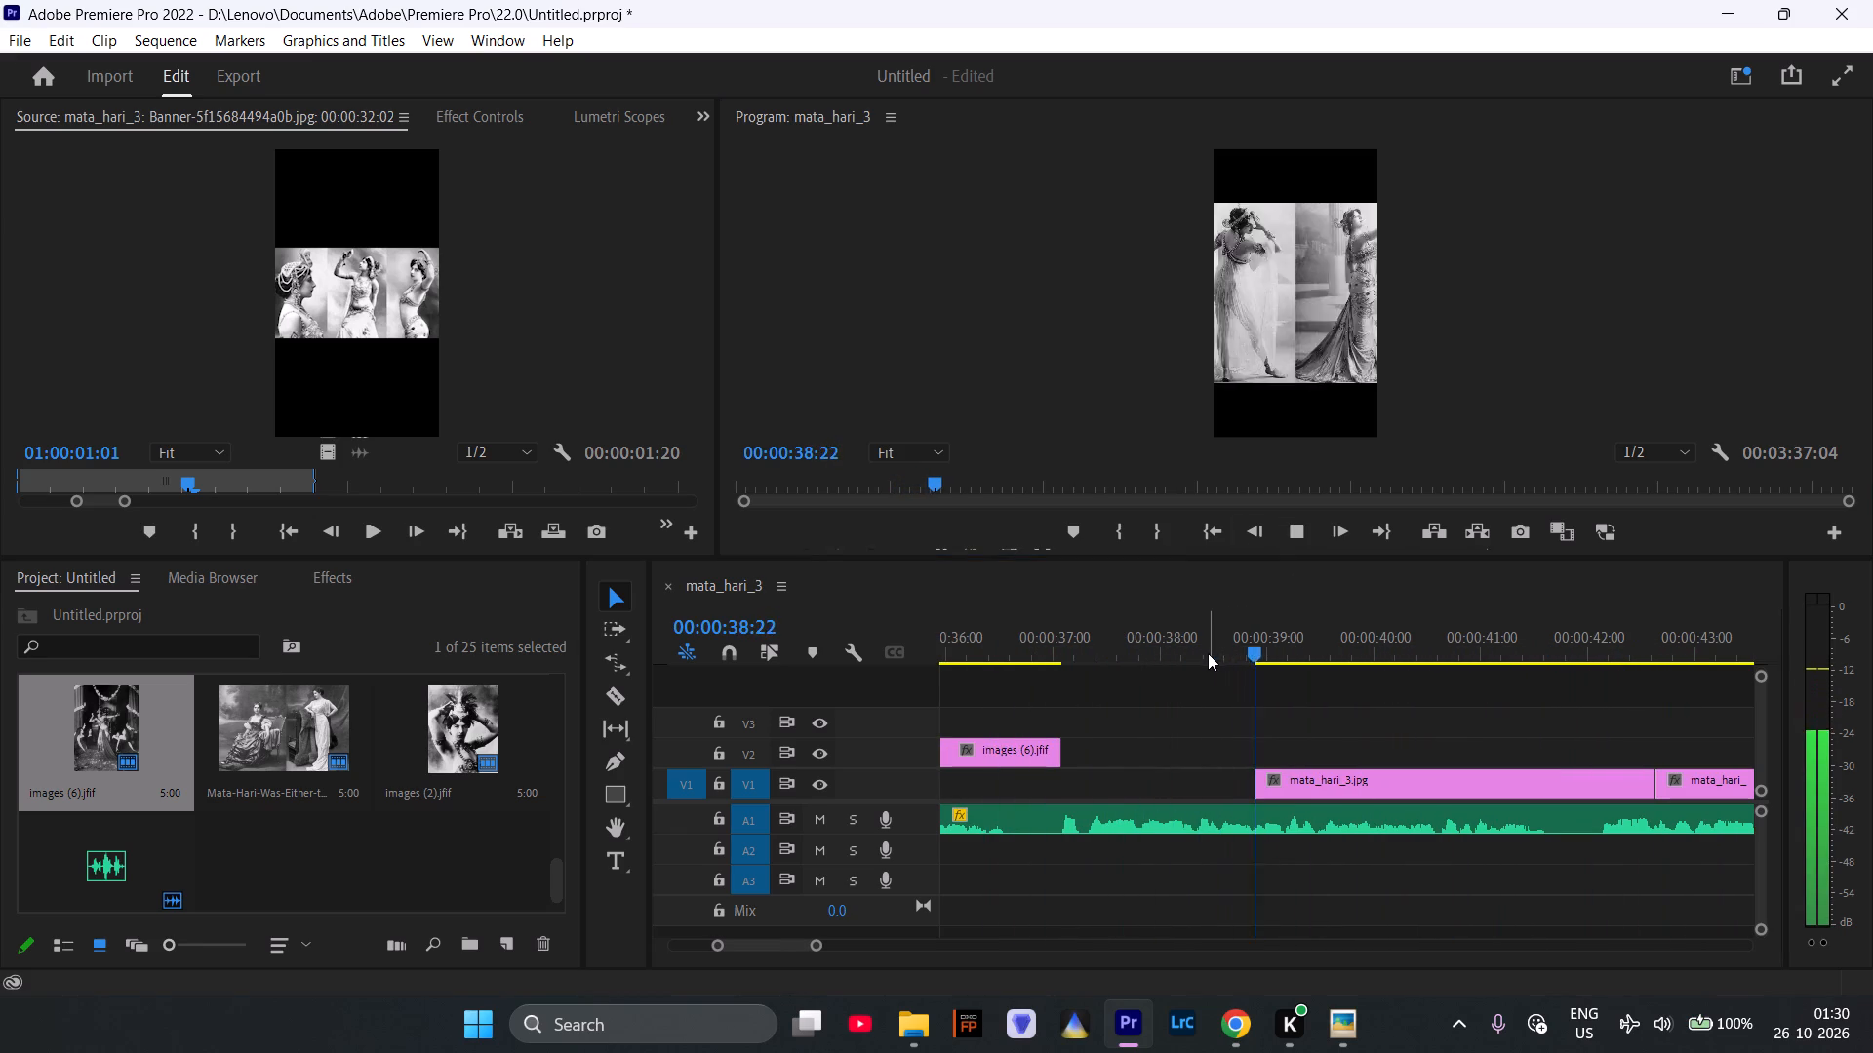
left_click_drag(1208, 653, 899, 690)
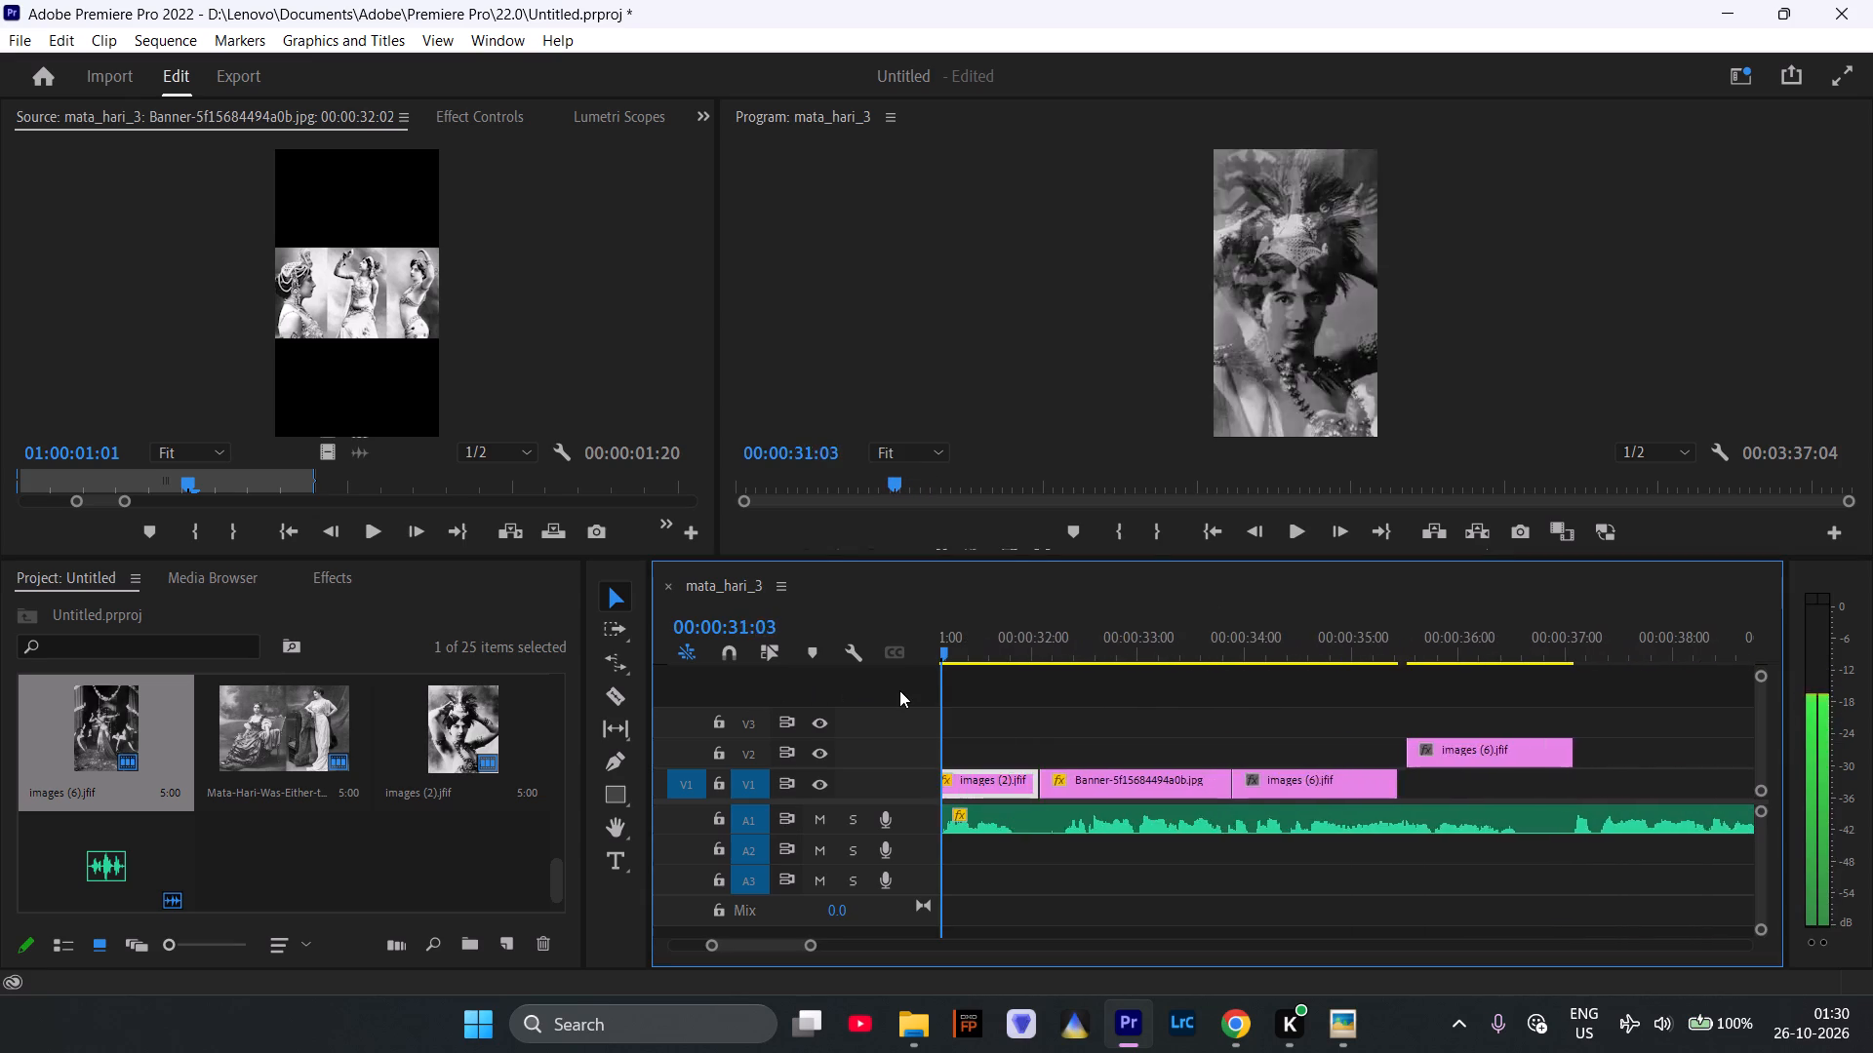
left_click_drag(899, 690, 1053, 681)
left_click(1295, 528)
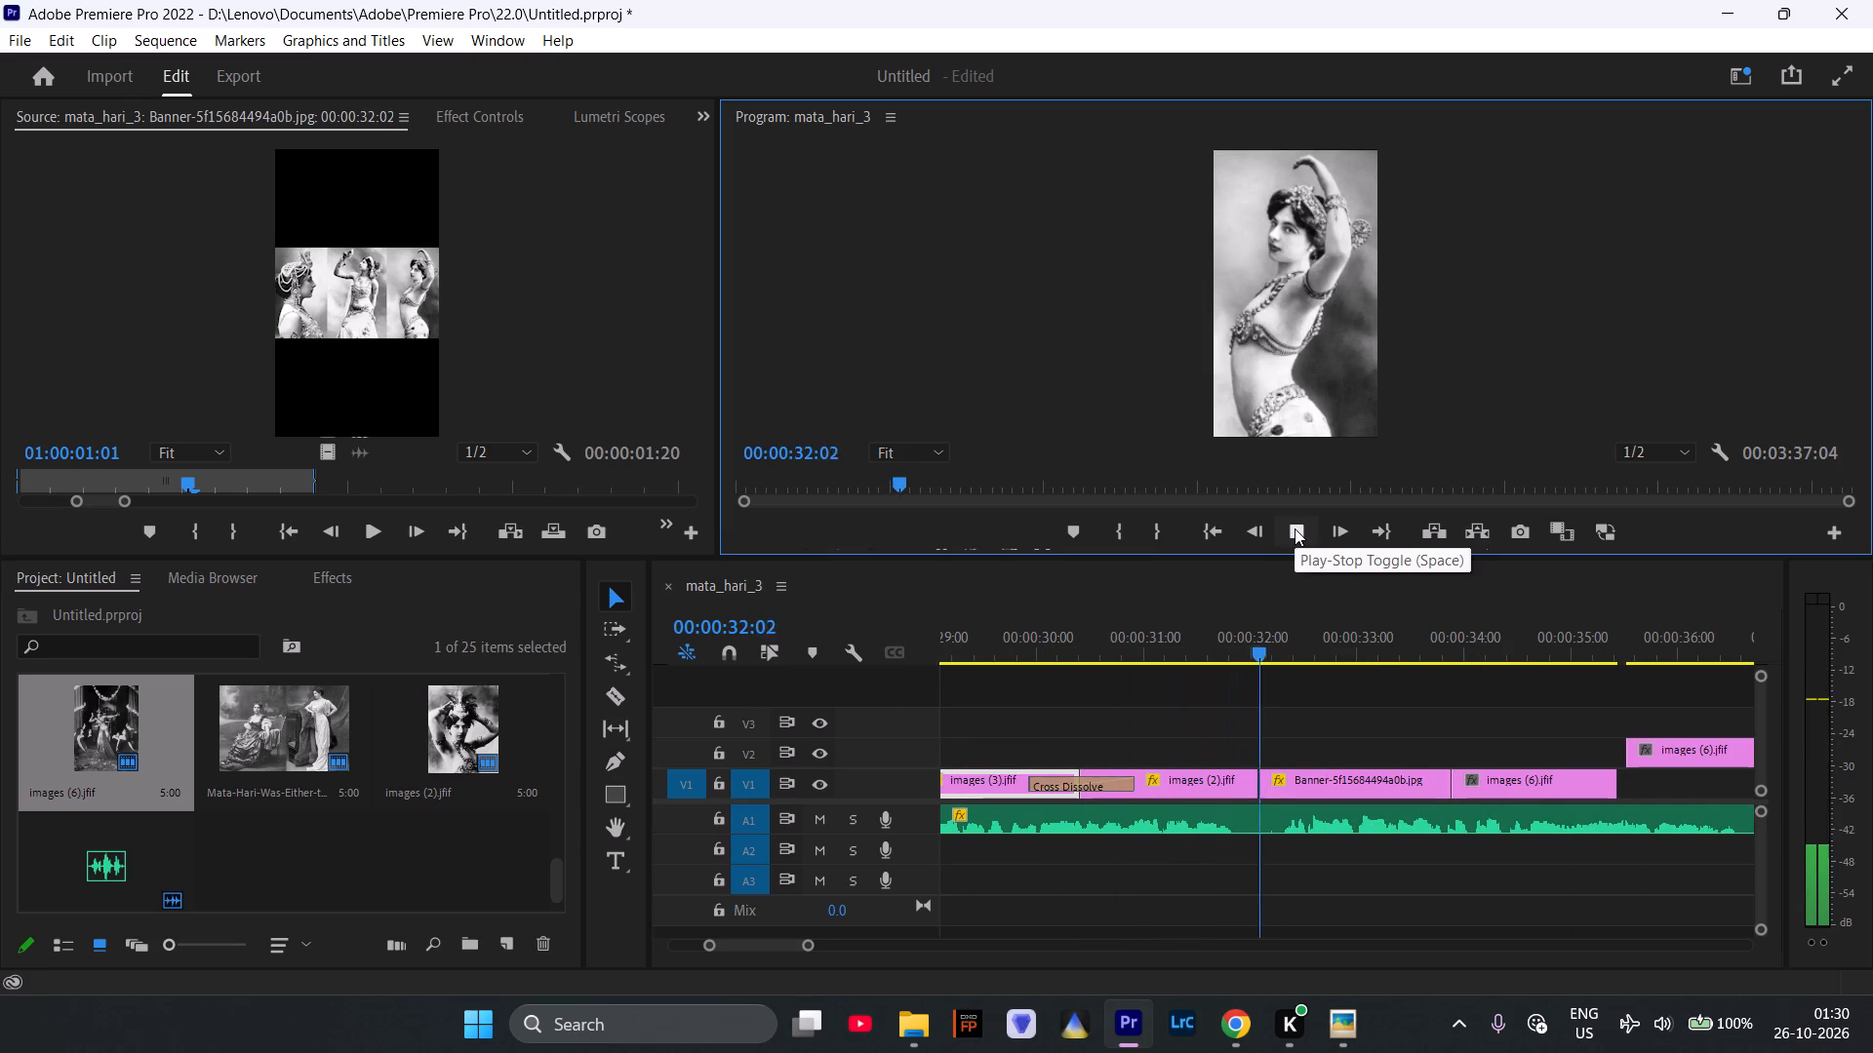
left_click(1295, 528)
Apply the Slide video transition at the cut between images (2).jfif and the Banner clip on V1.
left_click(1258, 783)
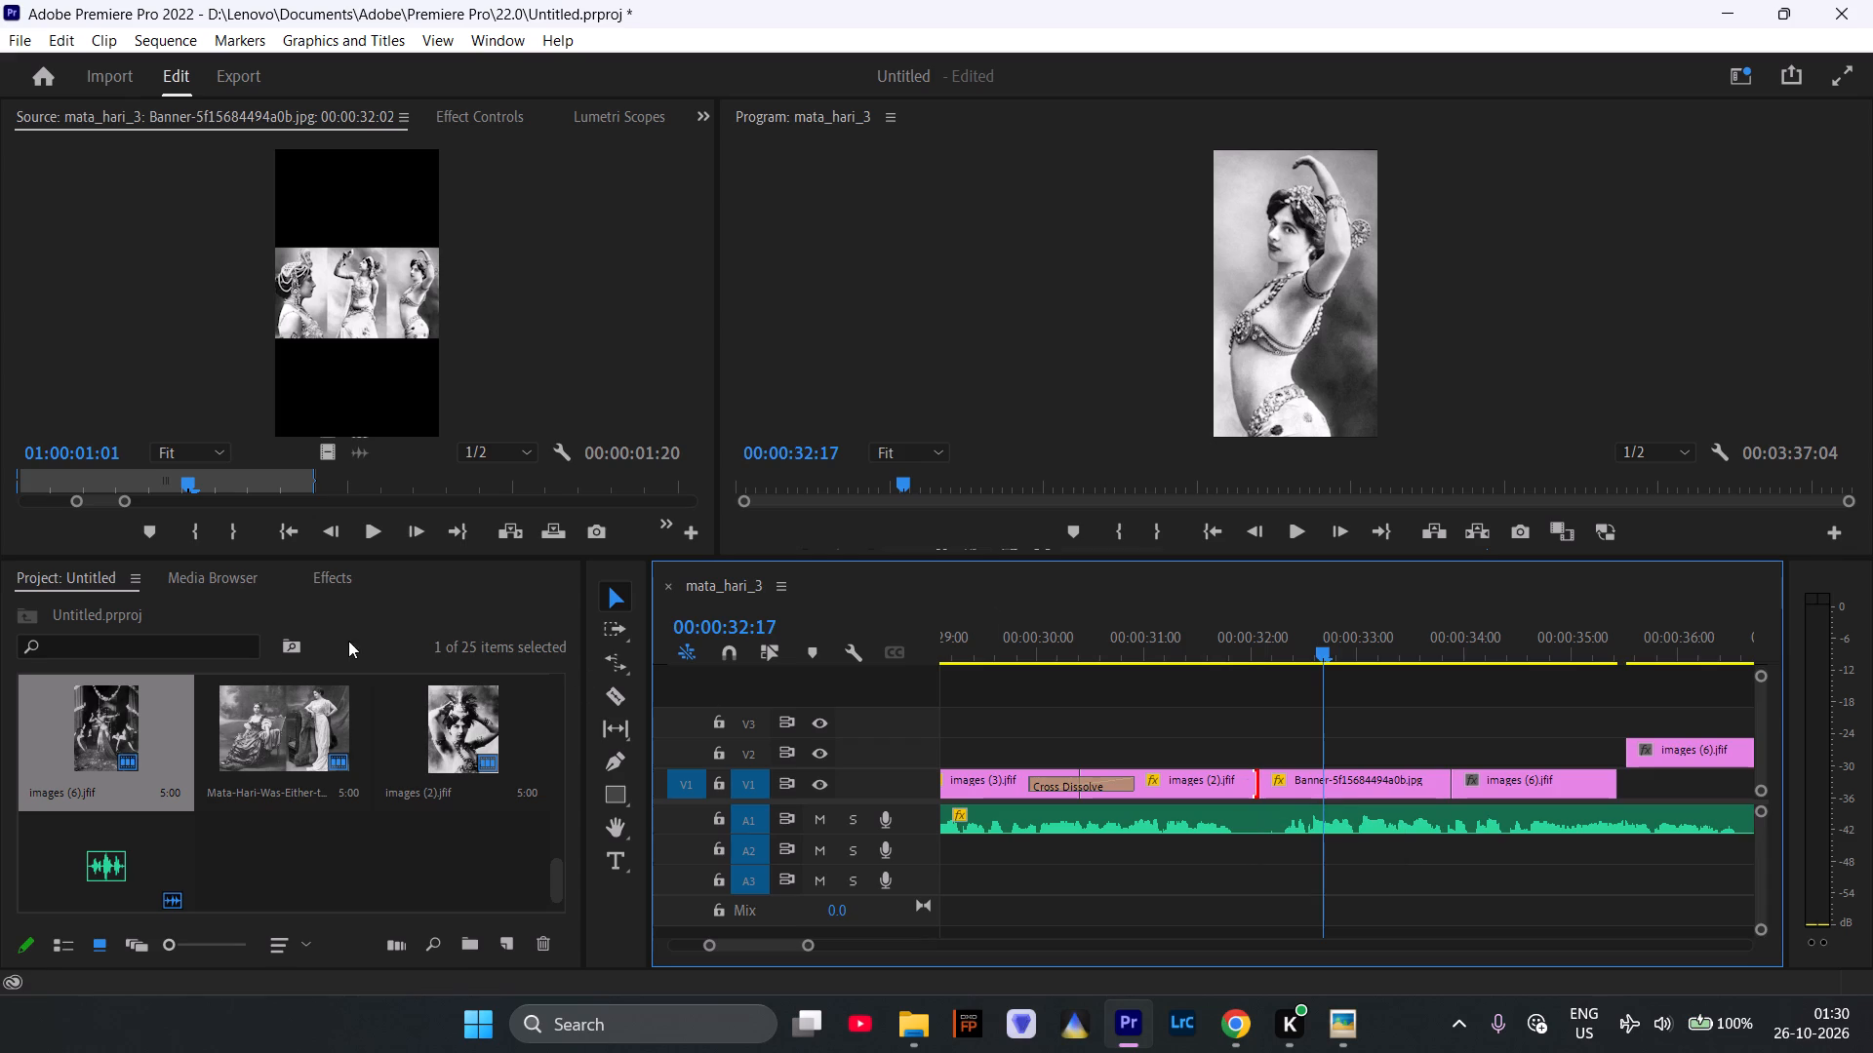
left_click(340, 589)
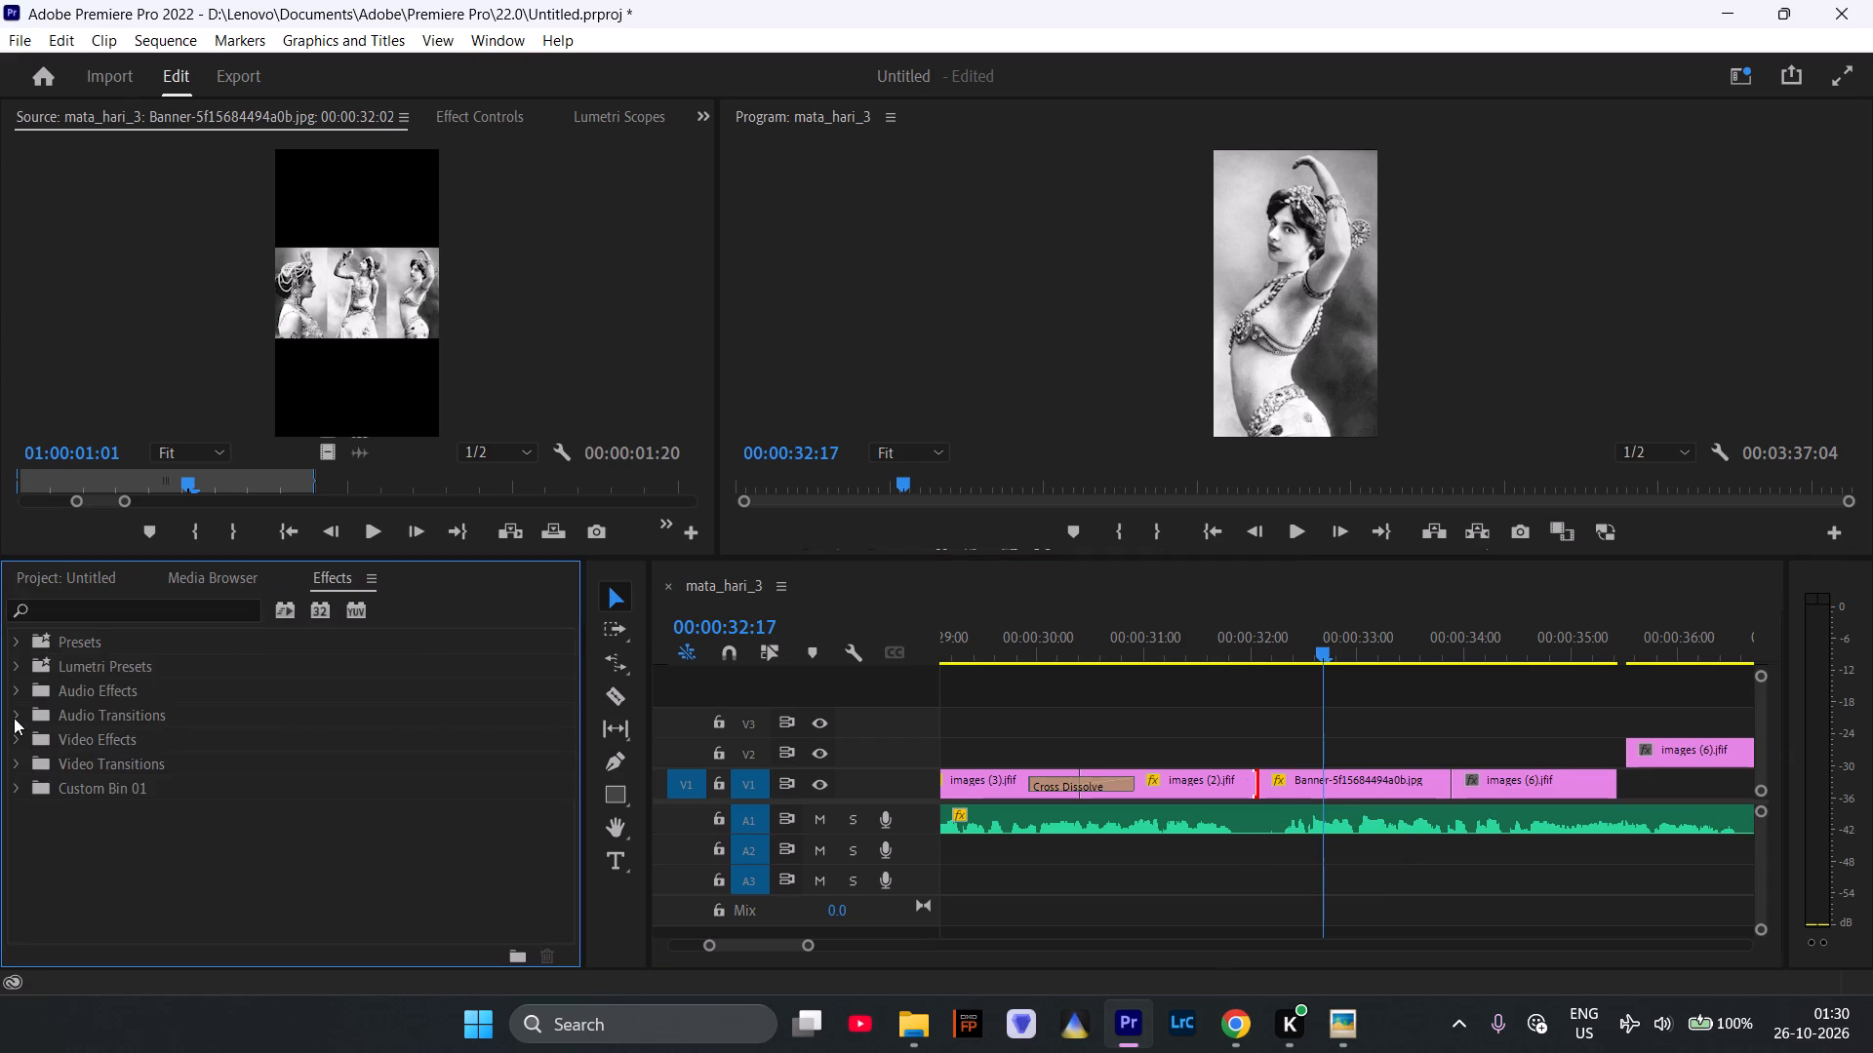
left_click(19, 766)
scroll(59, 844, "down", 1)
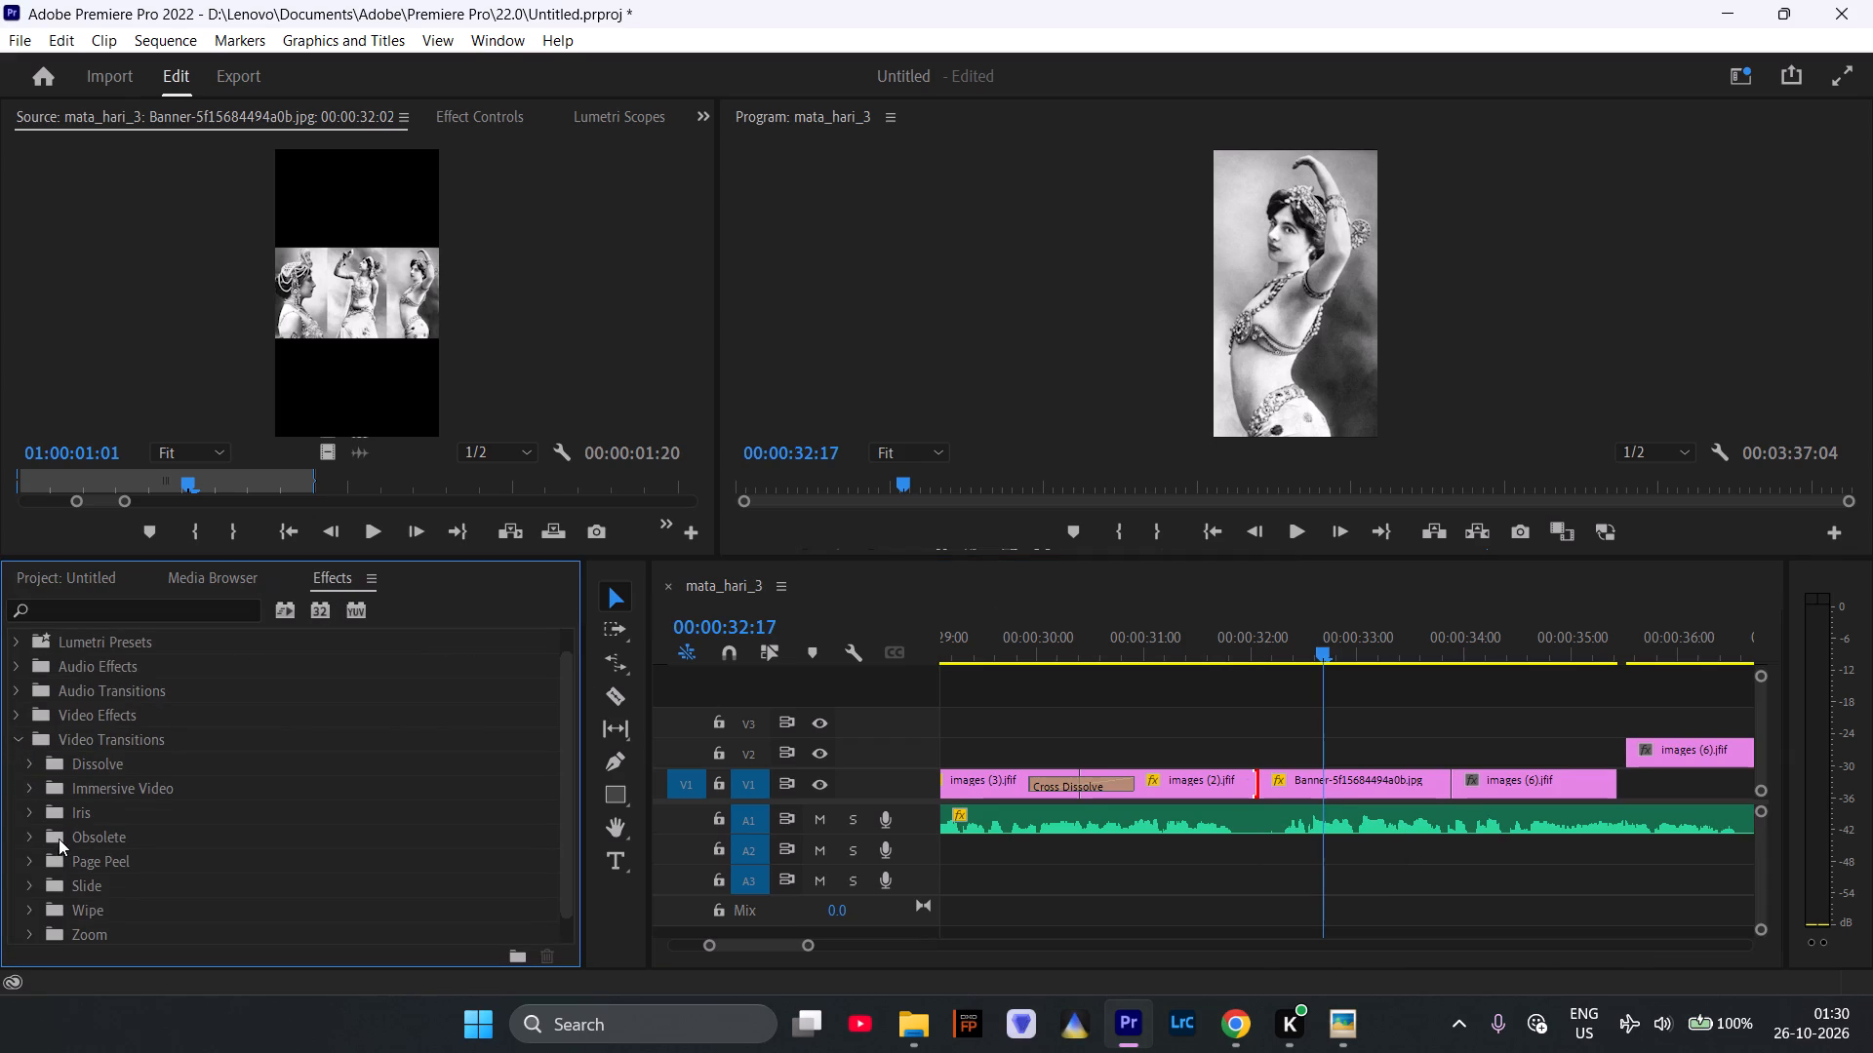
scroll(59, 822, "down", 1)
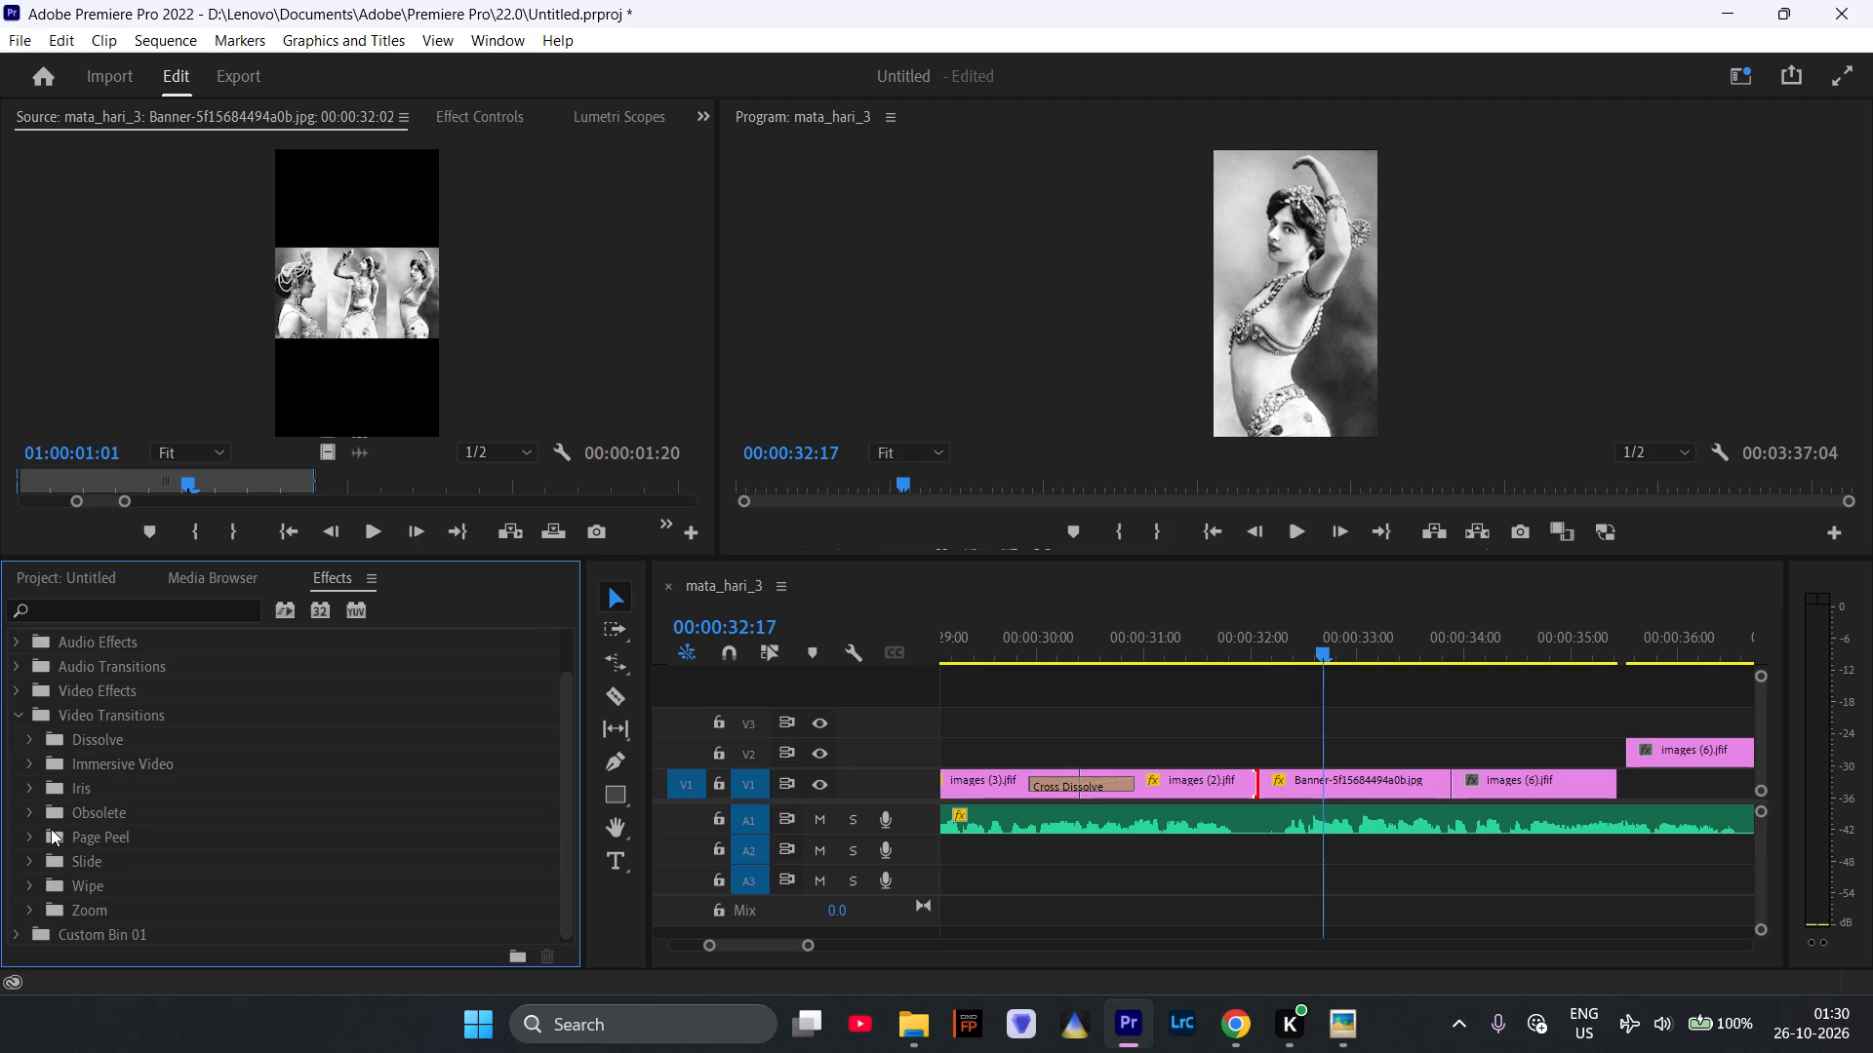
left_click(32, 861)
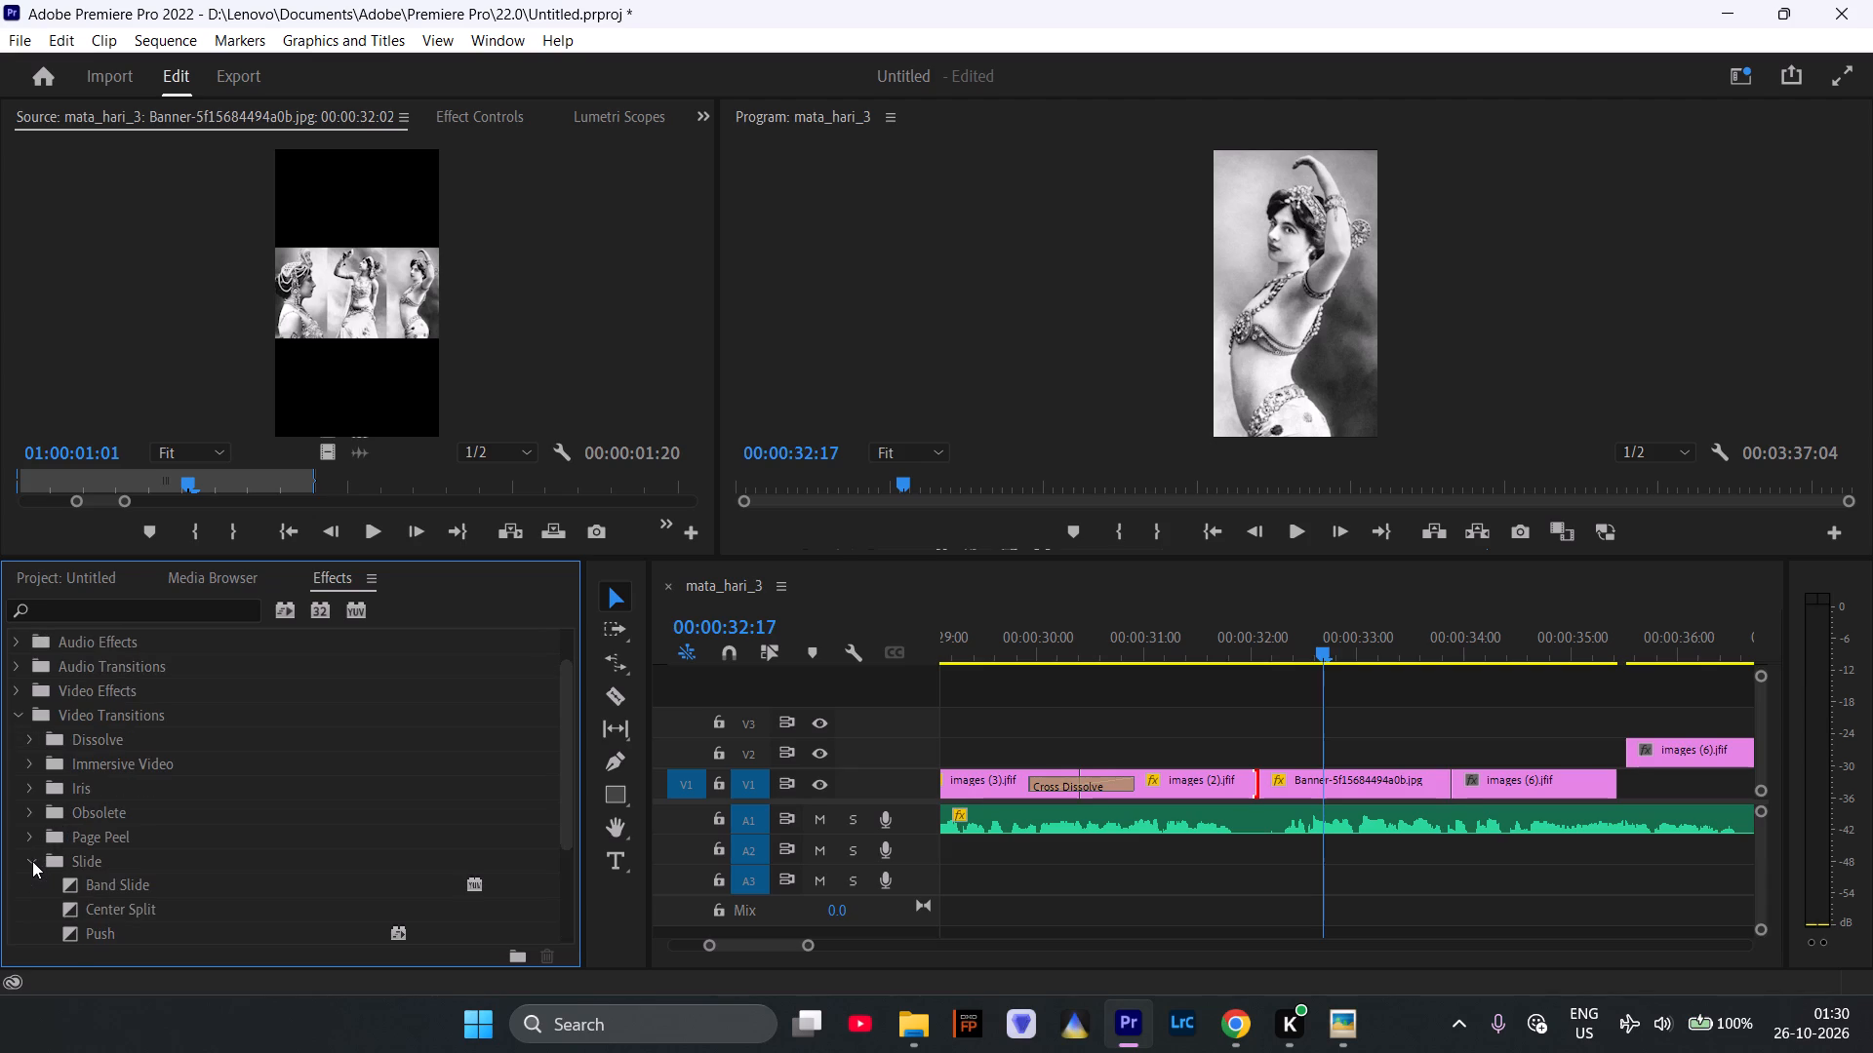
scroll(104, 877, "down", 4)
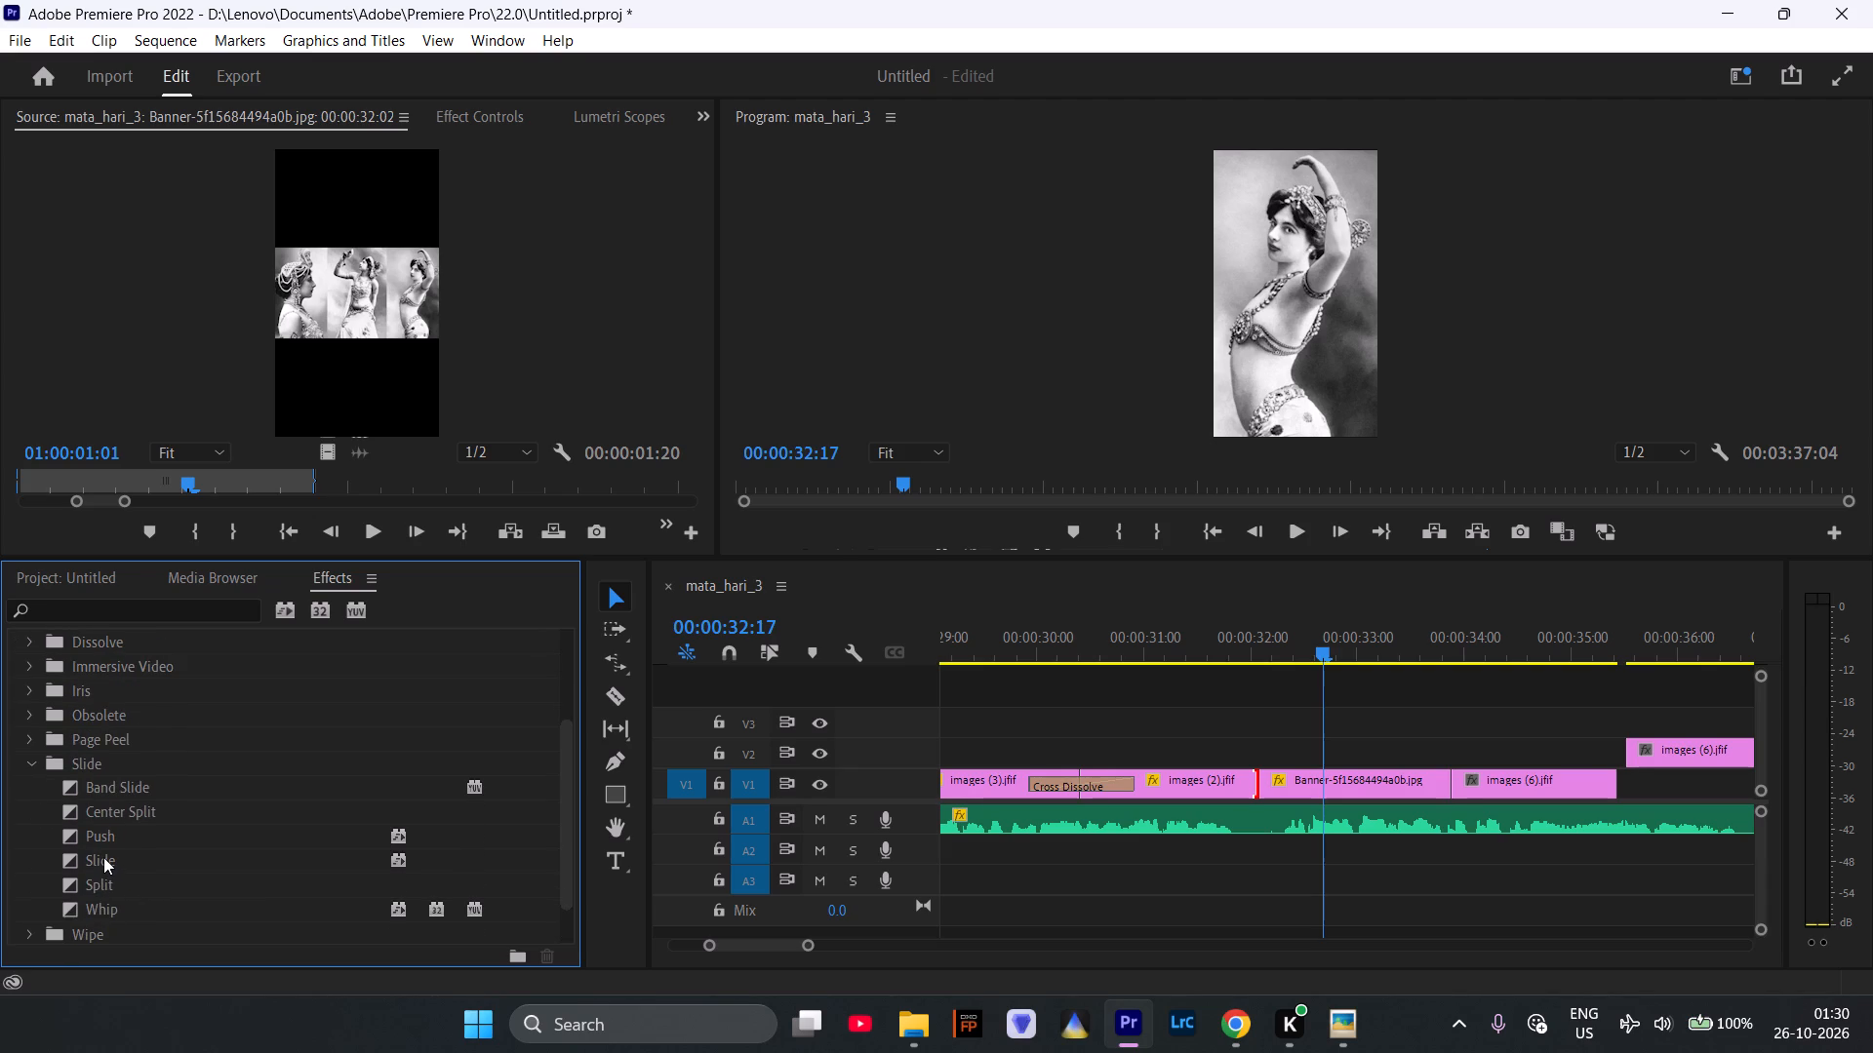
left_click_drag(103, 857, 1319, 736)
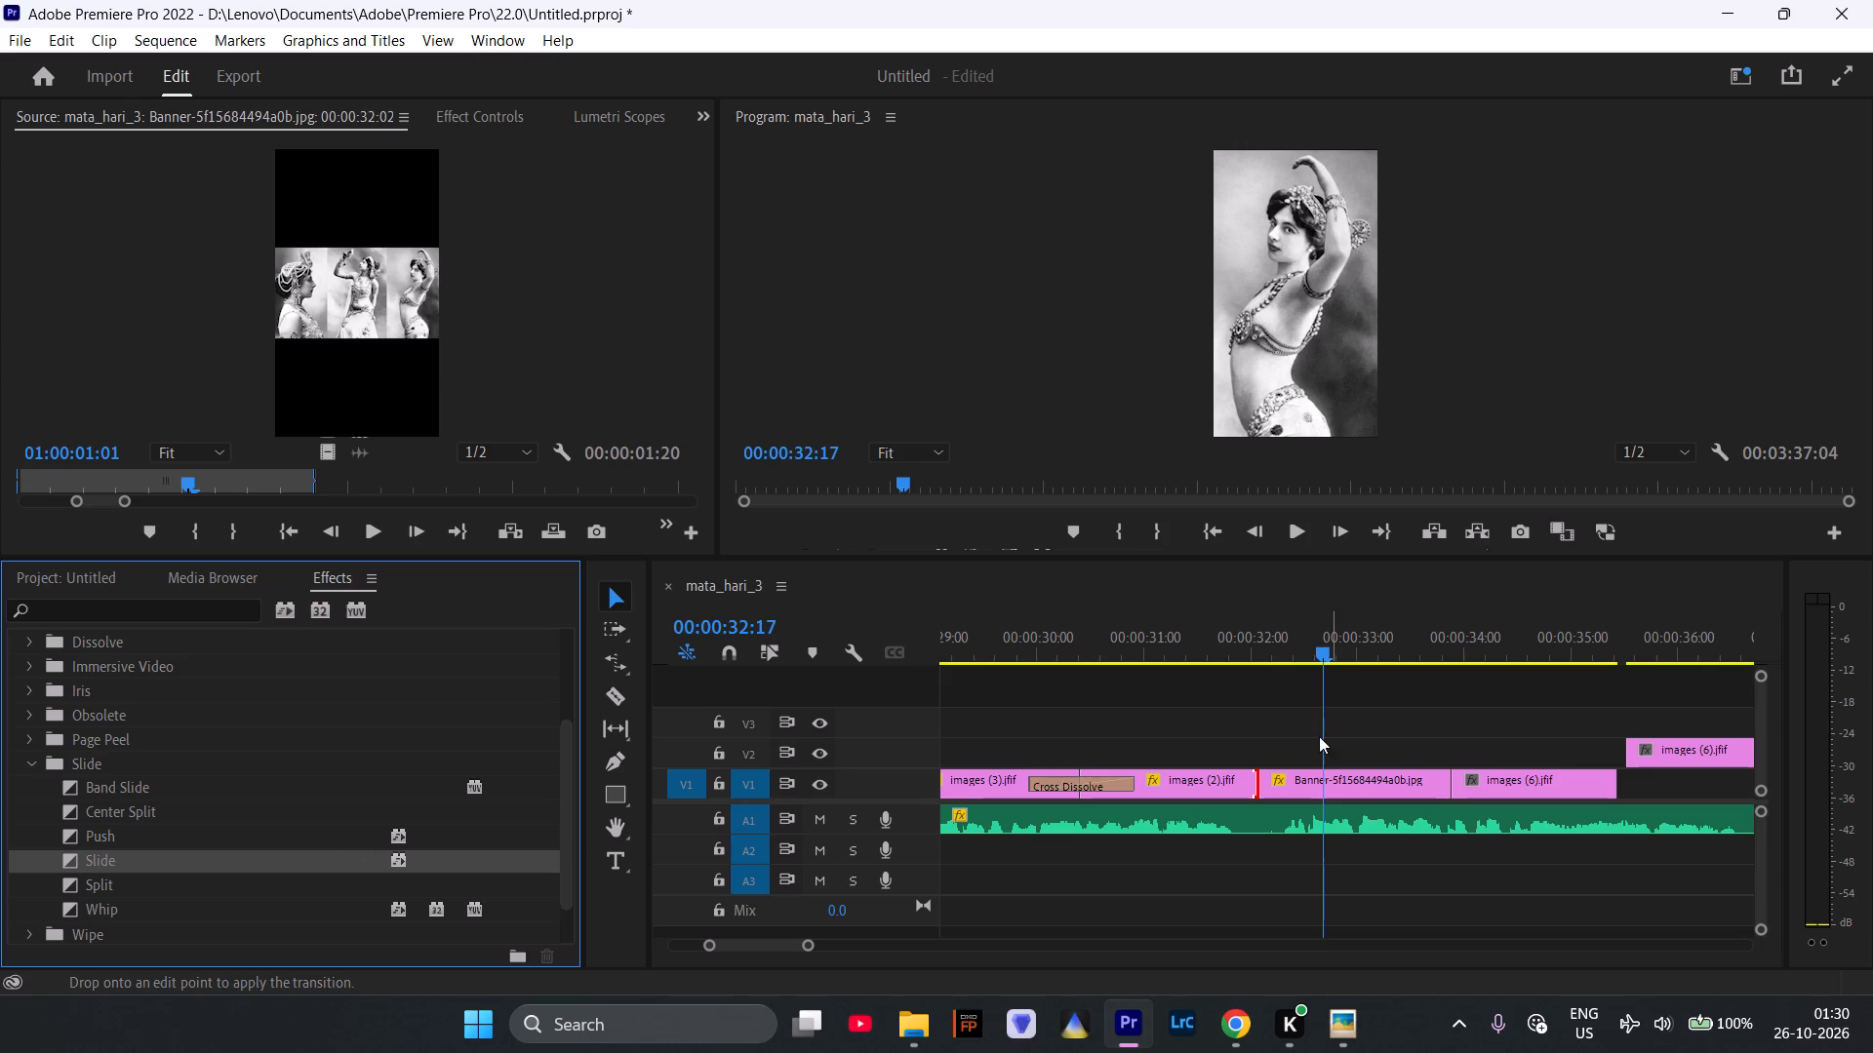
left_click_drag(1319, 736, 1255, 774)
Preview the Slide transition, set its alignment to Start at Cut, and replay it through 00:00:33:21.
left_click_drag(1236, 651, 1202, 662)
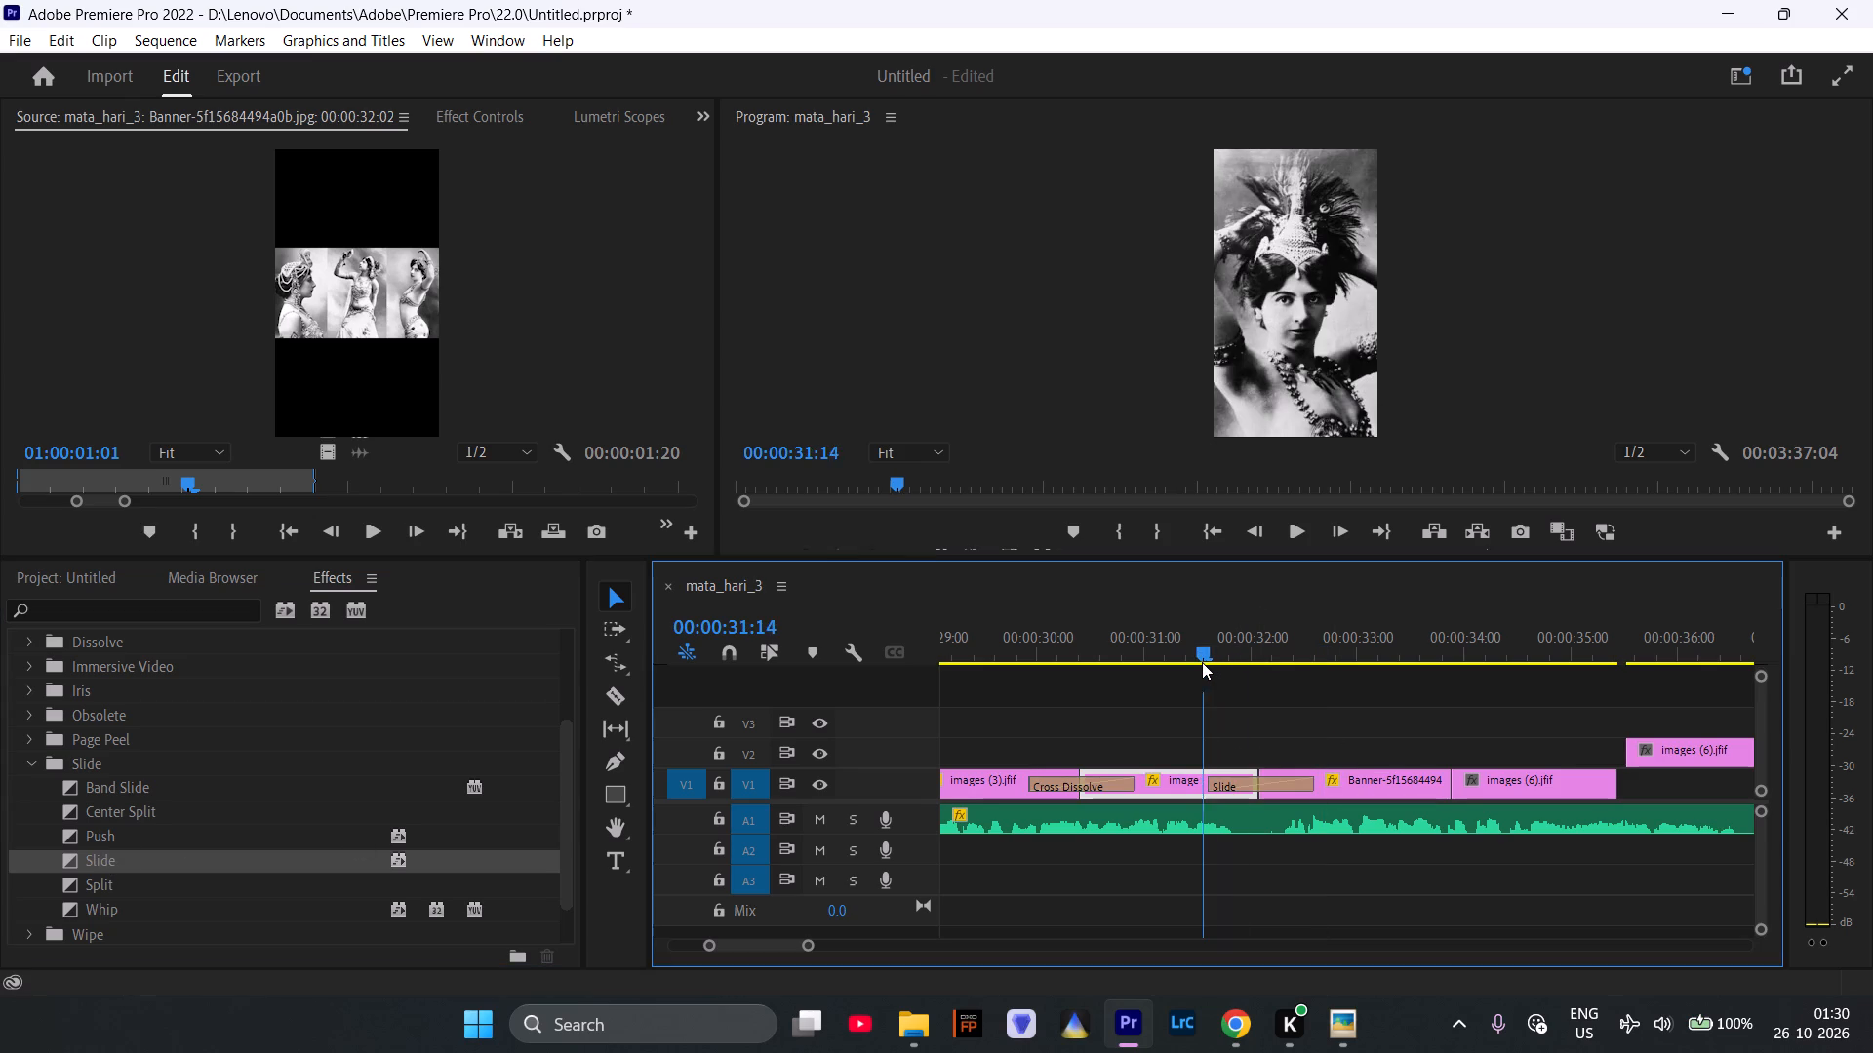
left_click_drag(1202, 662, 1200, 664)
left_click(1290, 529)
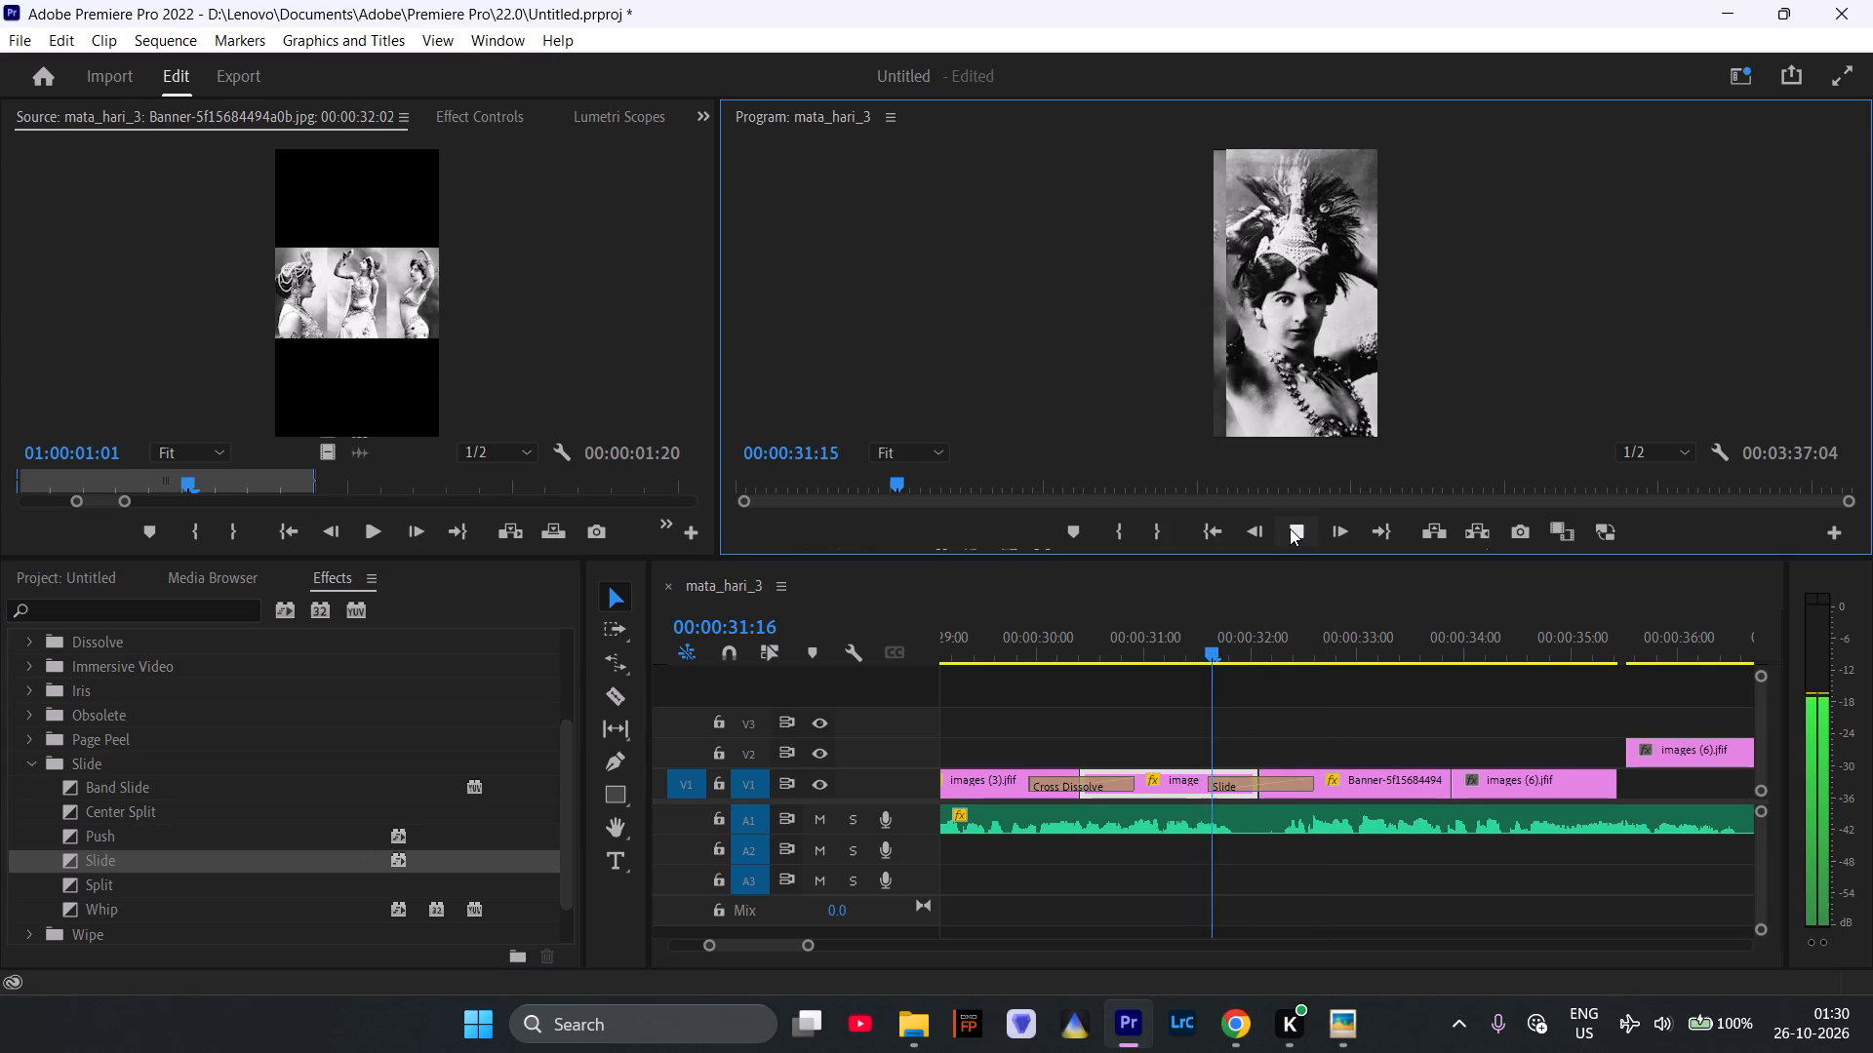
left_click(1290, 528)
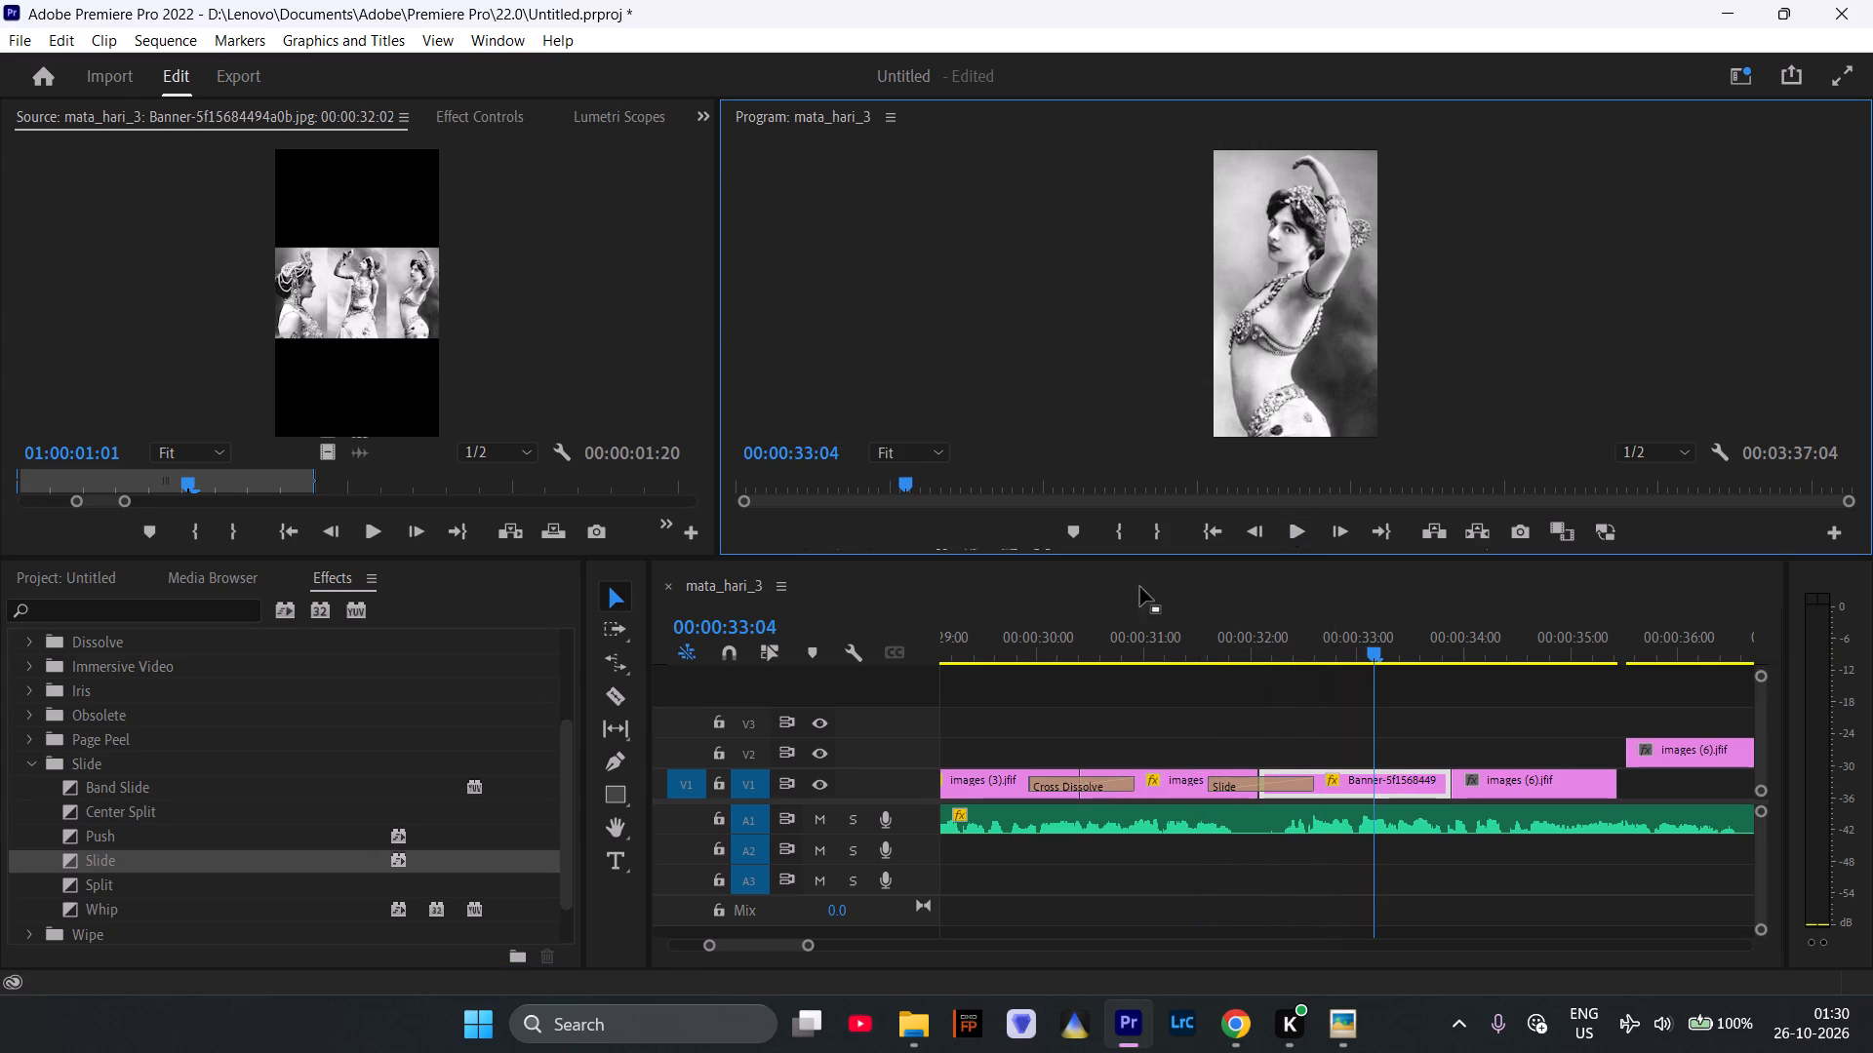
left_click(1239, 782)
left_click(1239, 782)
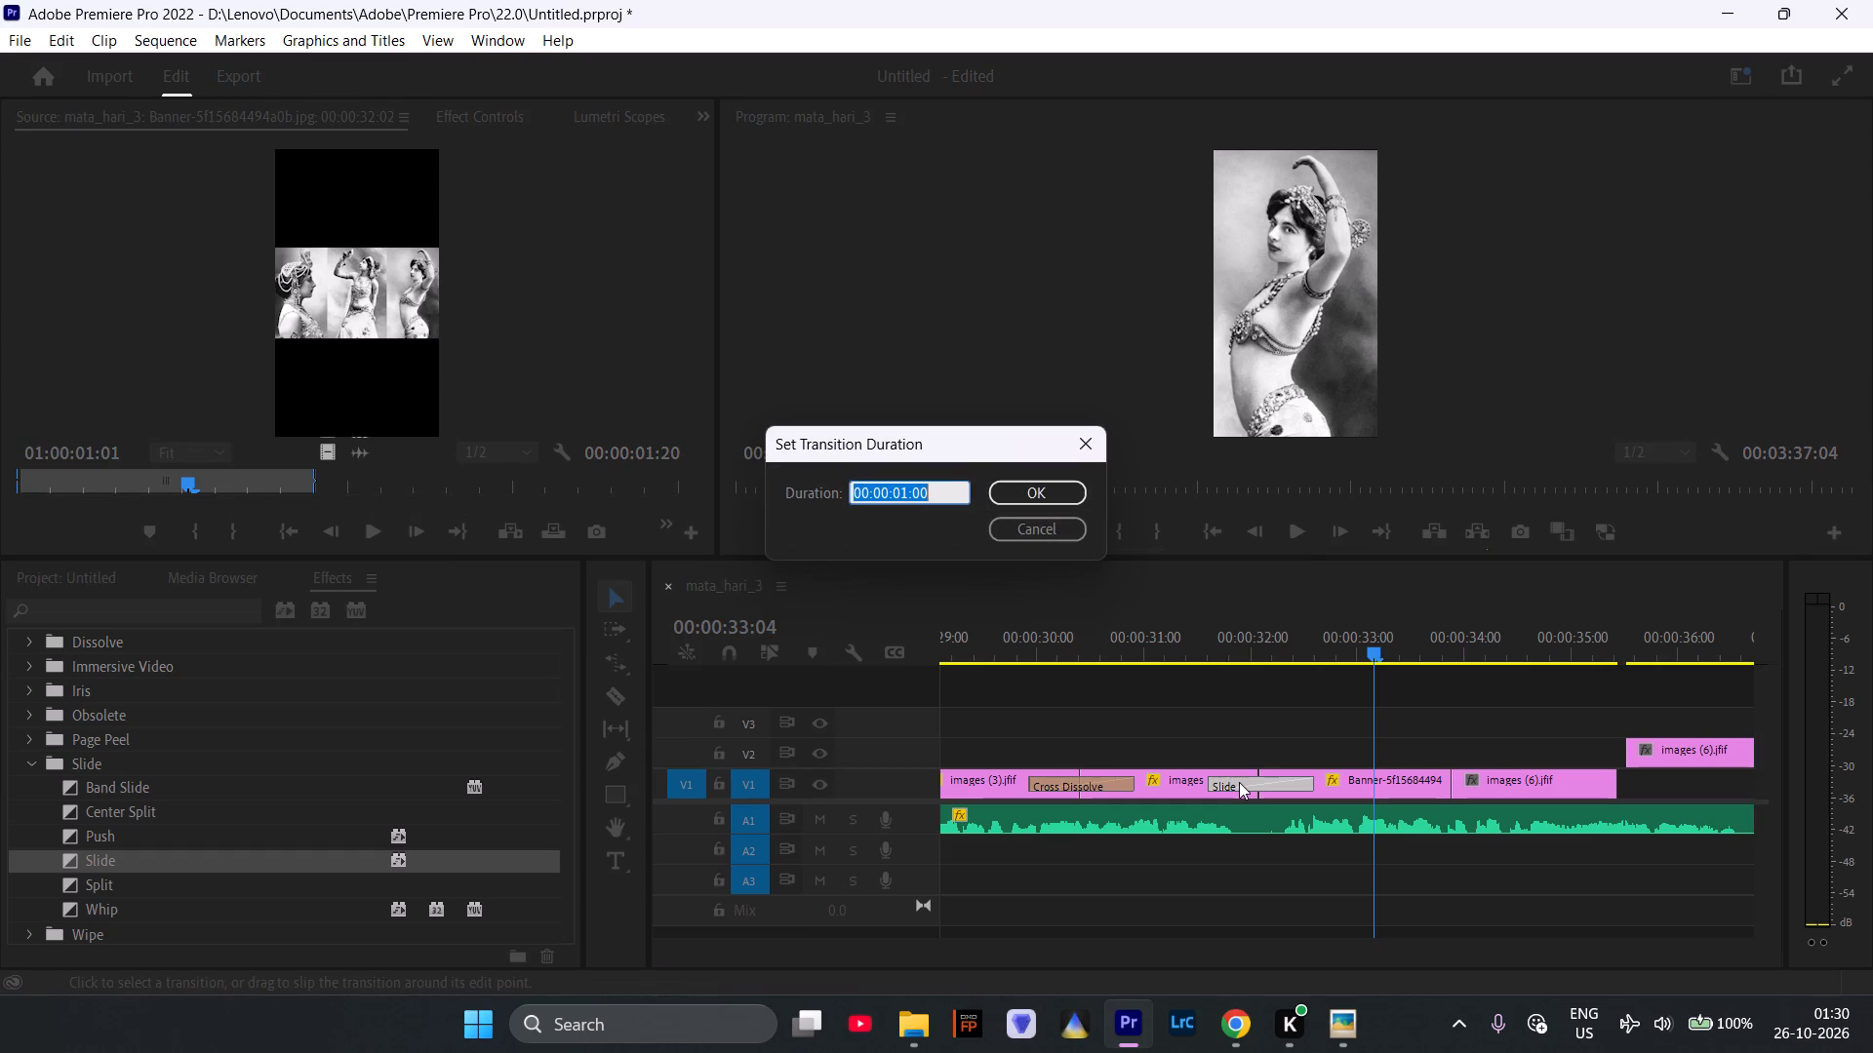
left_click(1041, 538)
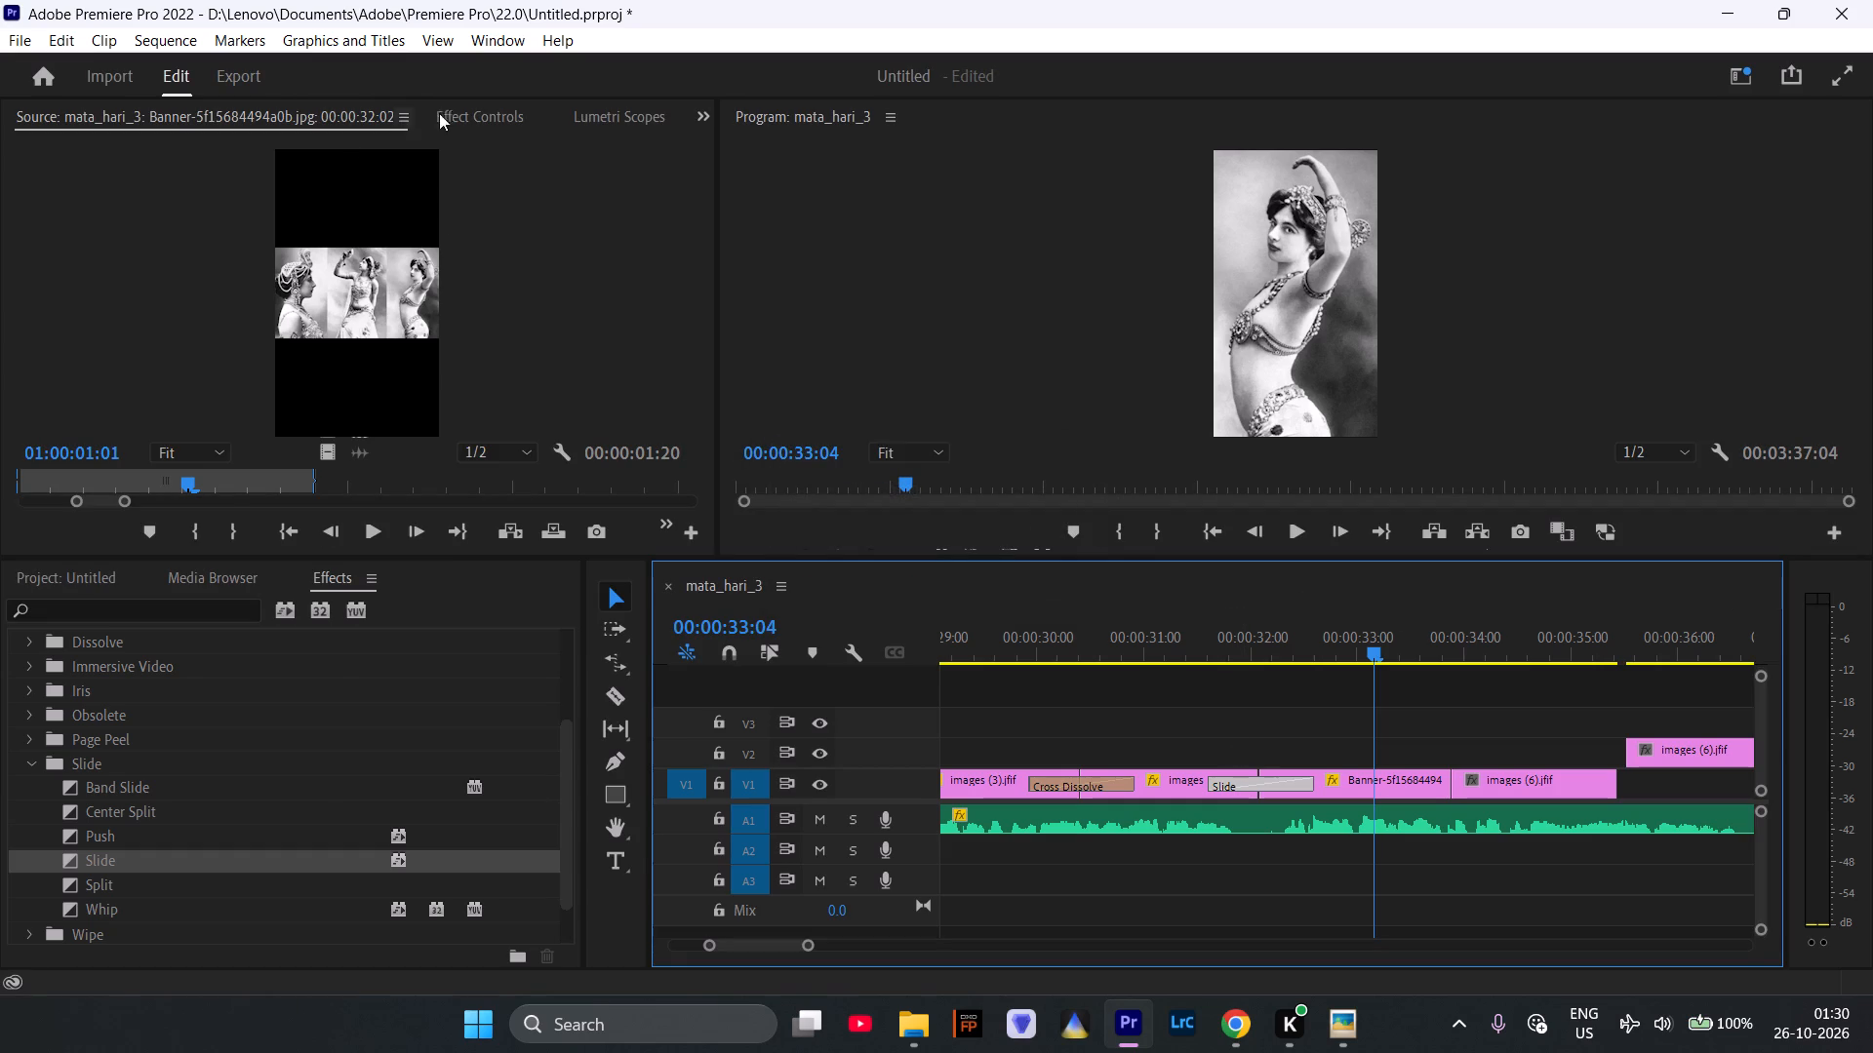
left_click(462, 112)
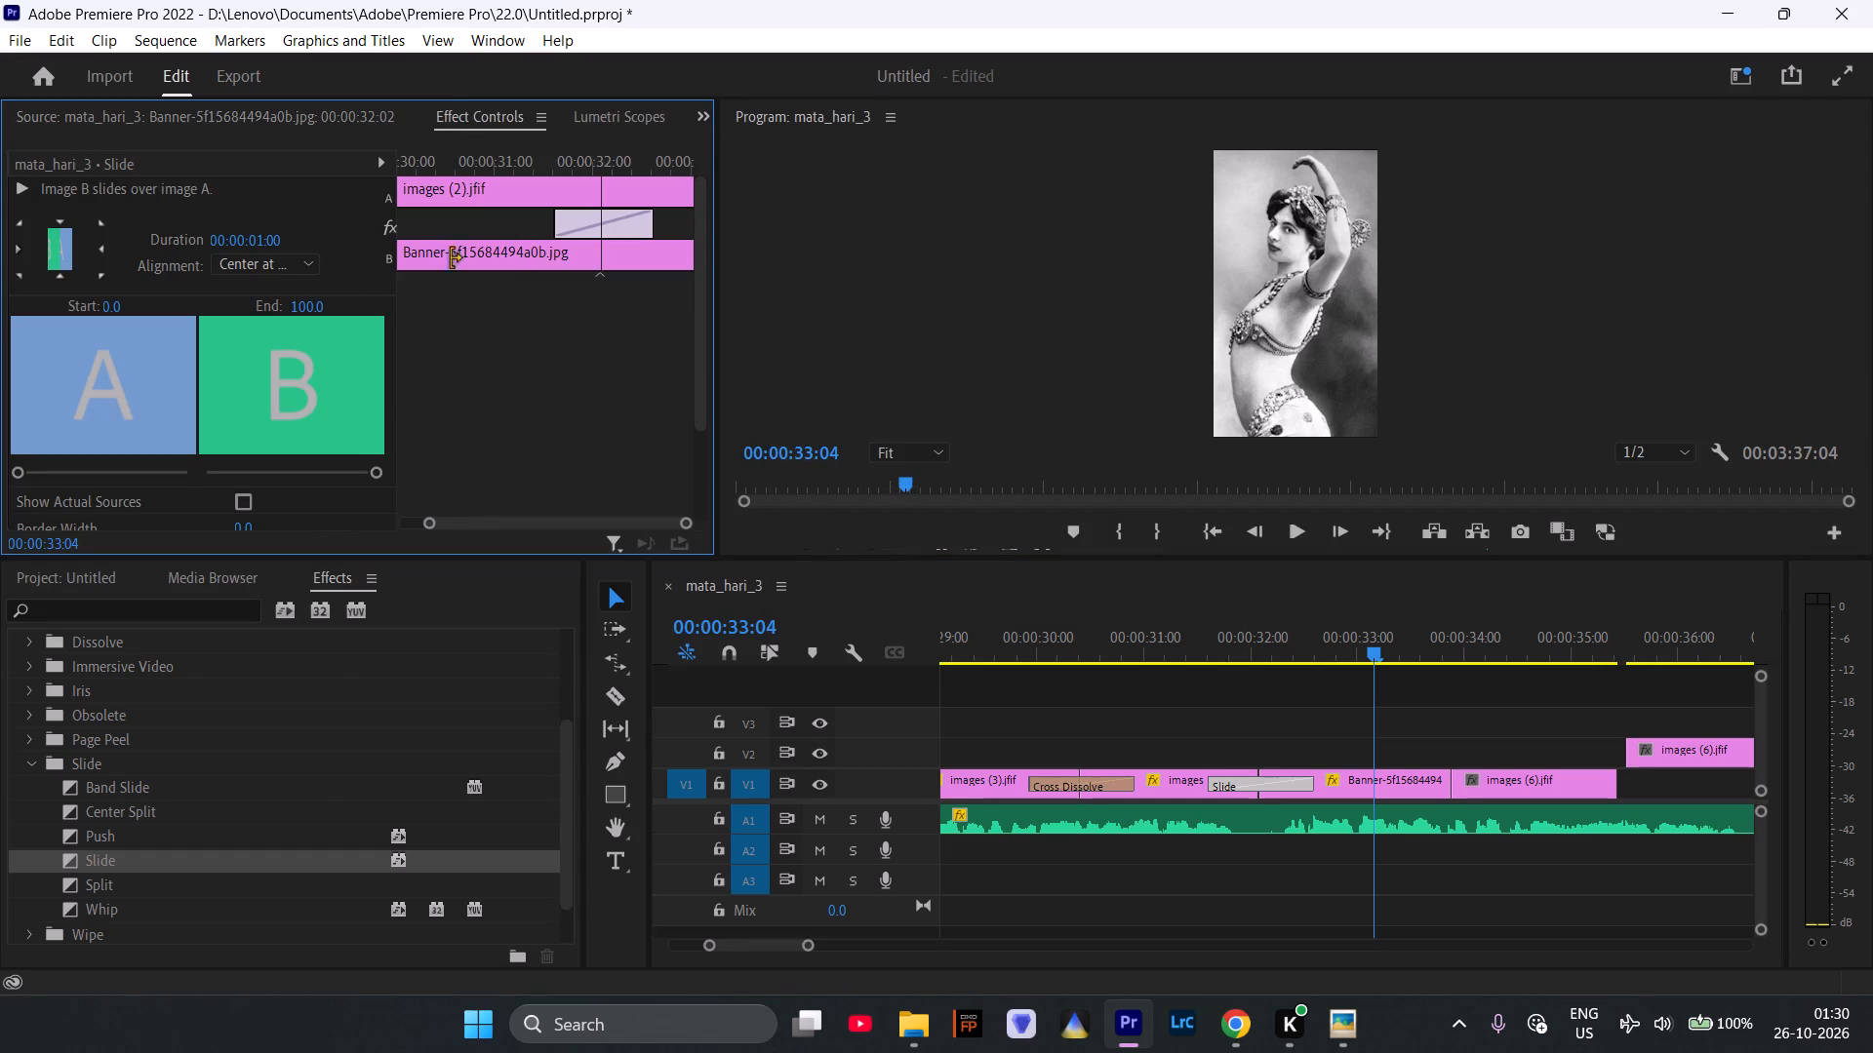
left_click(292, 262)
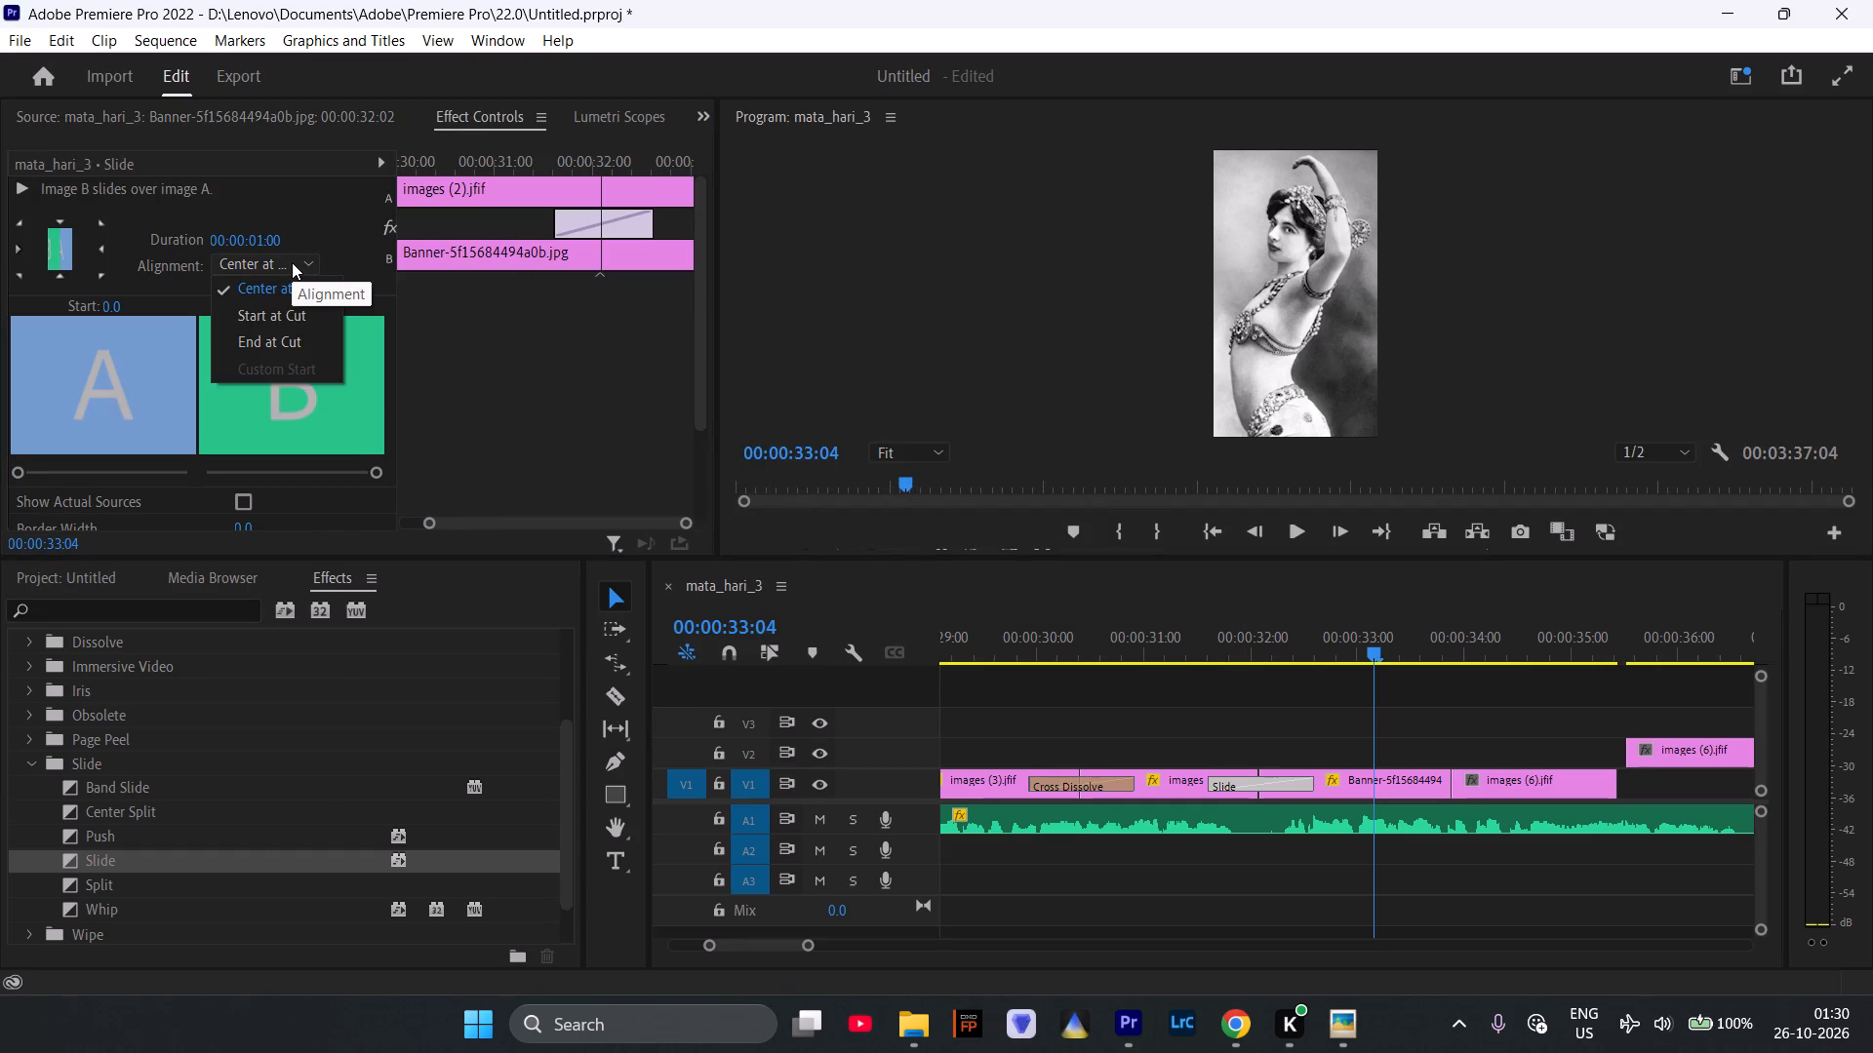
left_click(288, 304)
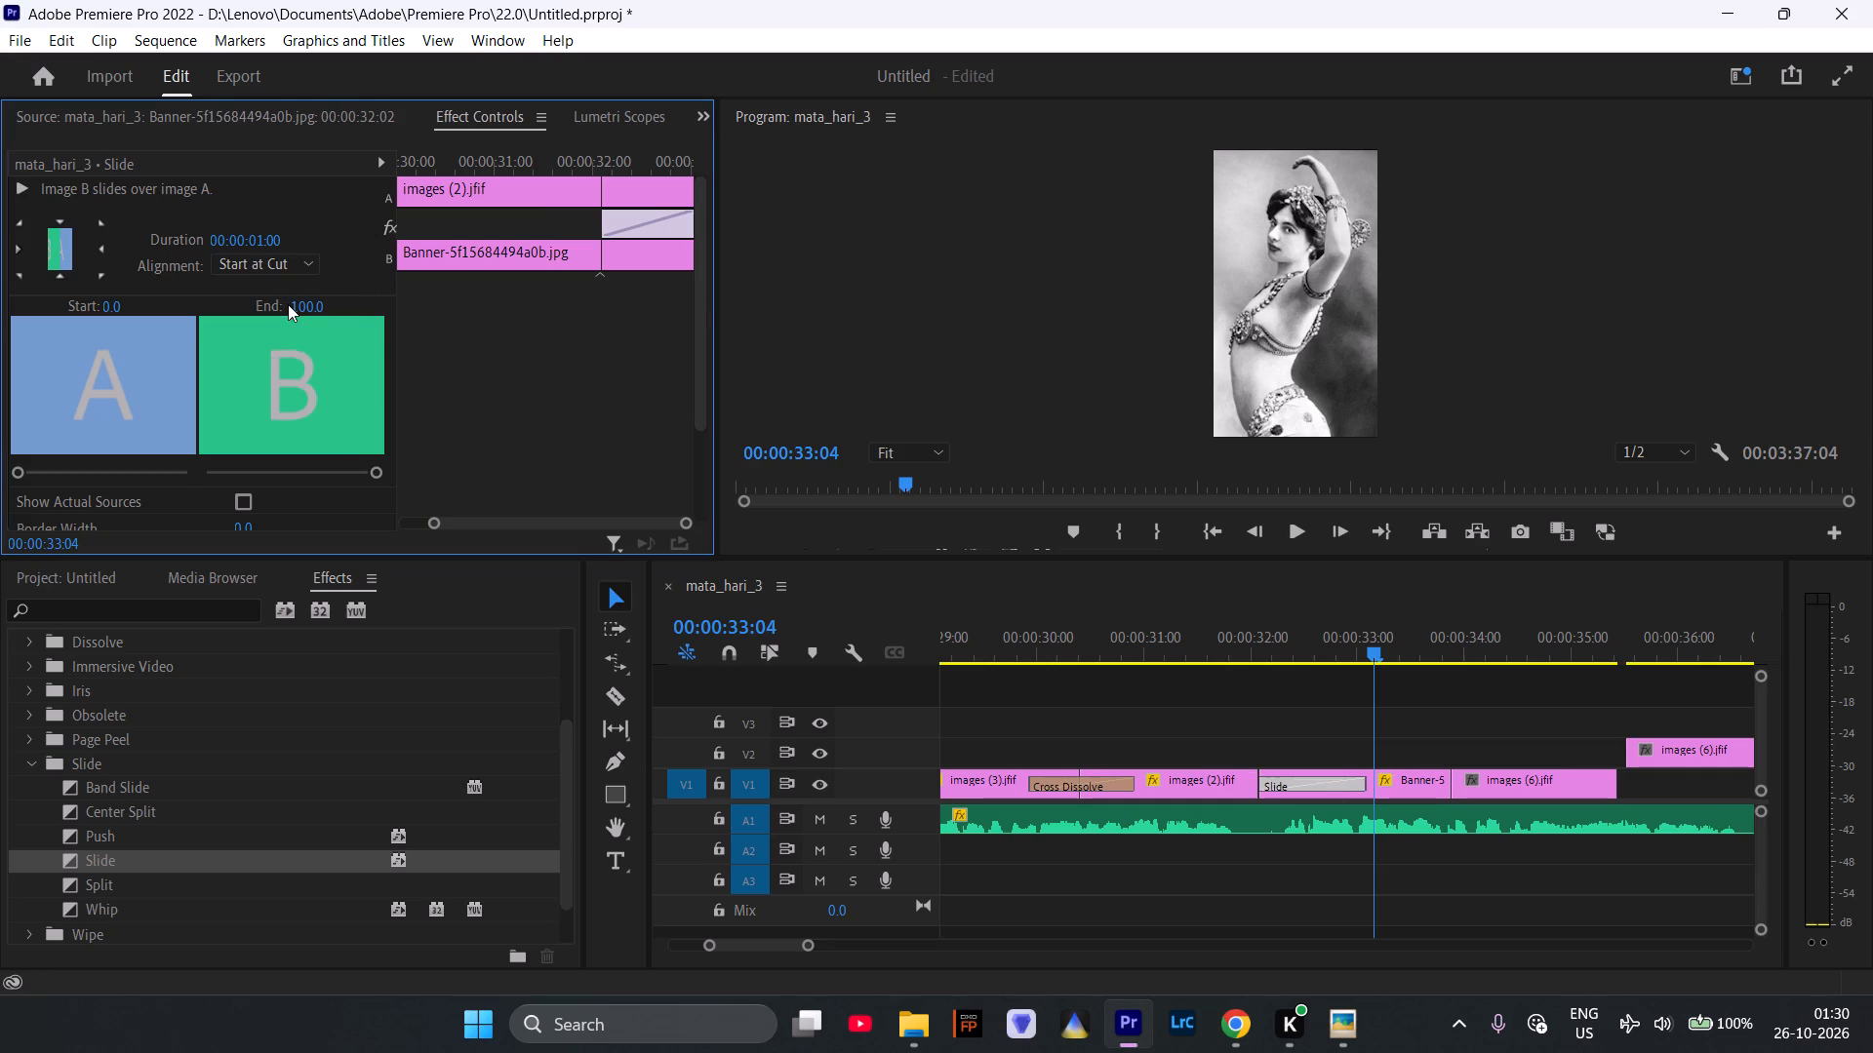
left_click_drag(1296, 665, 1181, 647)
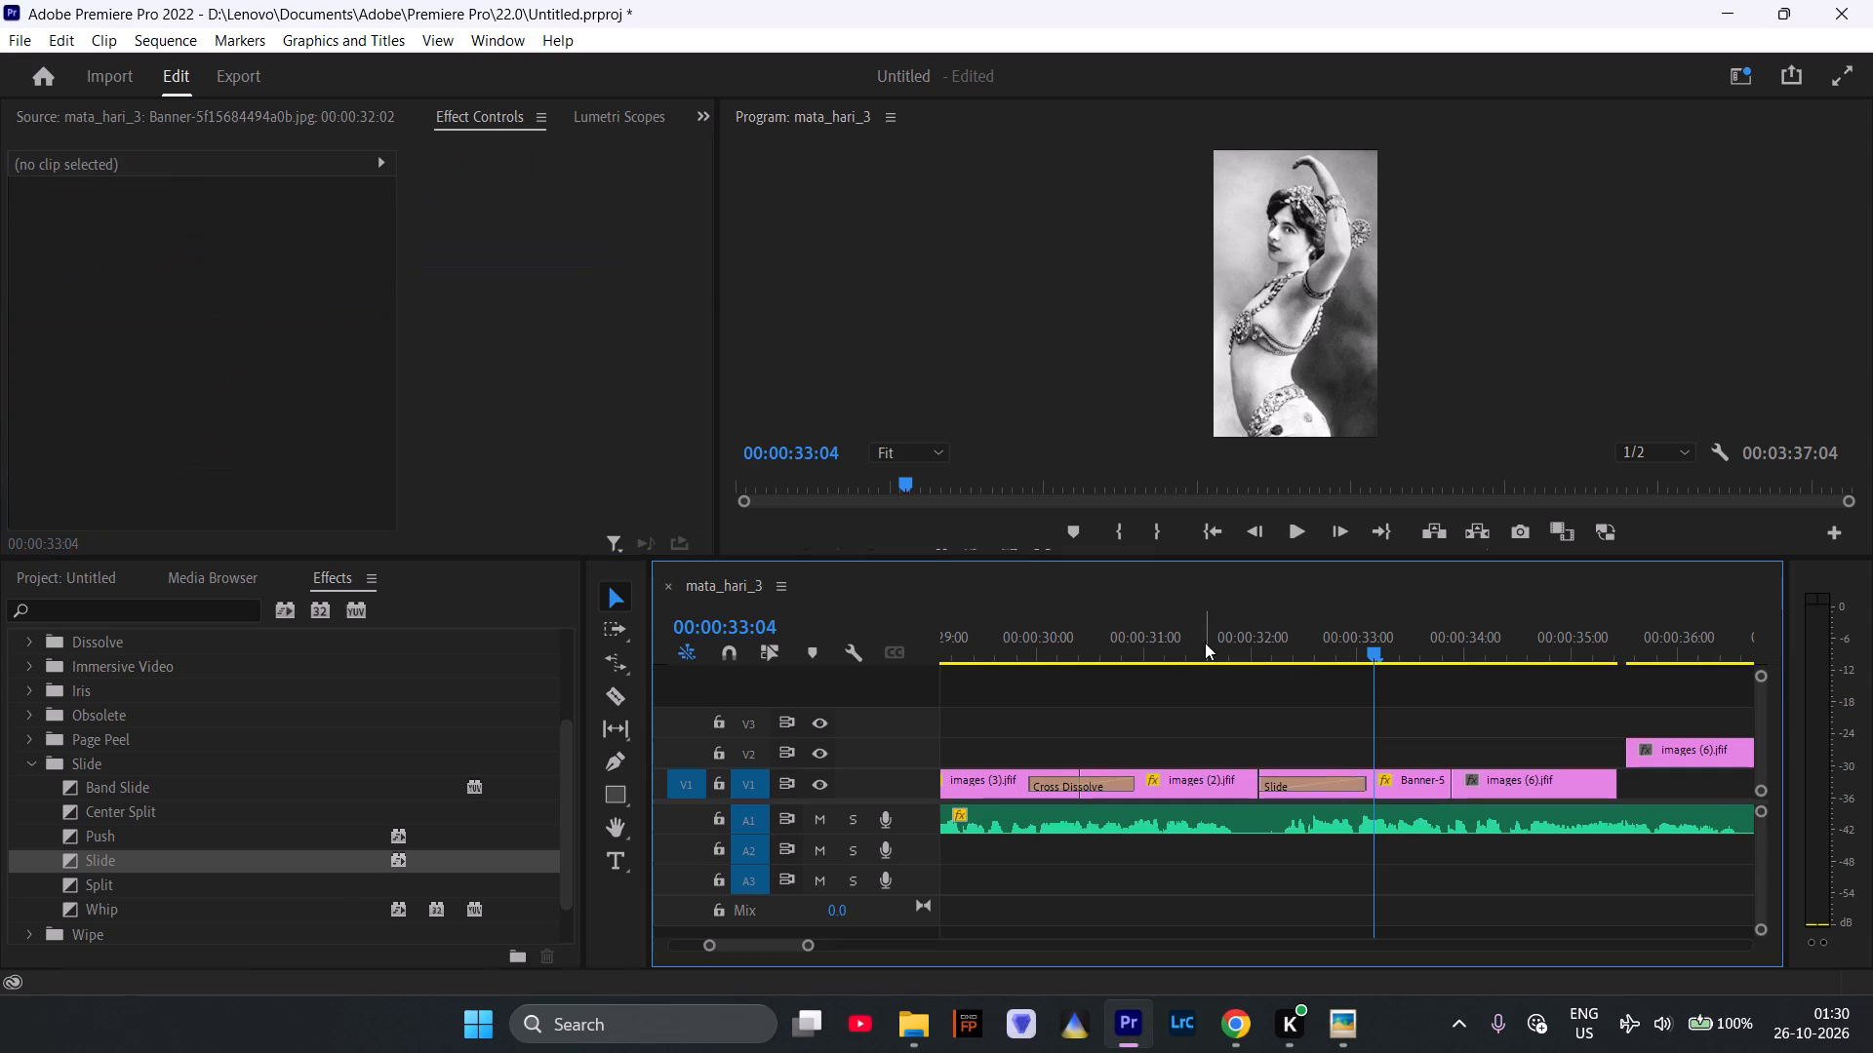
left_click(1204, 643)
left_click(1284, 541)
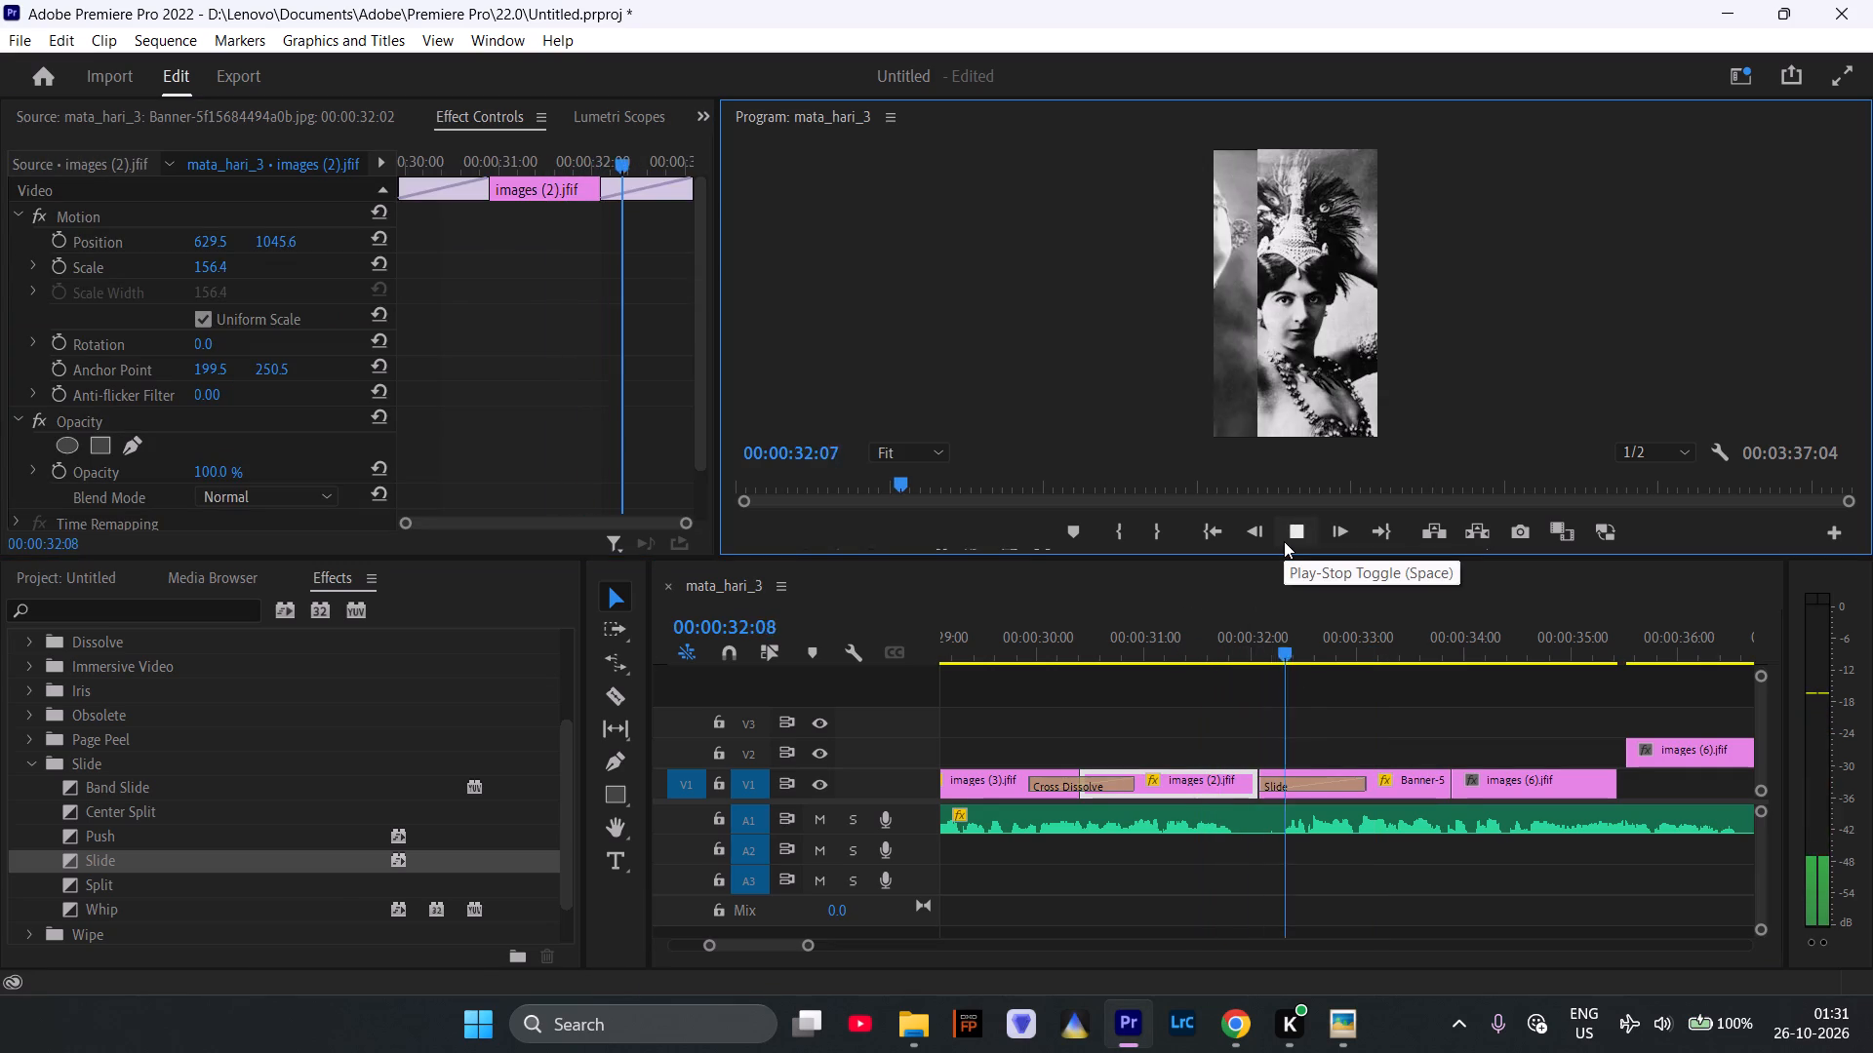
left_click(1284, 541)
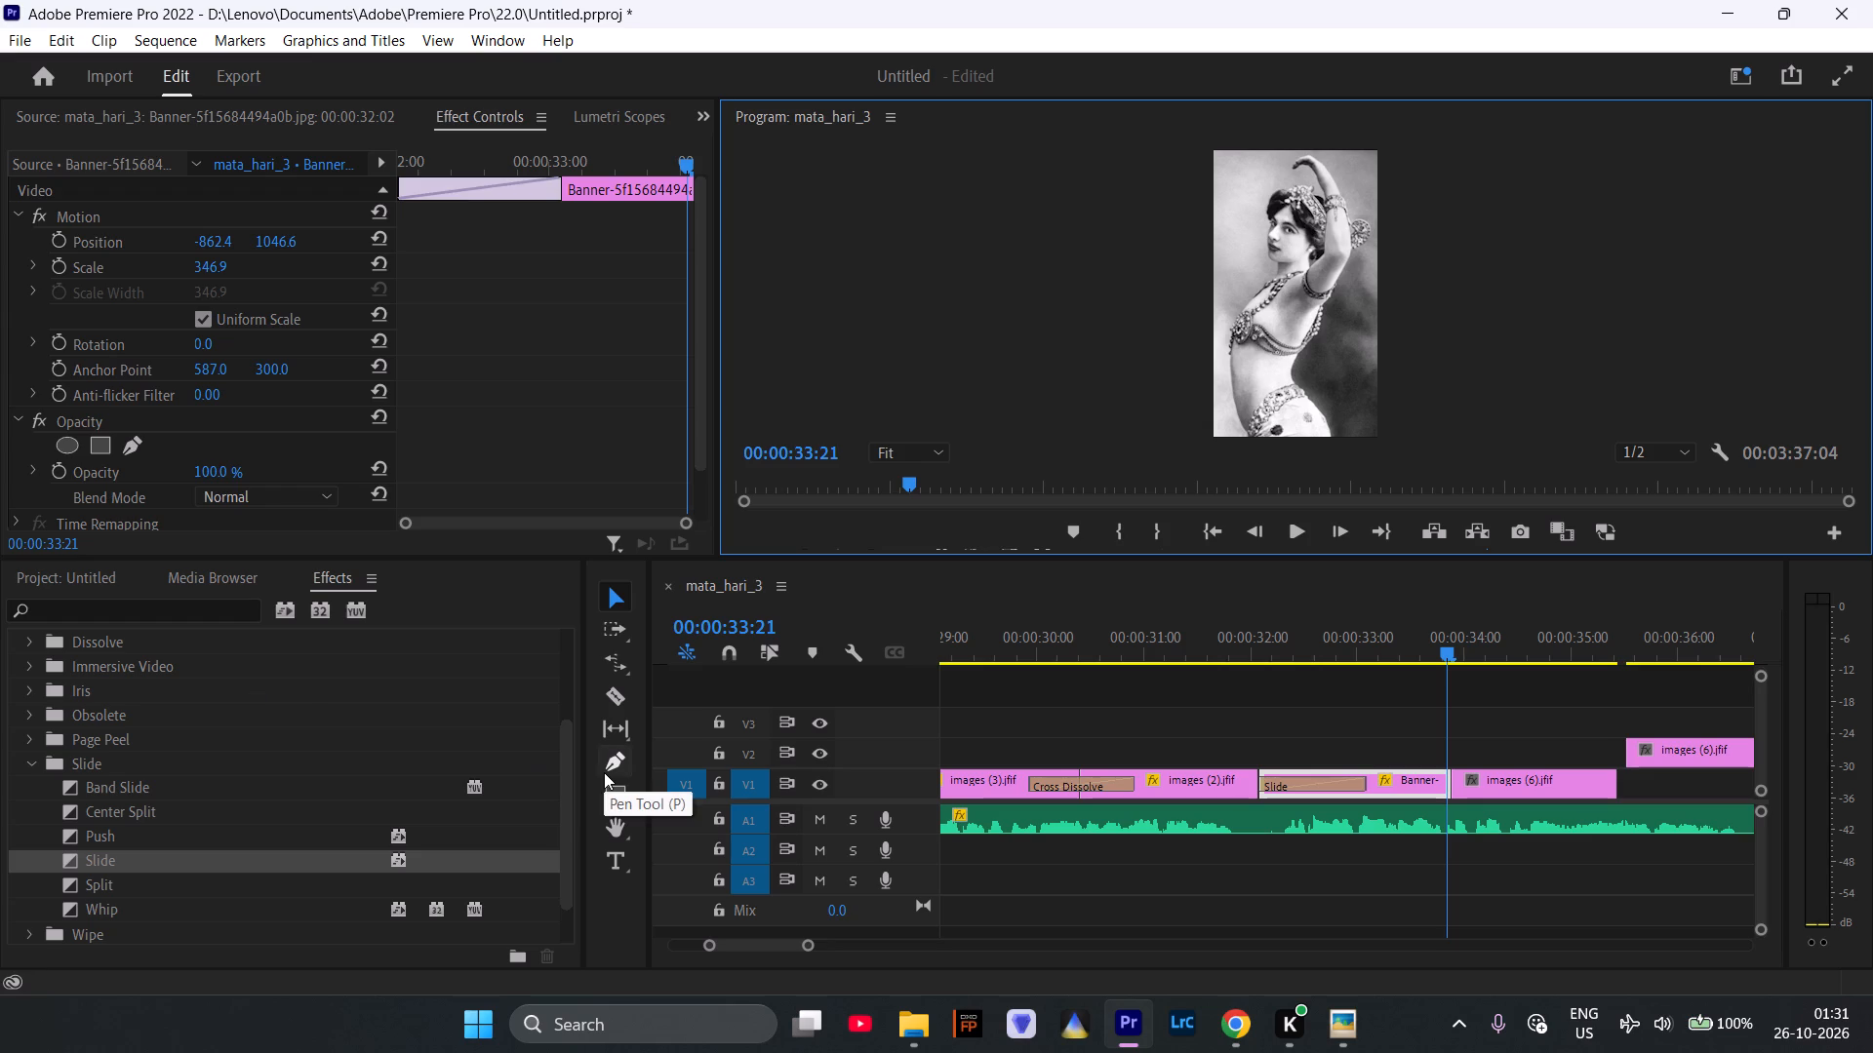
Replay the Slide transition between images (2).jfif and the Banner clip from 00:00:31:20 to 00:00:34:03.
left_click(1307, 531)
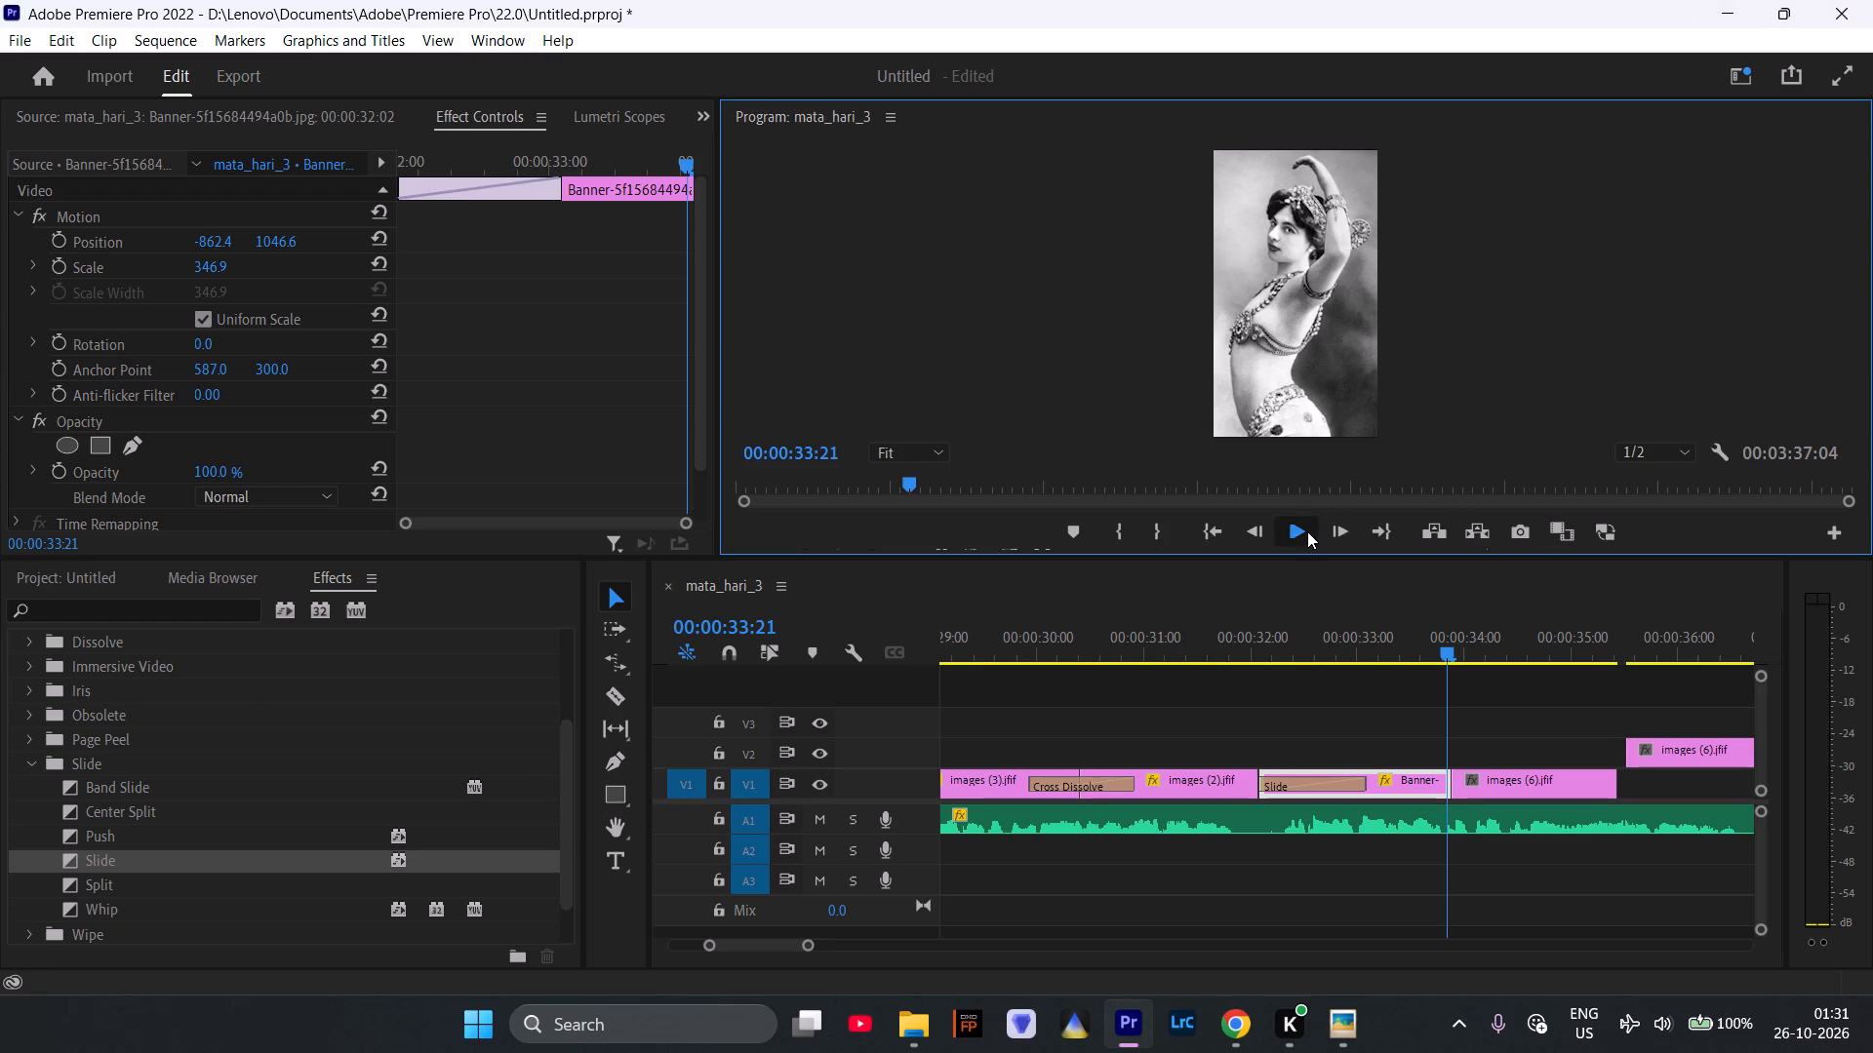
left_click(1307, 530)
left_click_drag(1448, 645, 1375, 663)
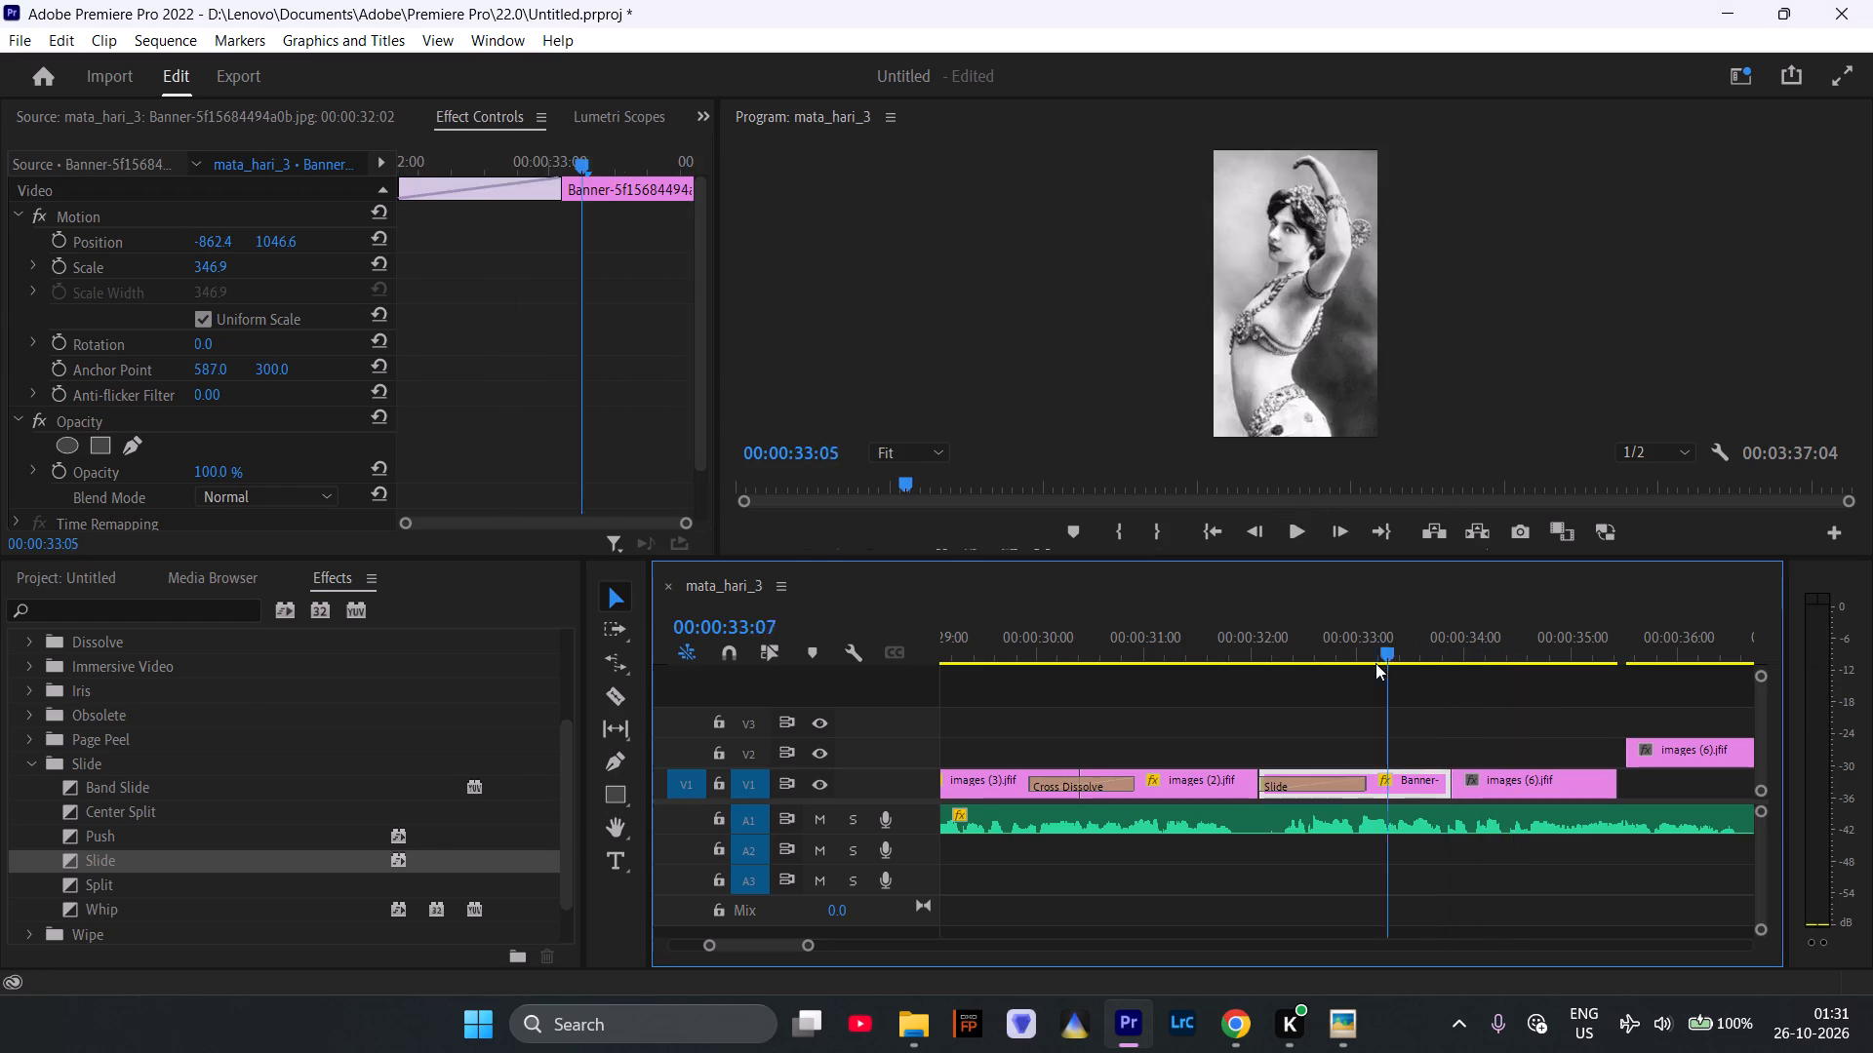
left_click_drag(1375, 663, 1229, 688)
left_click(1287, 524)
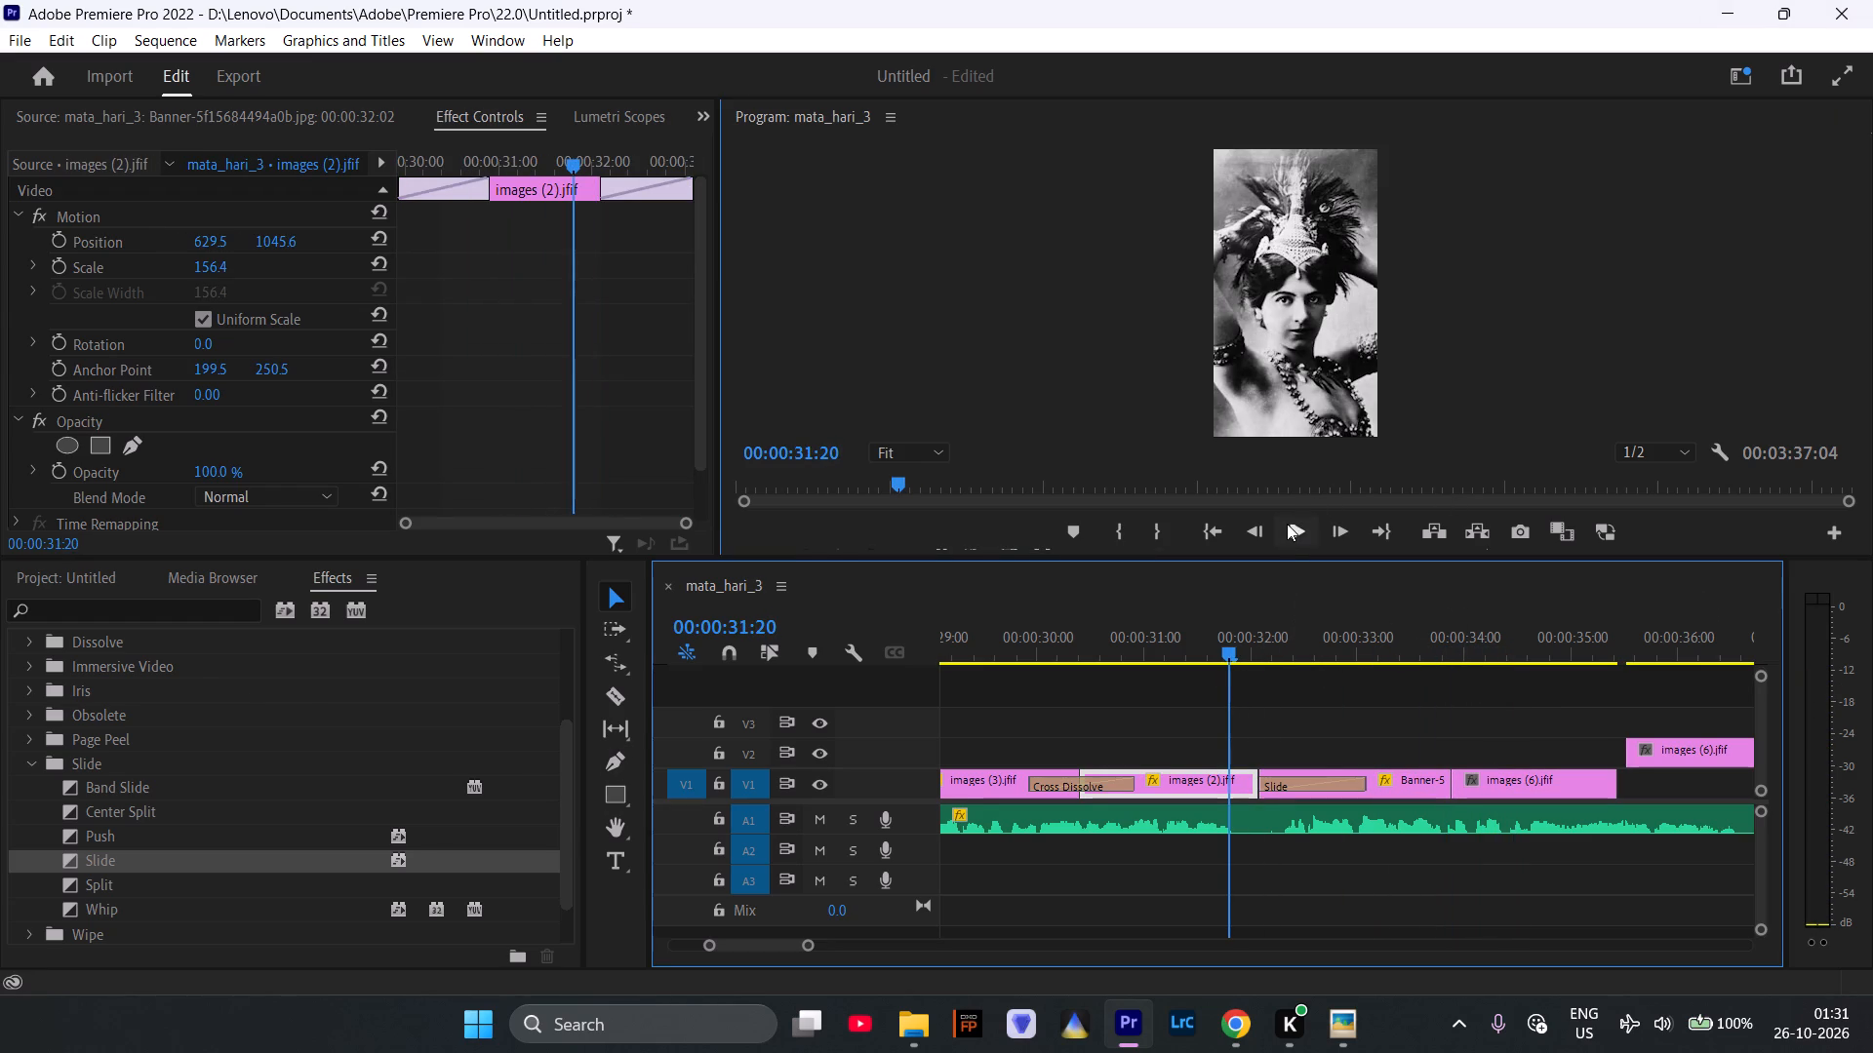
left_click(1287, 523)
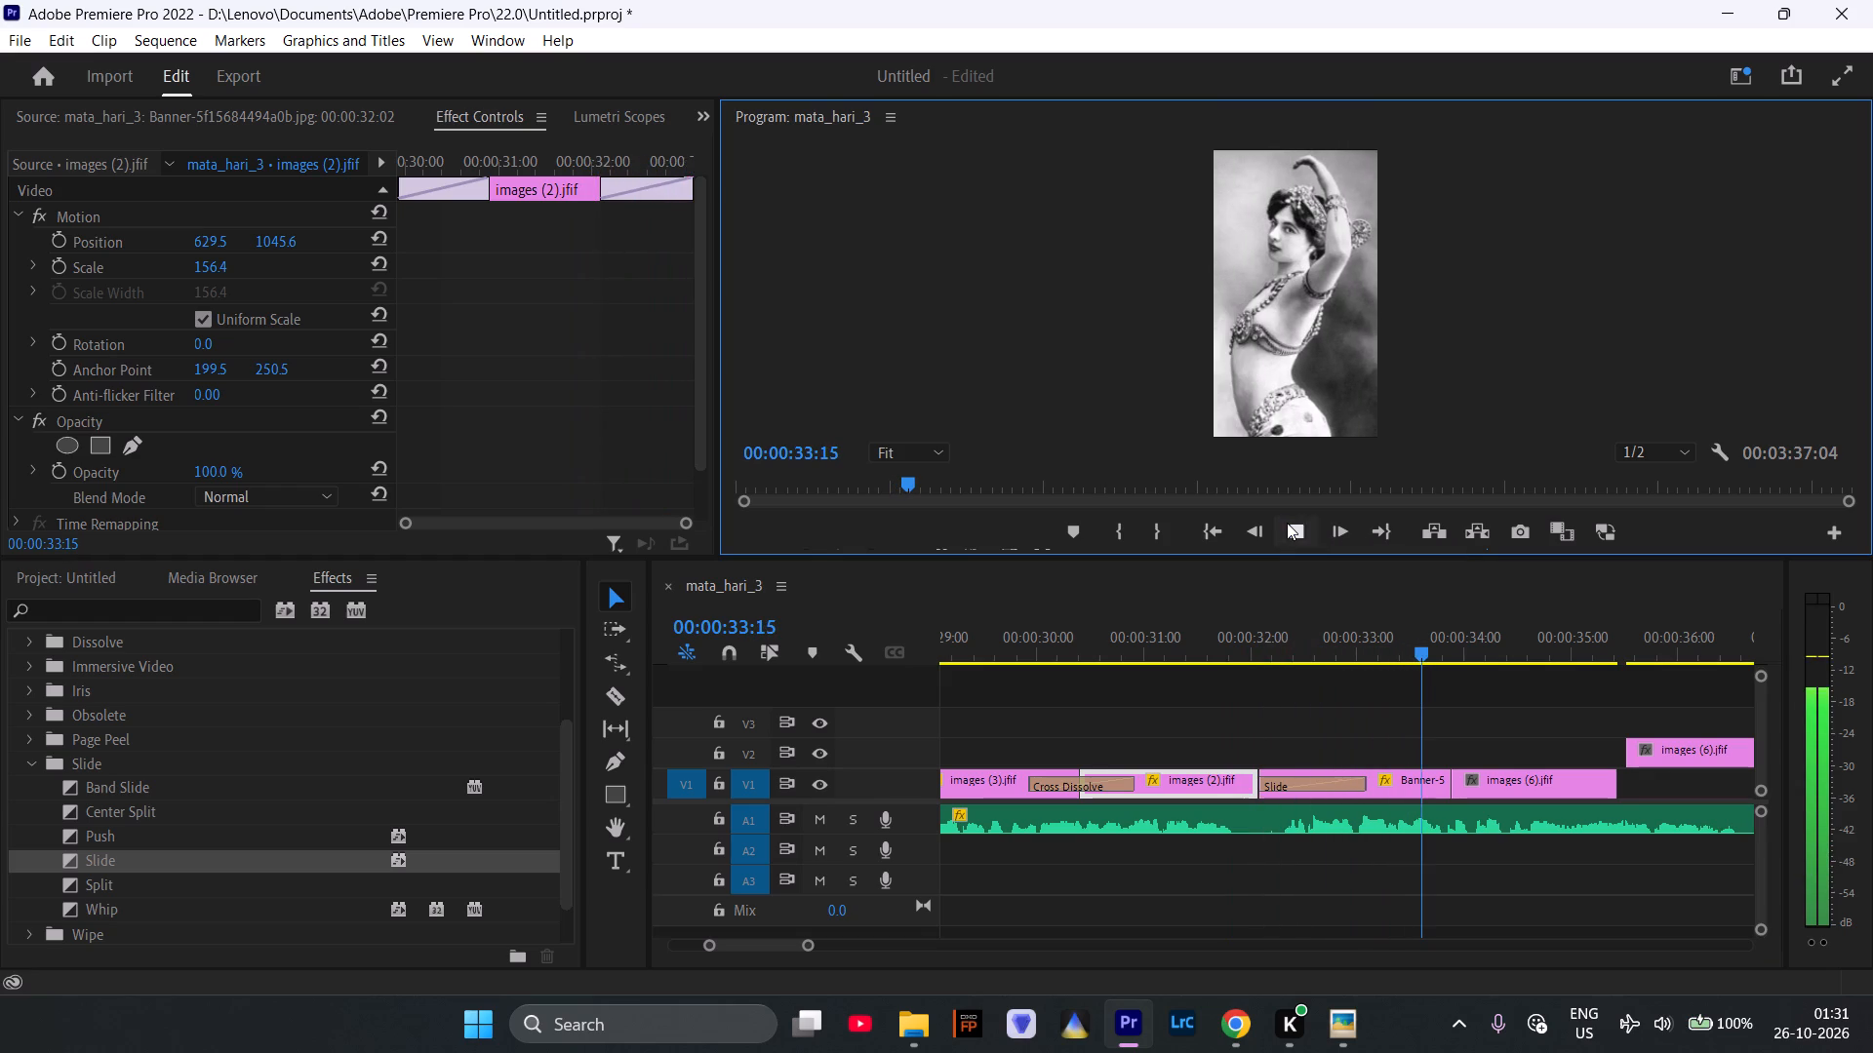
left_click(1287, 523)
left_click(1287, 523)
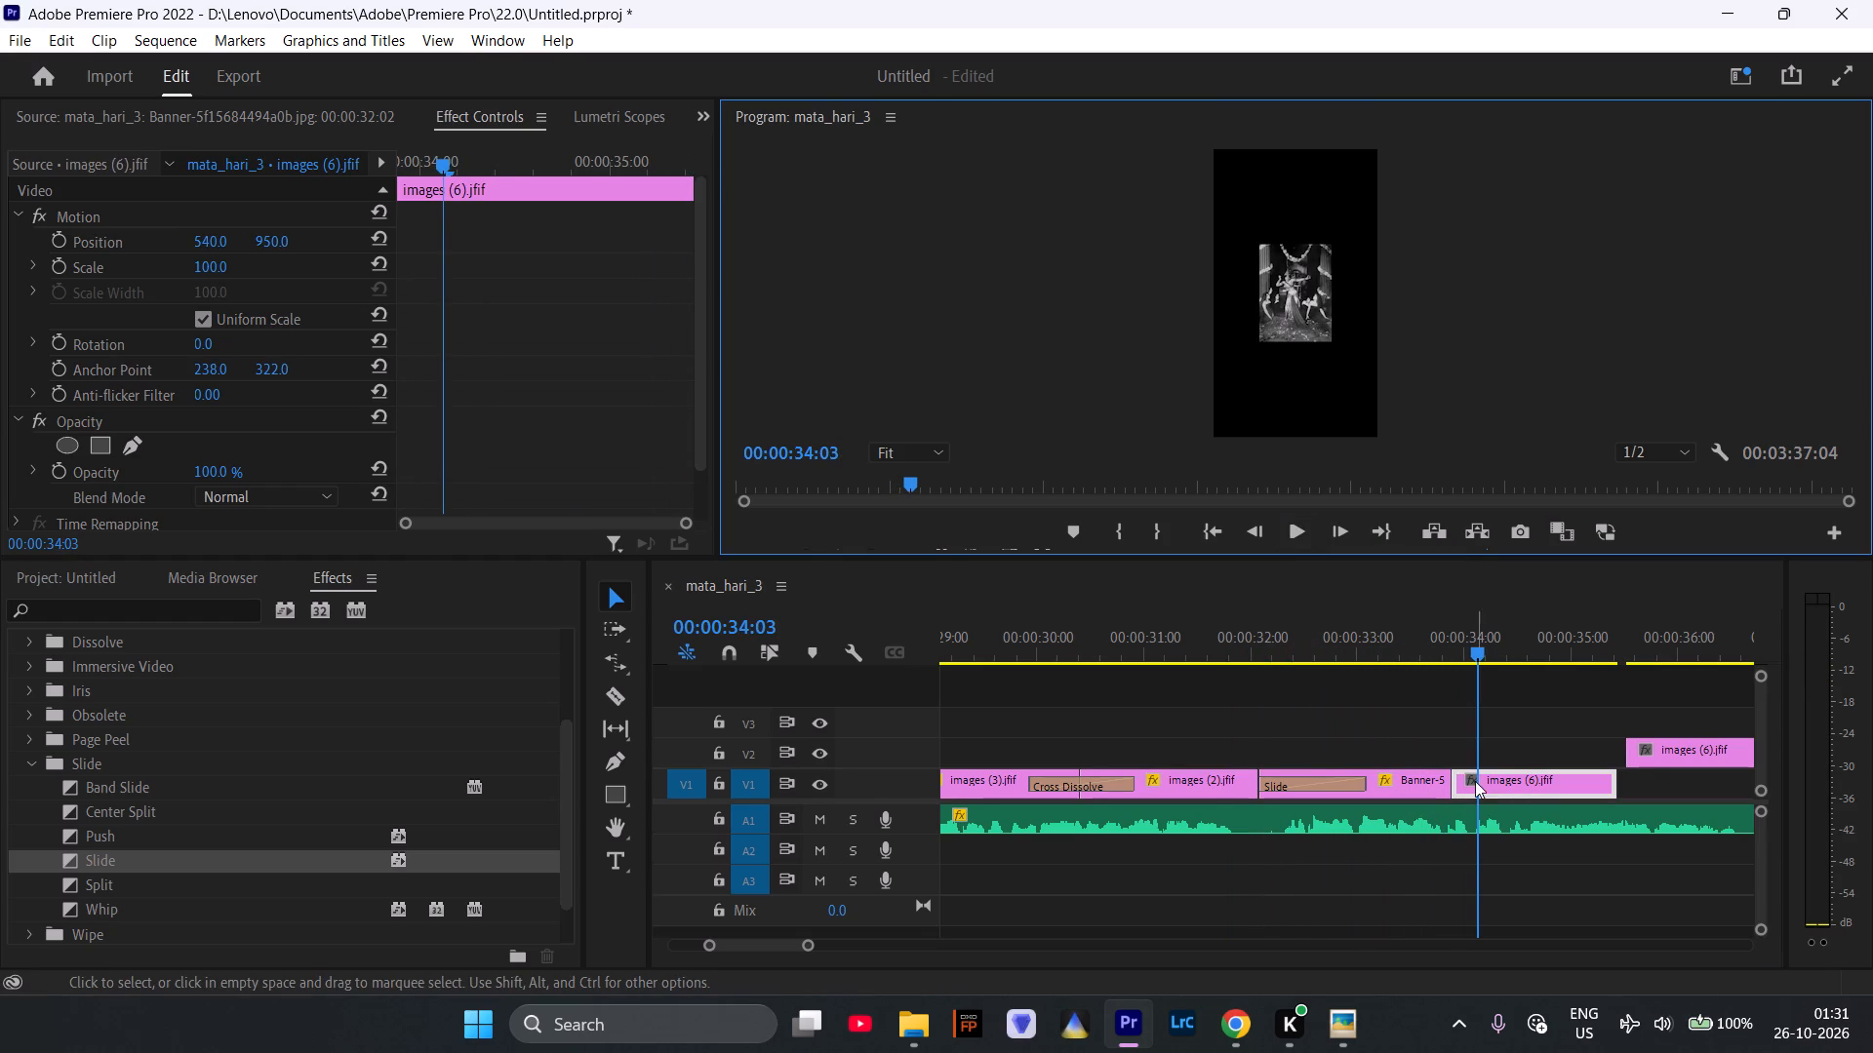
Trim the start of the short images (6).jfif segment on V1 slightly and extend the Banner clip to meet it, lasting 00:00:01:22.
left_click(1453, 781)
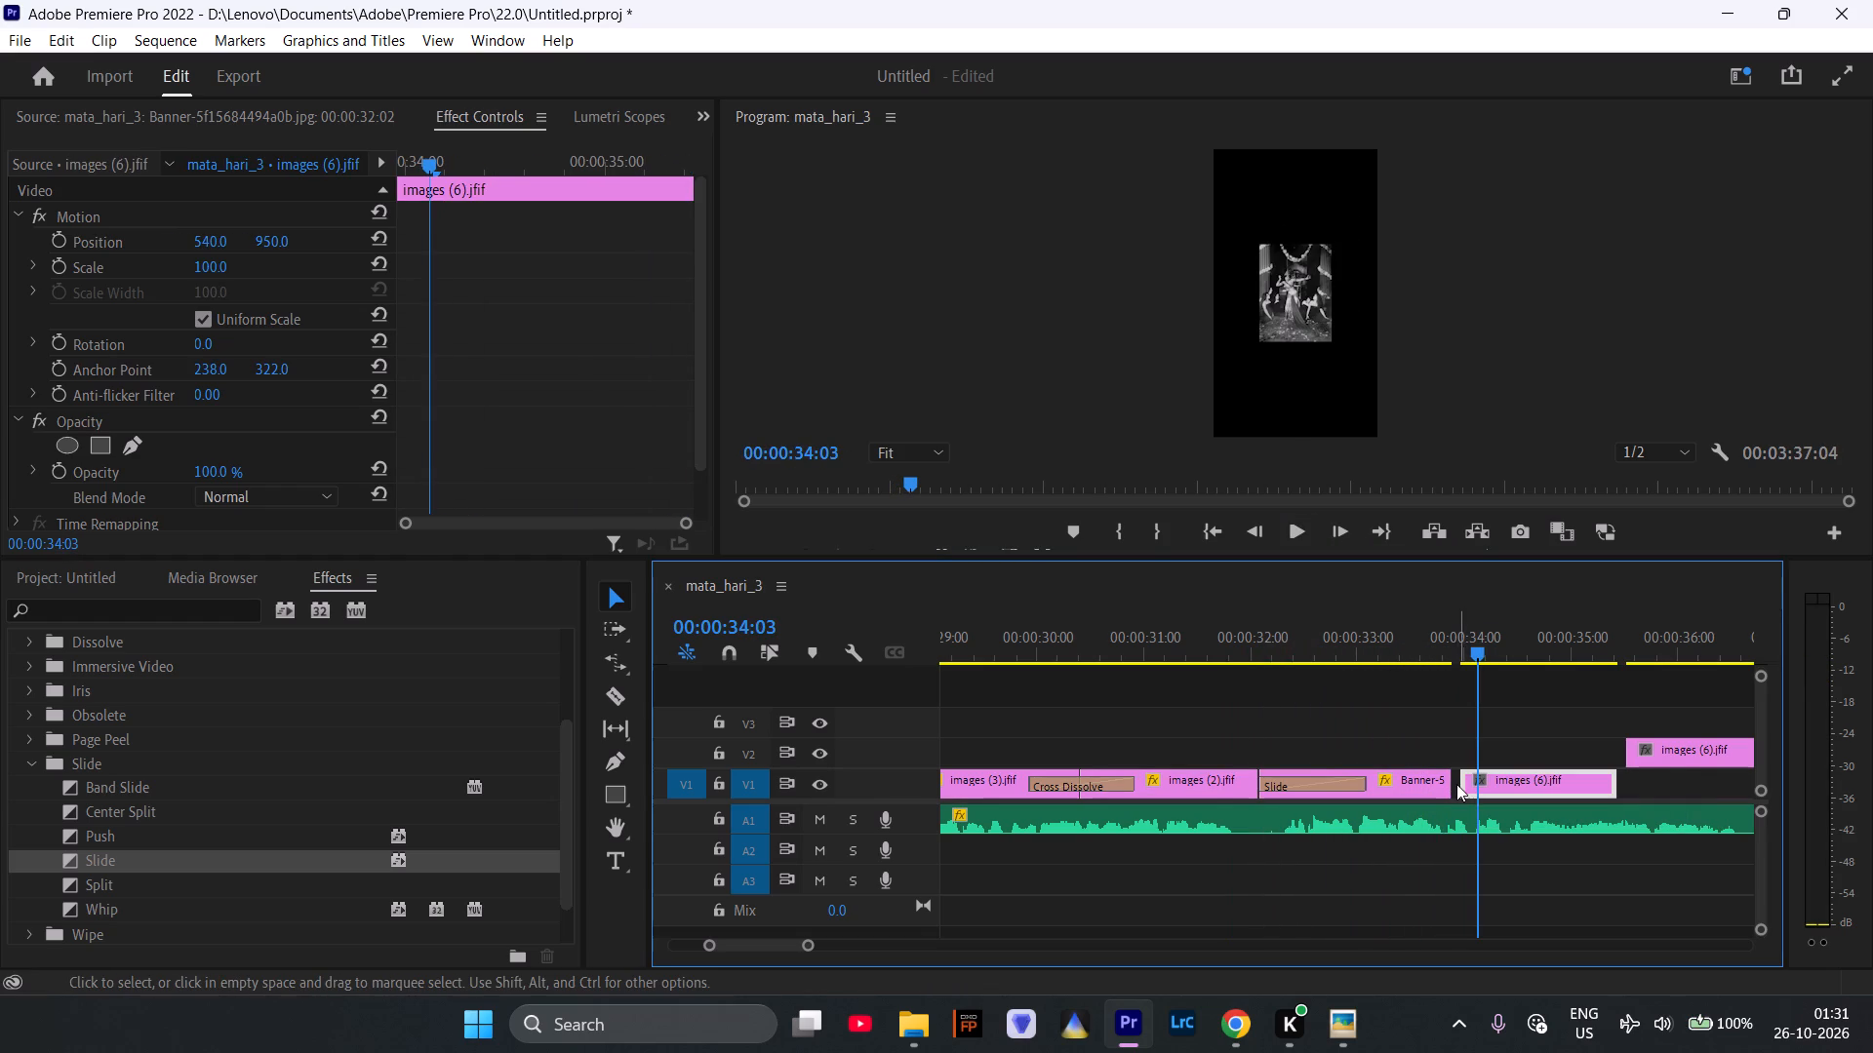
left_click_drag(1450, 786, 1461, 790)
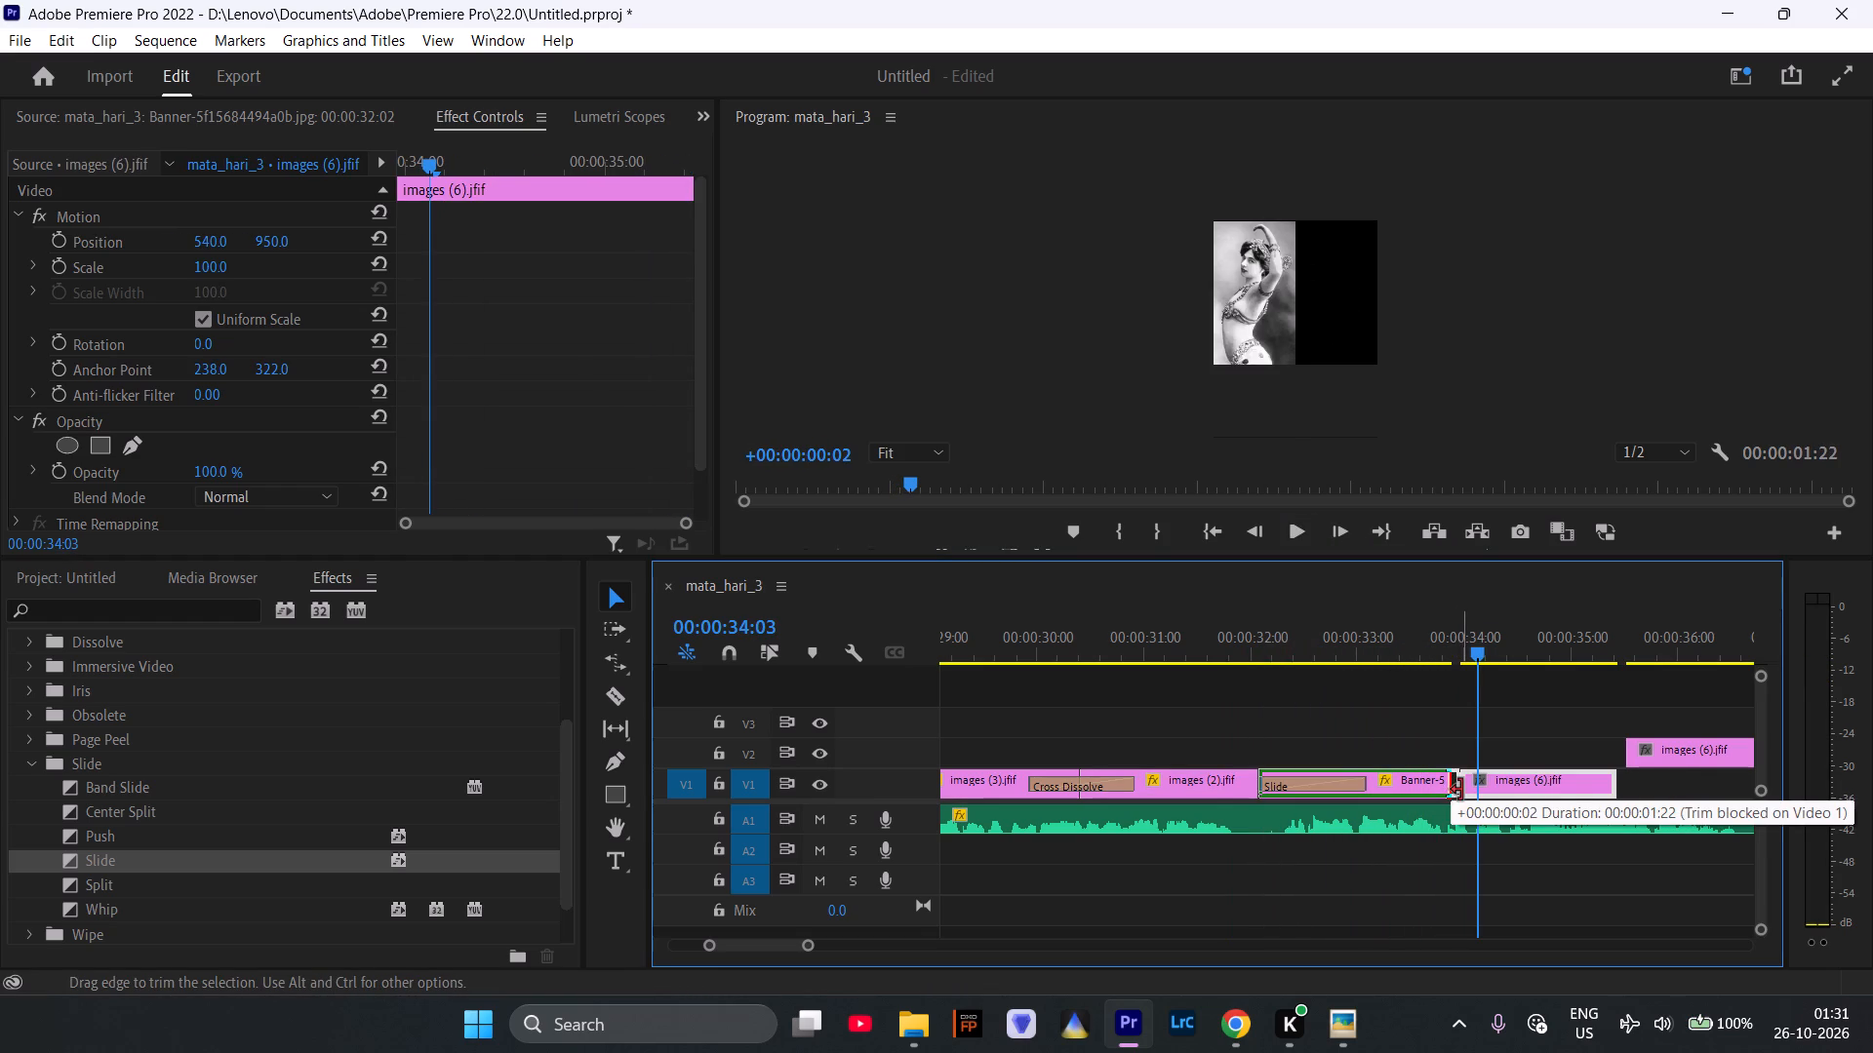
left_click_drag(1461, 790, 1461, 791)
Play the adjusted cut from the Banner clip to images (6).jfif, from 00:00:33:03 to 00:00:34:03.
left_click(1400, 662)
left_click_drag(1397, 654, 1371, 658)
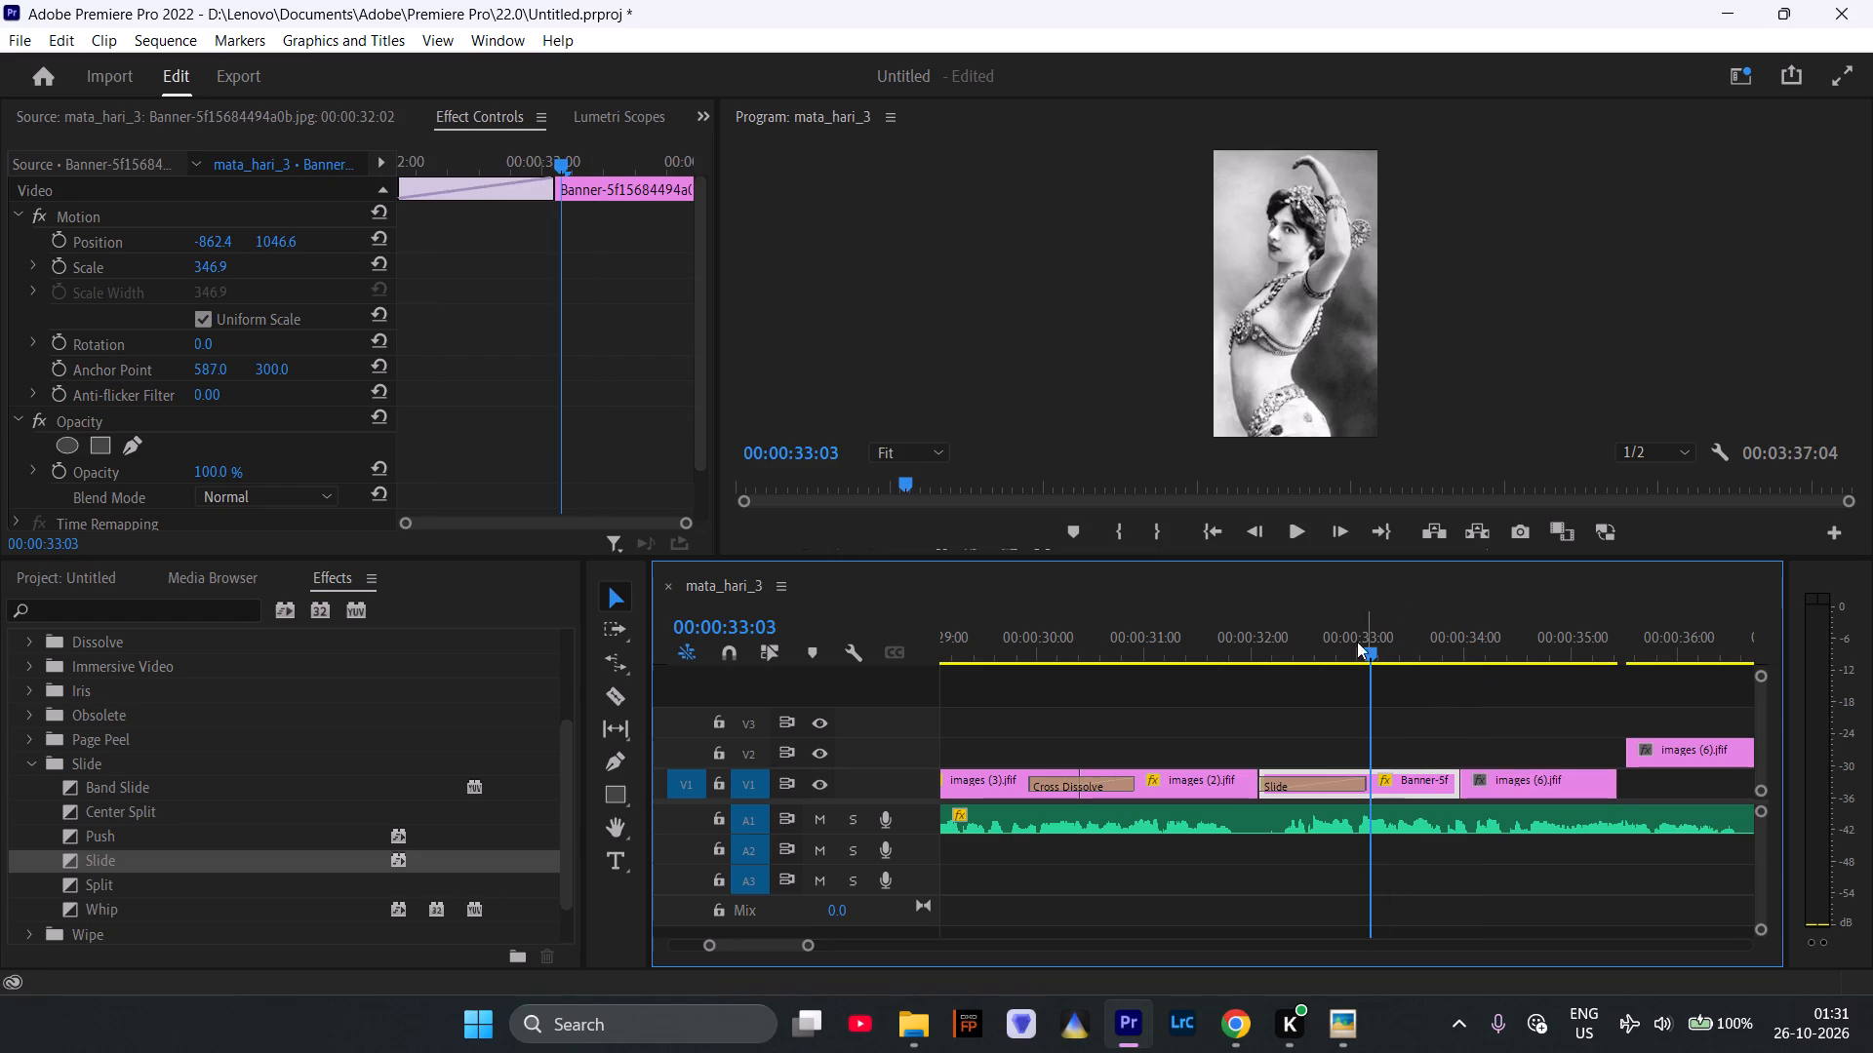
left_click(1305, 526)
left_click(1305, 526)
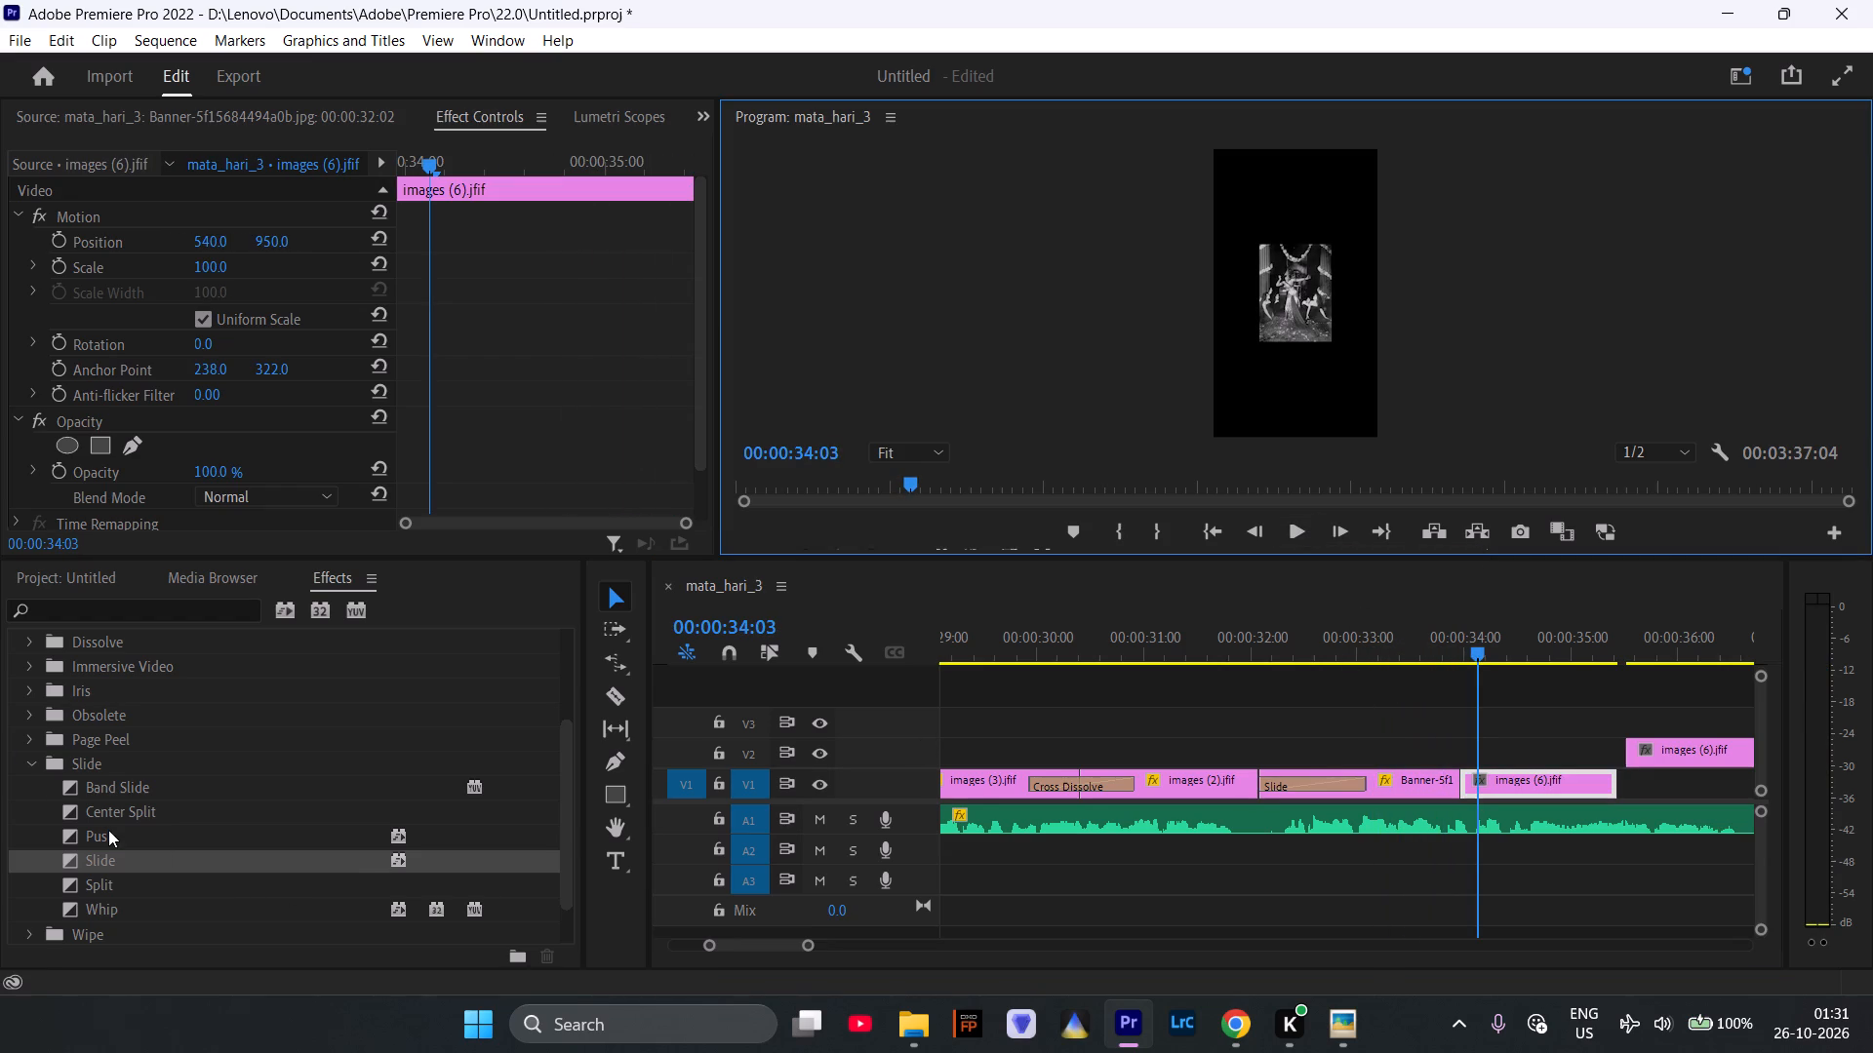
Look through the Slide and Zoom video transitions for other options.
scroll(99, 816, "down", 1)
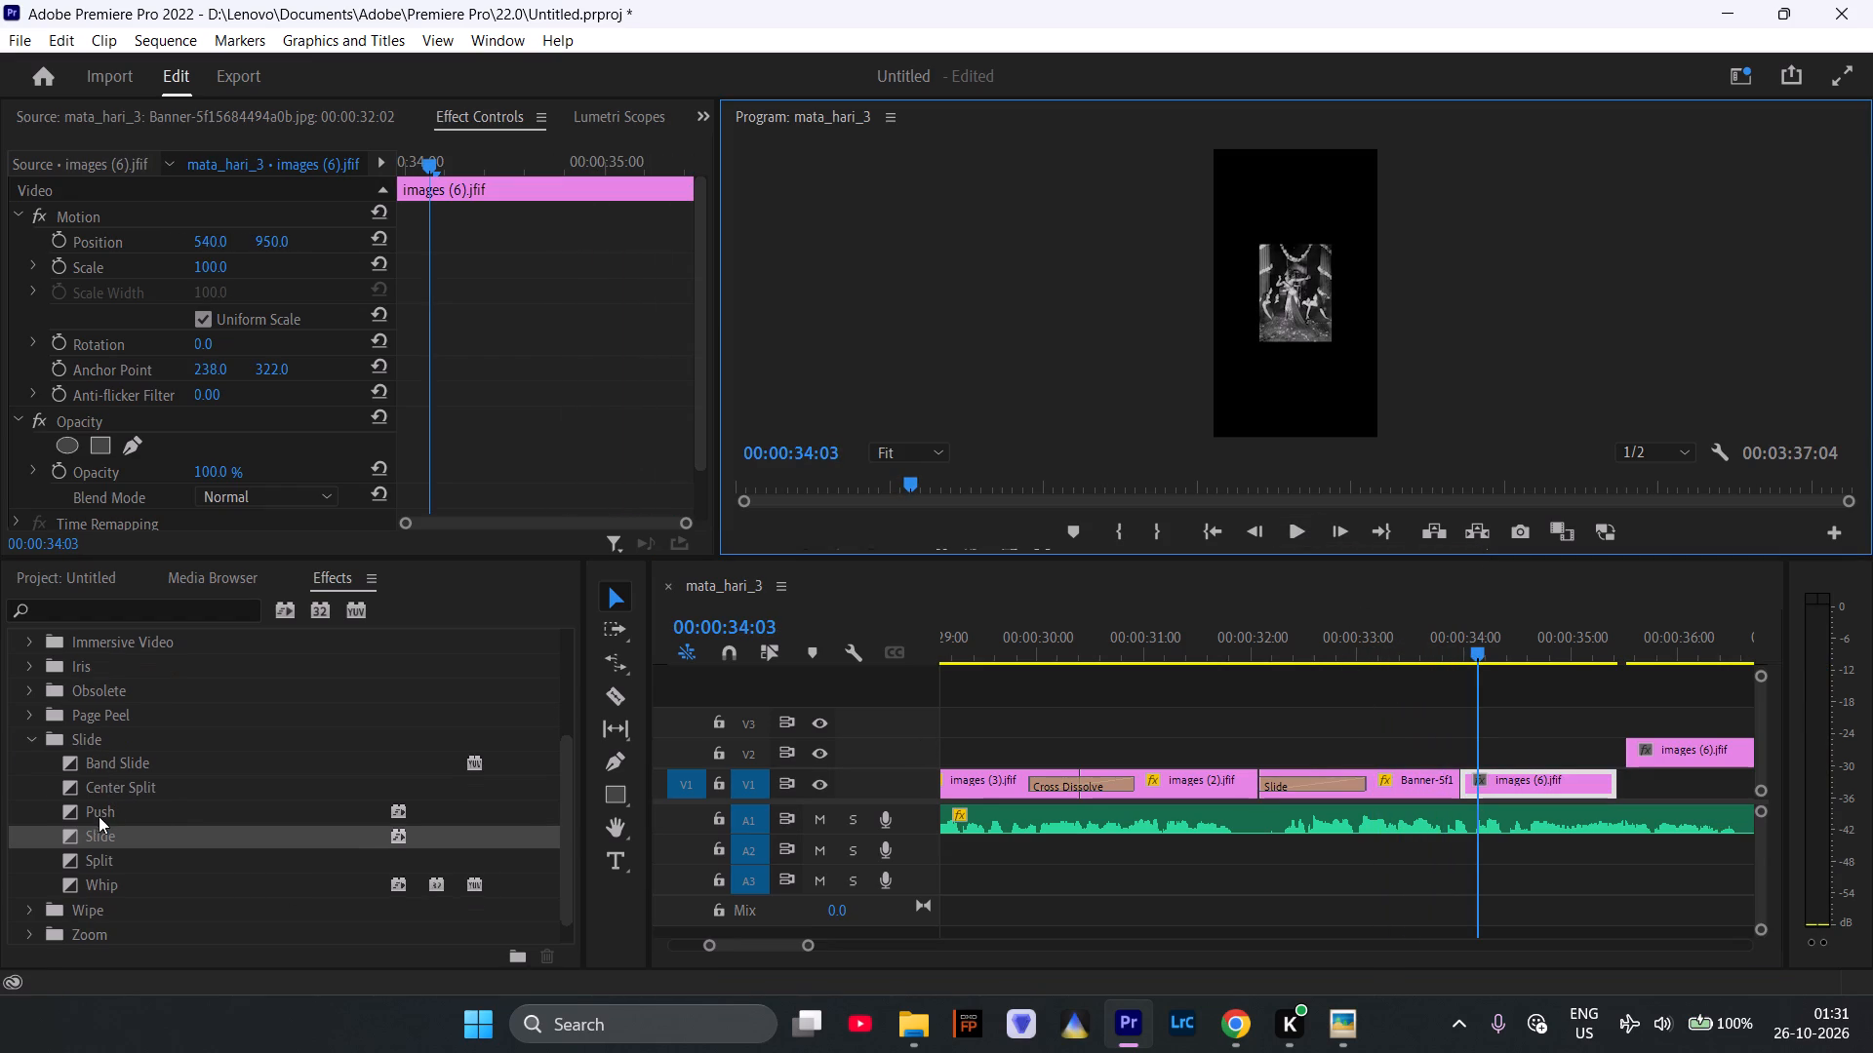
scroll(100, 813, "down", 2)
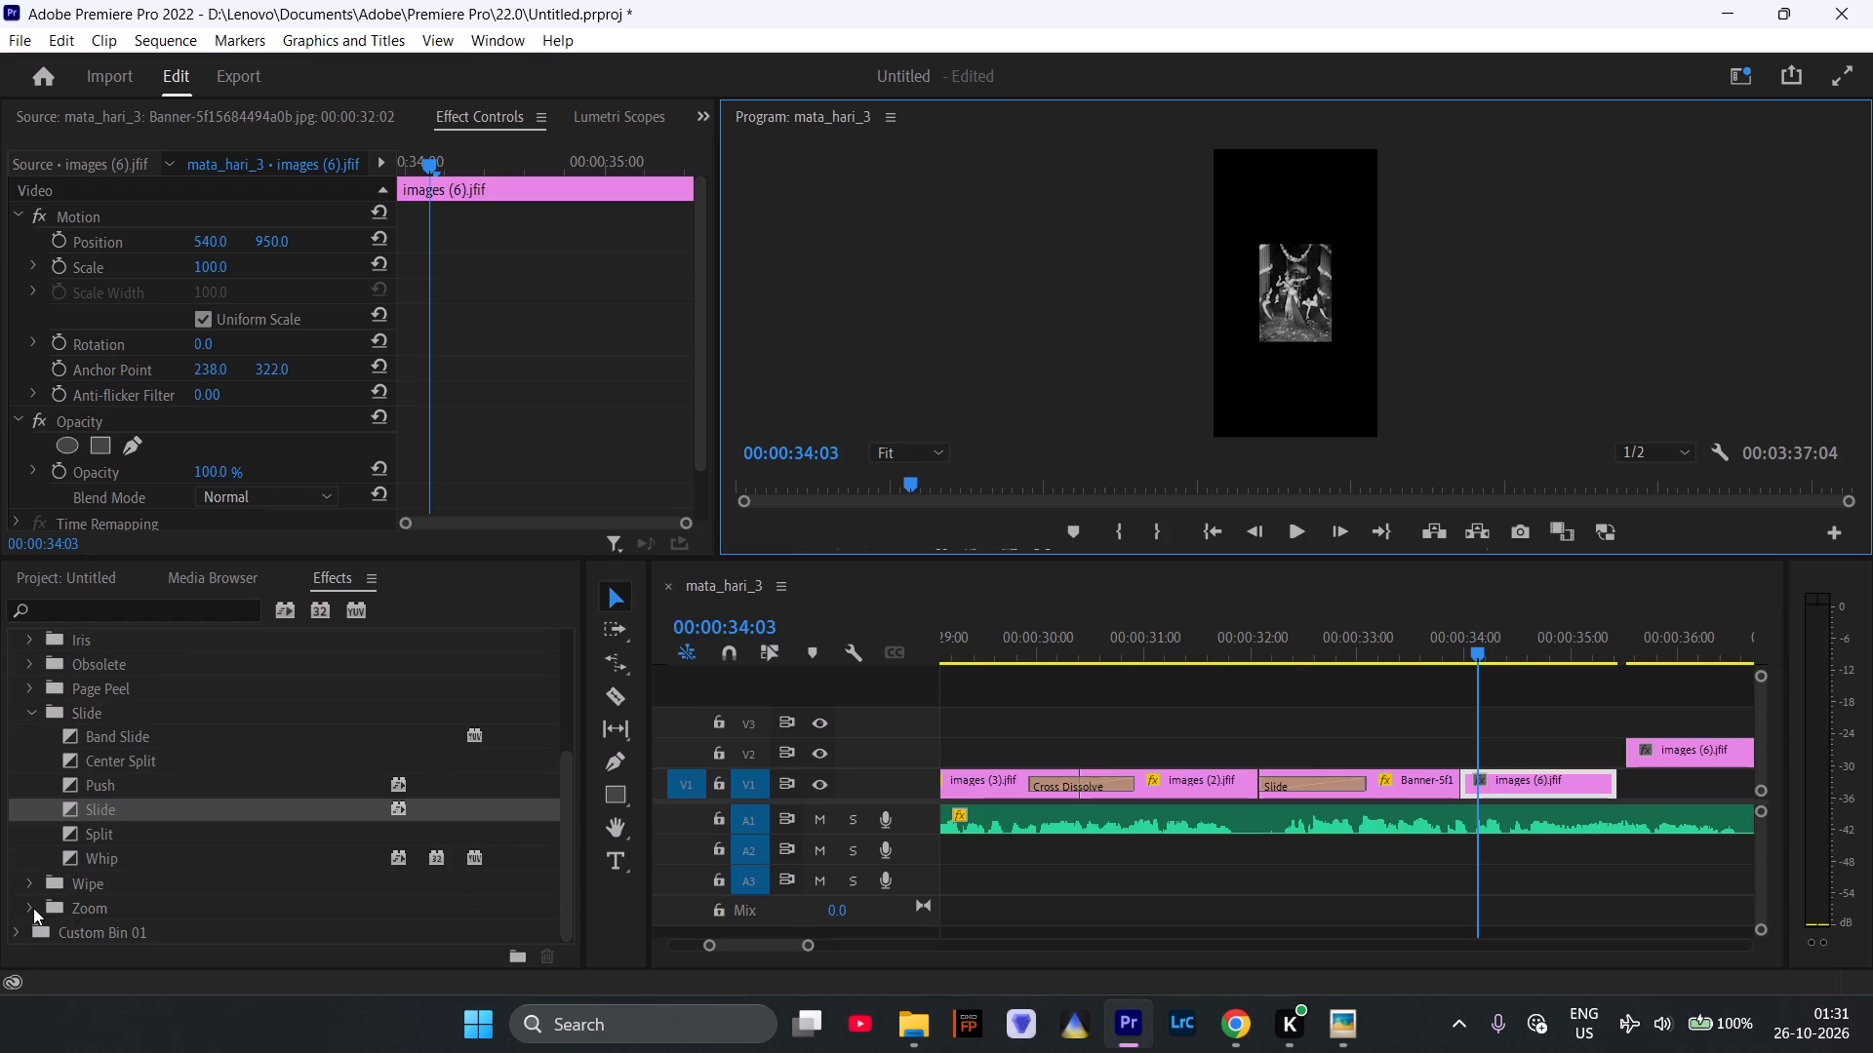
left_click(31, 908)
scroll(200, 905, "down", 3)
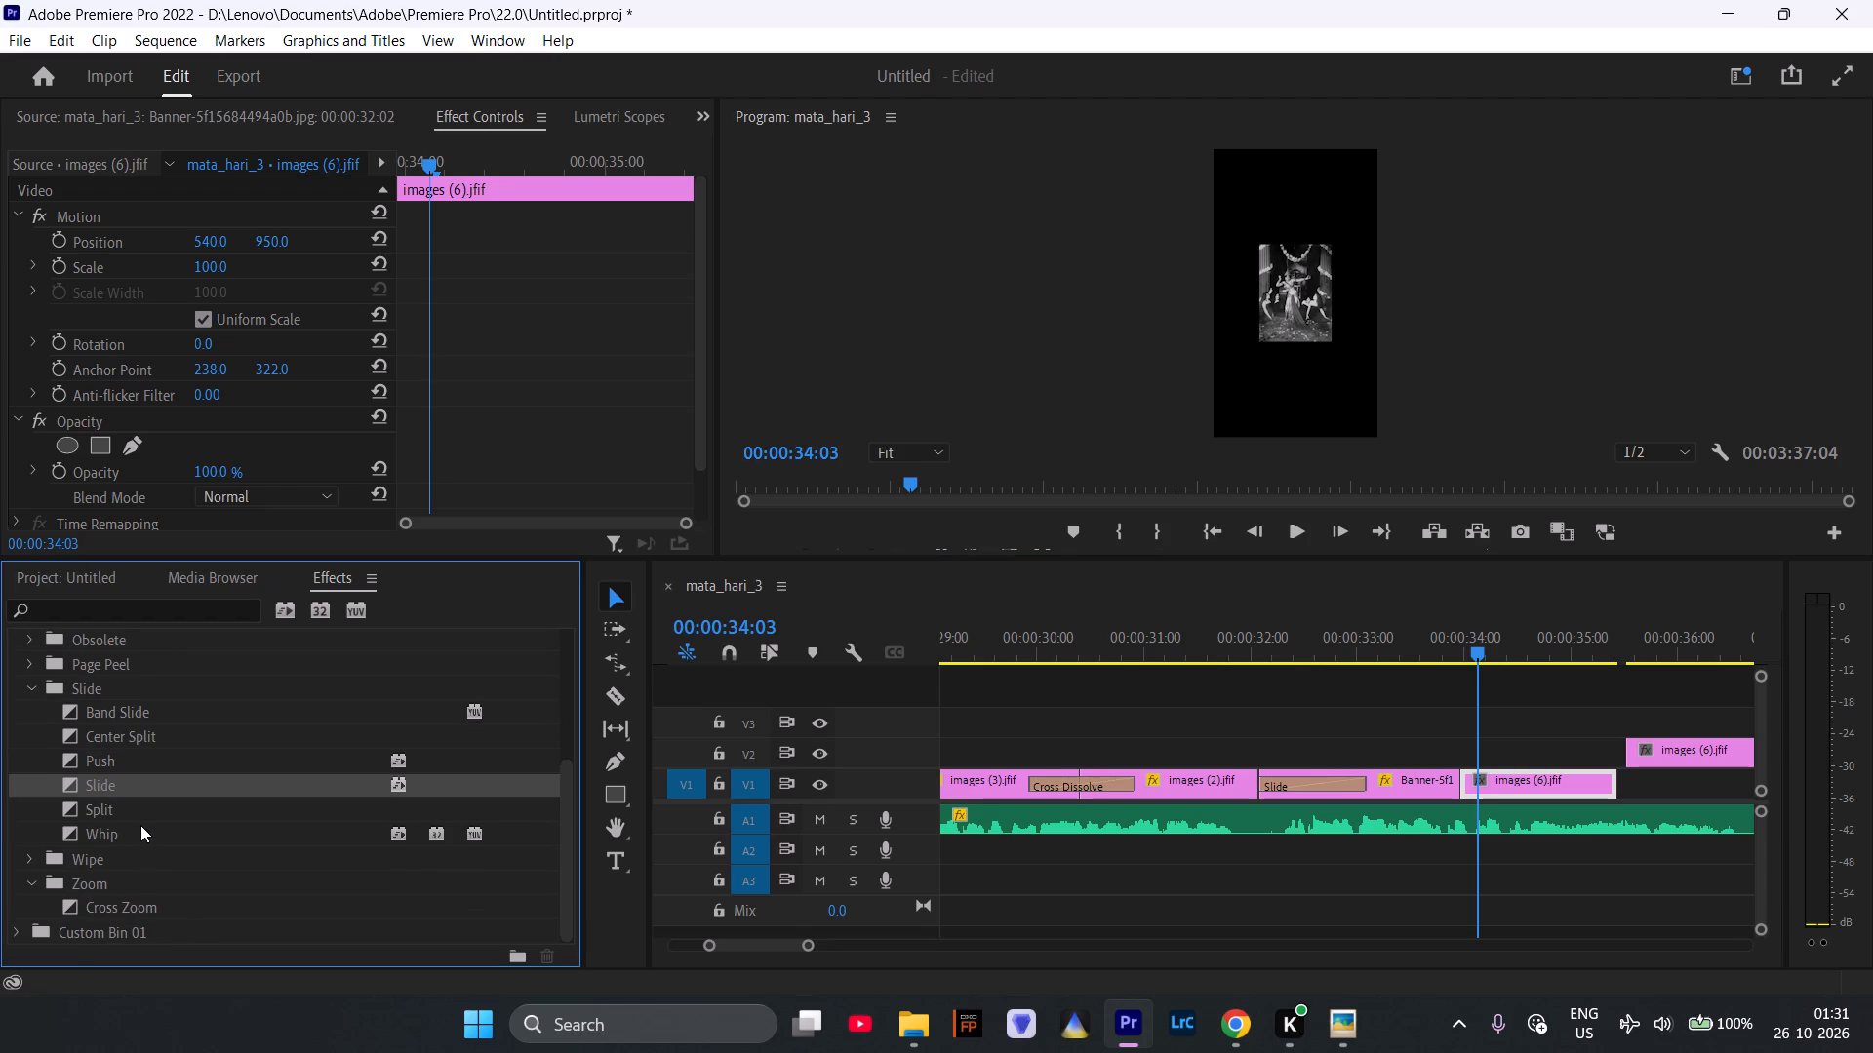
scroll(140, 825, "up", 2)
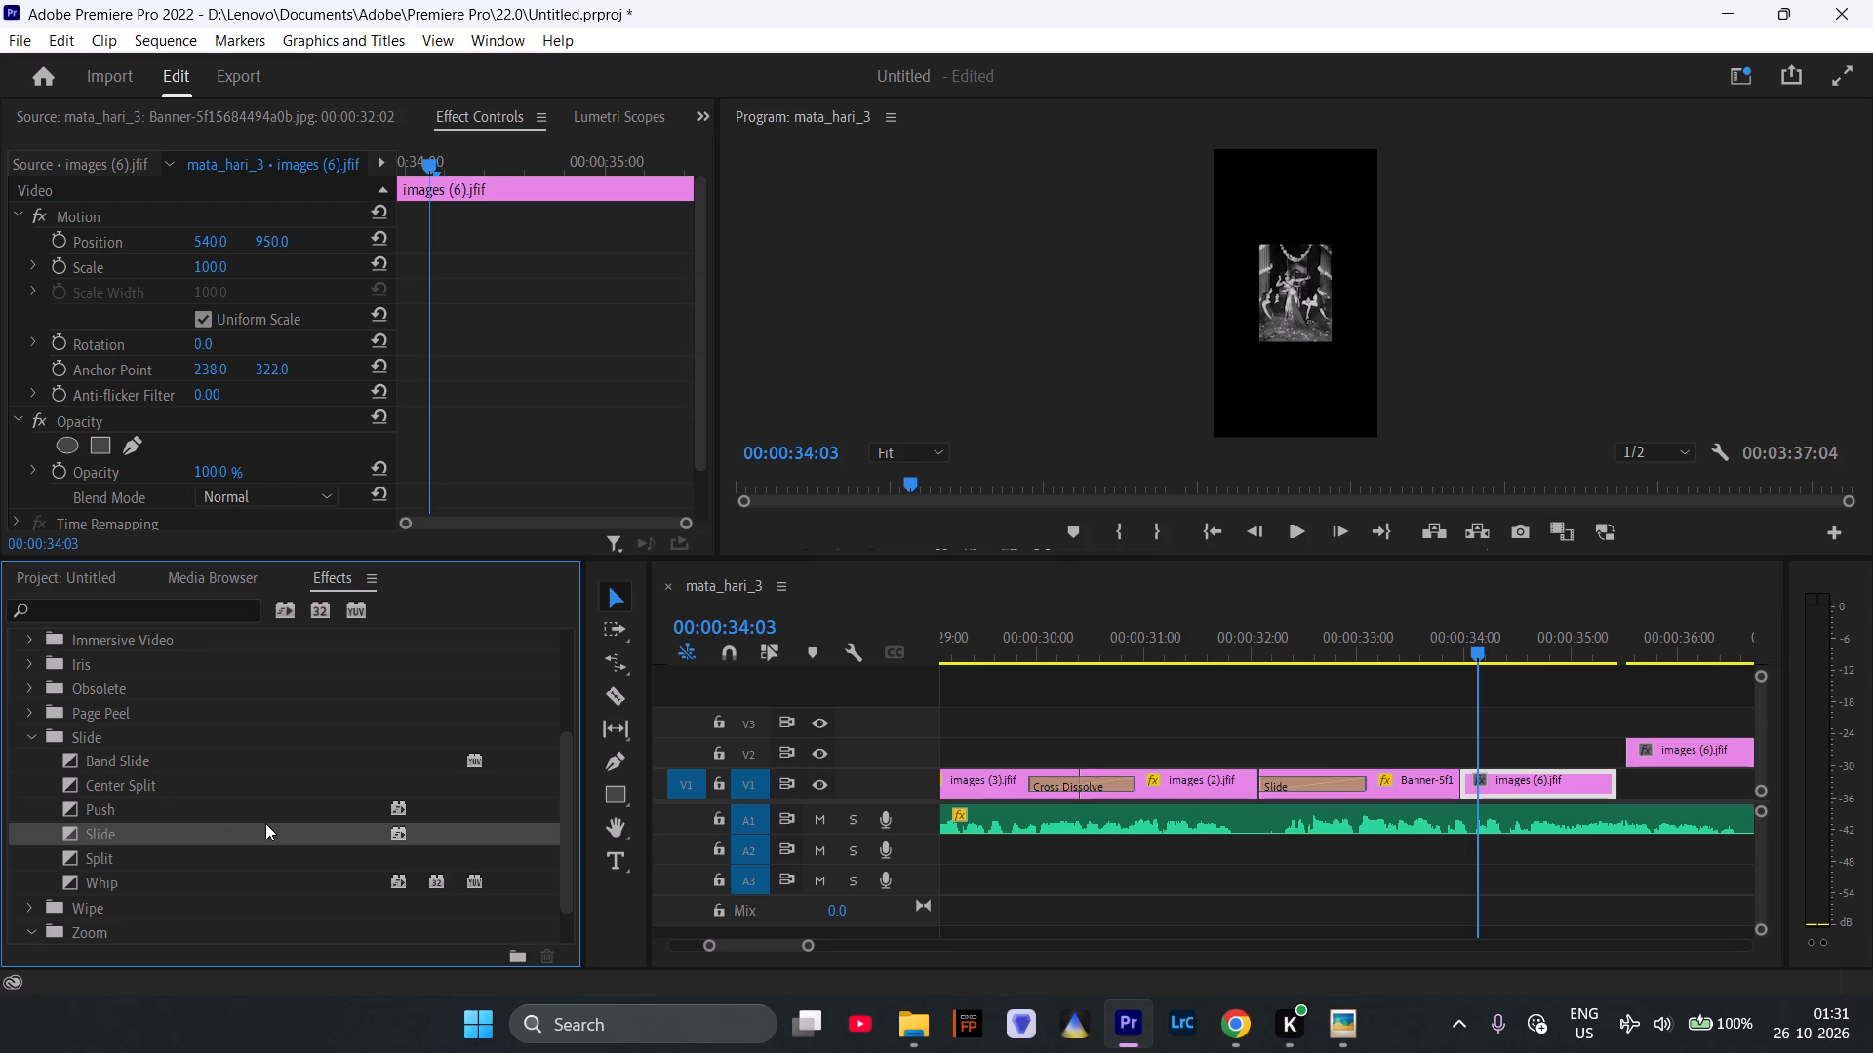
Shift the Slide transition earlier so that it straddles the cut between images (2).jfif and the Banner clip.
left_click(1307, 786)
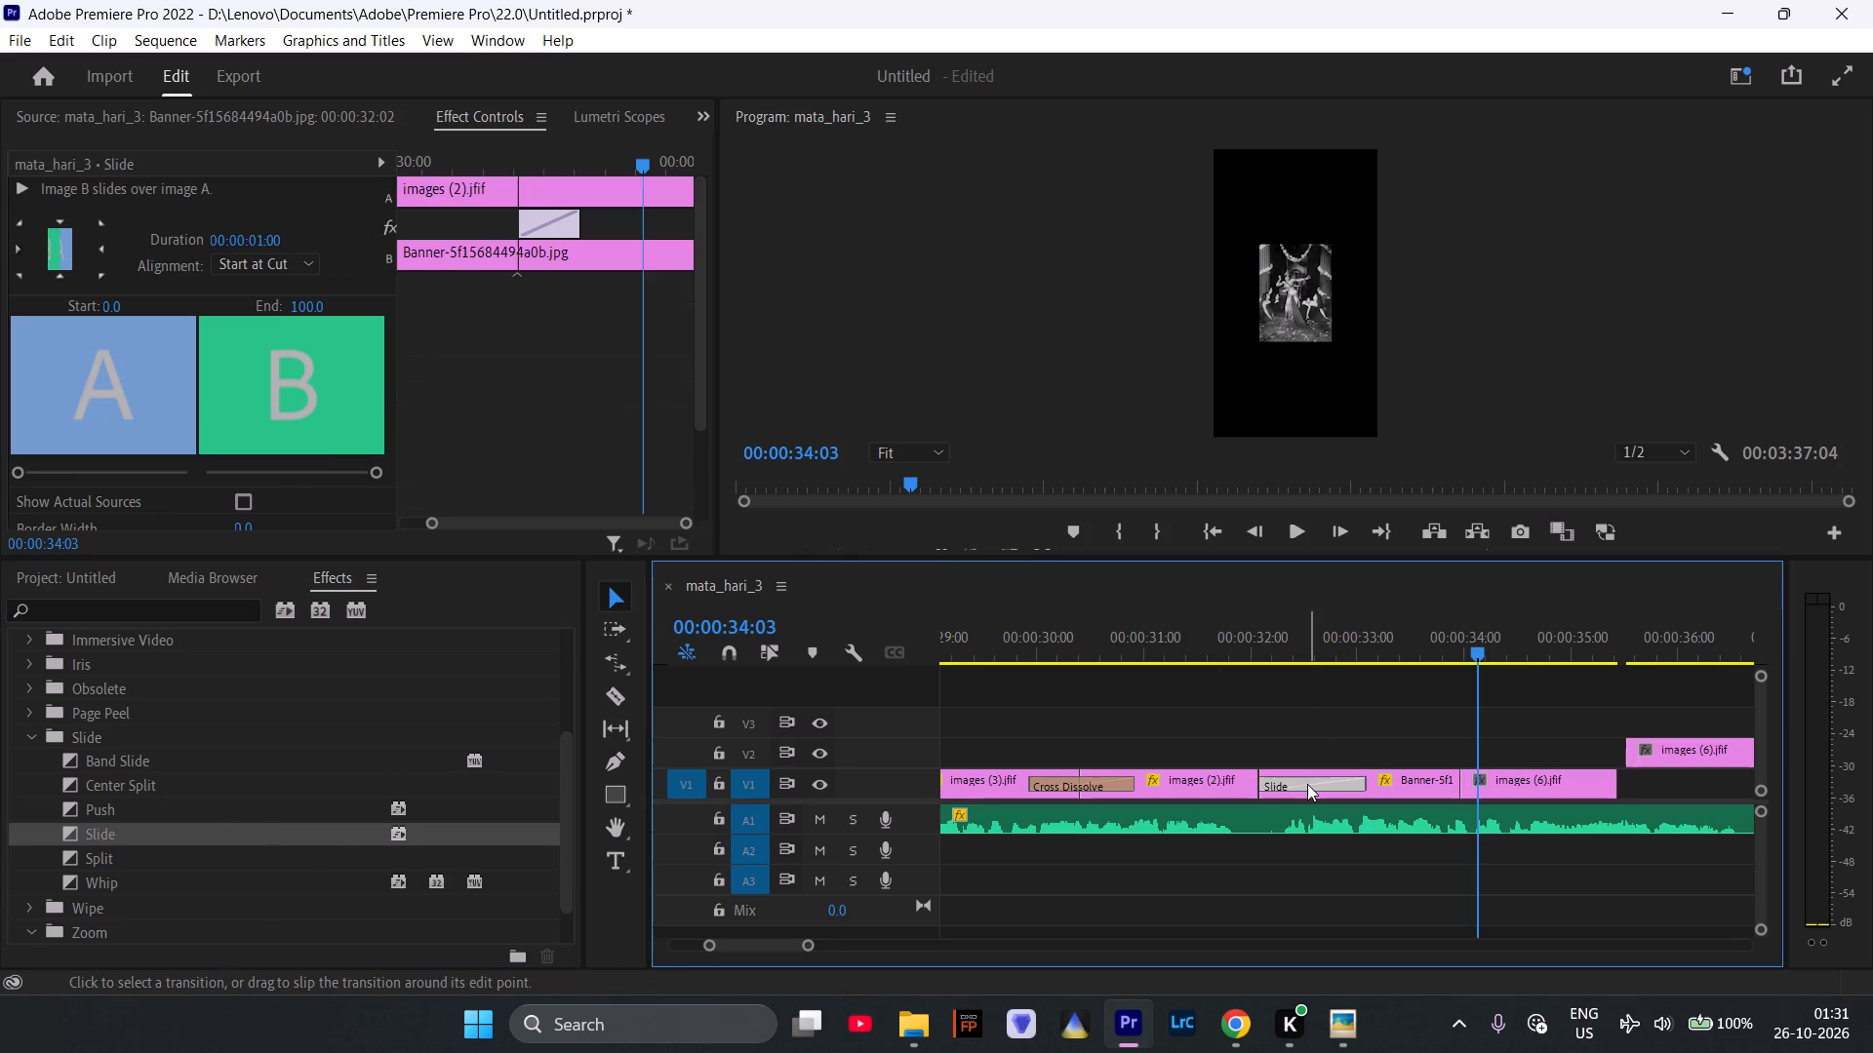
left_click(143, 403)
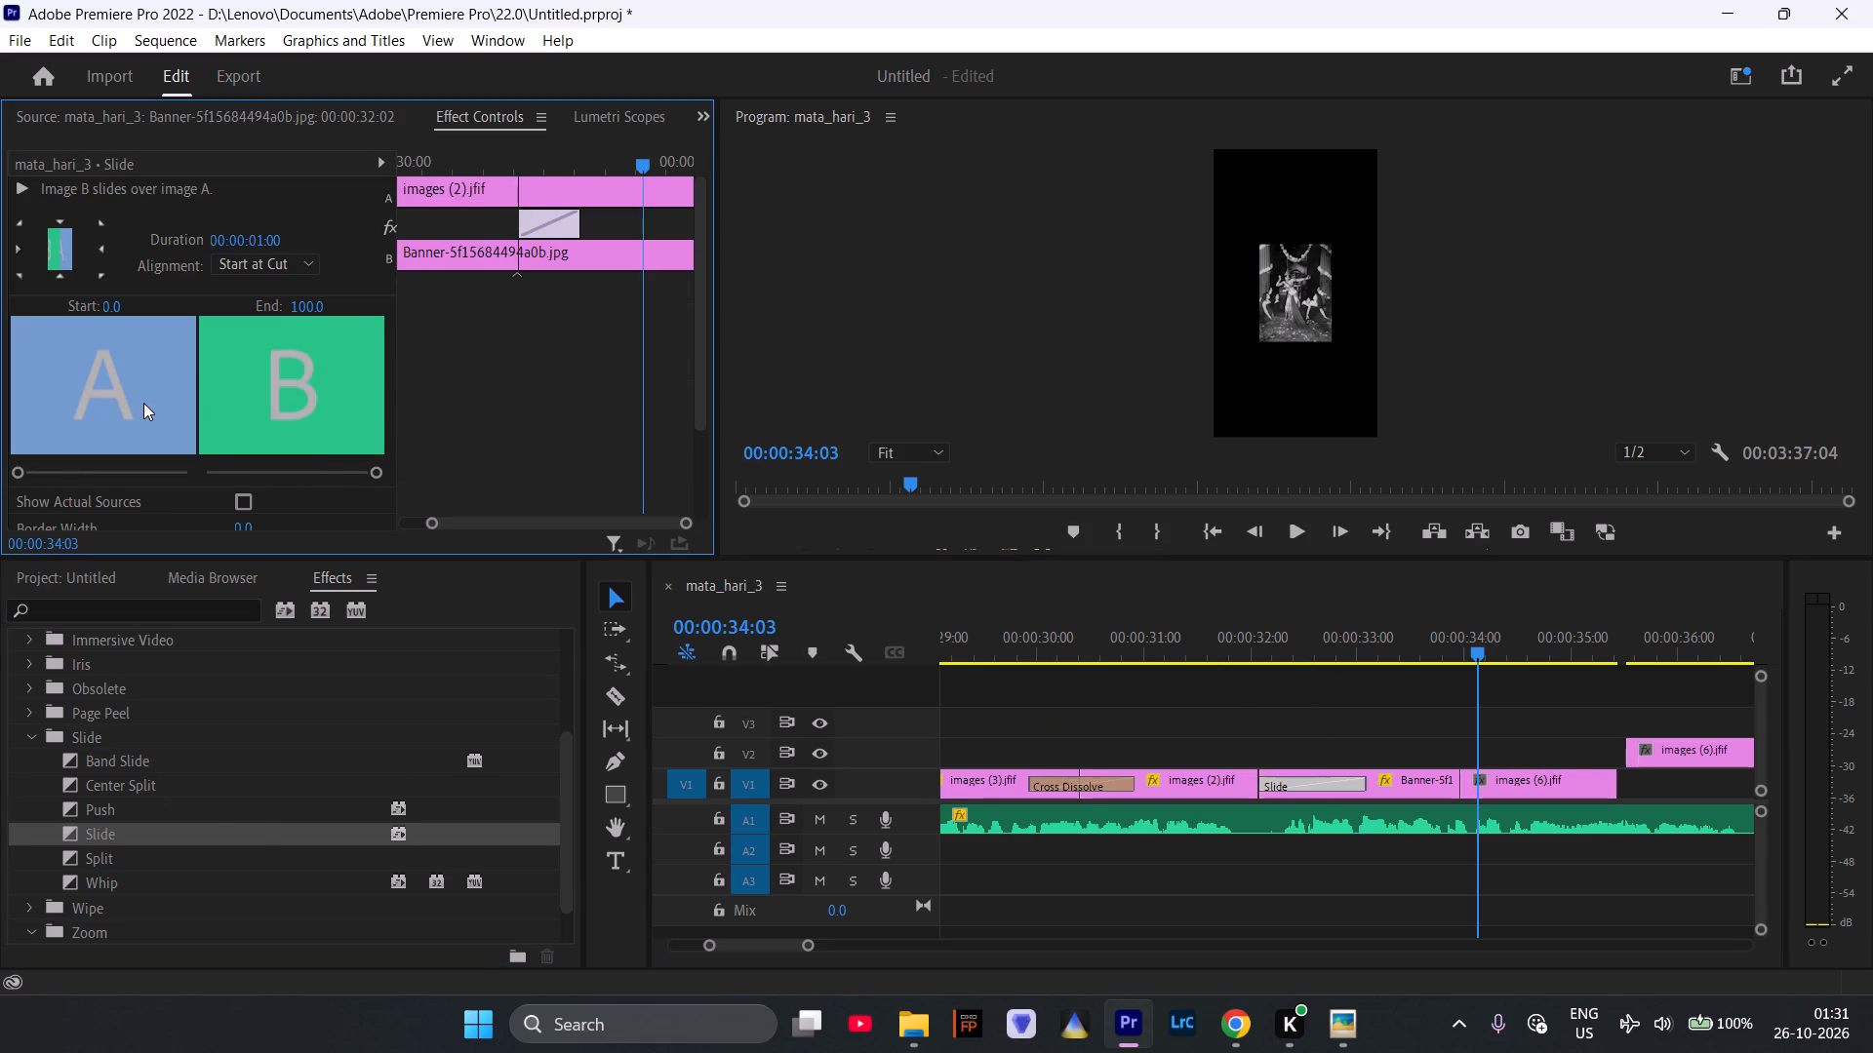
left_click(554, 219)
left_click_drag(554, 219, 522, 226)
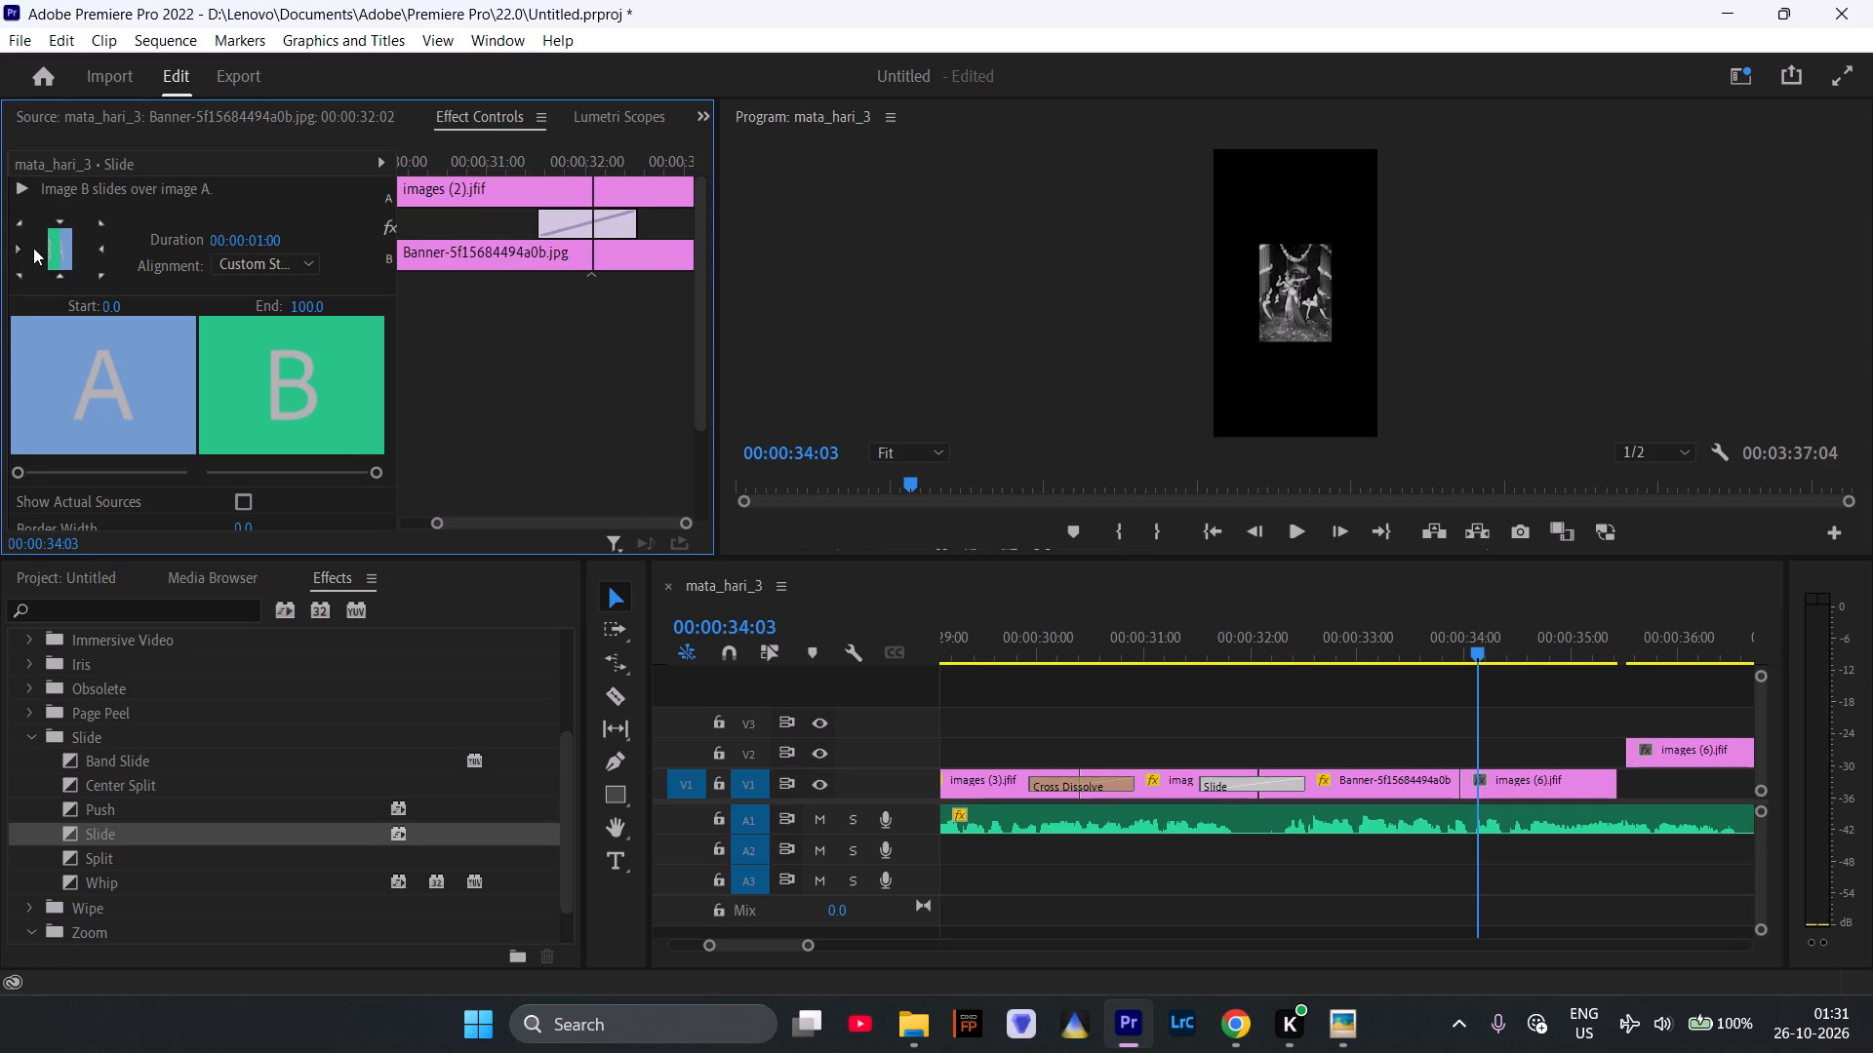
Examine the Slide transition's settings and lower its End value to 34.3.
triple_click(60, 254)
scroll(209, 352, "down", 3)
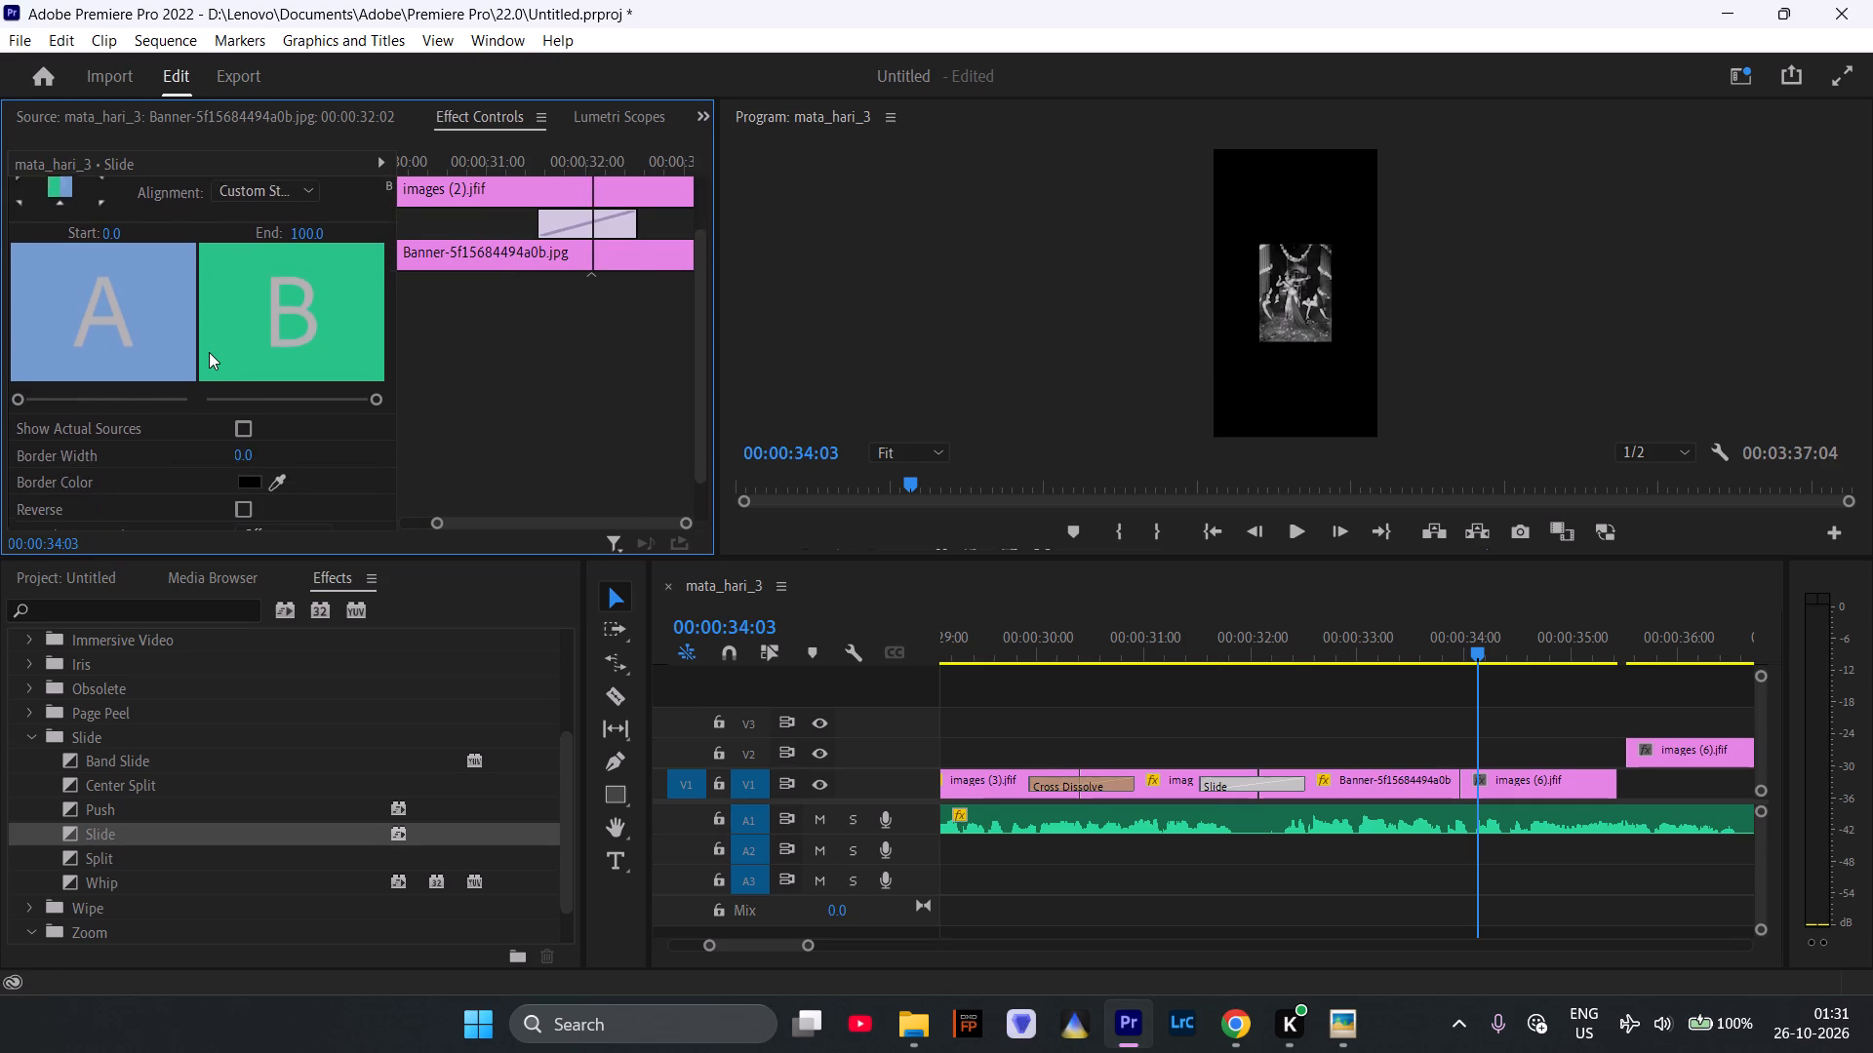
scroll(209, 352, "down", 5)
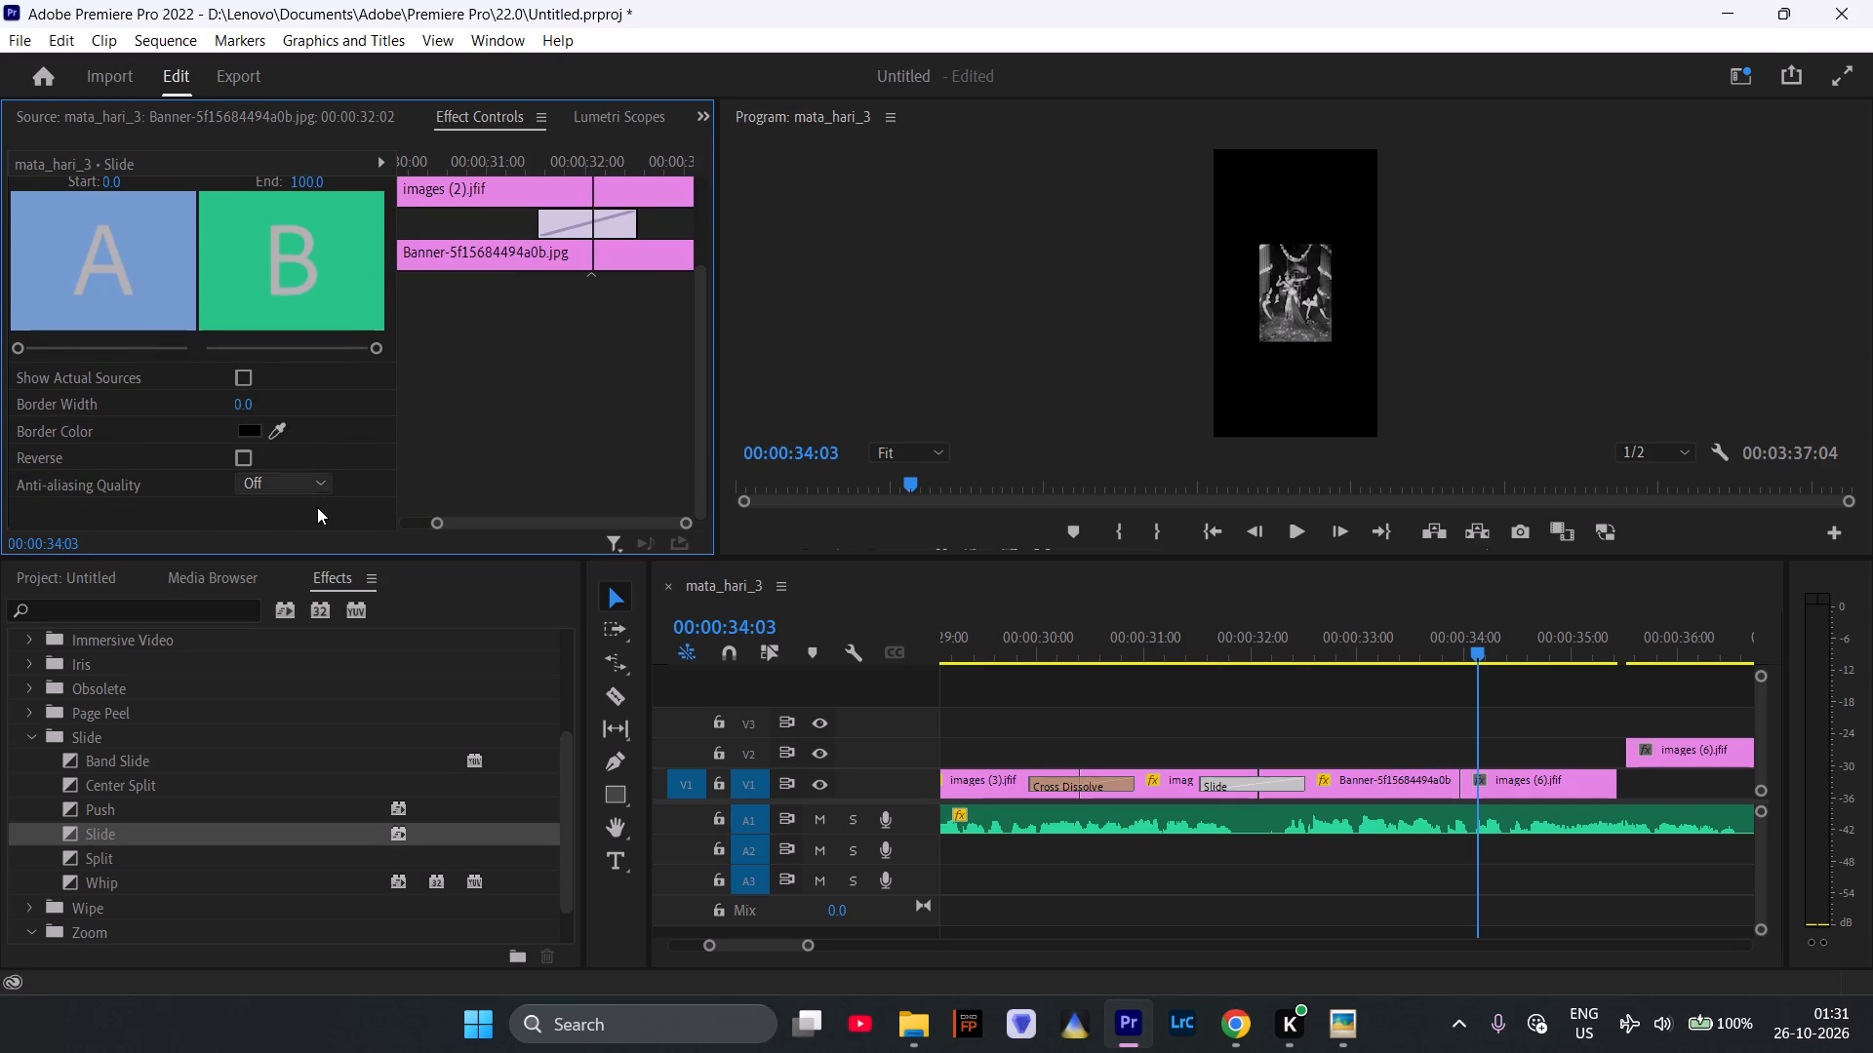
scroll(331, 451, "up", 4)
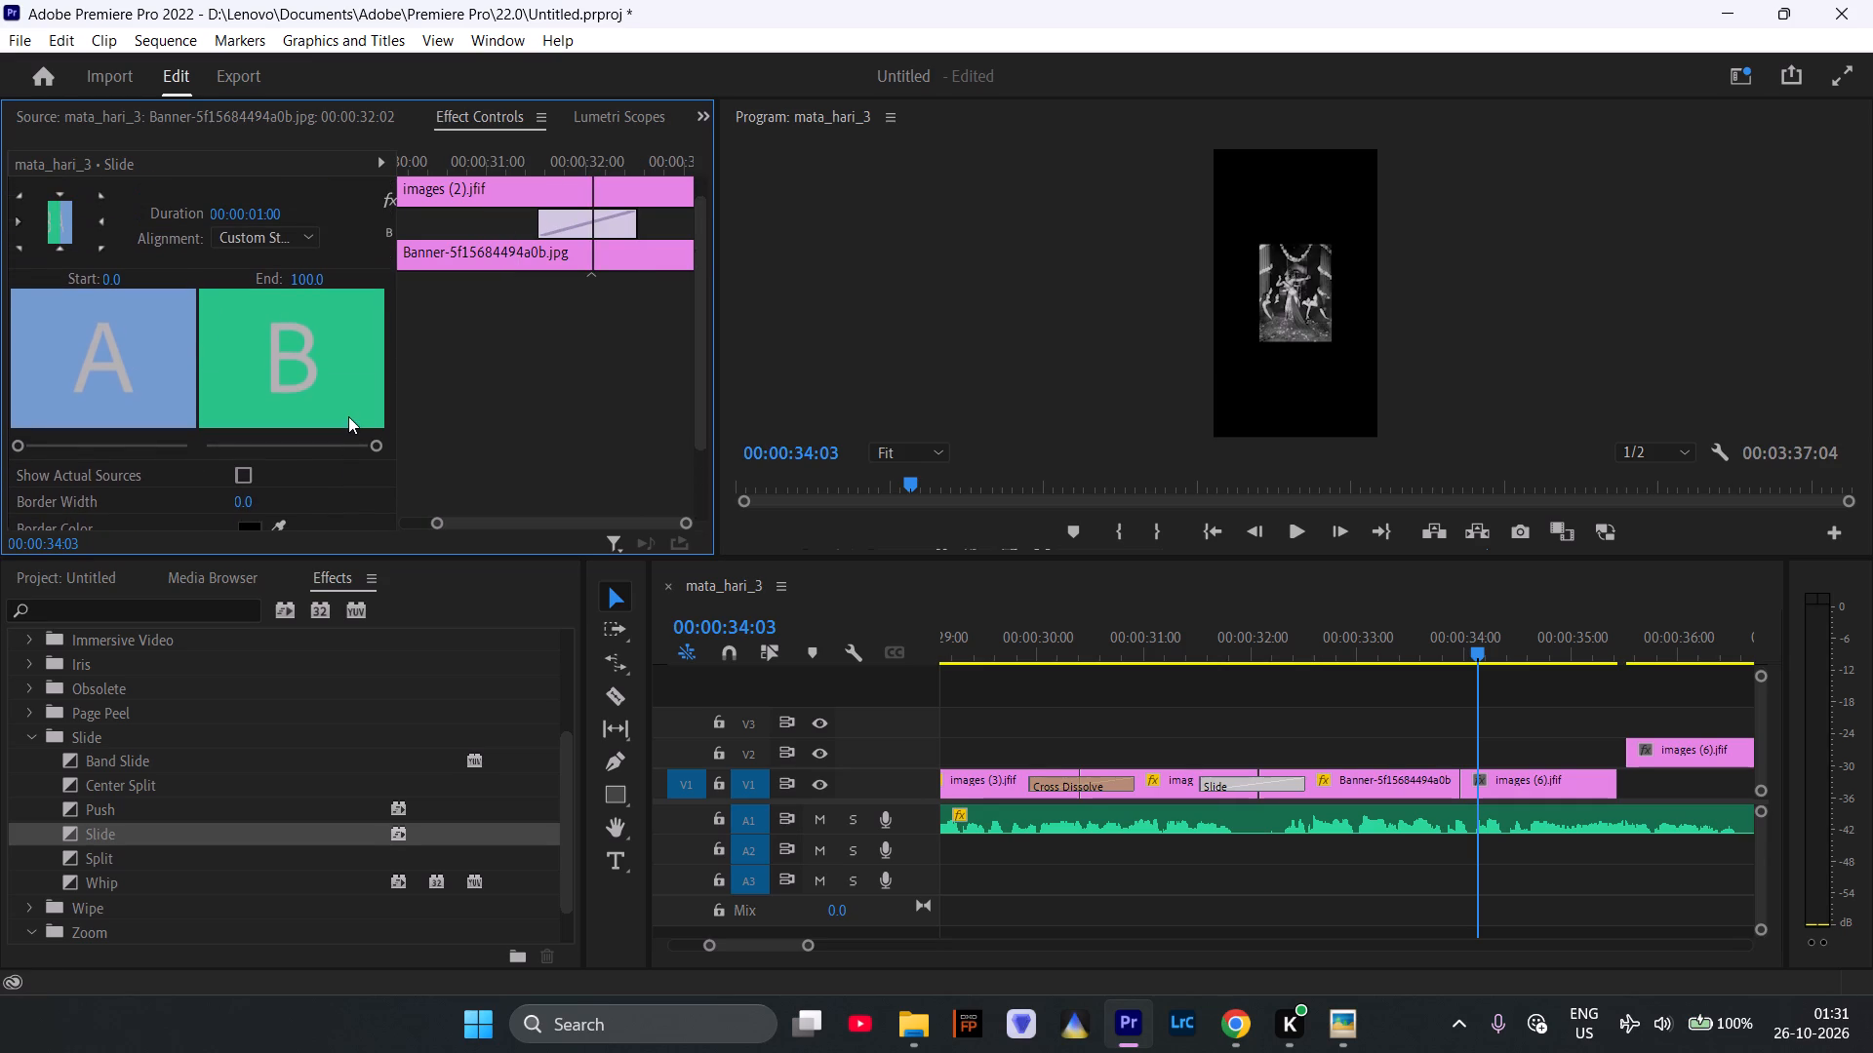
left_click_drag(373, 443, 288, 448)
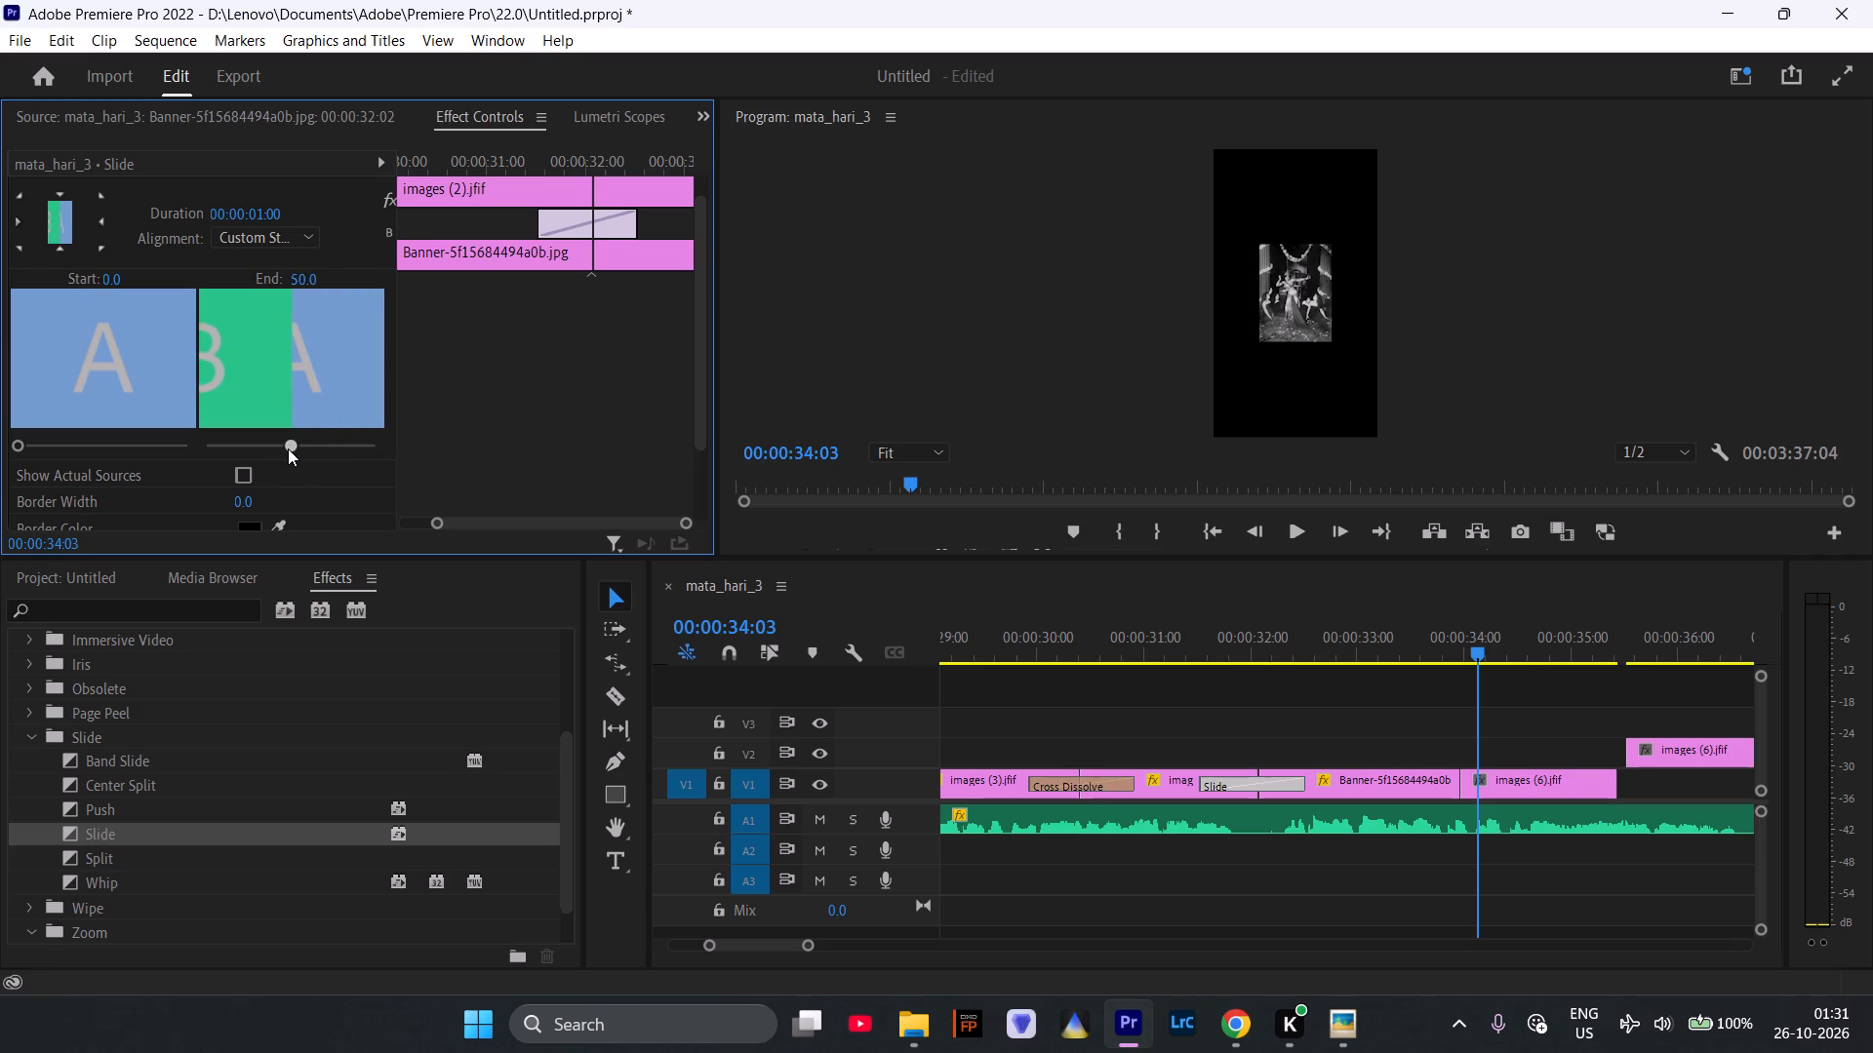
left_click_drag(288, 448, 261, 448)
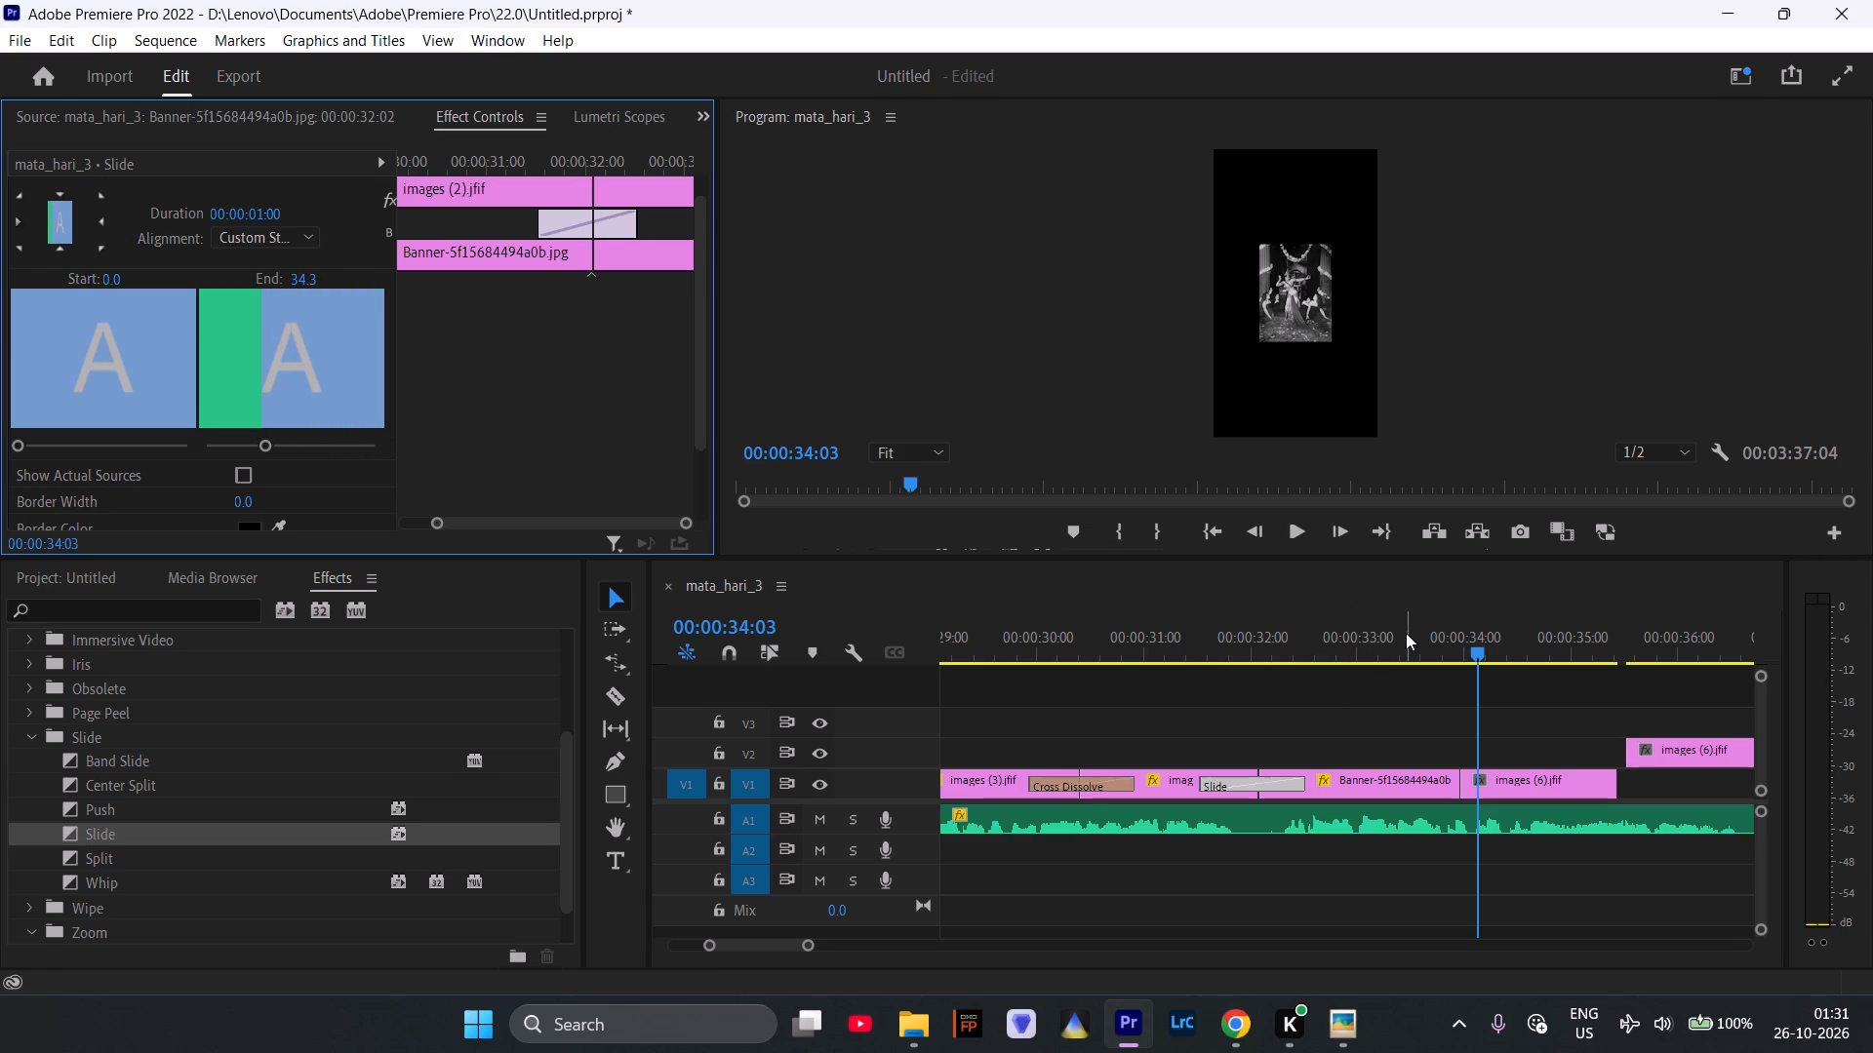
Play the modified Slide transition twice, from 00:00:31:12 and again from just before it, through 00:00:33:05.
left_click_drag(1343, 636, 1197, 644)
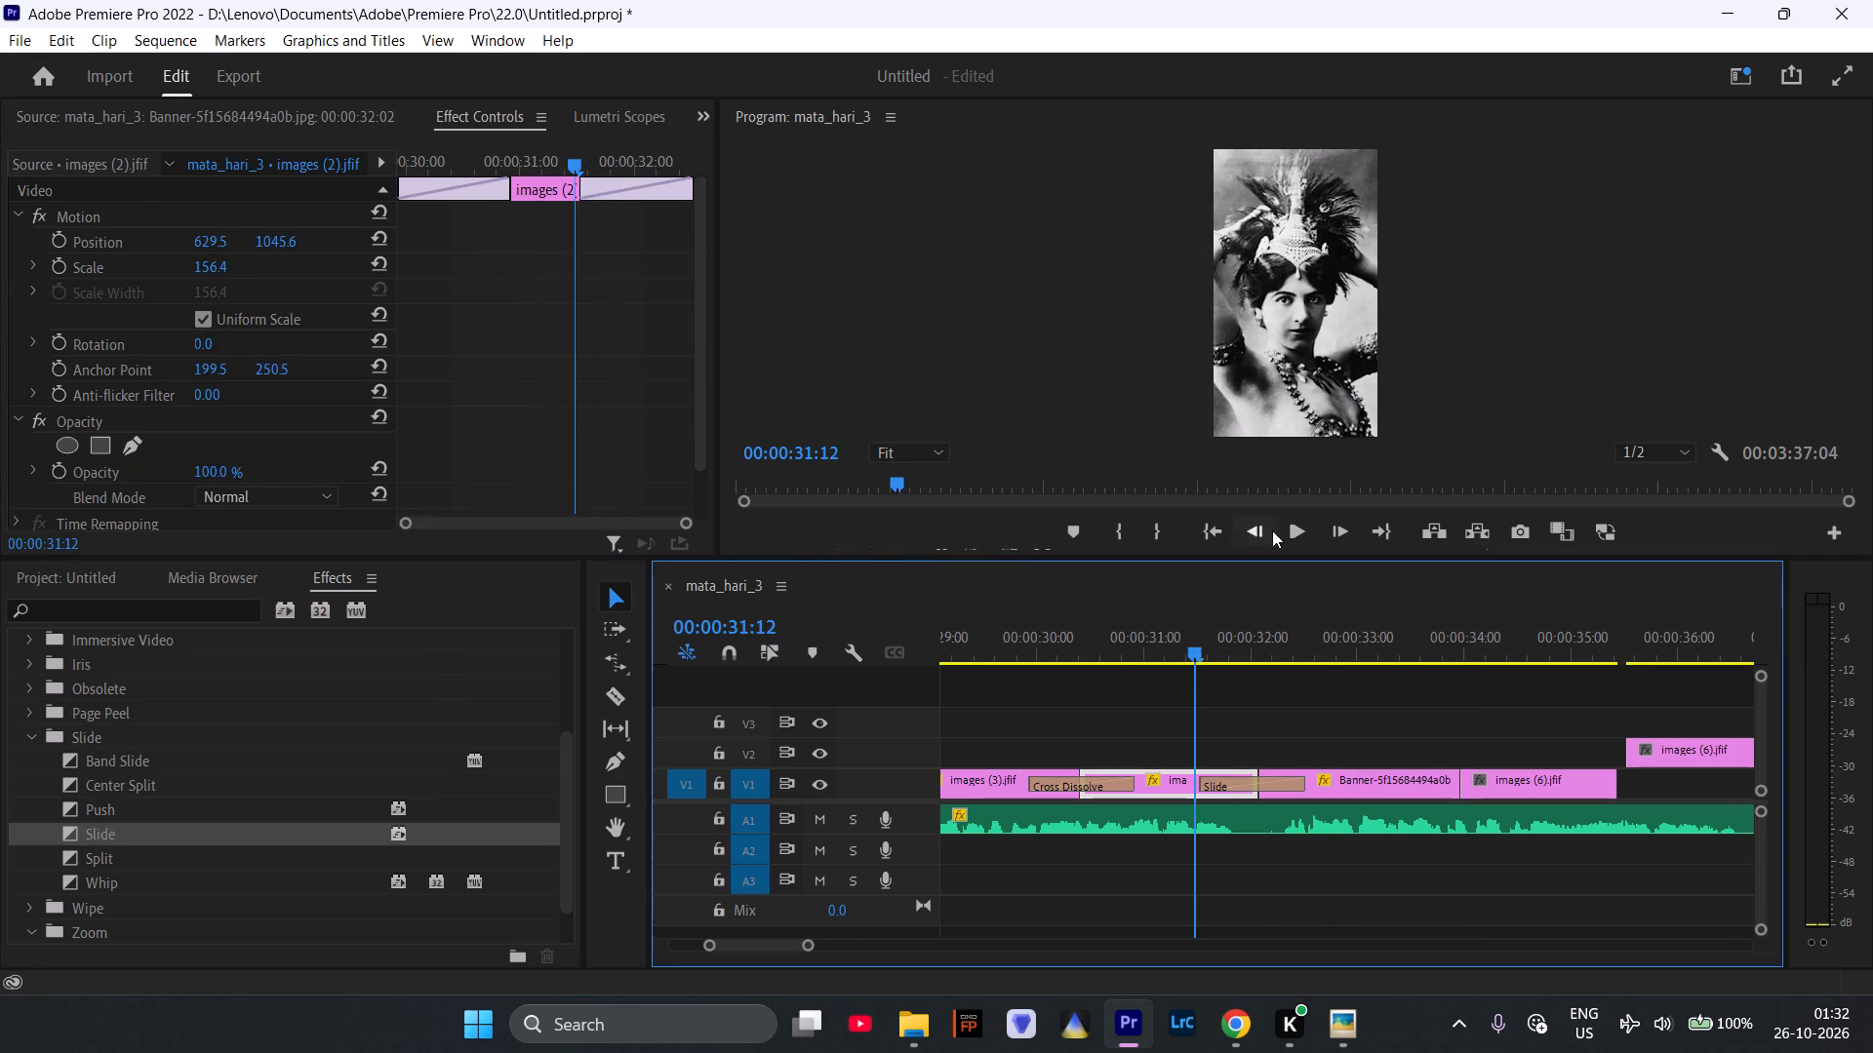
left_click(1292, 530)
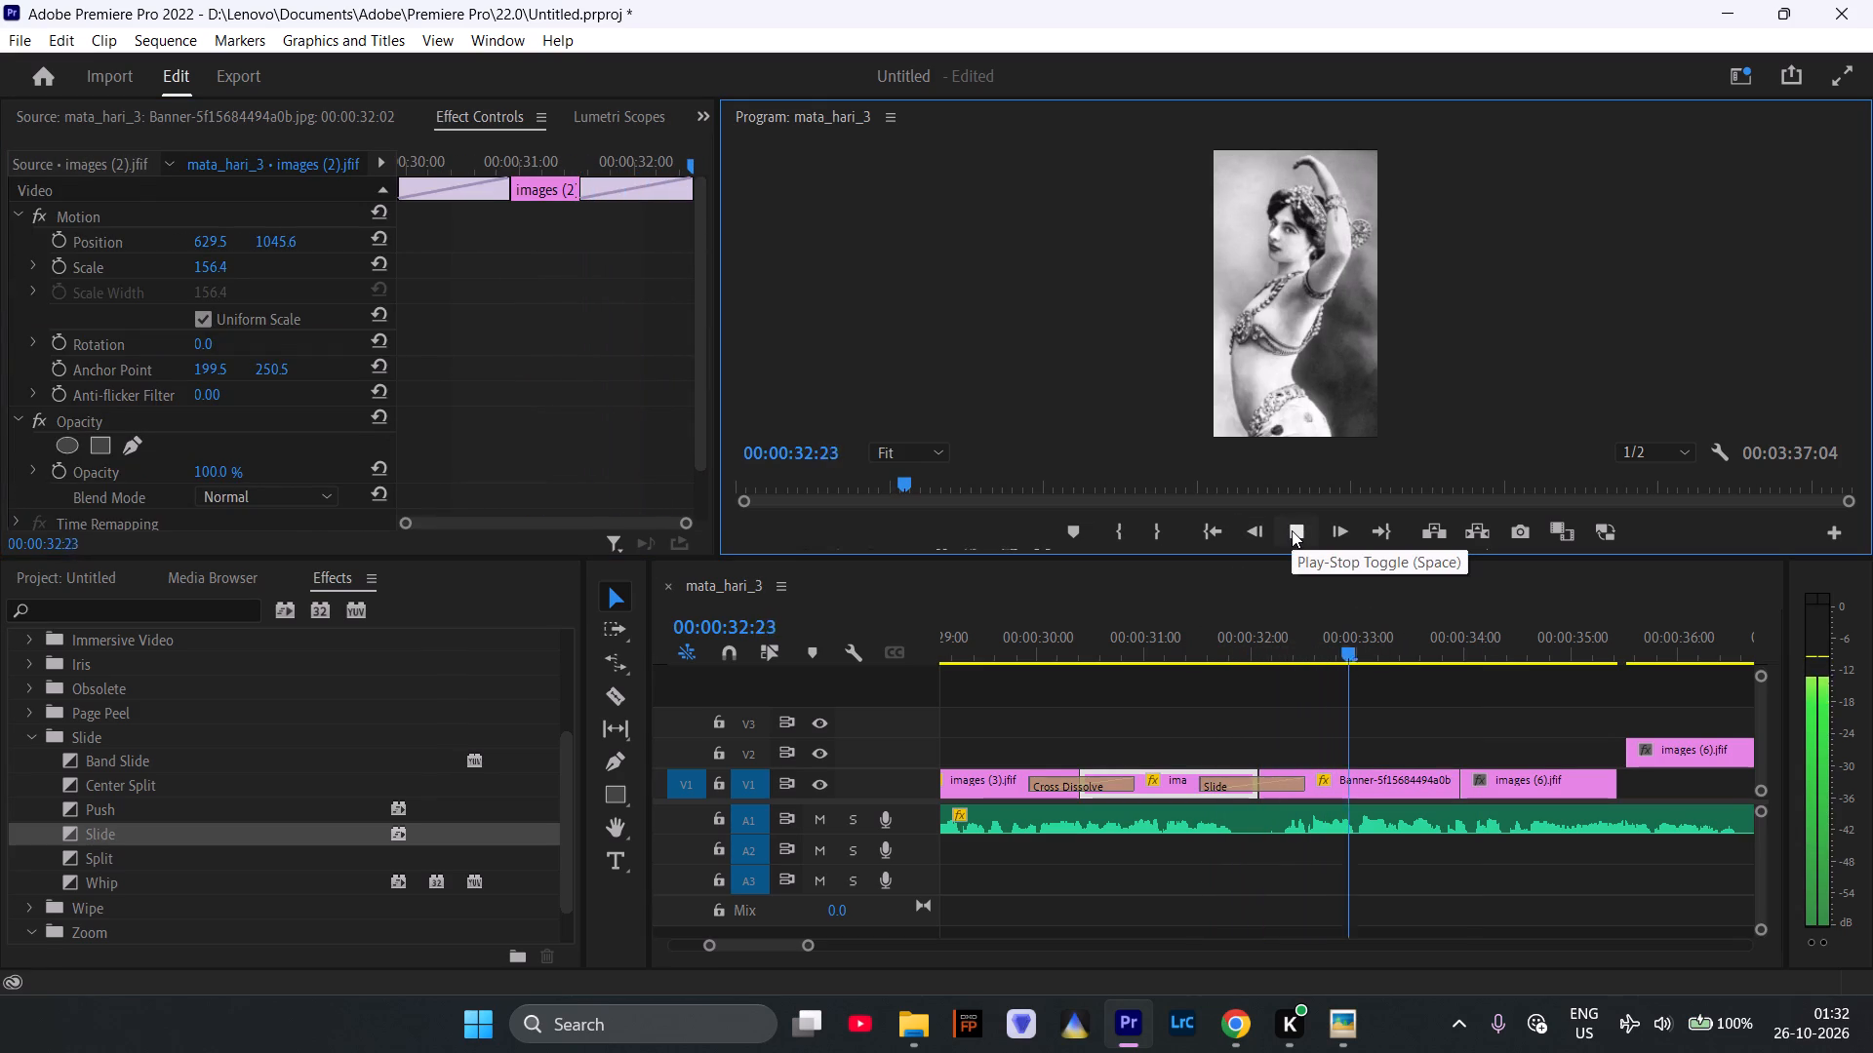
left_click(1292, 530)
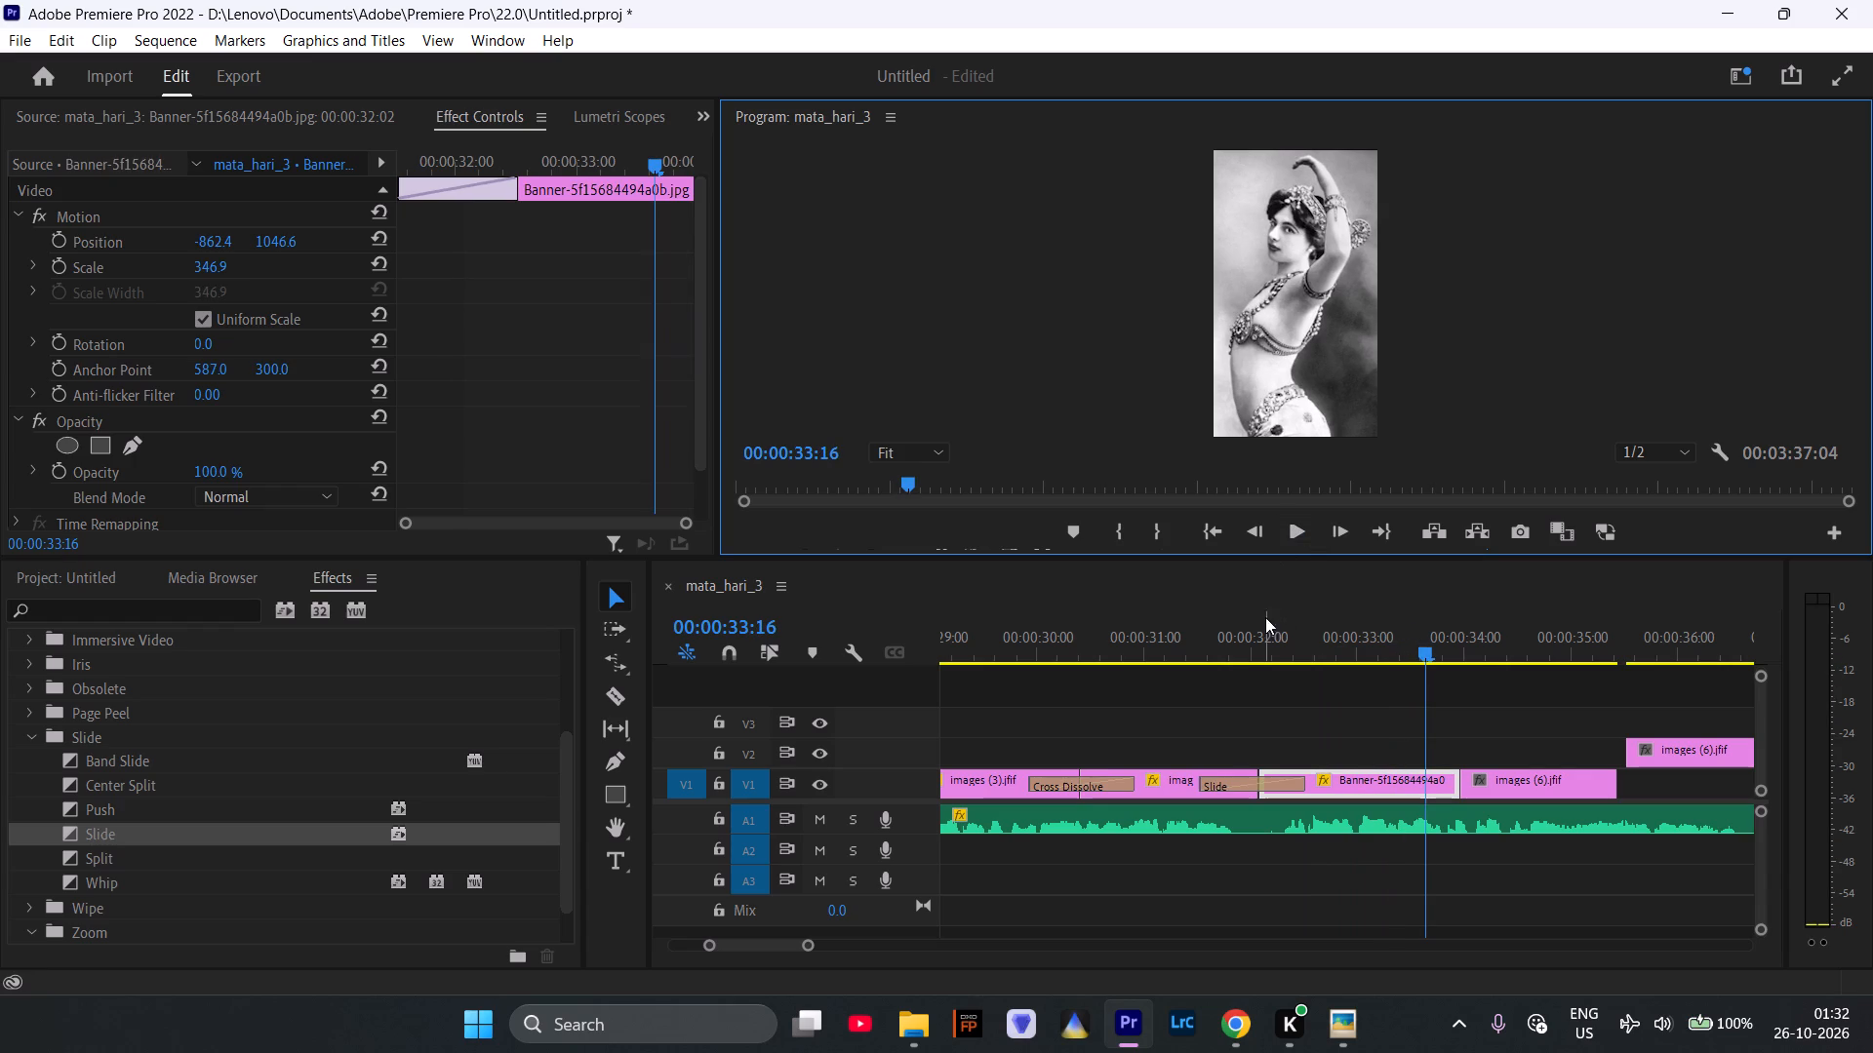
left_click(1161, 639)
left_click(1281, 525)
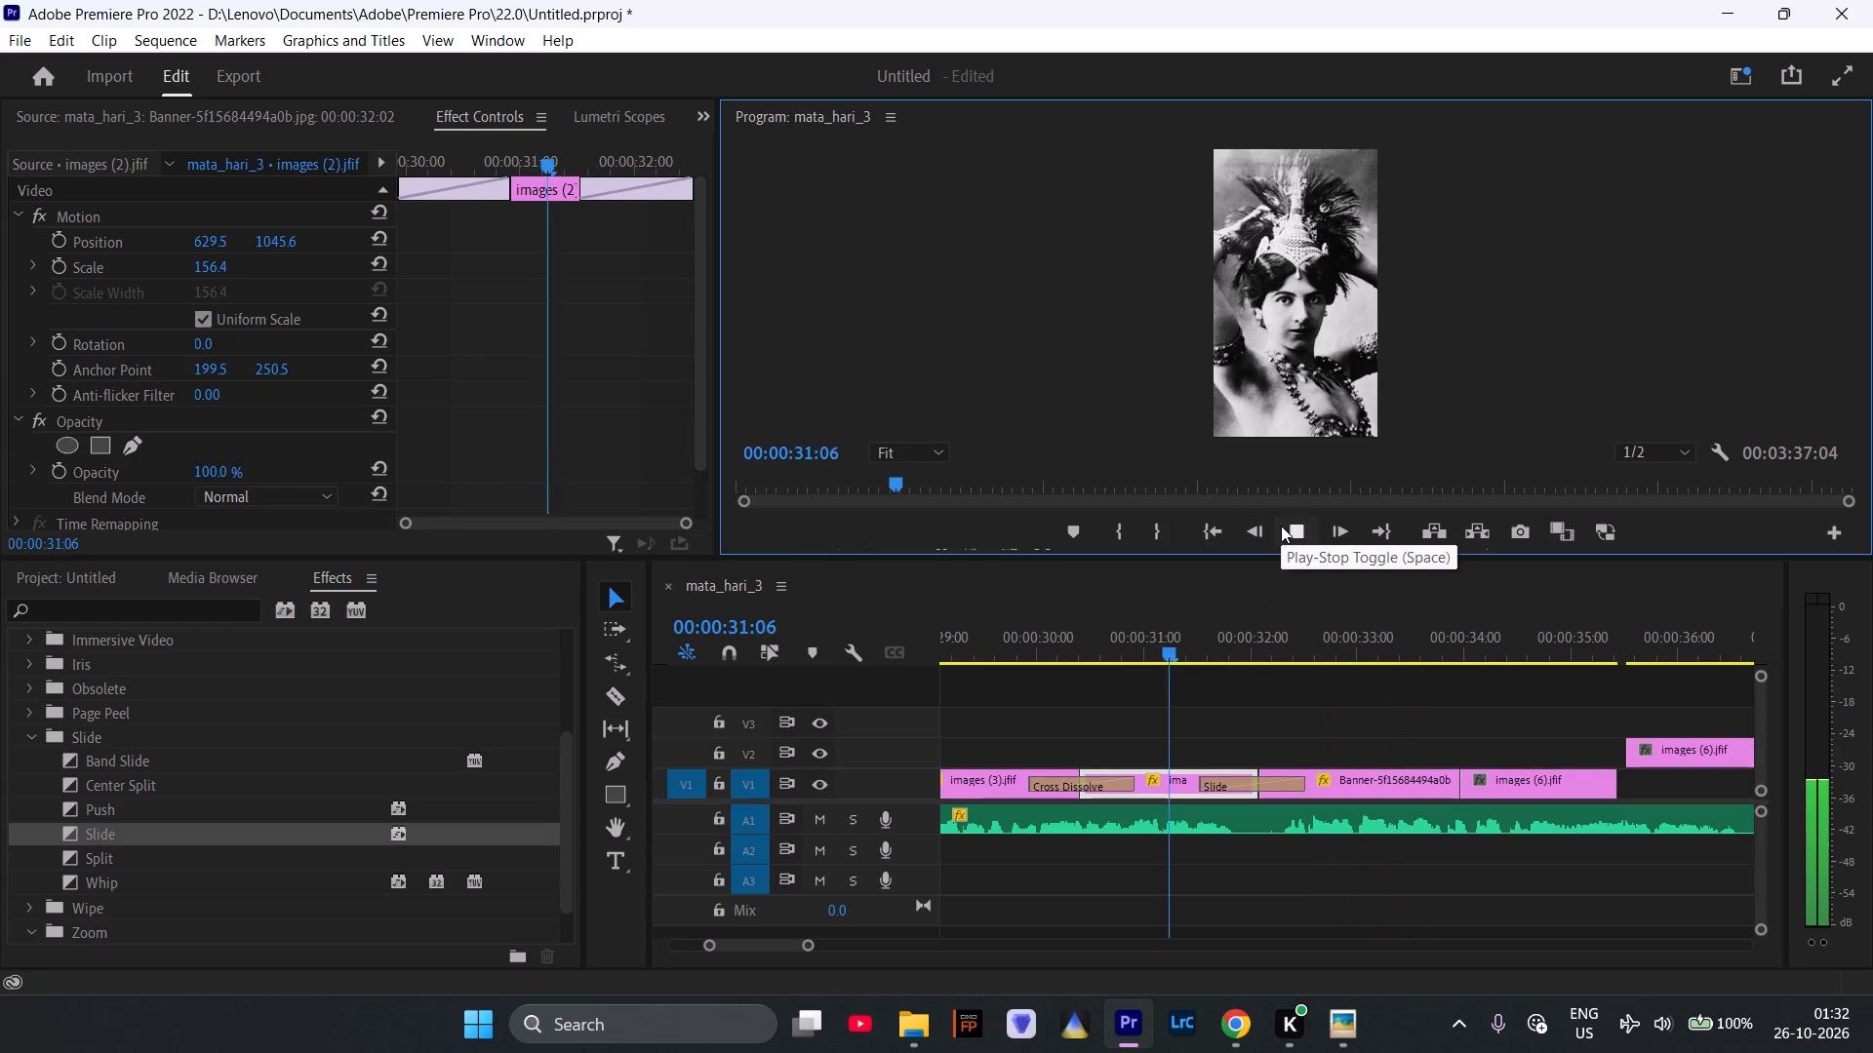
left_click(1281, 526)
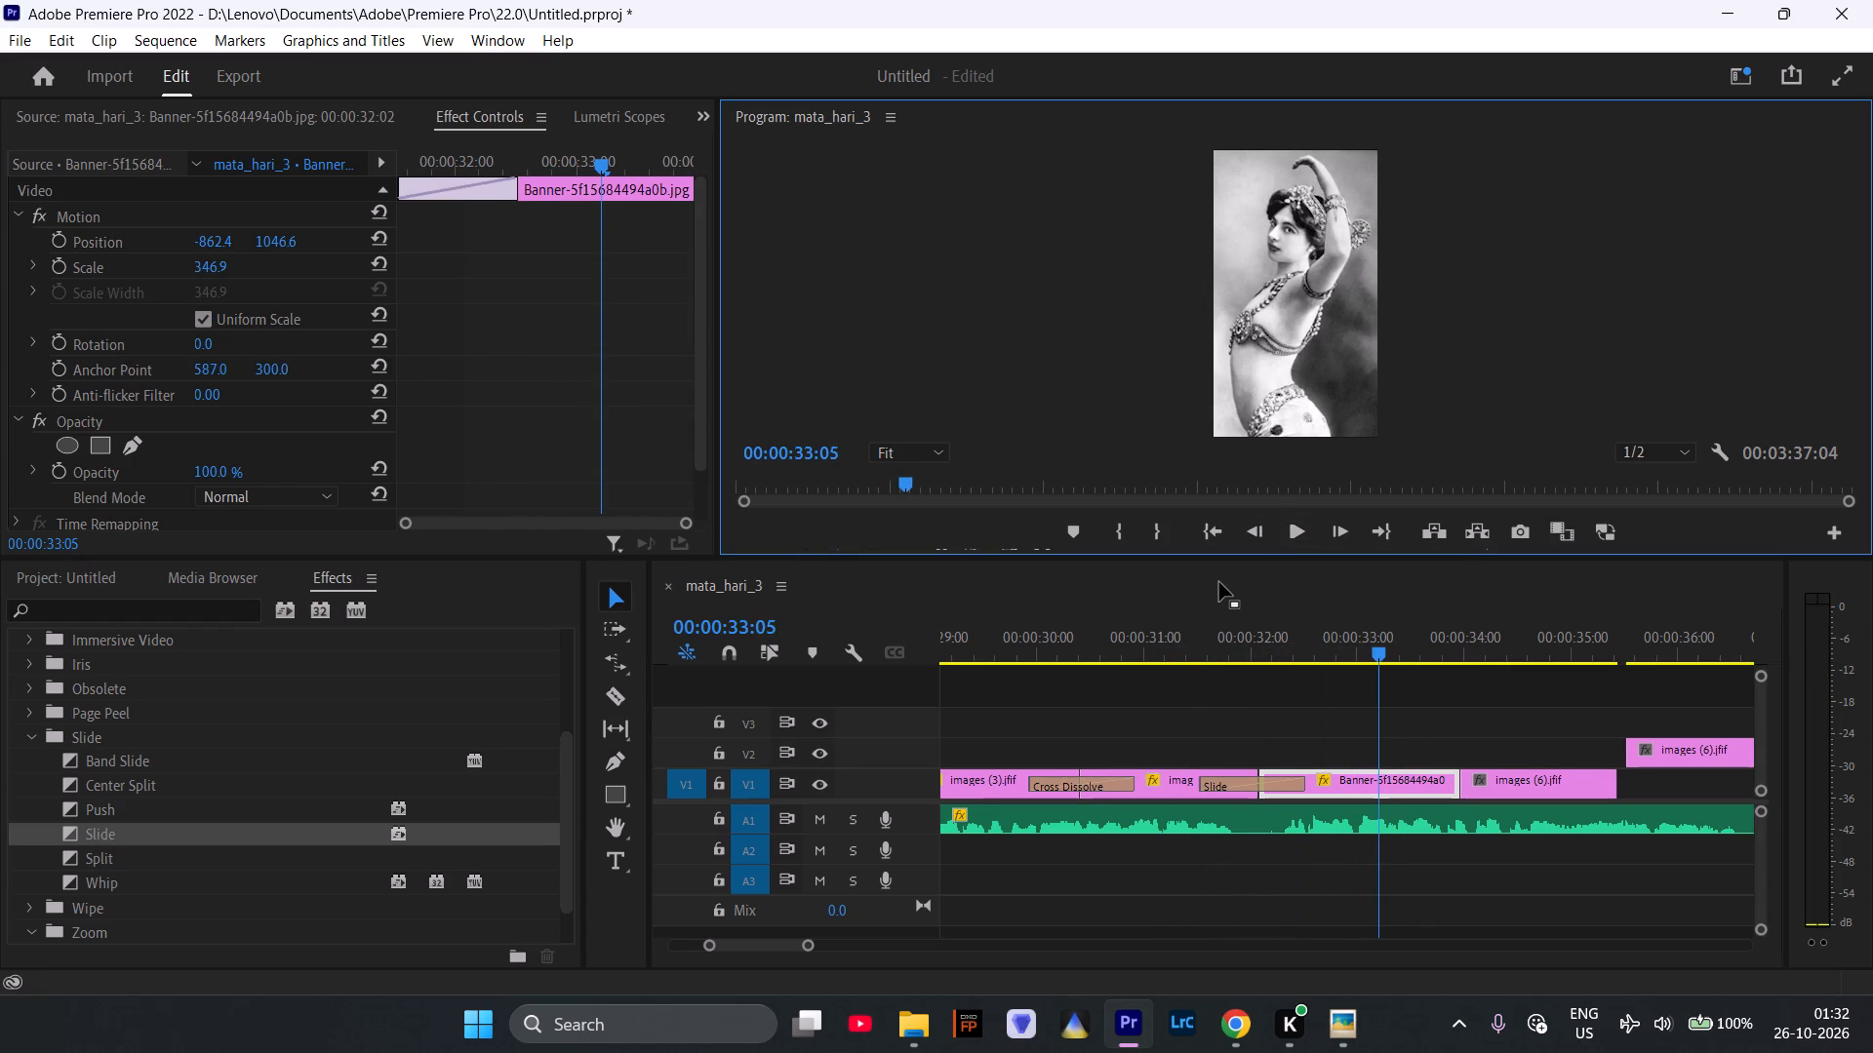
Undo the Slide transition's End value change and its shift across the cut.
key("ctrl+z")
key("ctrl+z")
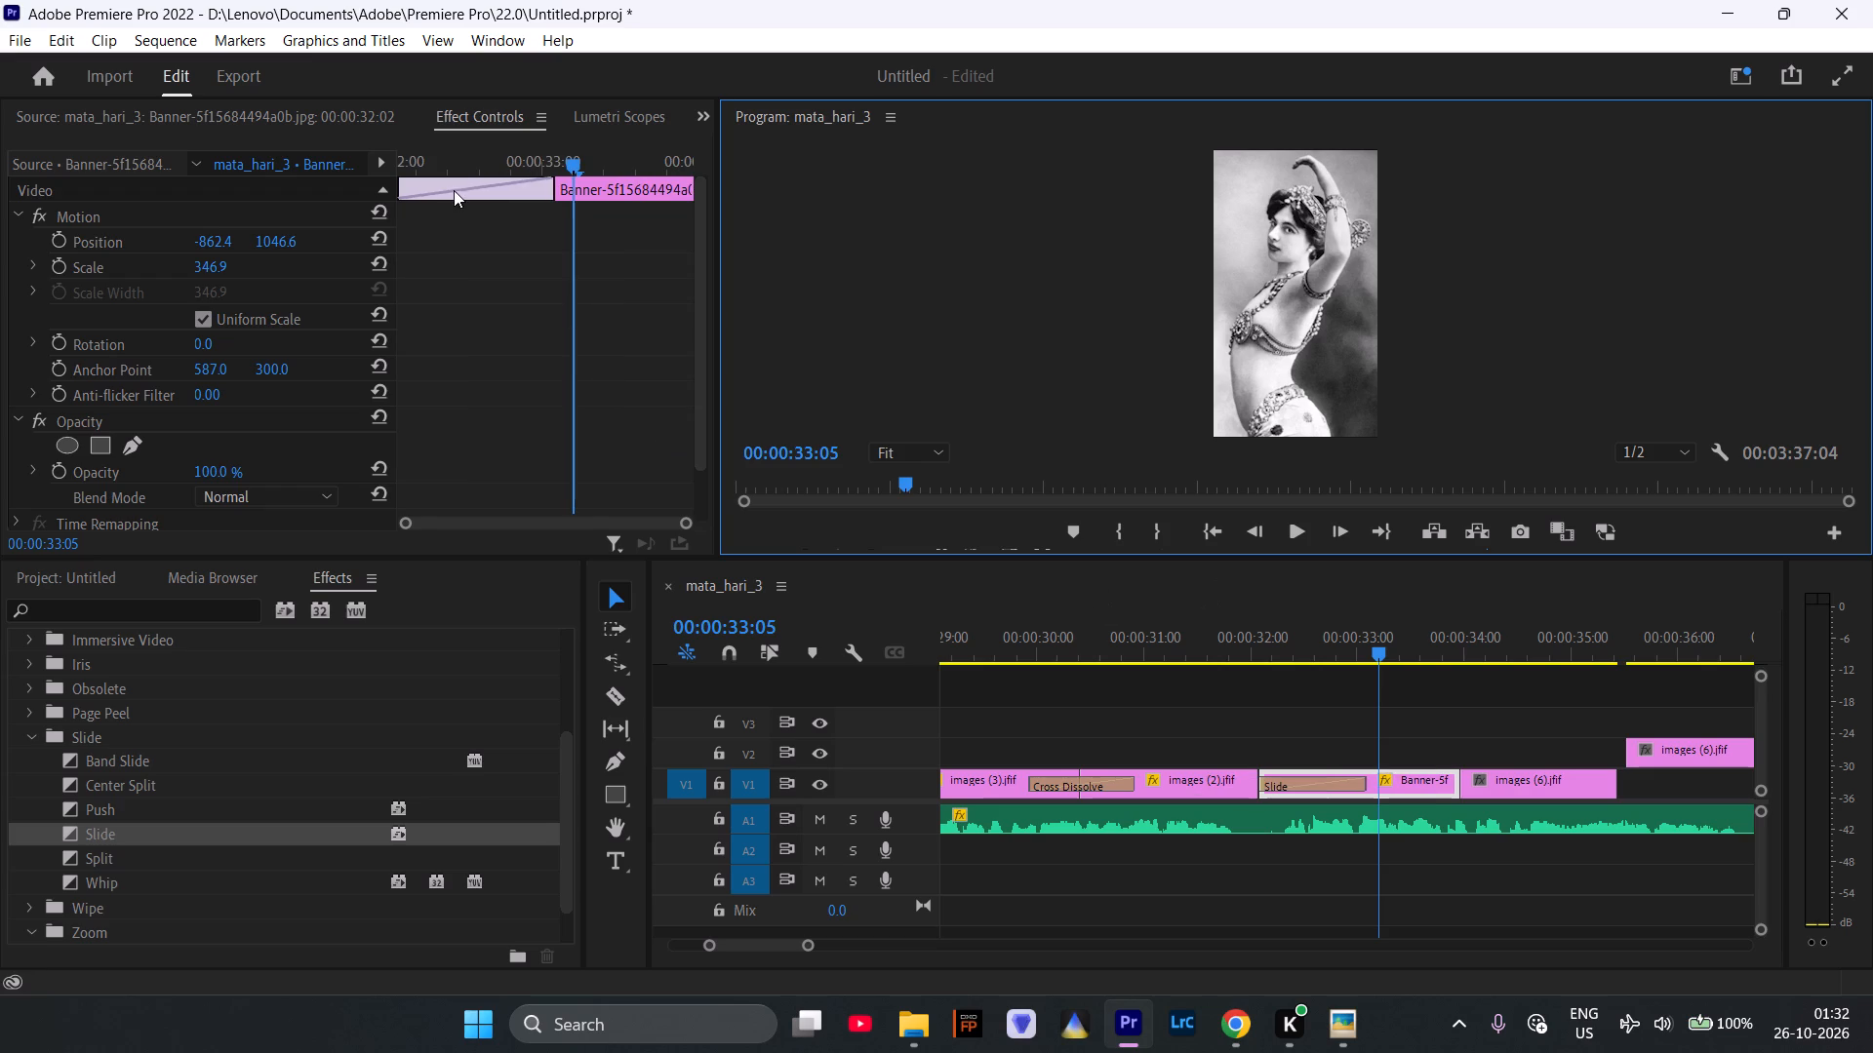
Replay the restored Slide transition from images (2).jfif through 00:00:33:02.
left_click(454, 189)
left_click_drag(1264, 643, 1176, 672)
left_click(1290, 542)
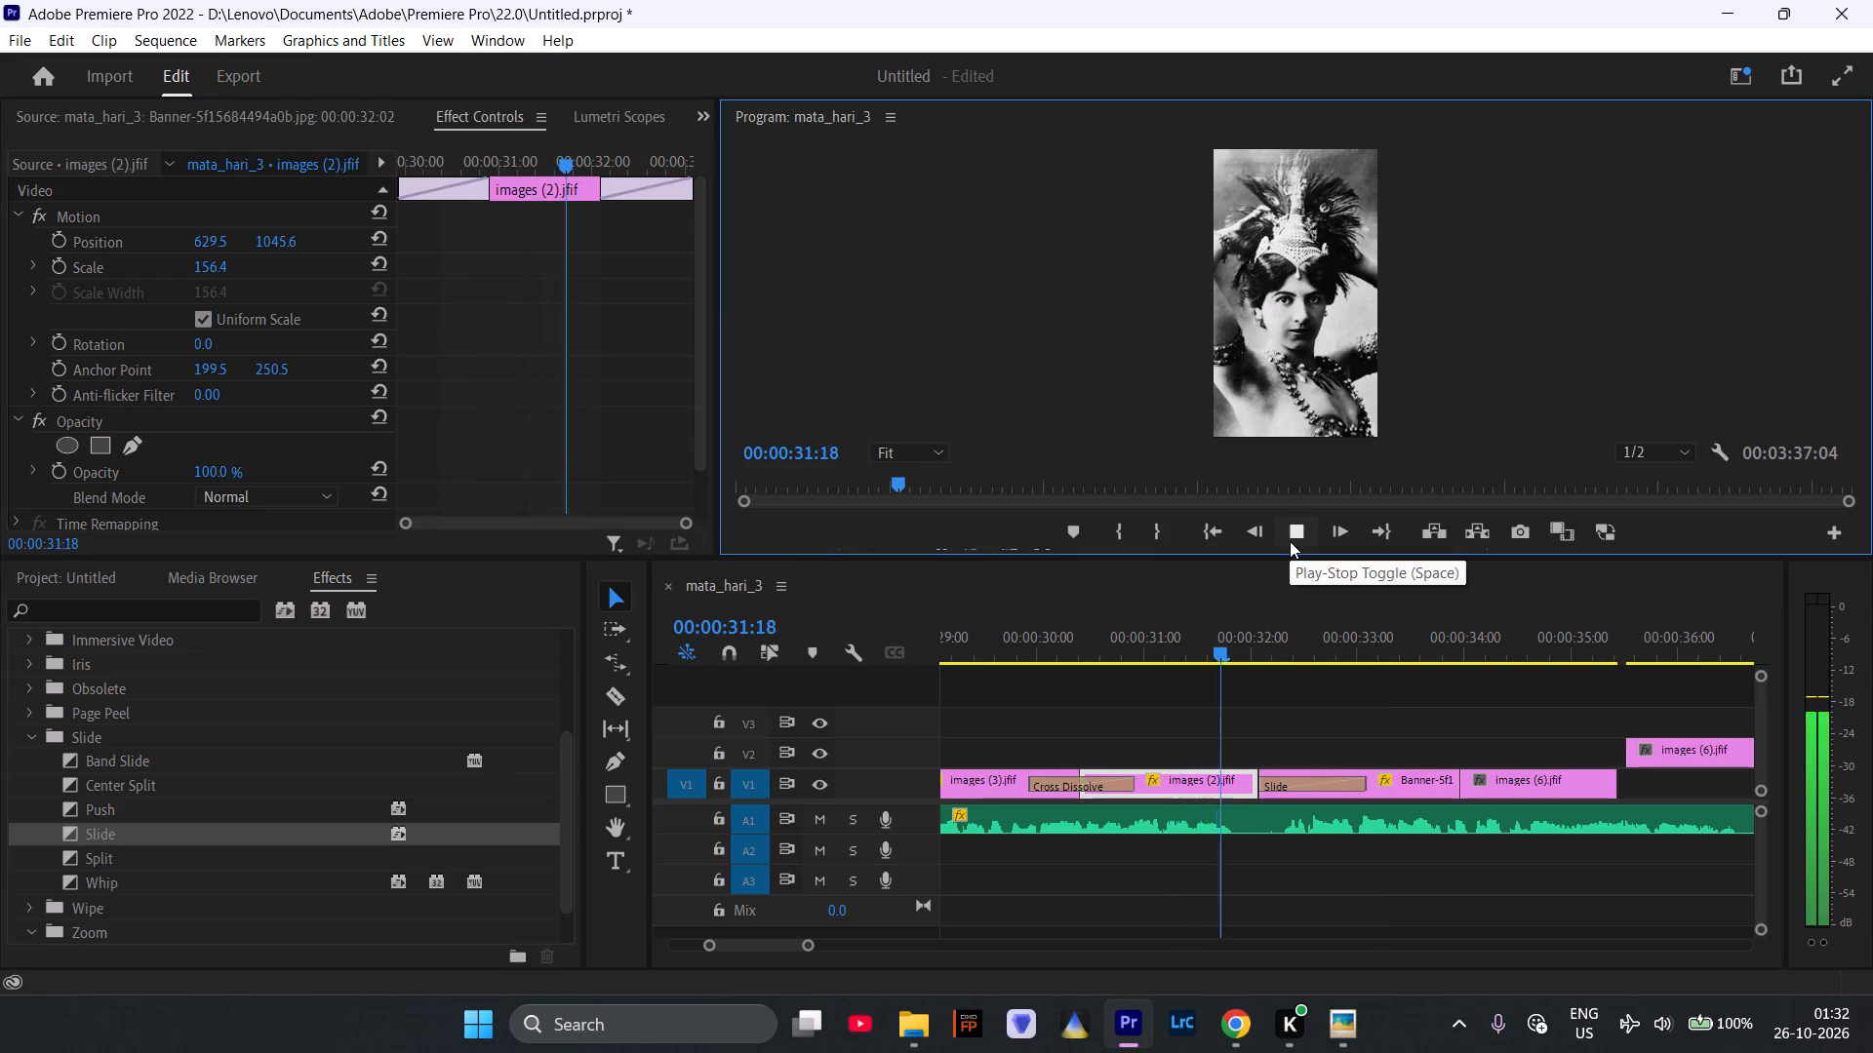
left_click(1290, 541)
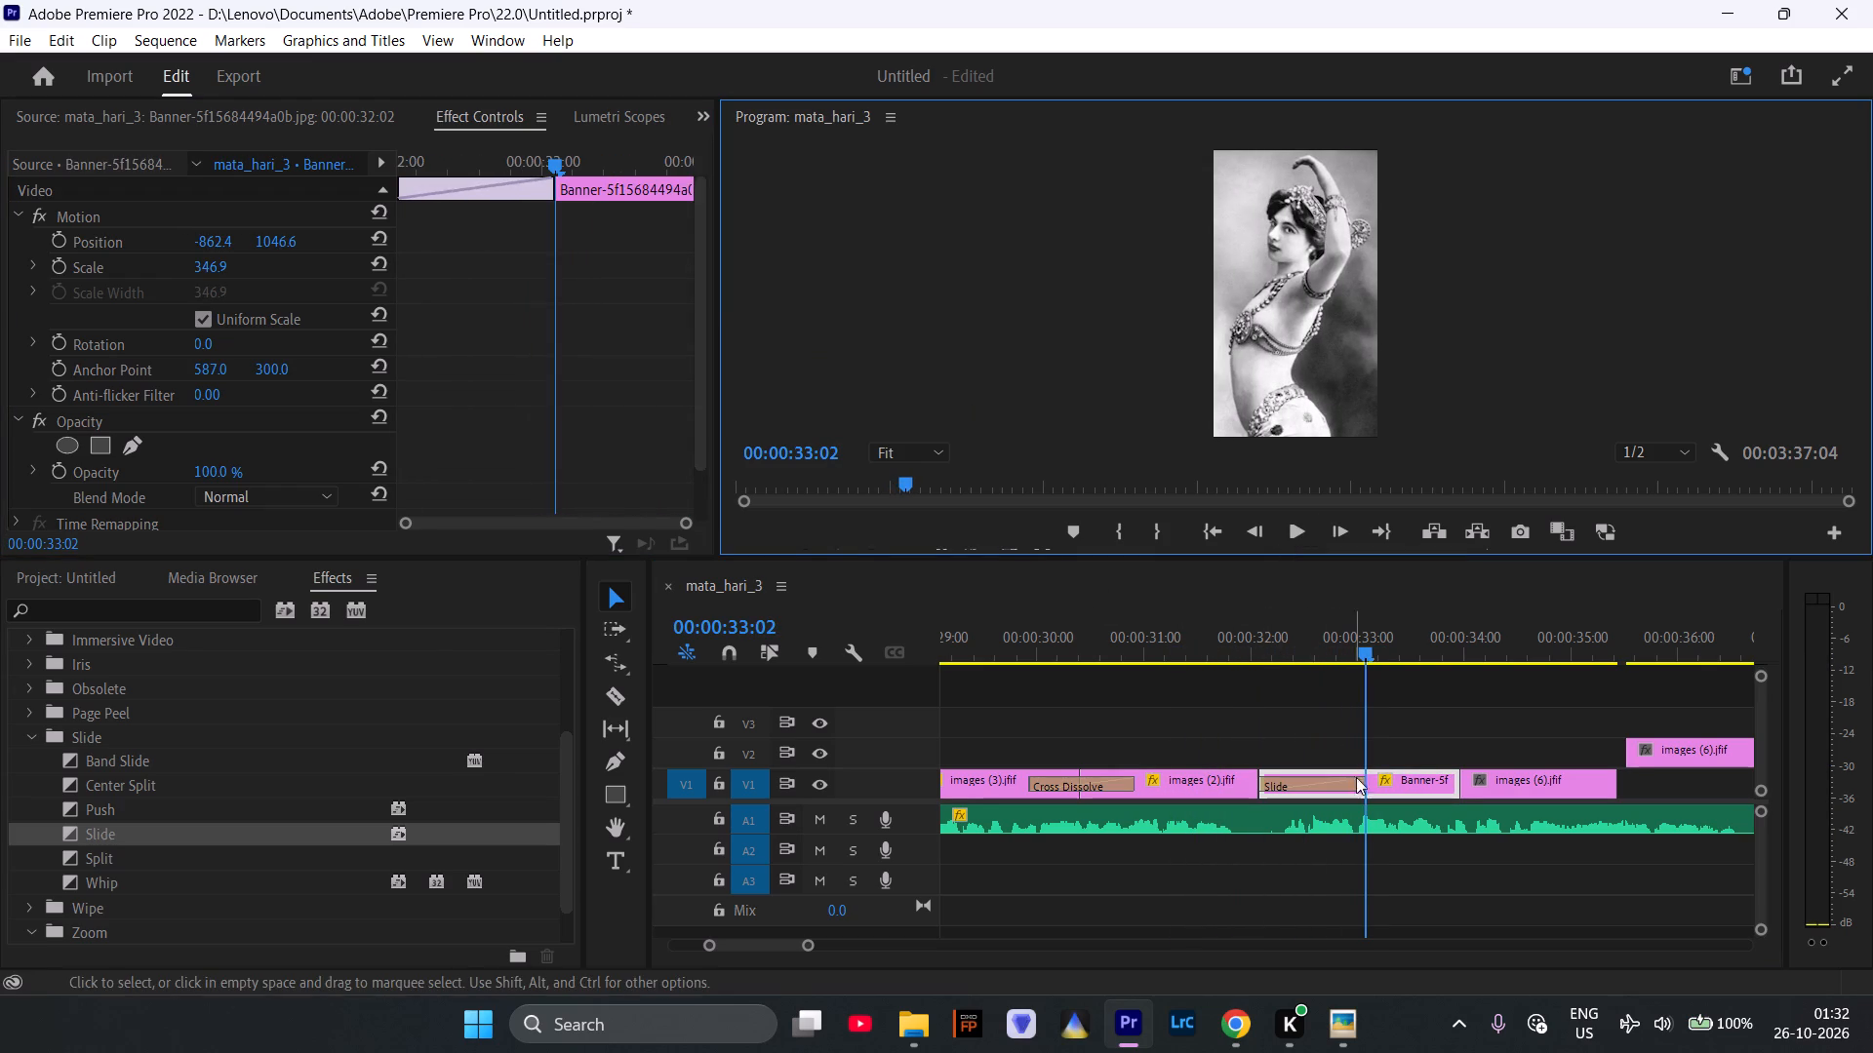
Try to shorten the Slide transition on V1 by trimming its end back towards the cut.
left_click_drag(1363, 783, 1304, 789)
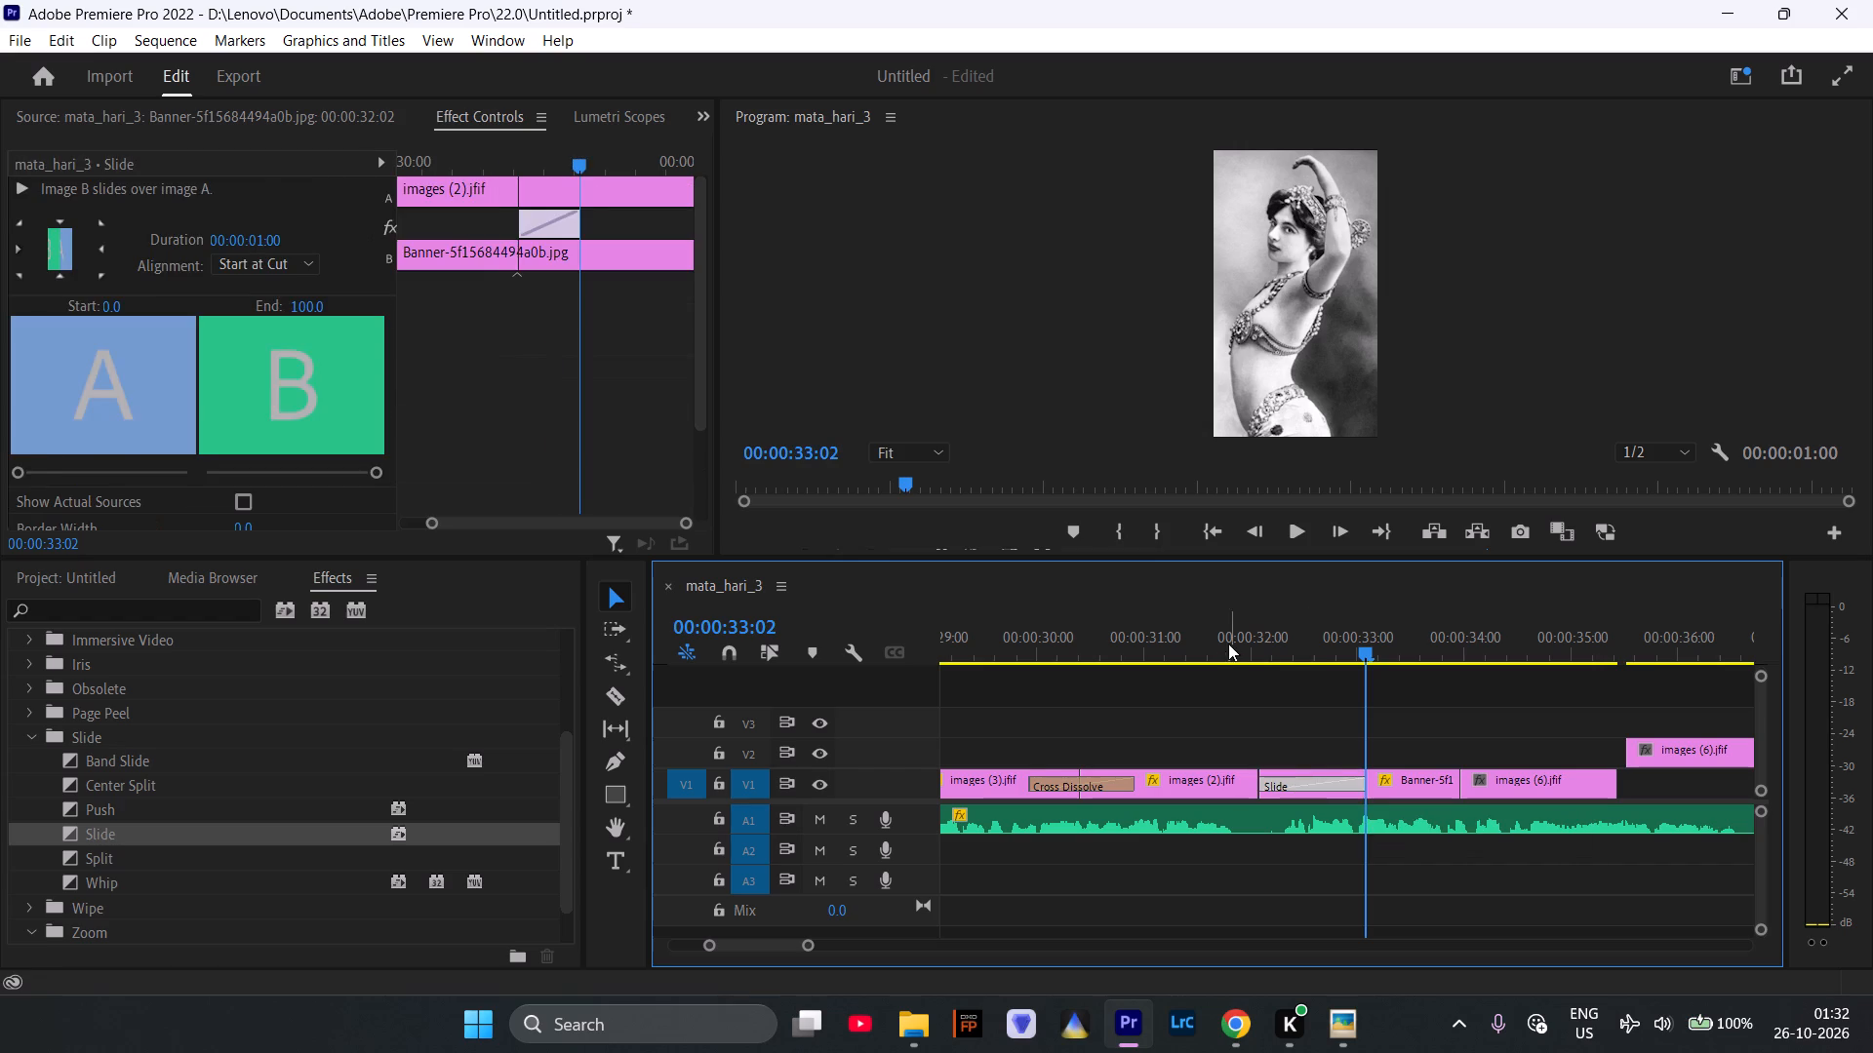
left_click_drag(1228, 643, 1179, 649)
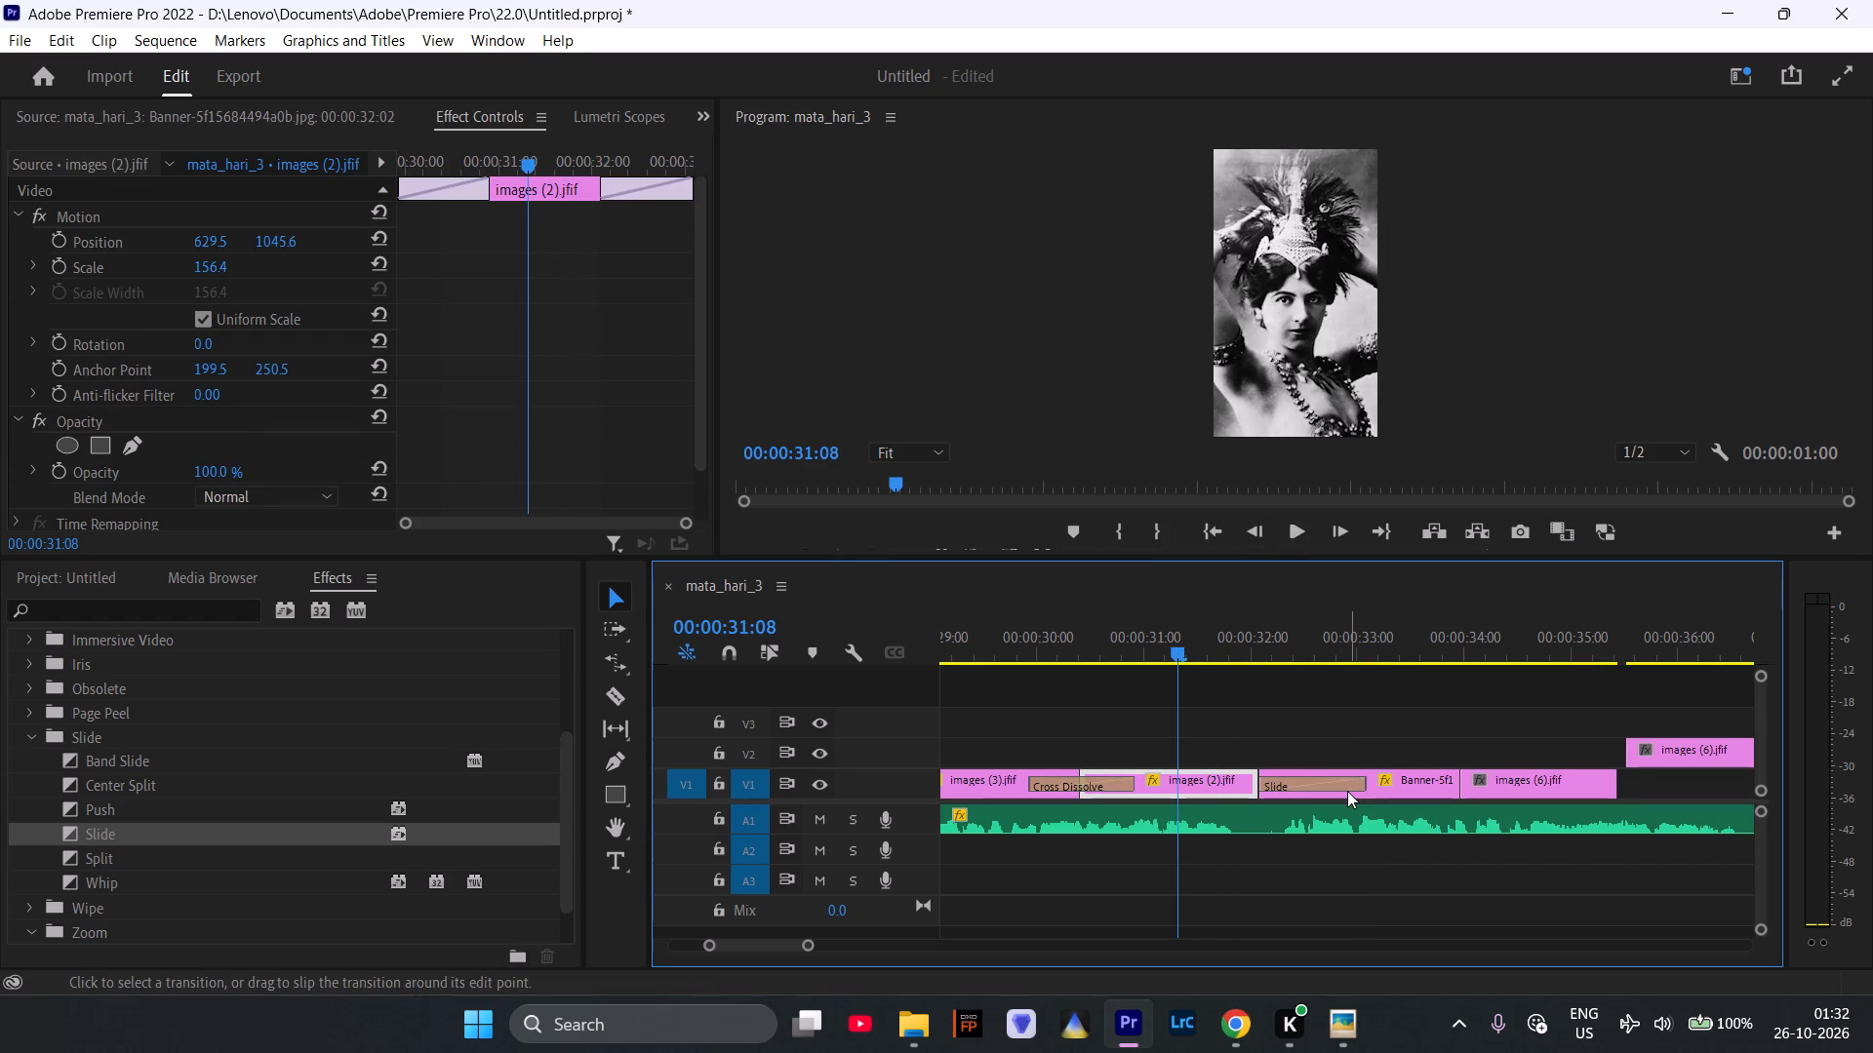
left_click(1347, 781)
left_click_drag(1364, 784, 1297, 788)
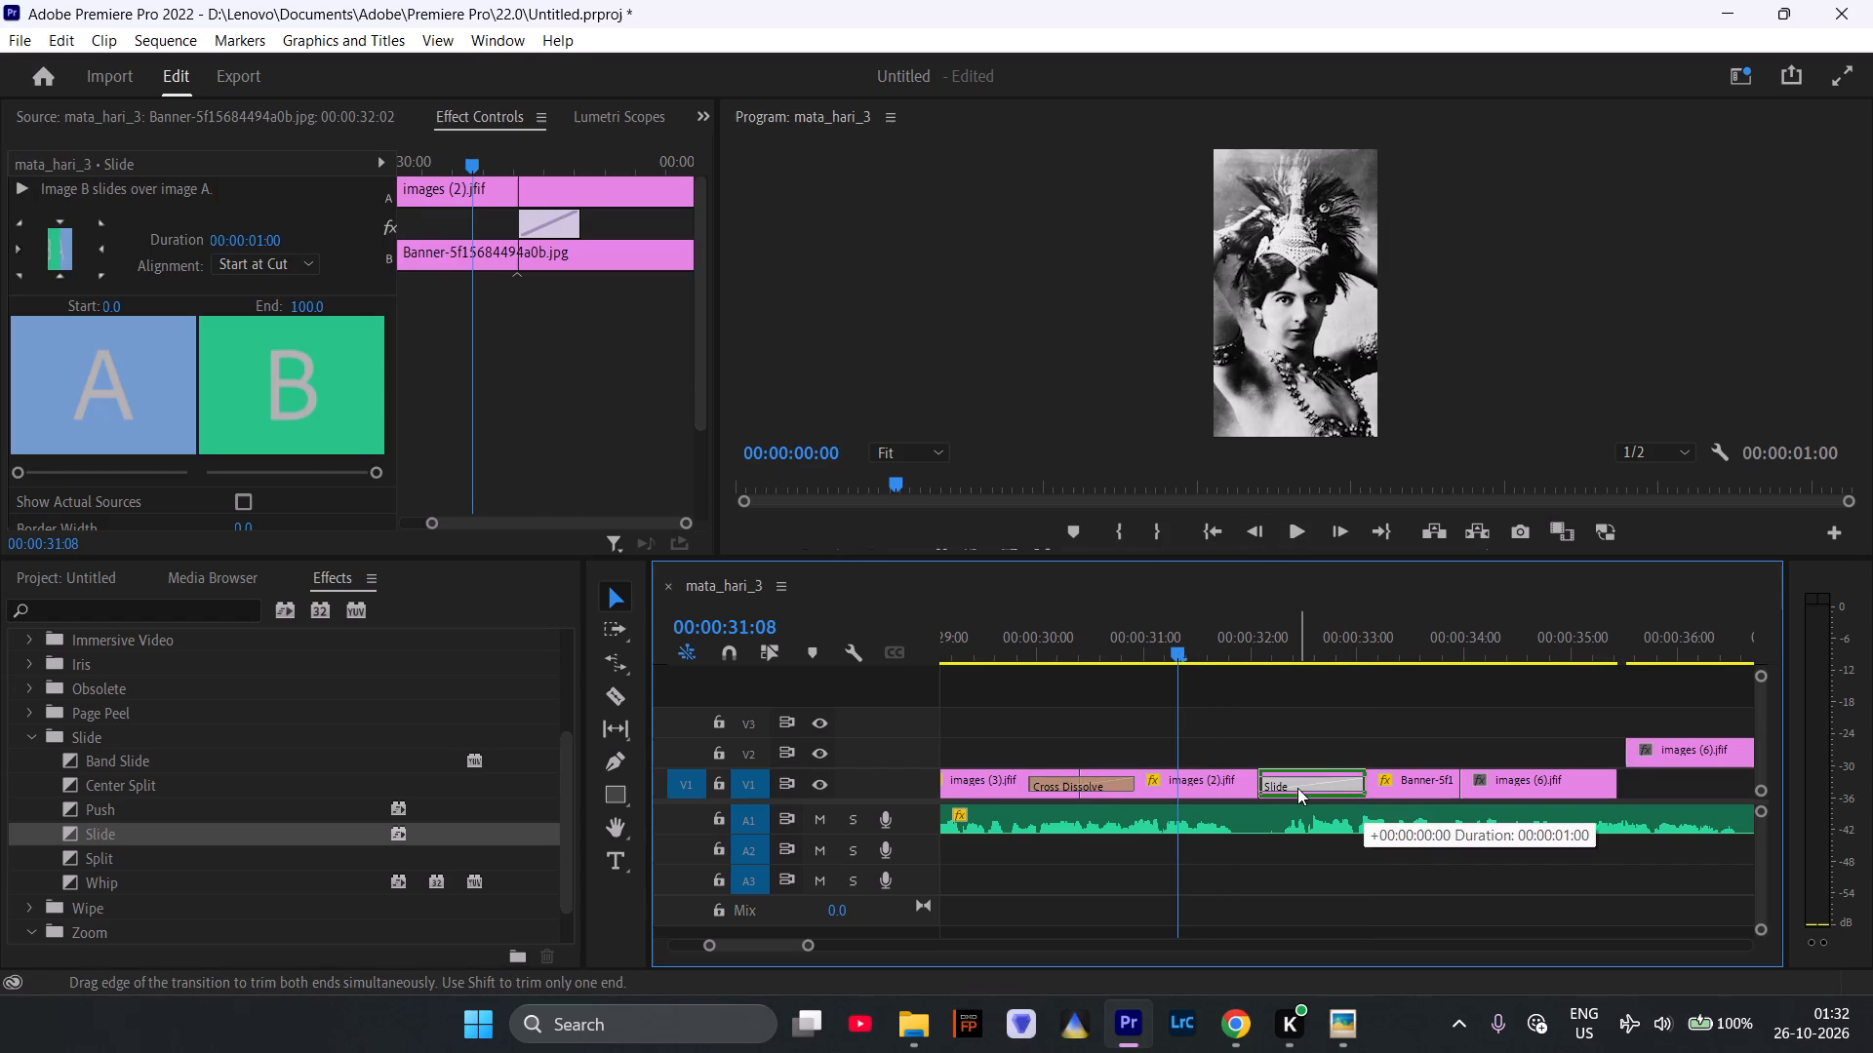
Set the Slide transition's alignment to Center at Cut.
left_click(241, 260)
left_click(298, 302)
left_click(283, 265)
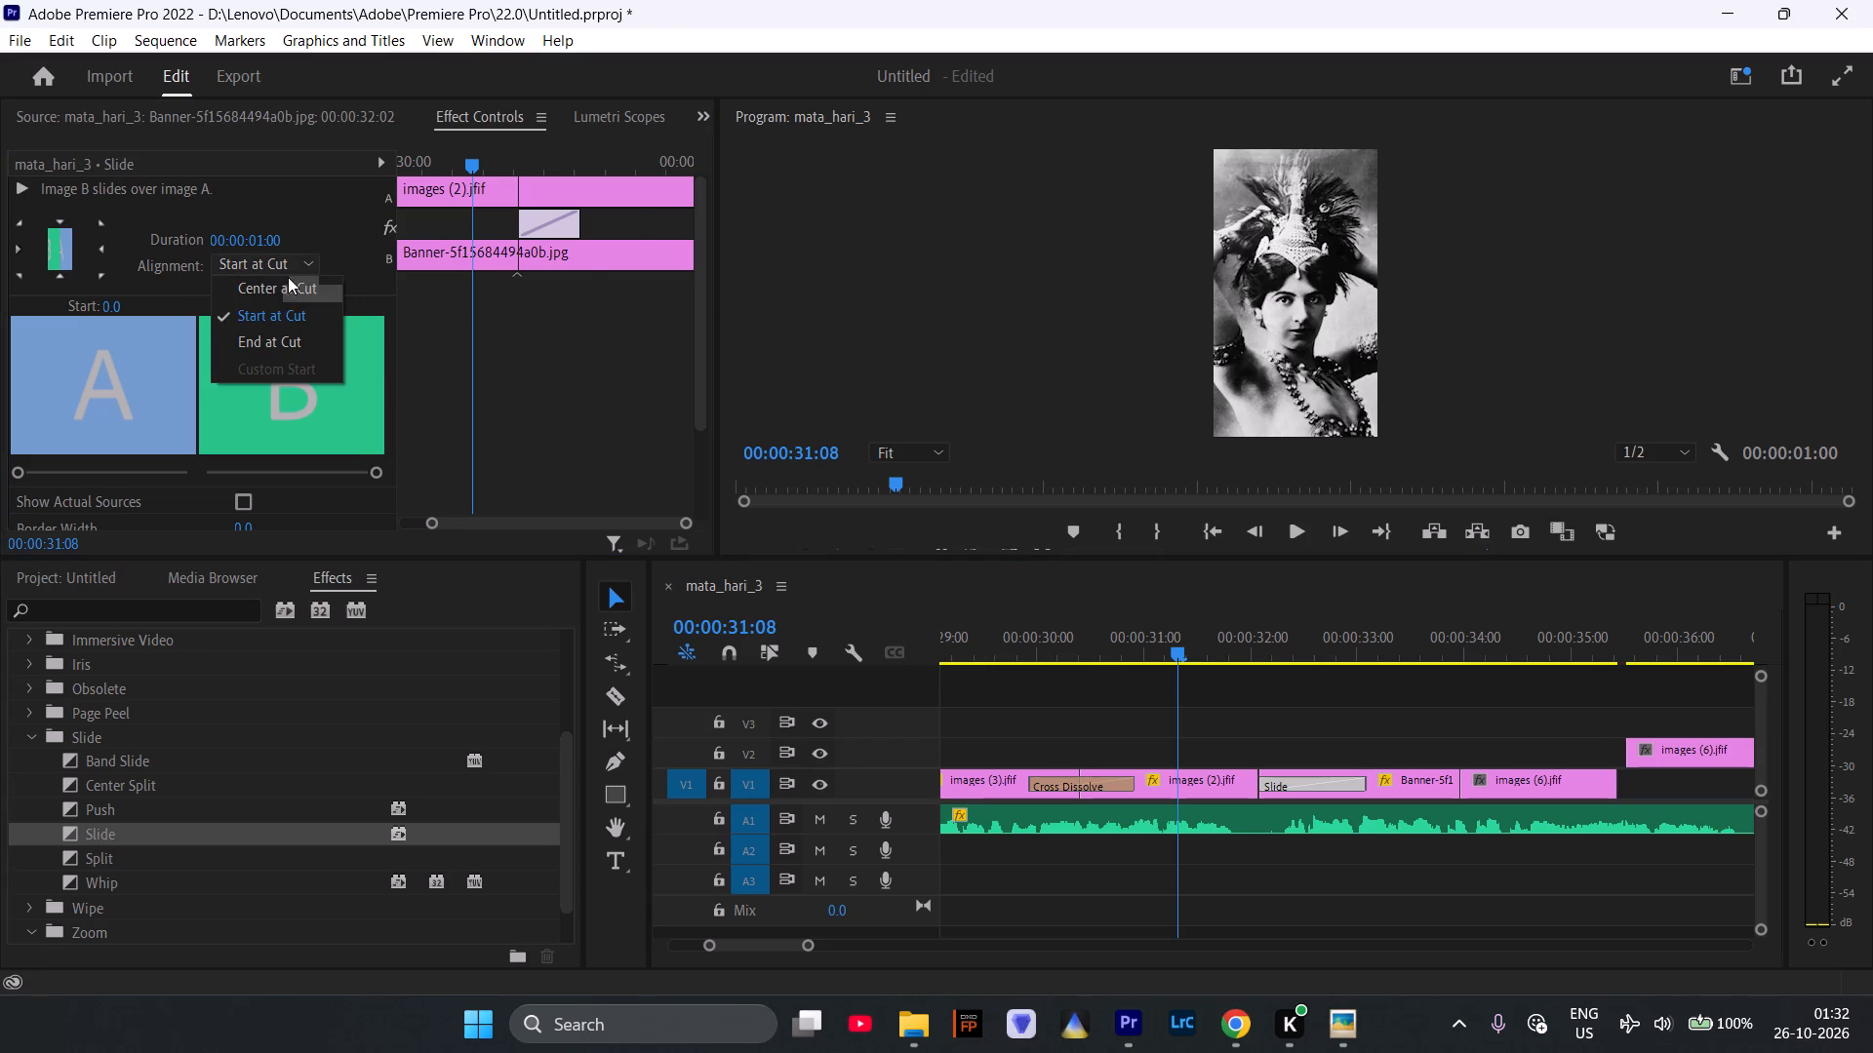
left_click(289, 285)
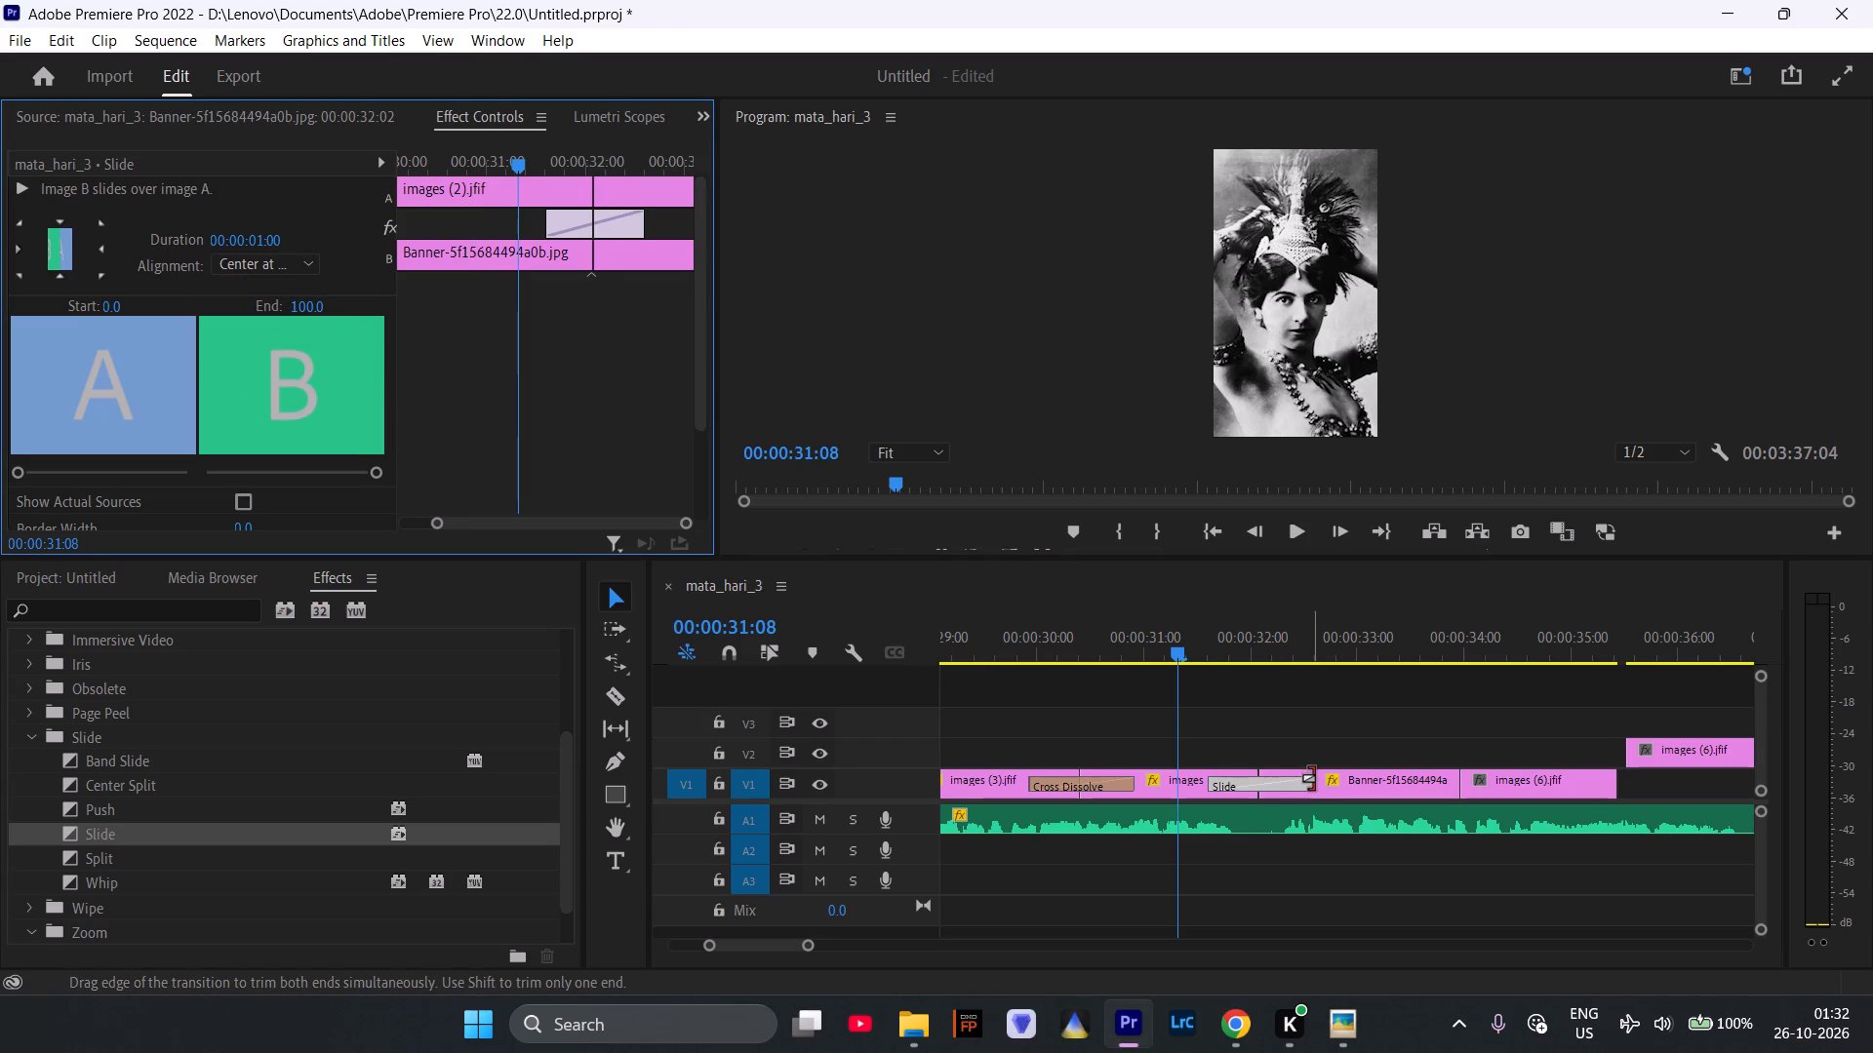
Shorten the Slide transition between images (2).jfif and Banner-5f15684494a0b.jpg to 00:00:00:07.
left_click_drag(1311, 778, 1275, 776)
Play the sequence from 00:00:31:08 through the Slide transition and into images (6).jfif, stopping at 00:00:34:24.
left_click(1182, 652)
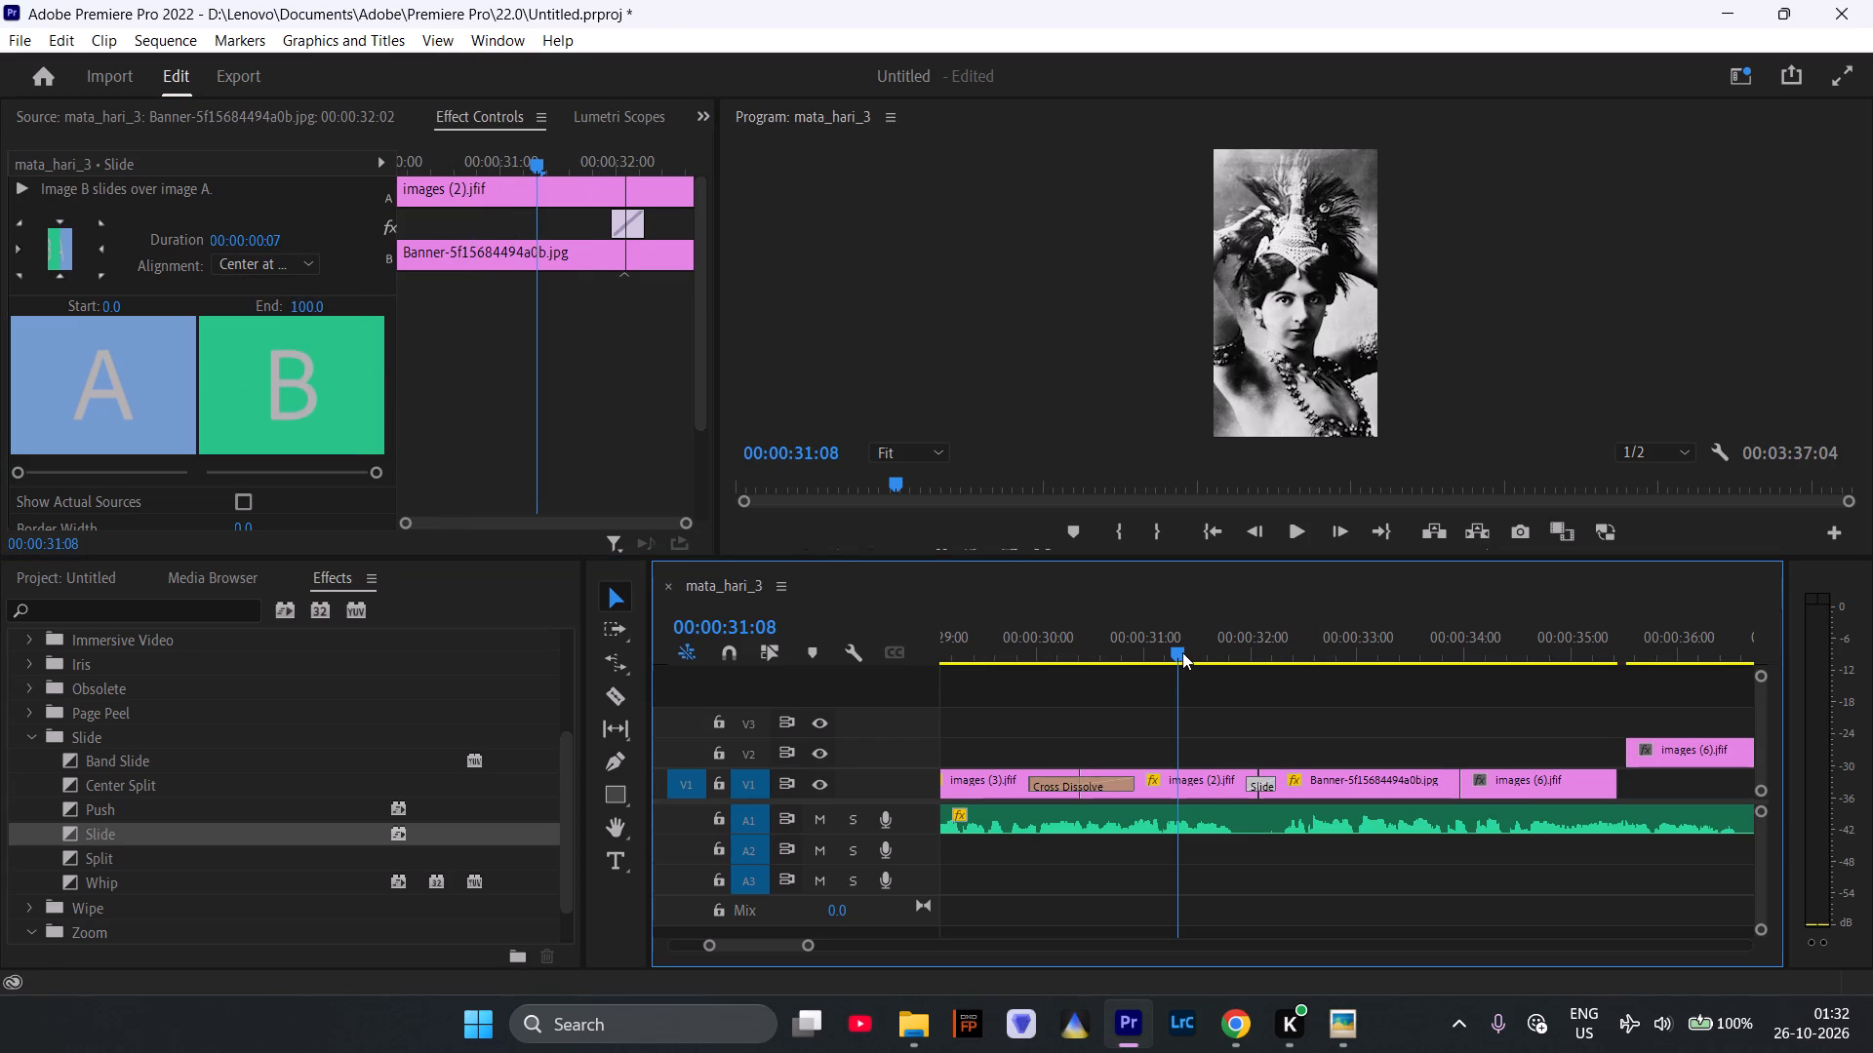
left_click(1294, 537)
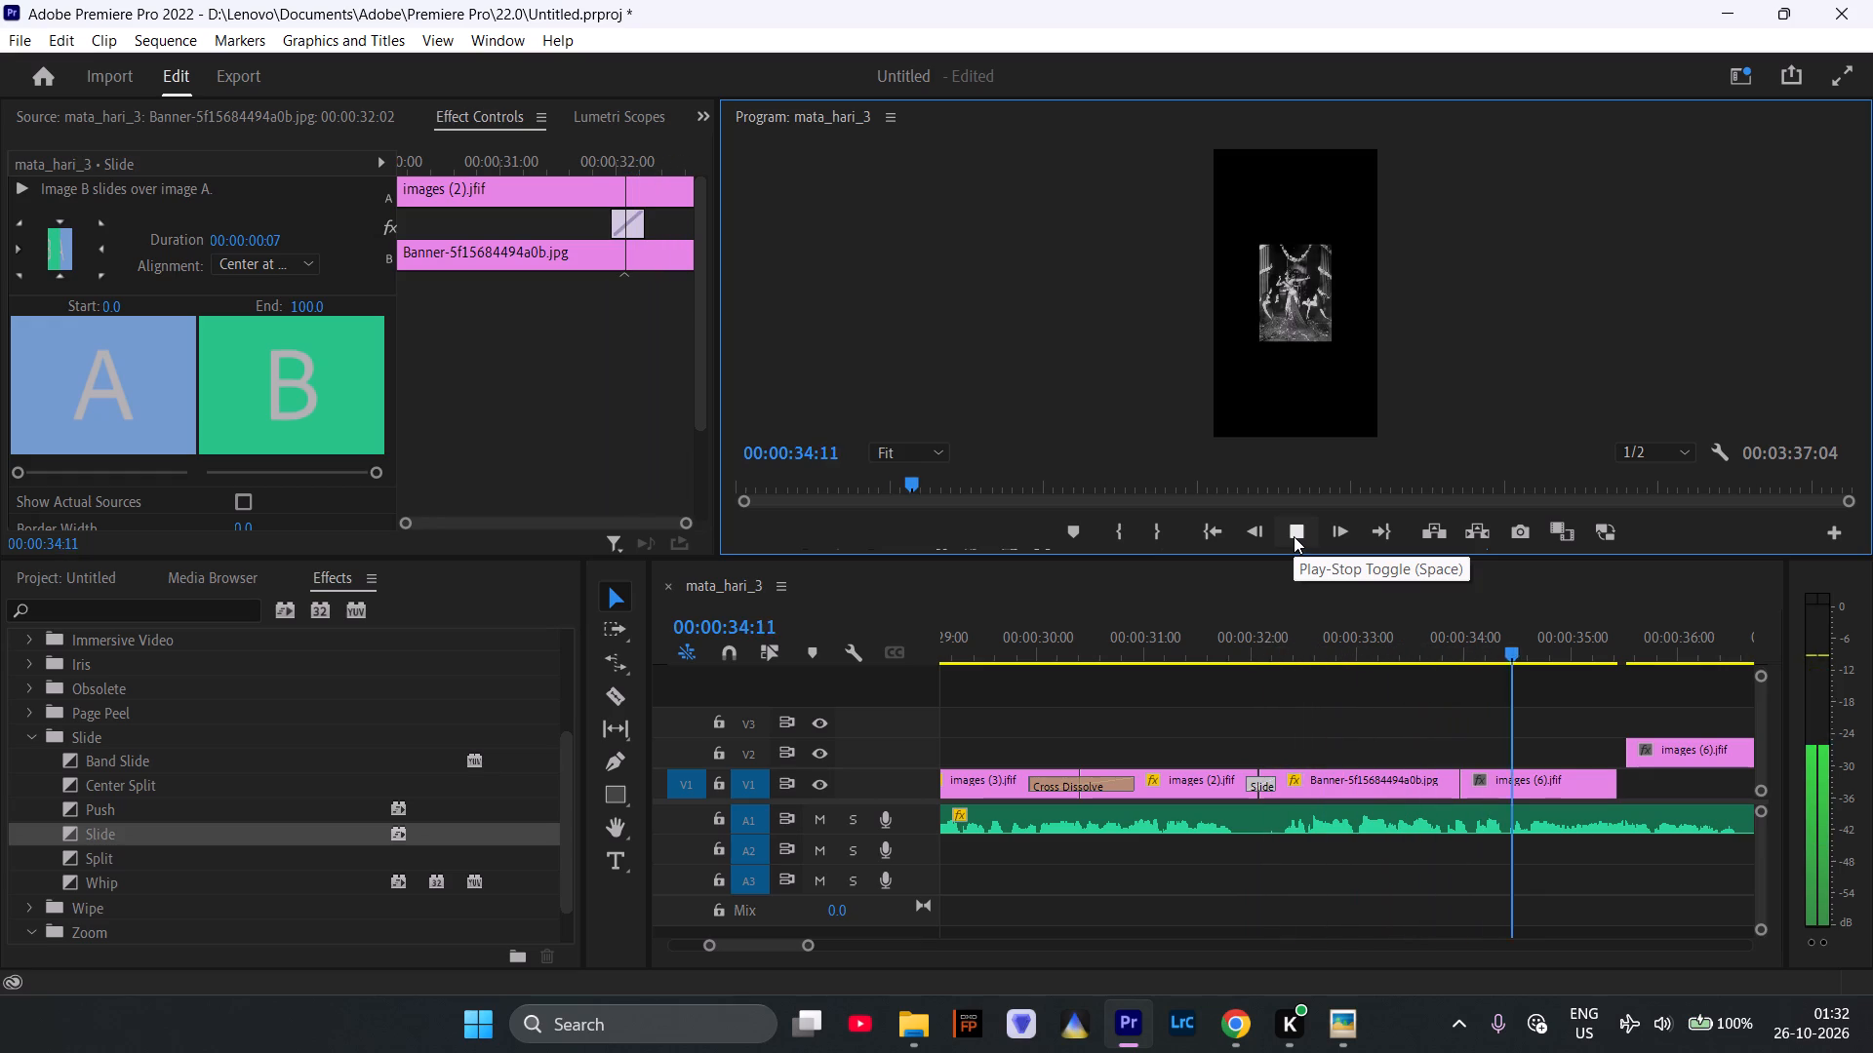
left_click(1294, 536)
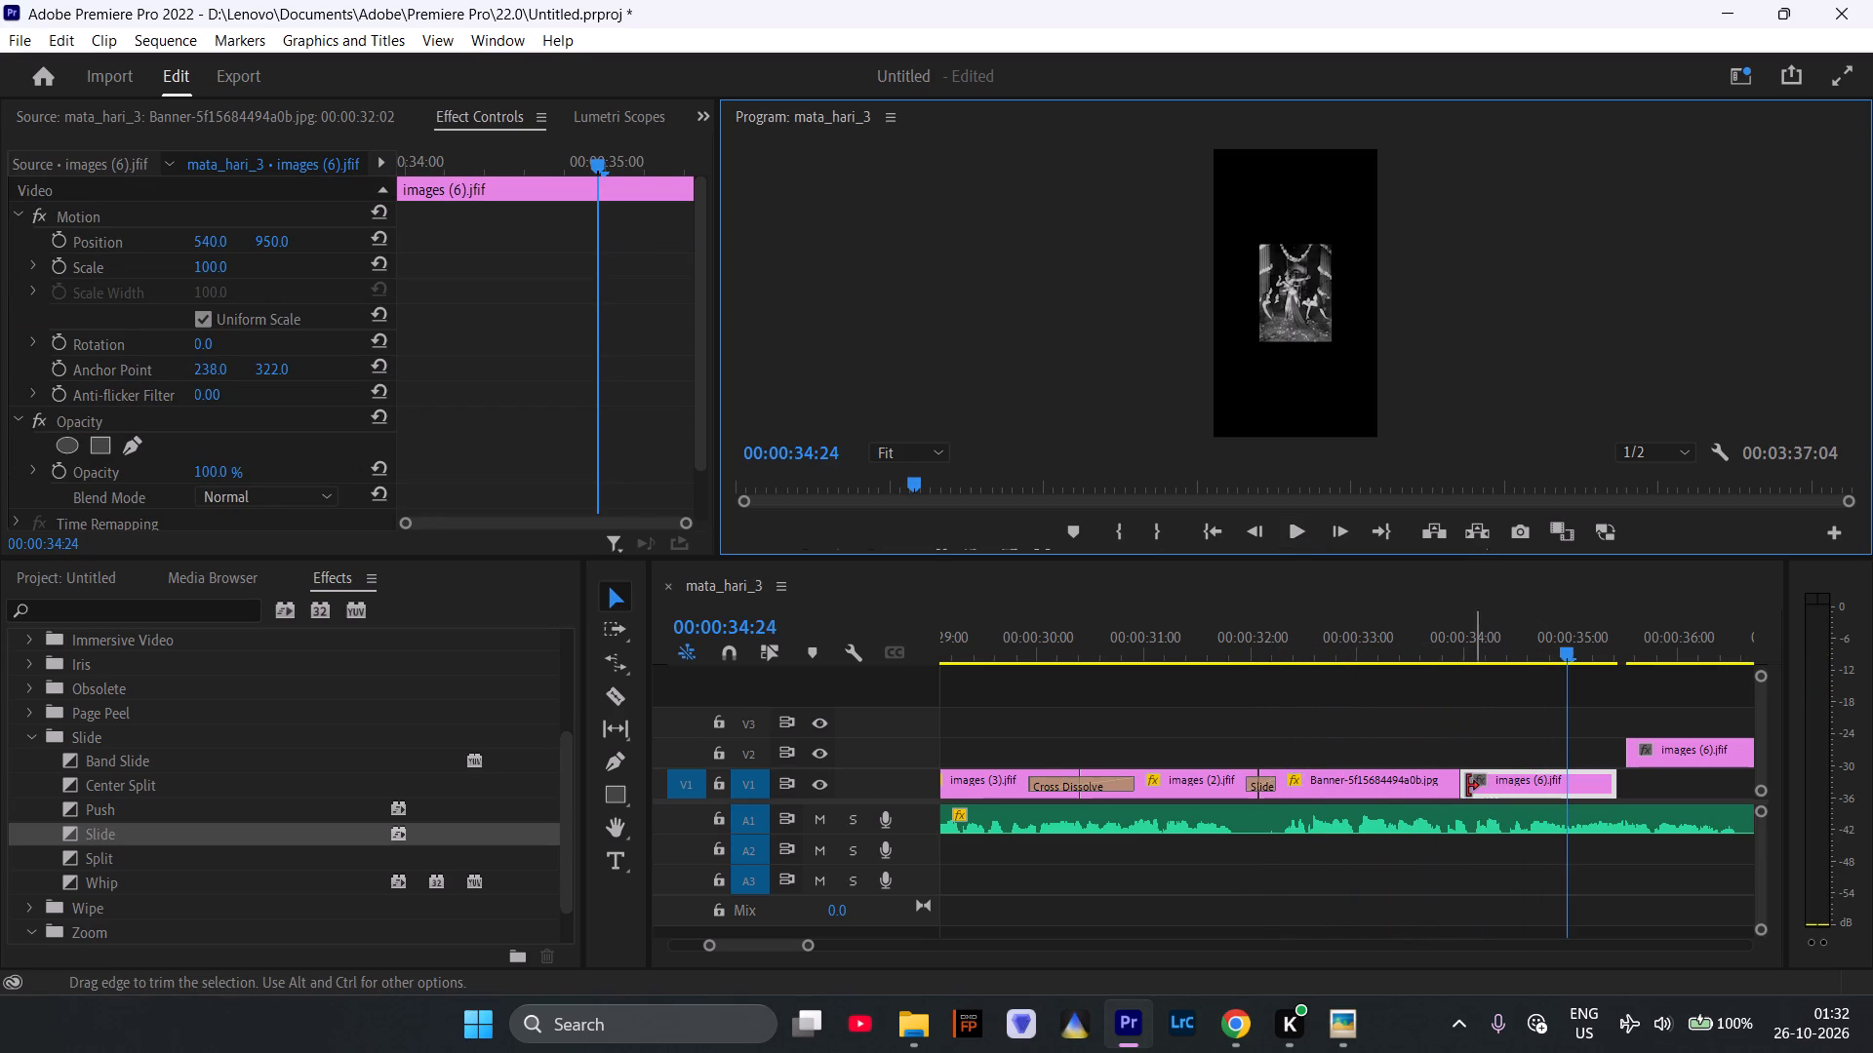
Apply the default transition at the cut between Banner-5f15684494a0b.jpg and images (6).jfif on V1, and shorten it to a brief dissolve.
left_click(1458, 786)
left_click(1458, 785)
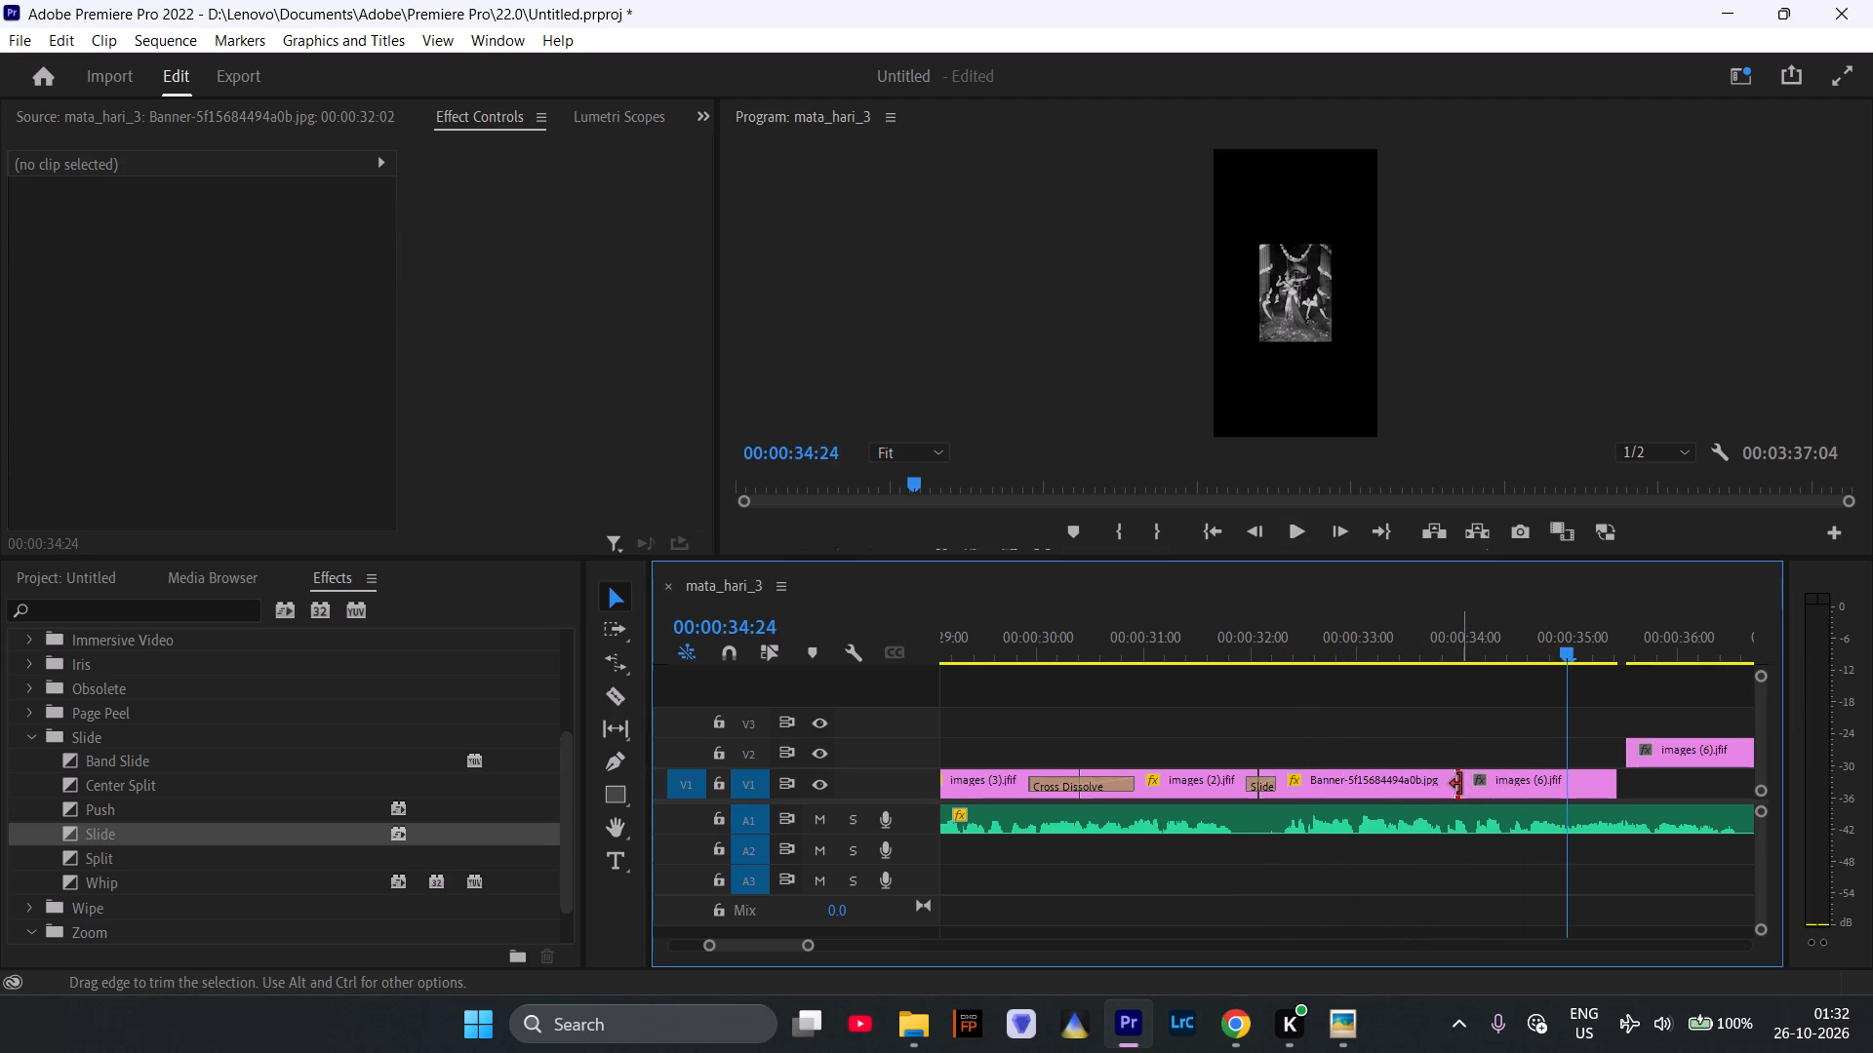
right_click(1460, 785)
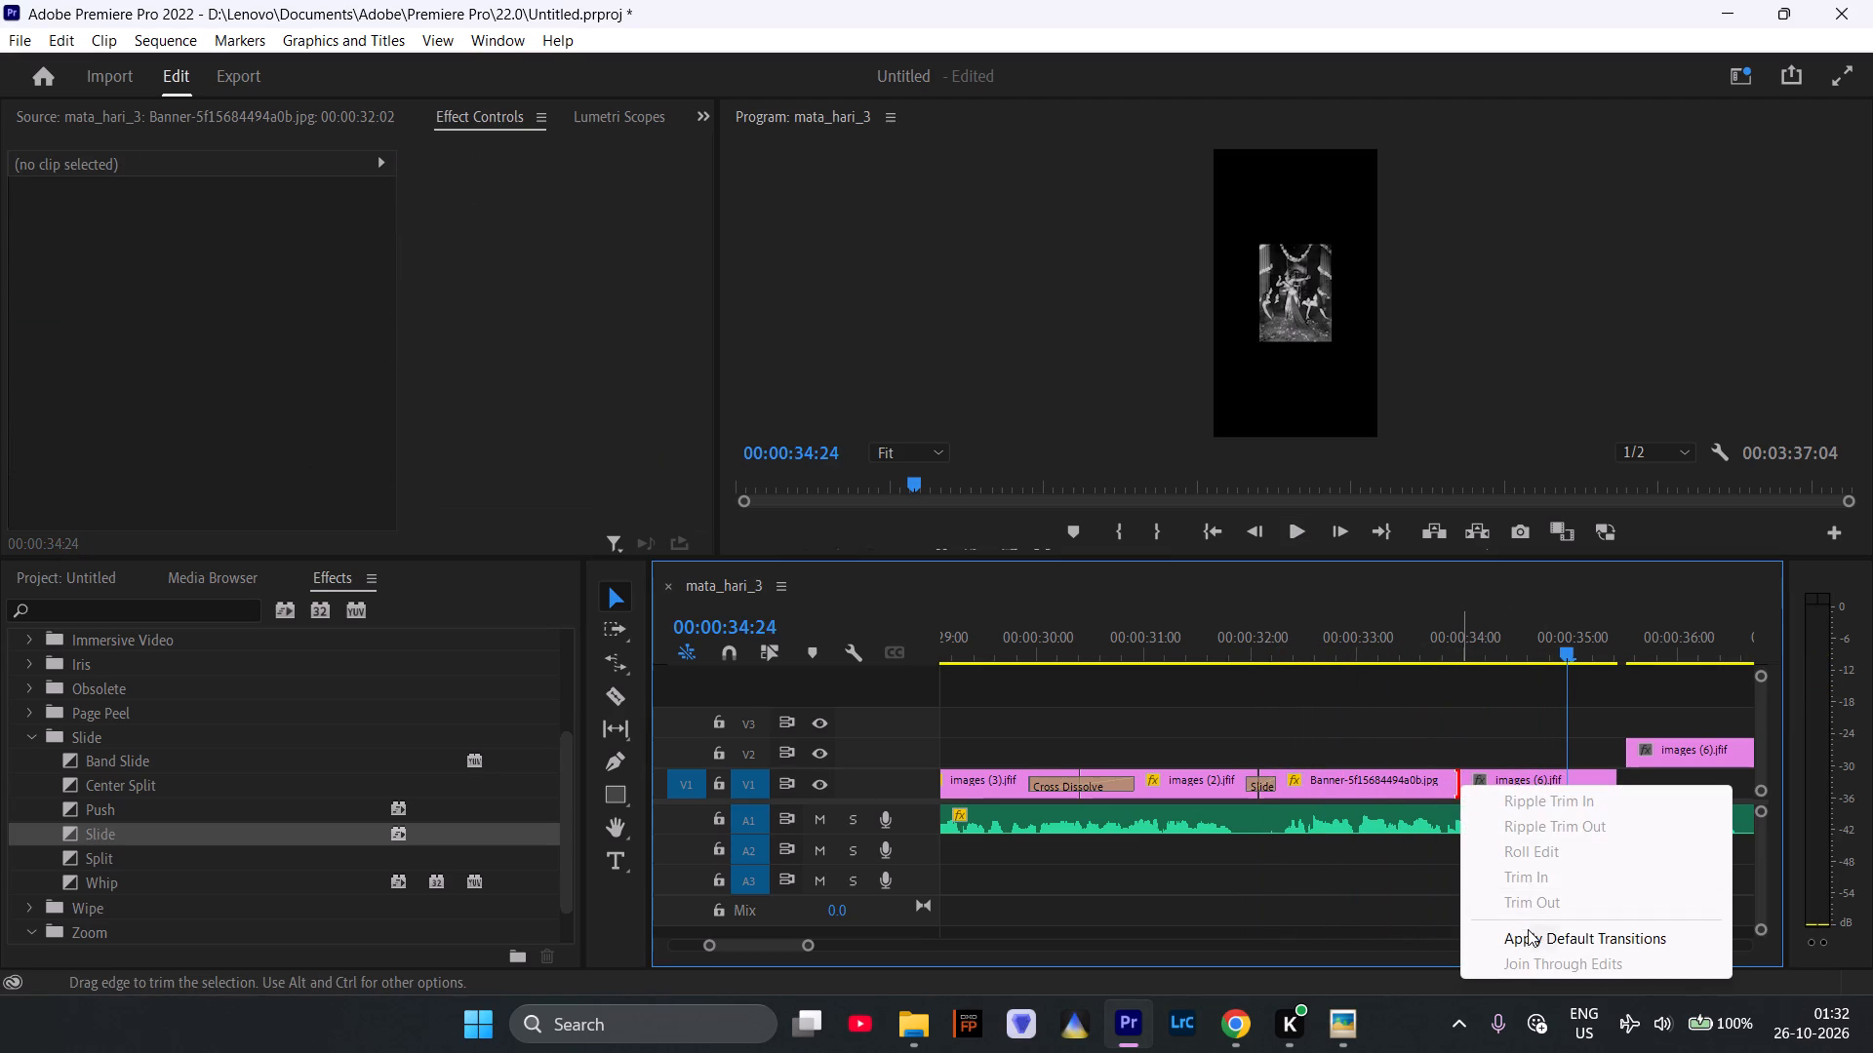
left_click(1528, 932)
left_click_drag(1511, 776, 1470, 789)
Play the transitions from 00:00:30:05 past both images (6).jfif clips, and return the playhead to 00:00:34:19.
left_click_drag(1306, 637, 1061, 678)
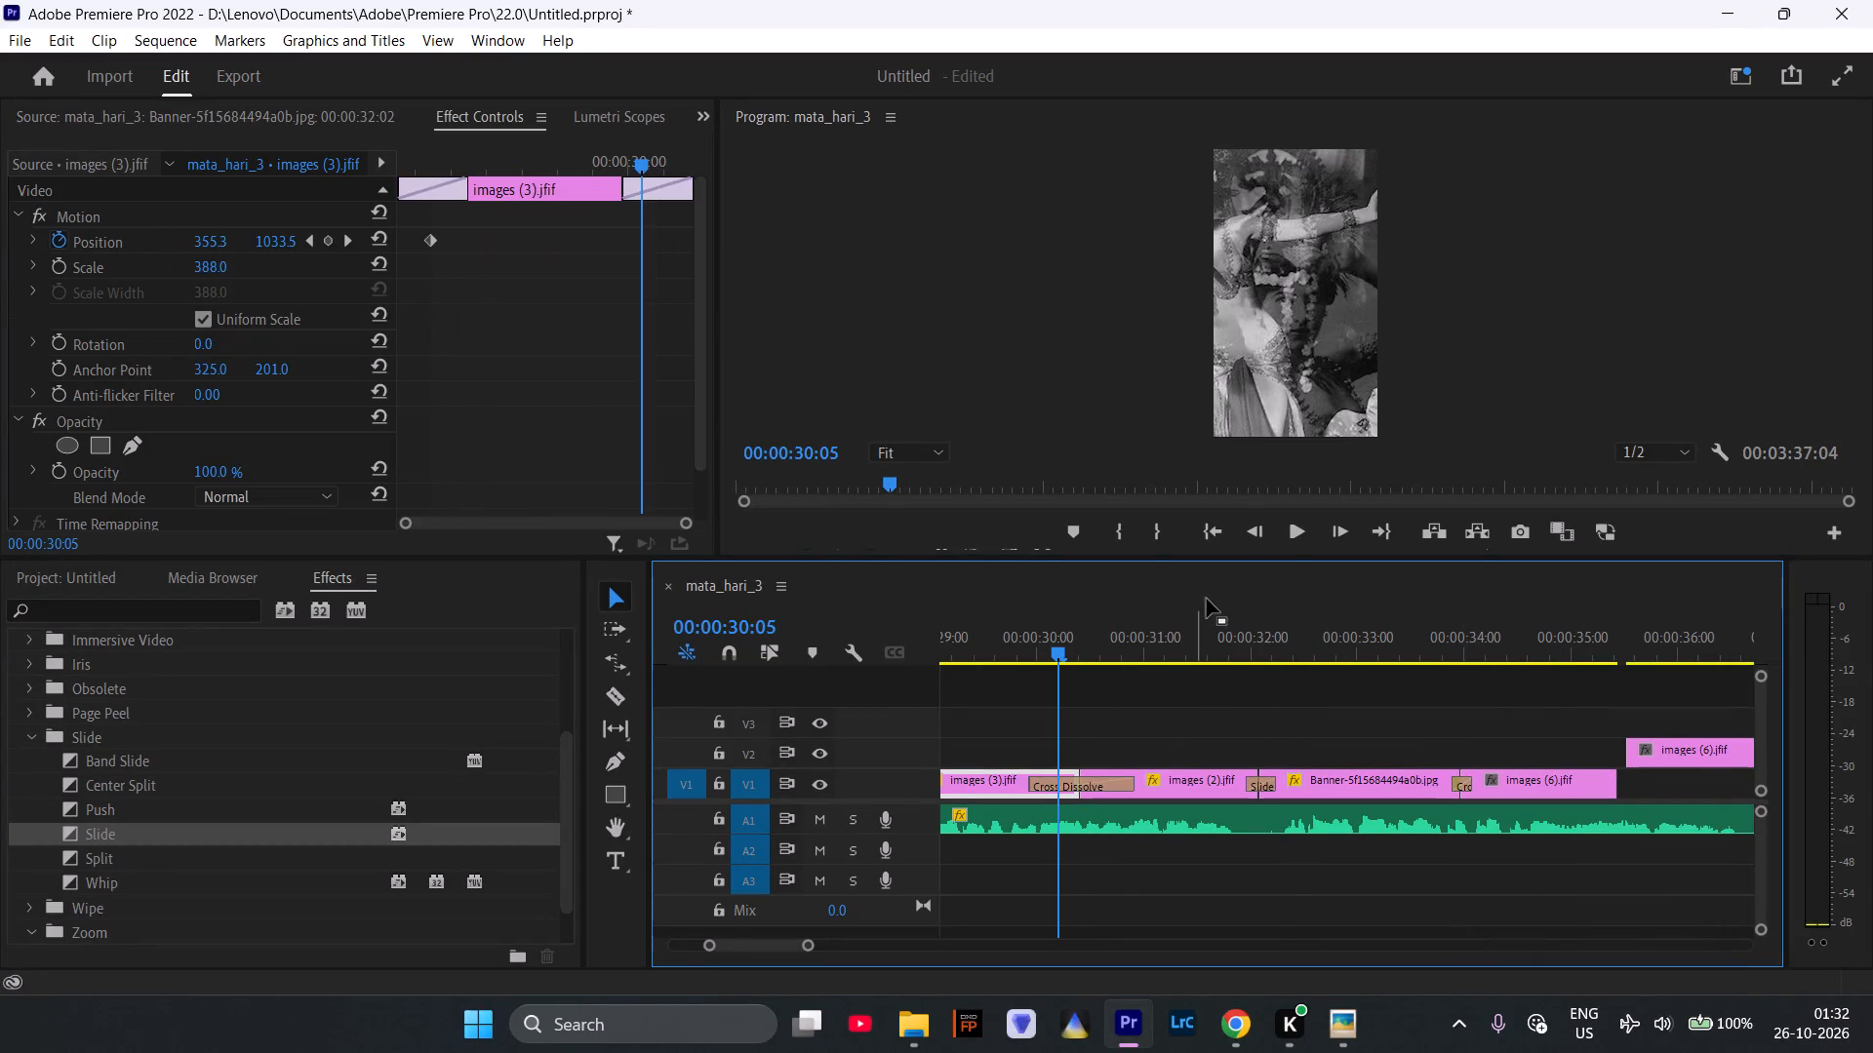
left_click(1294, 530)
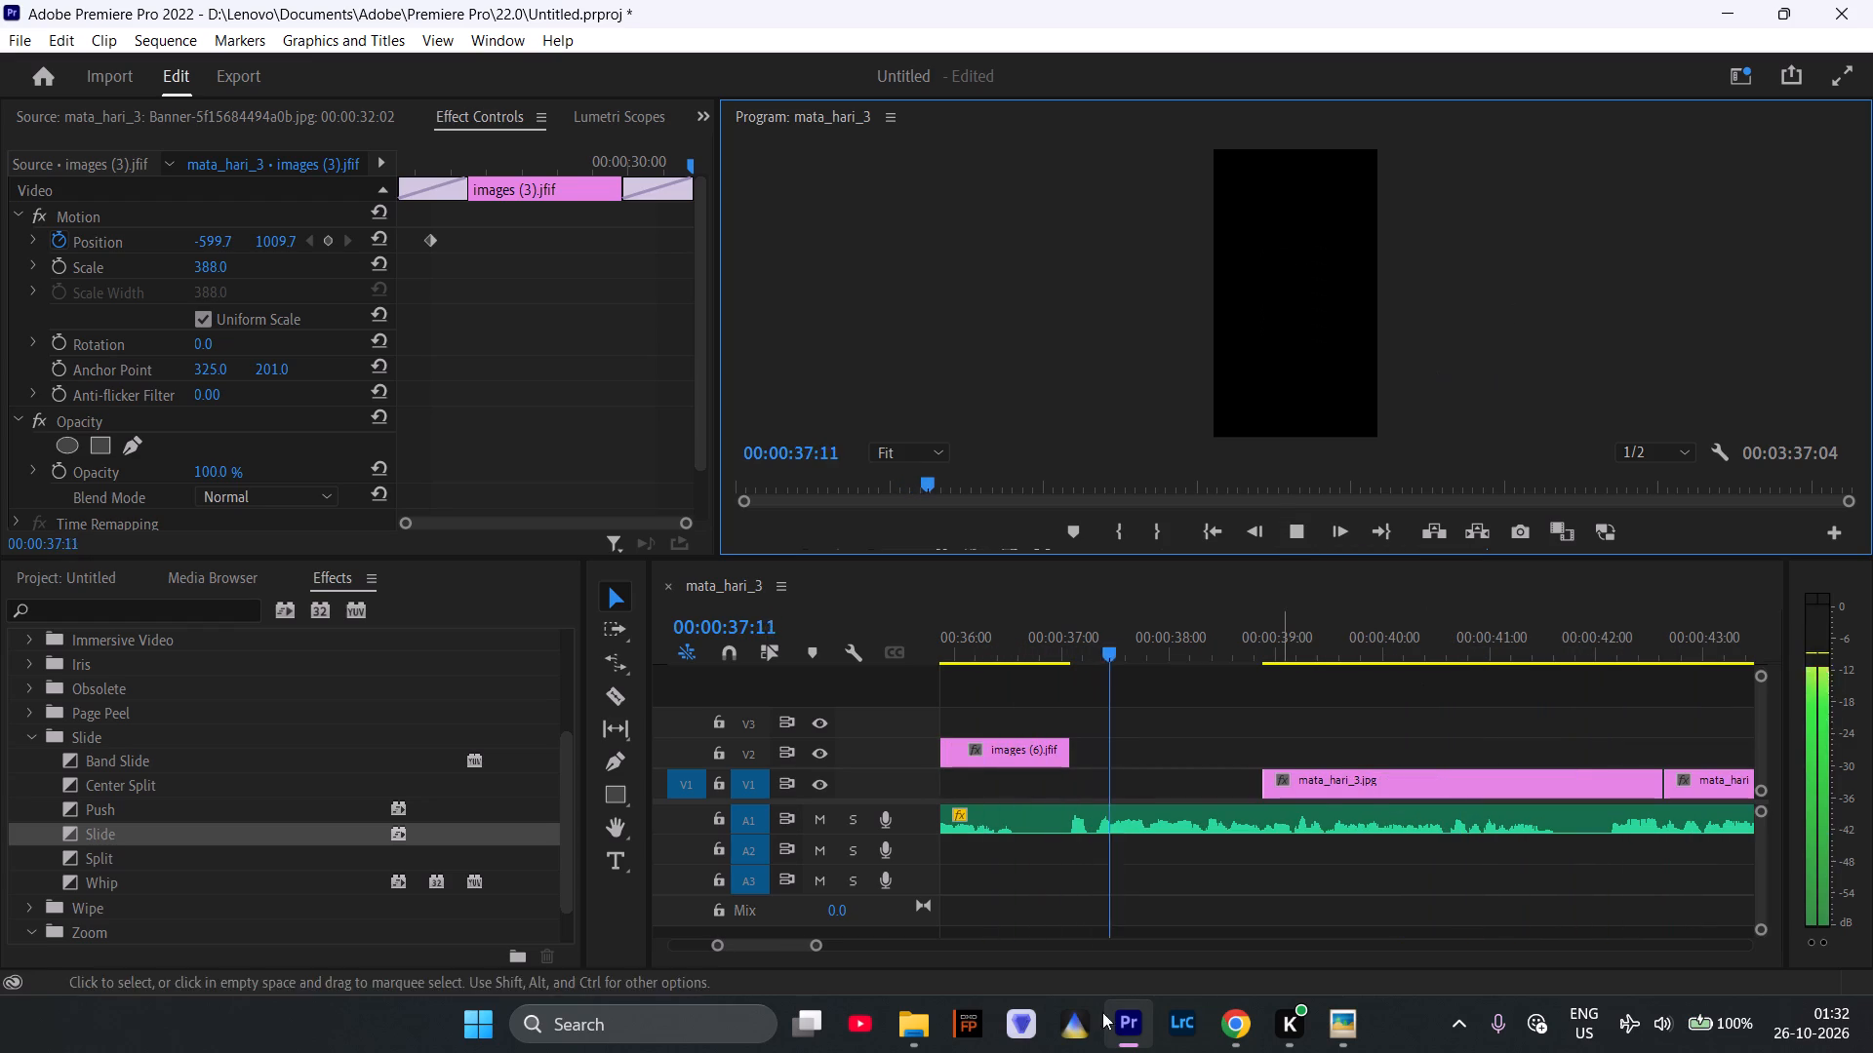
left_click_drag(1159, 653, 1223, 724)
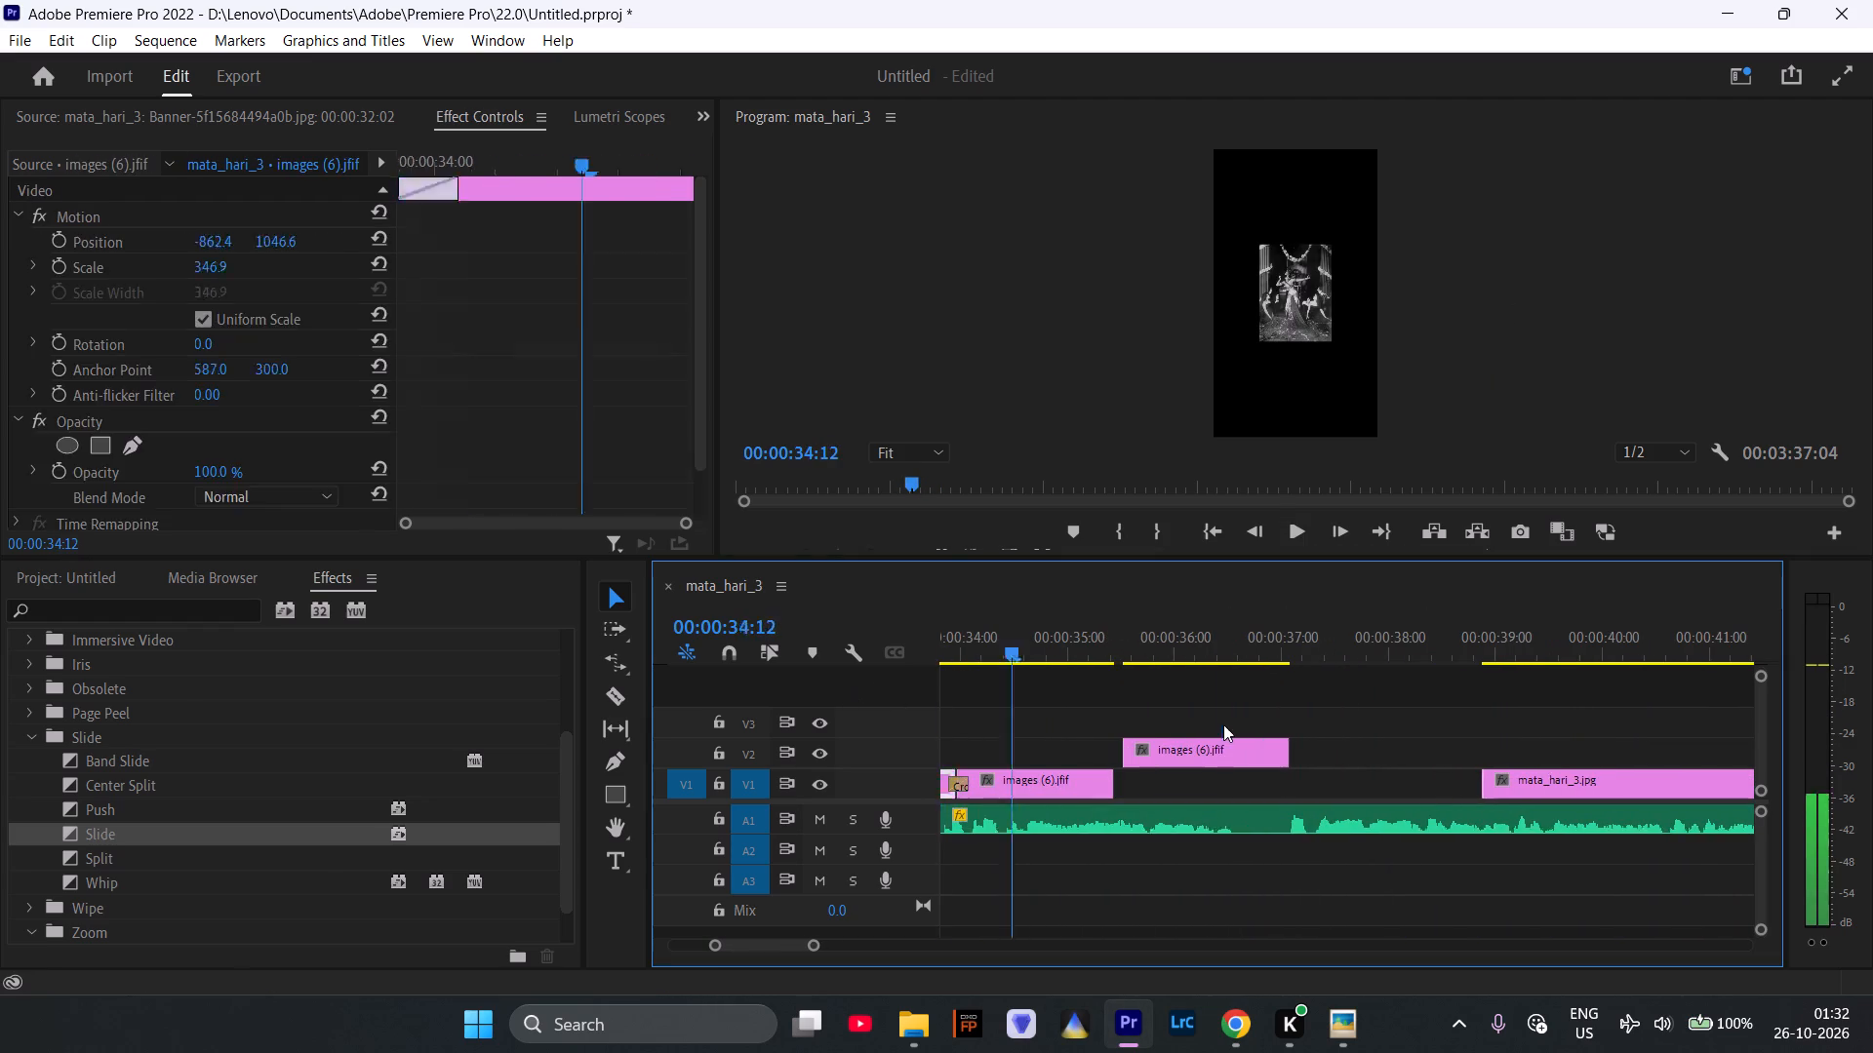
left_click_drag(1223, 724, 1046, 743)
Delete the images (6).jfif clip from V2.
left_click(1232, 760)
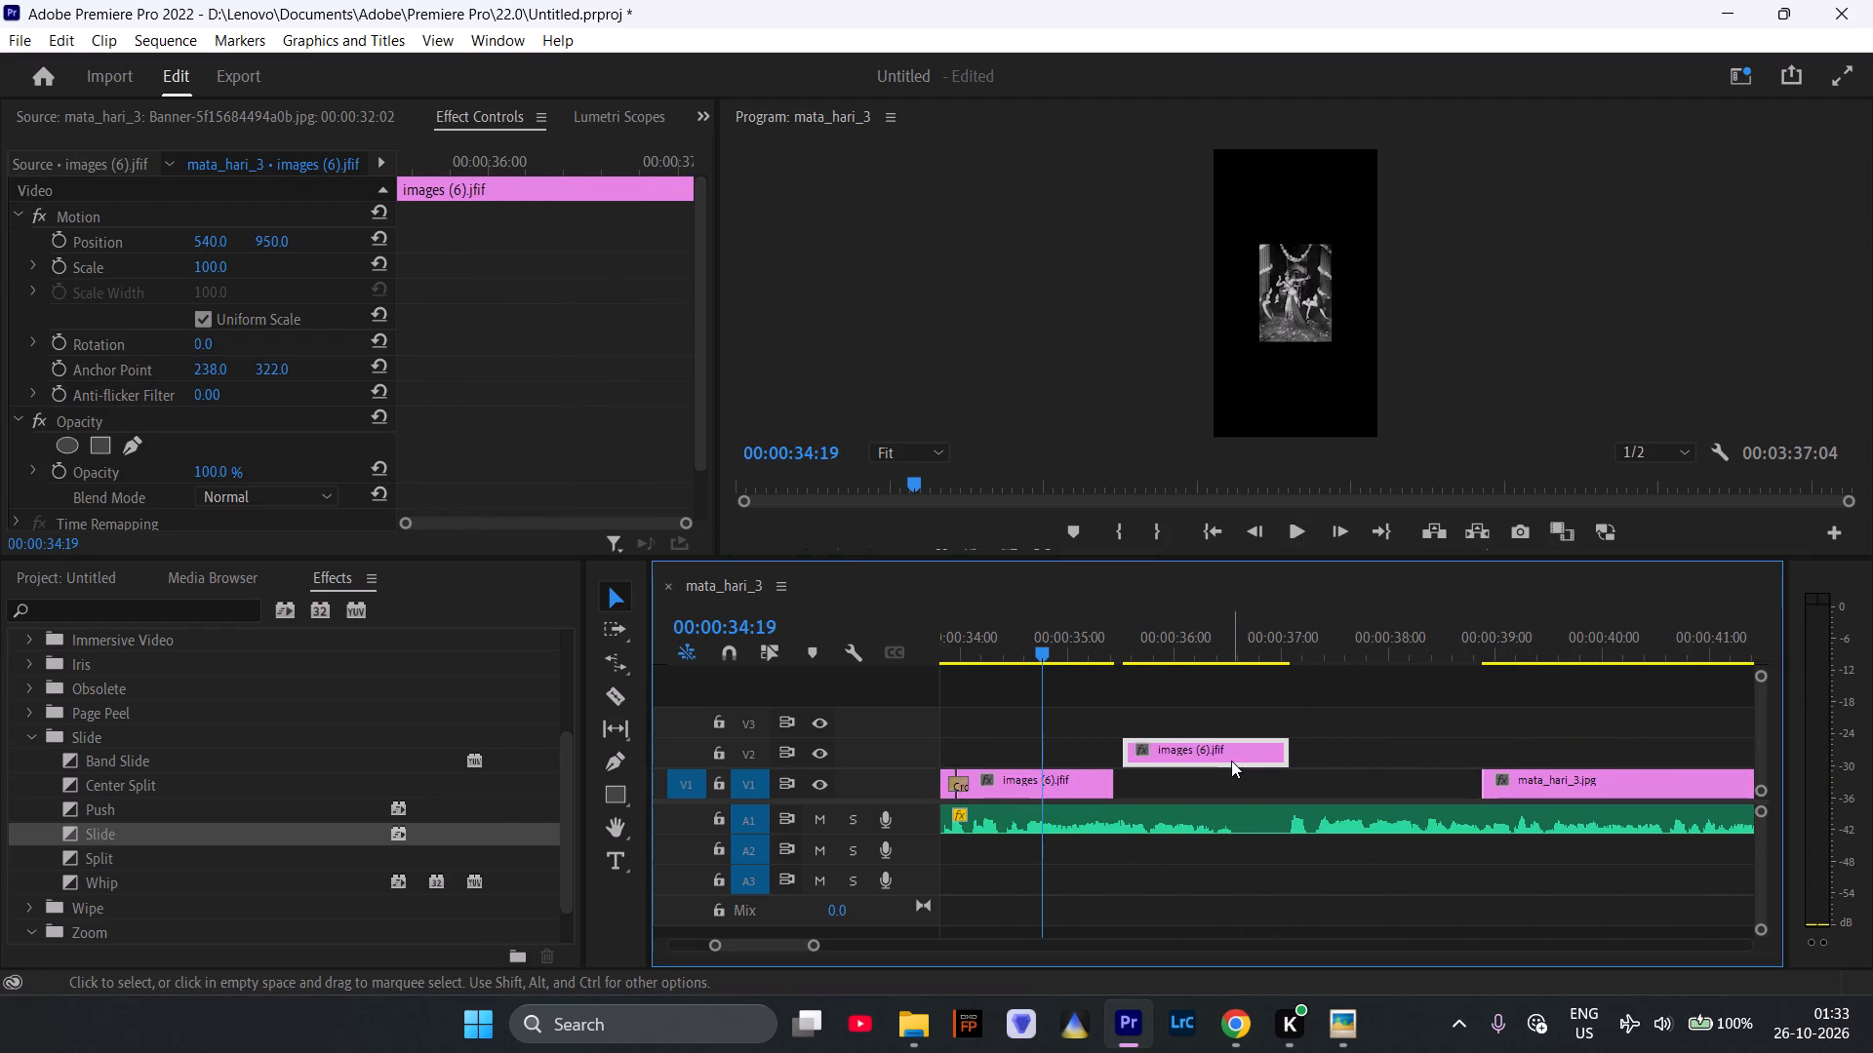
key("Delete")
Extend the end of images (6).jfif on V1 into the gap before mata_hari_3.jpg.
left_click_drag(1102, 788, 1252, 801)
Look through the Video Effects categories, including the effects in the Video category.
scroll(225, 767, "up", 2)
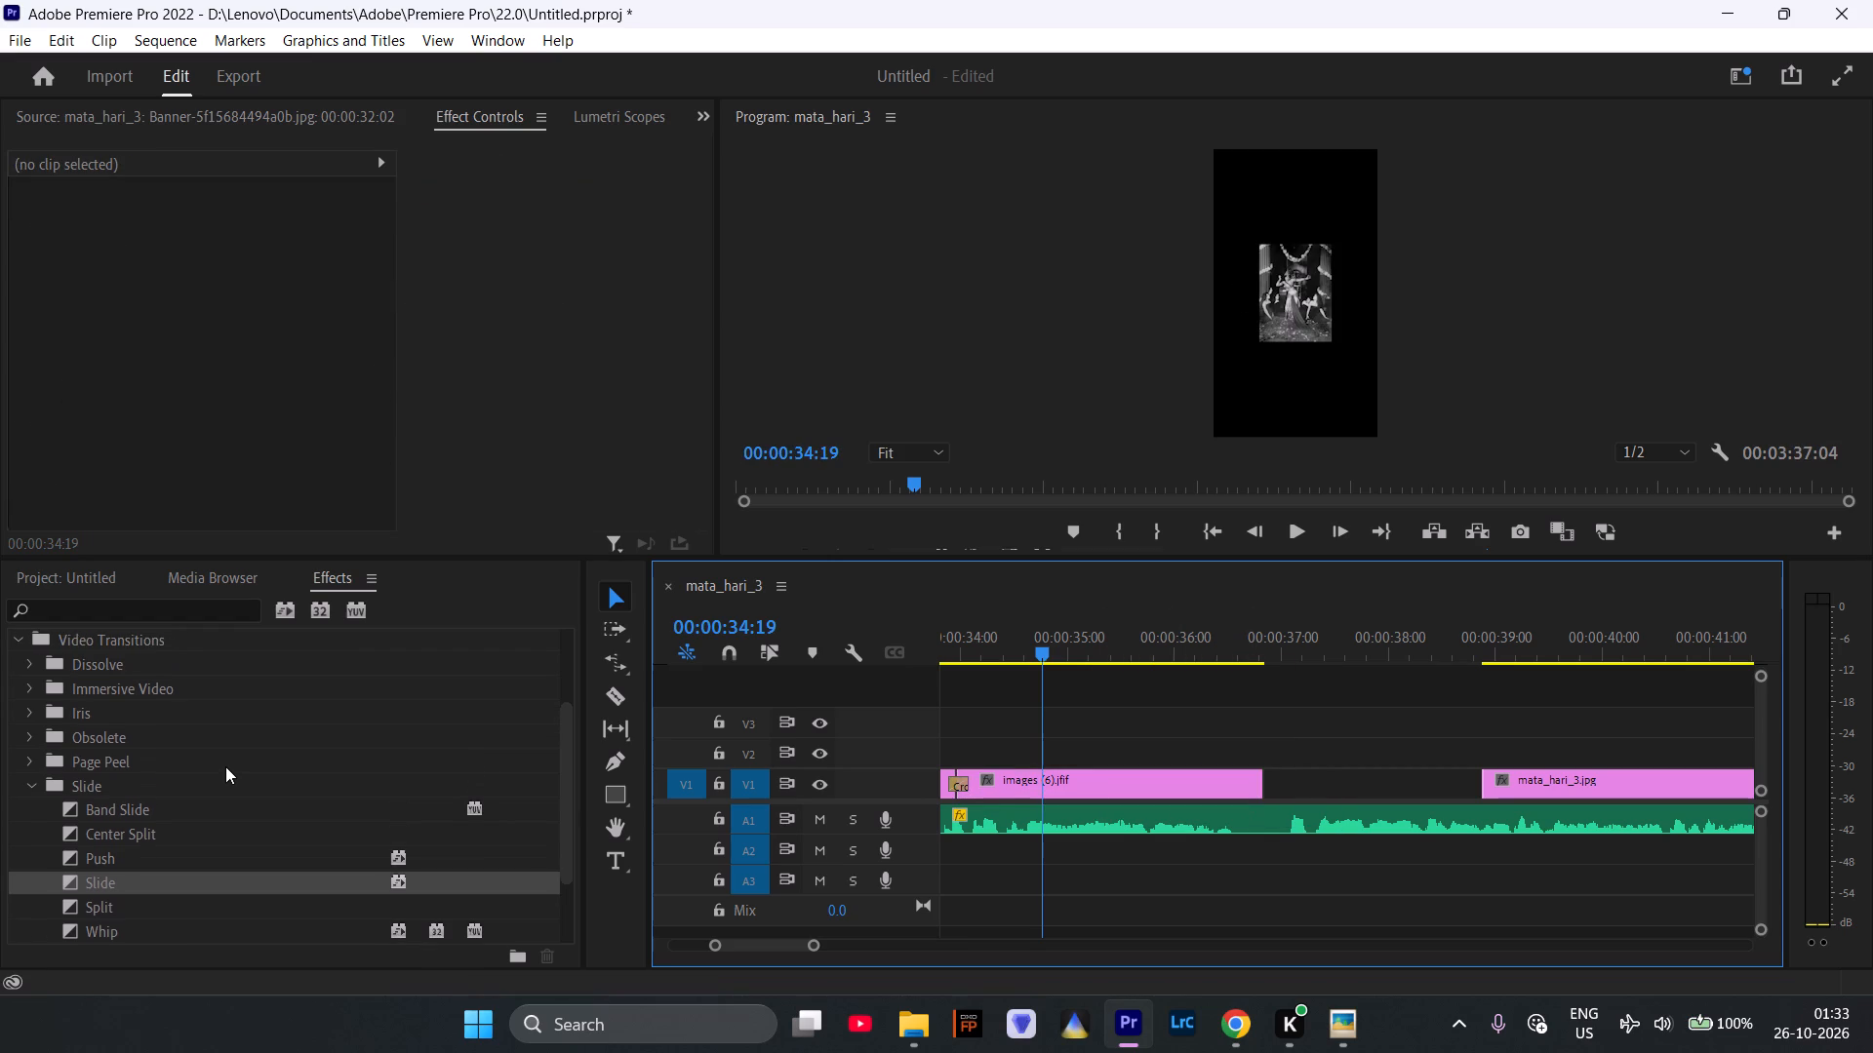
scroll(225, 766, "up", 6)
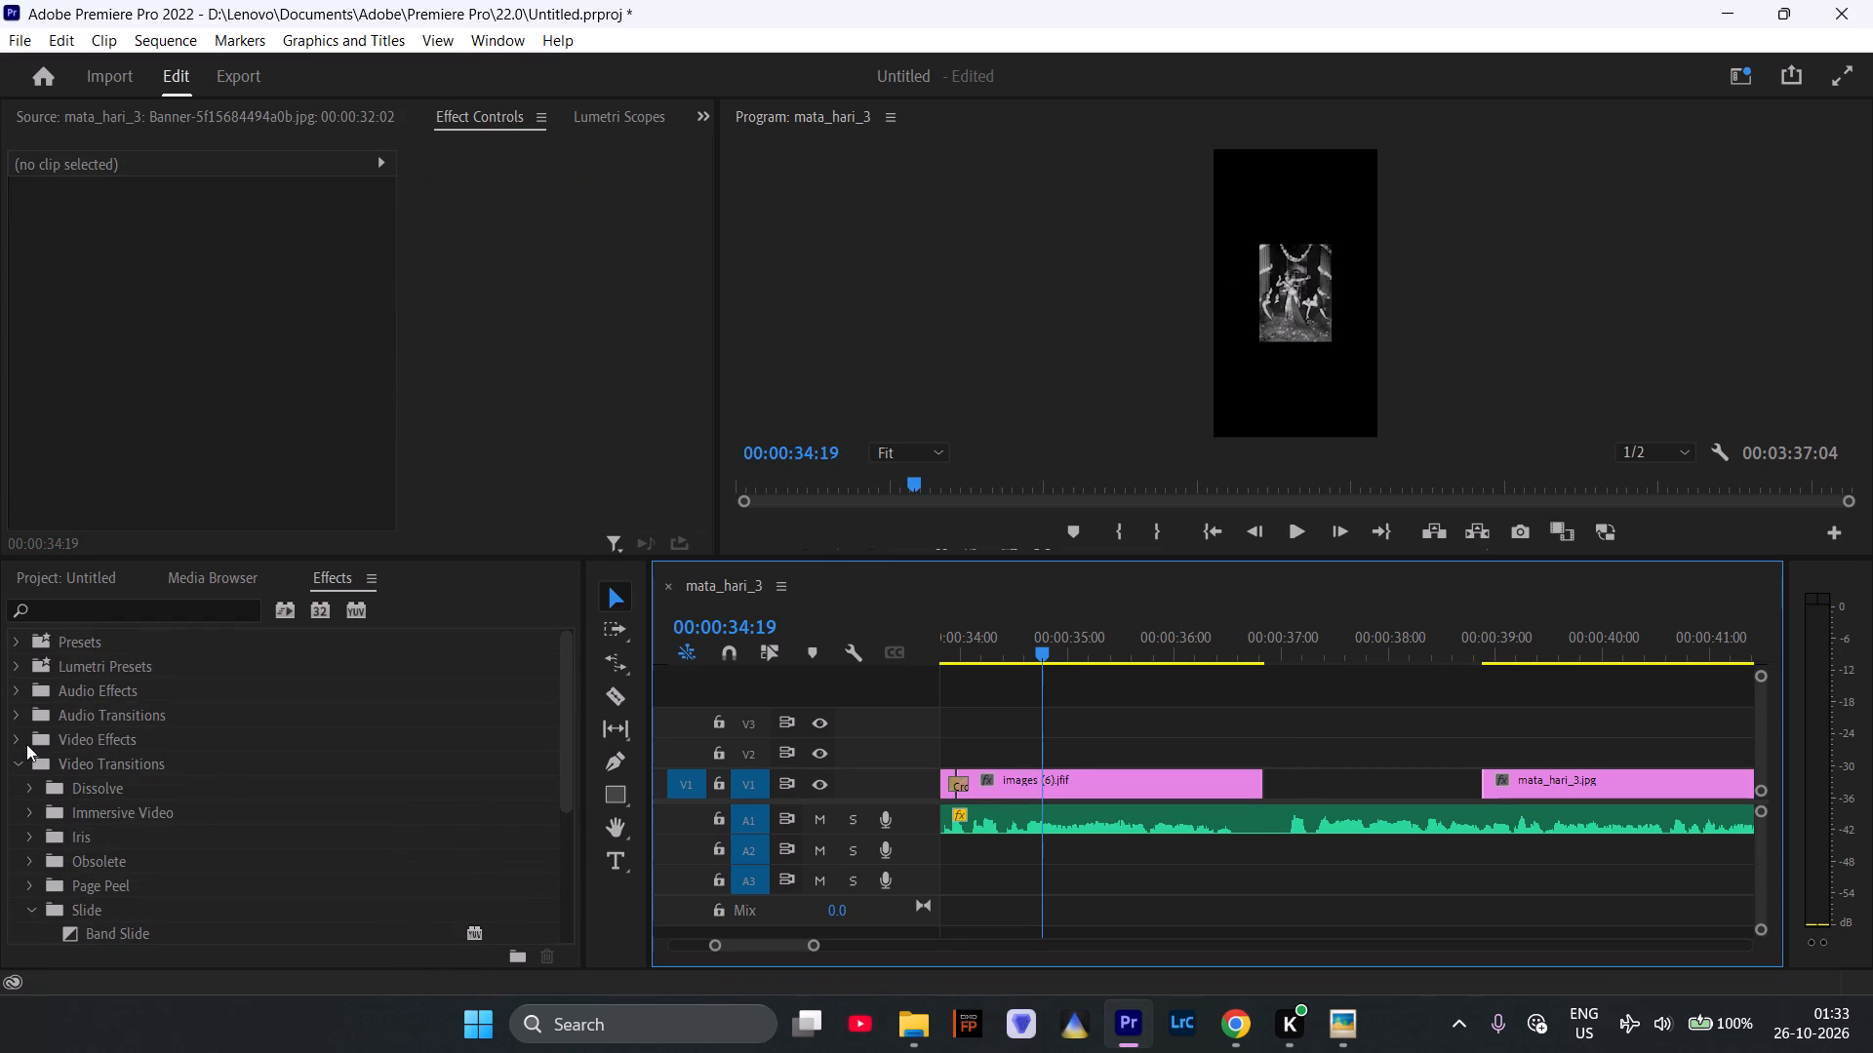
left_click(21, 739)
scroll(95, 794, "down", 2)
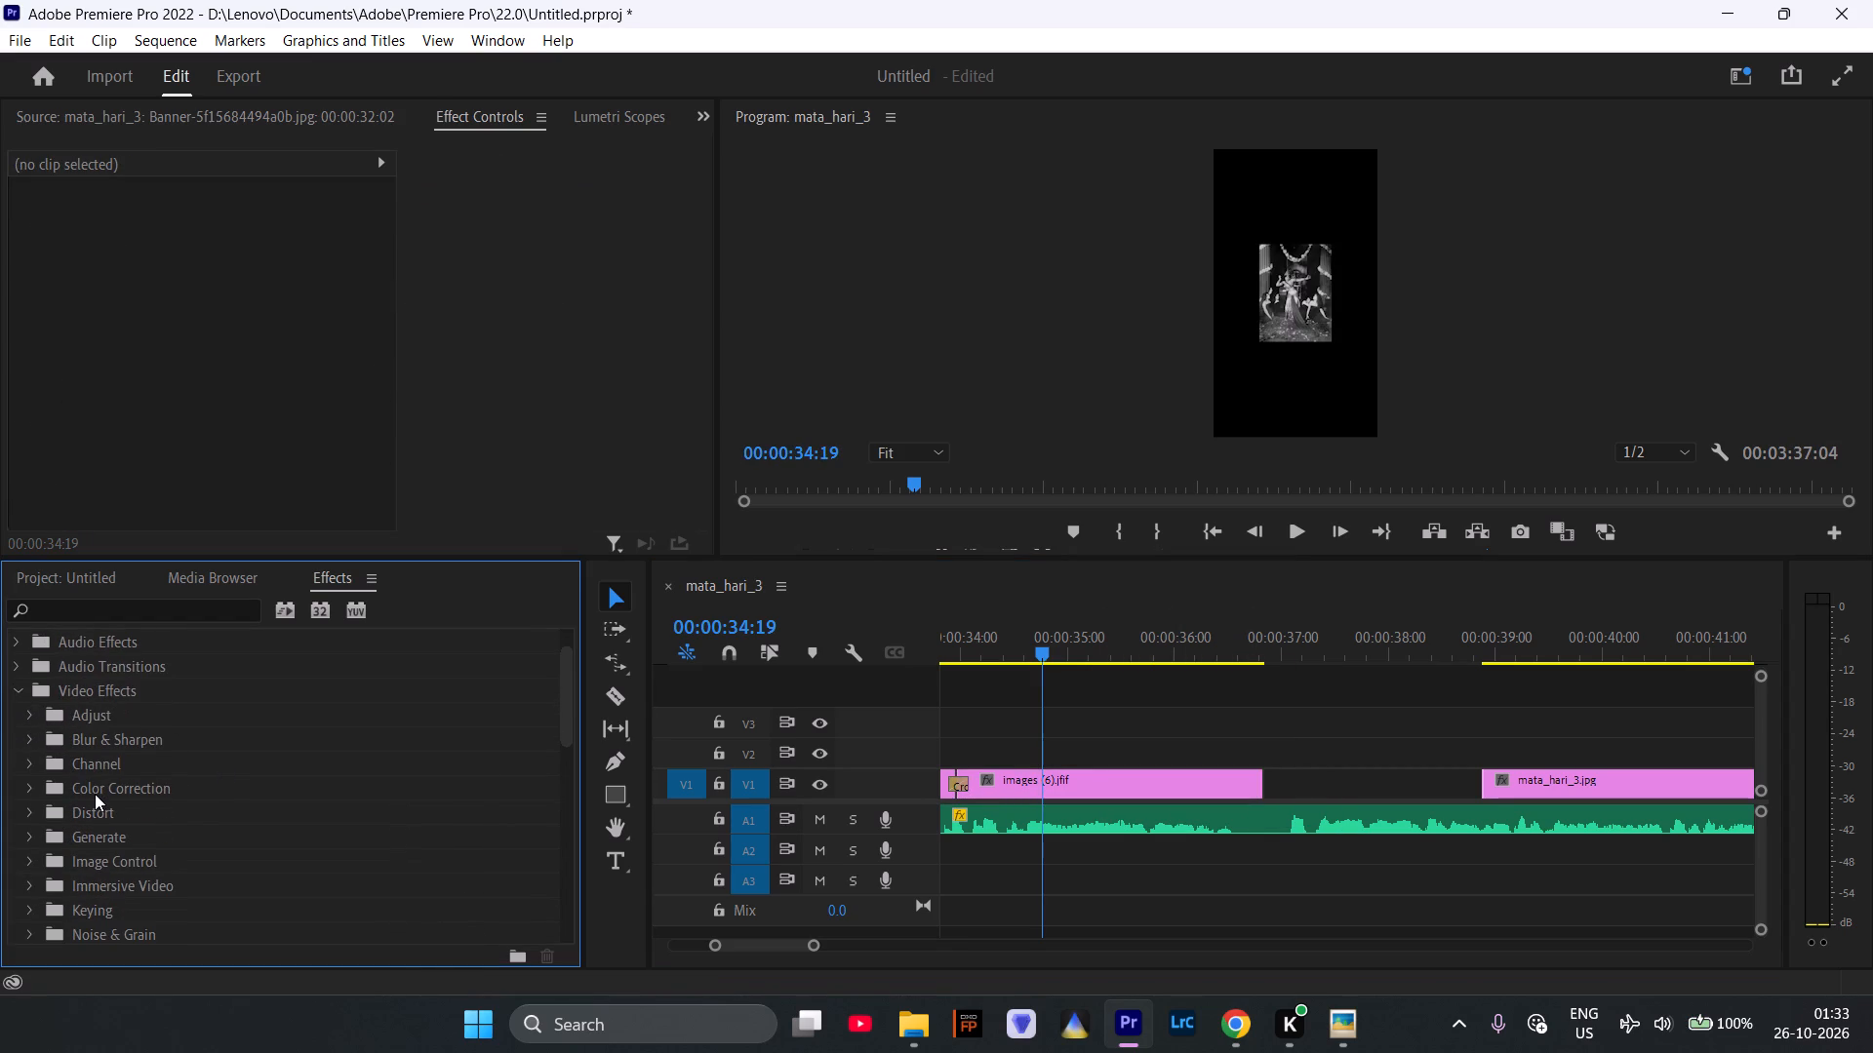
scroll(96, 792, "down", 3)
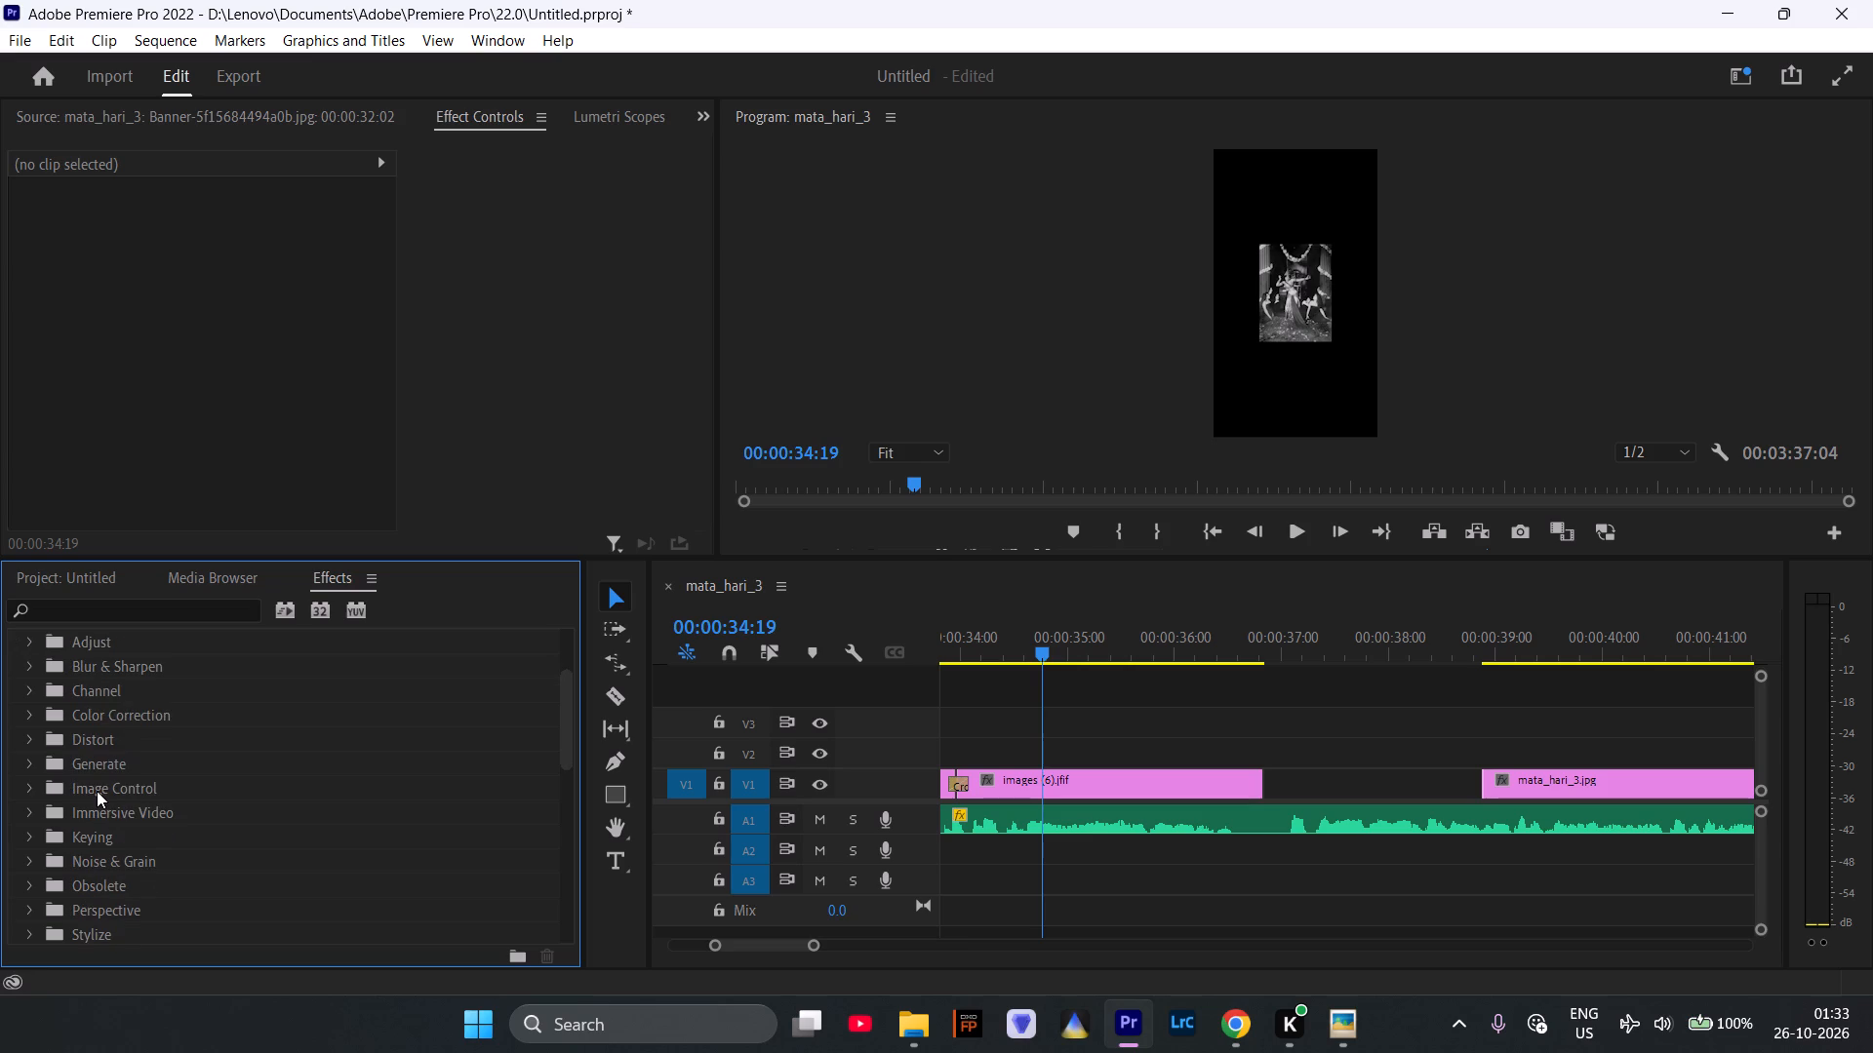
scroll(97, 791, "down", 5)
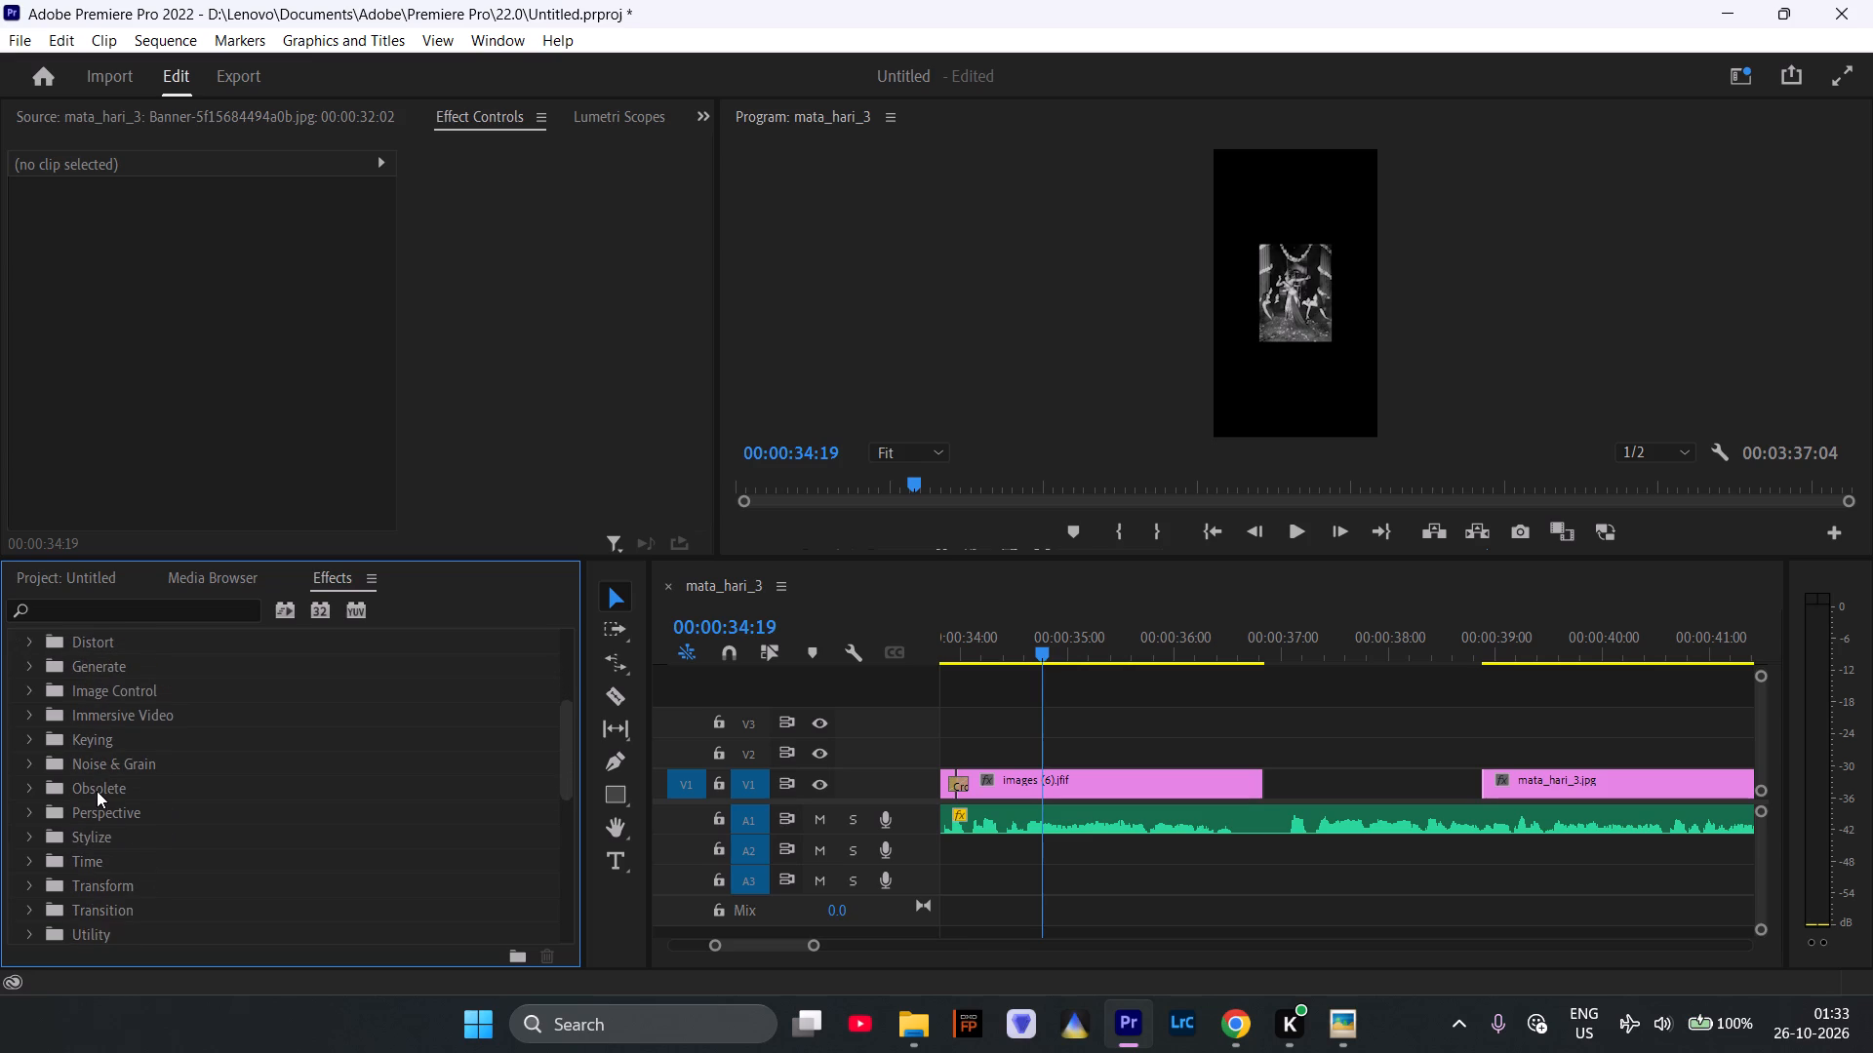
scroll(97, 791, "down", 2)
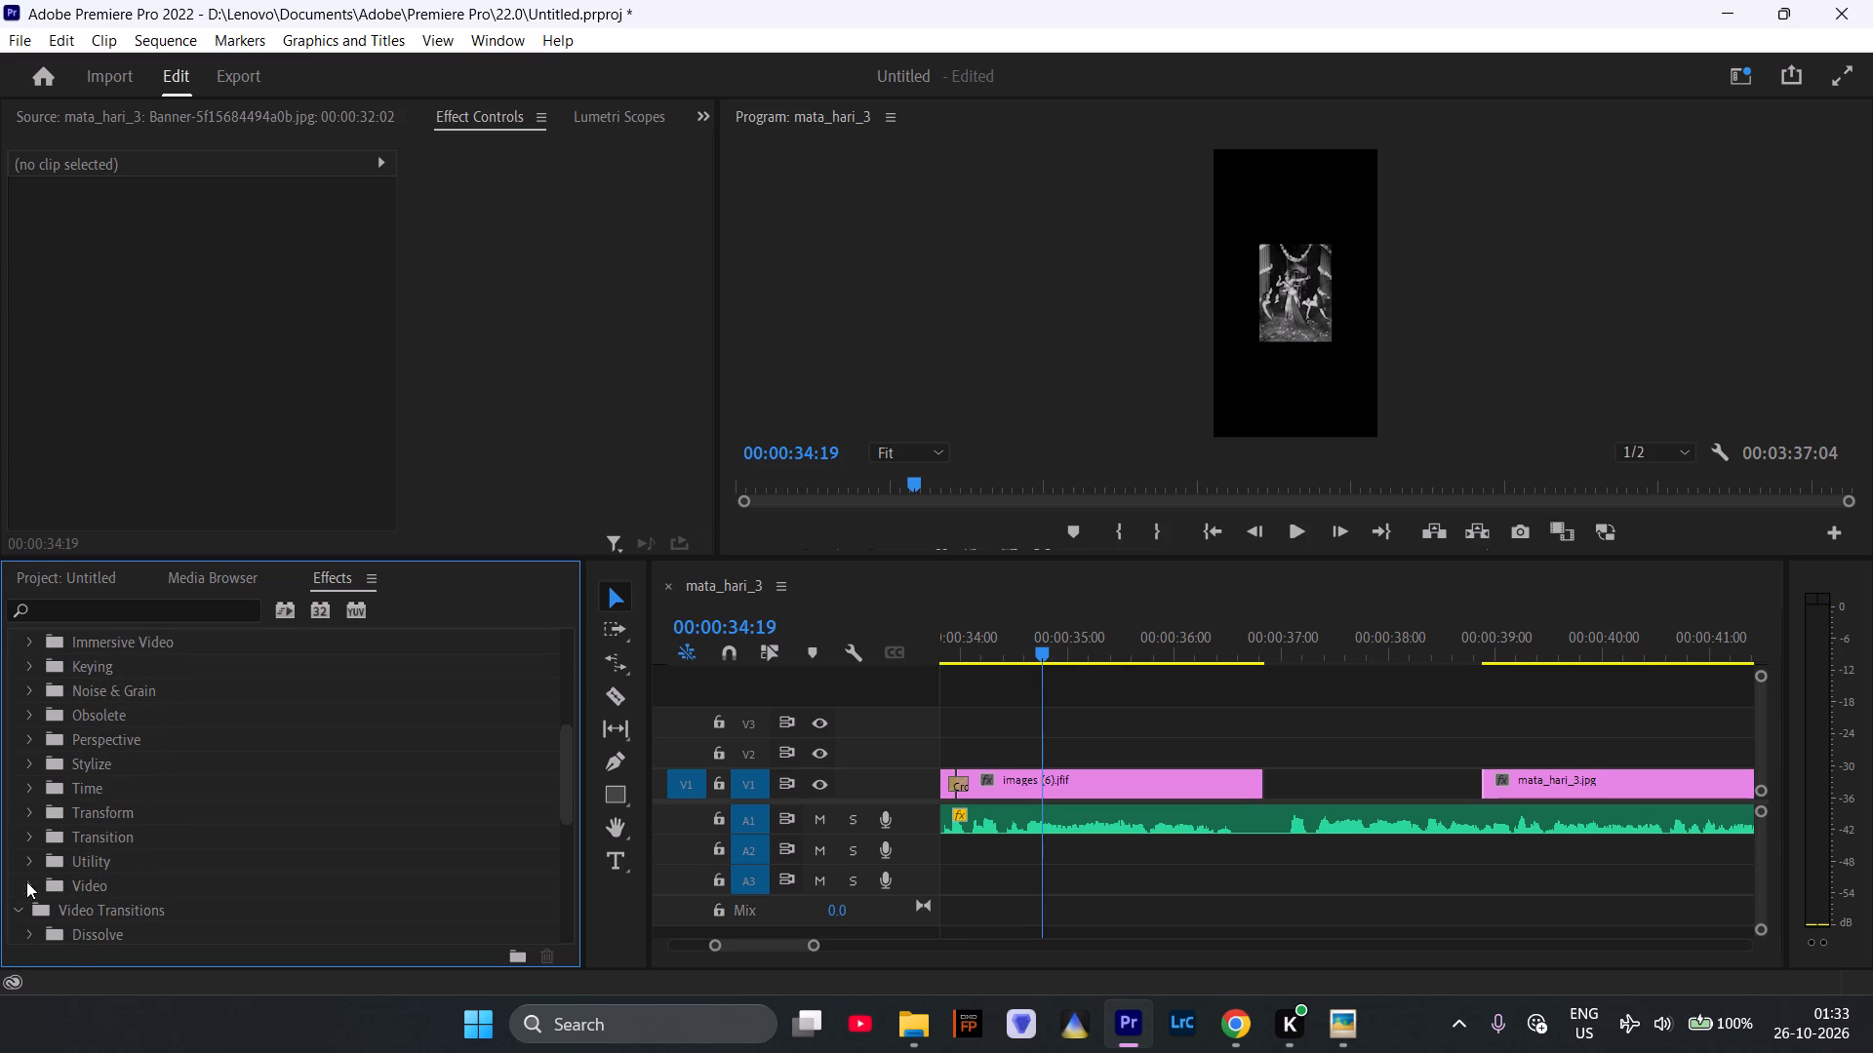
left_click(22, 889)
scroll(107, 913, "down", 3)
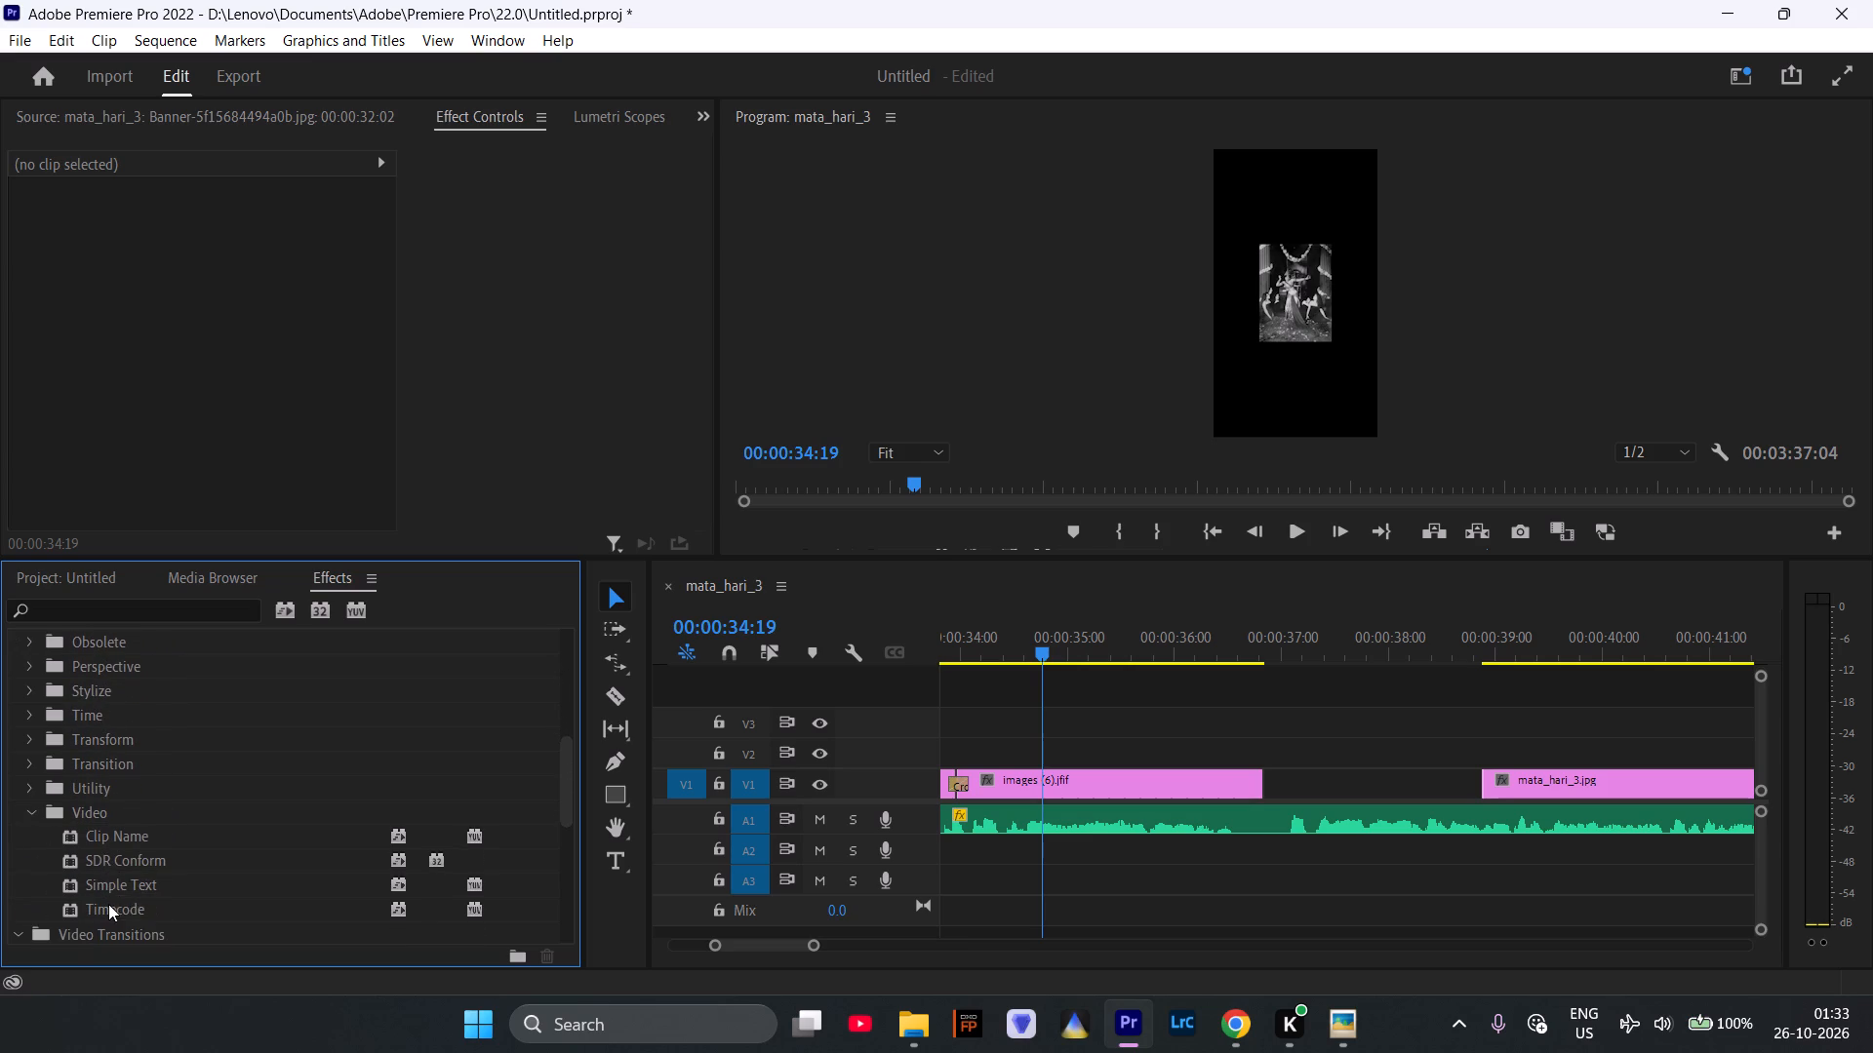
scroll(210, 837, "up", 6)
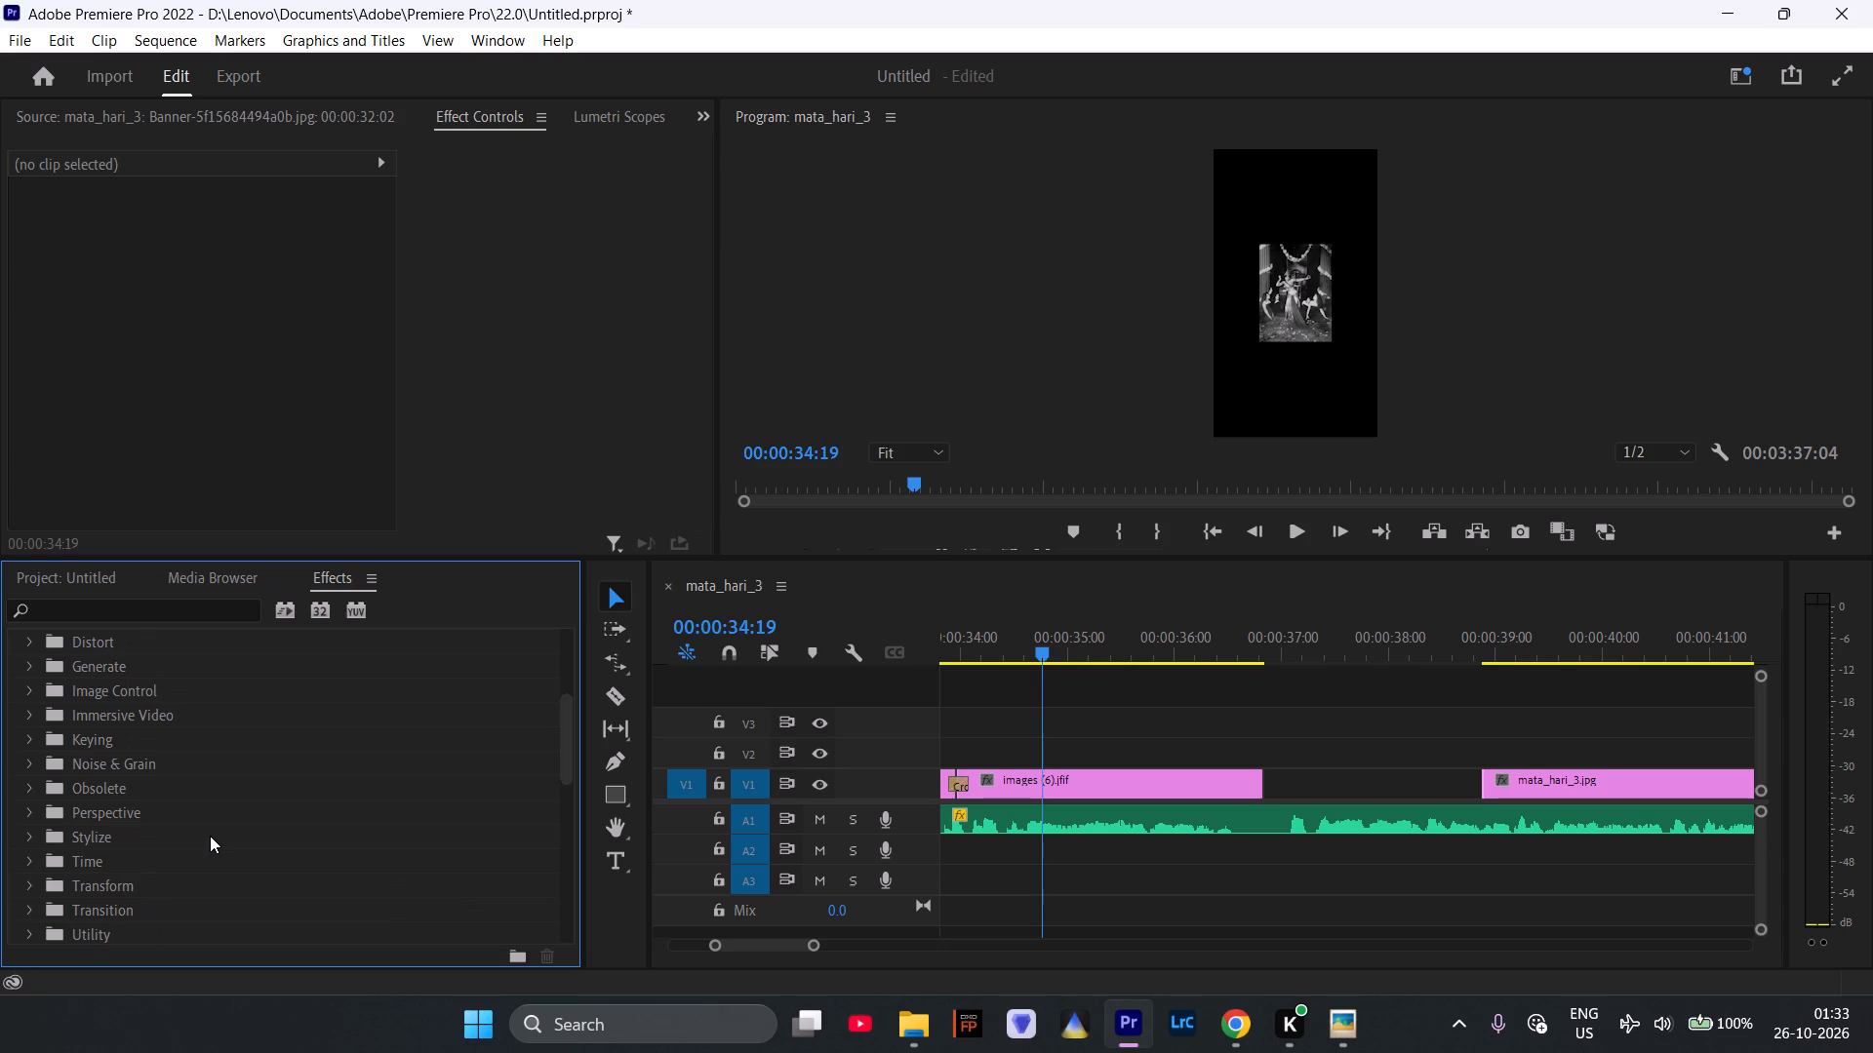
scroll(210, 836, "up", 3)
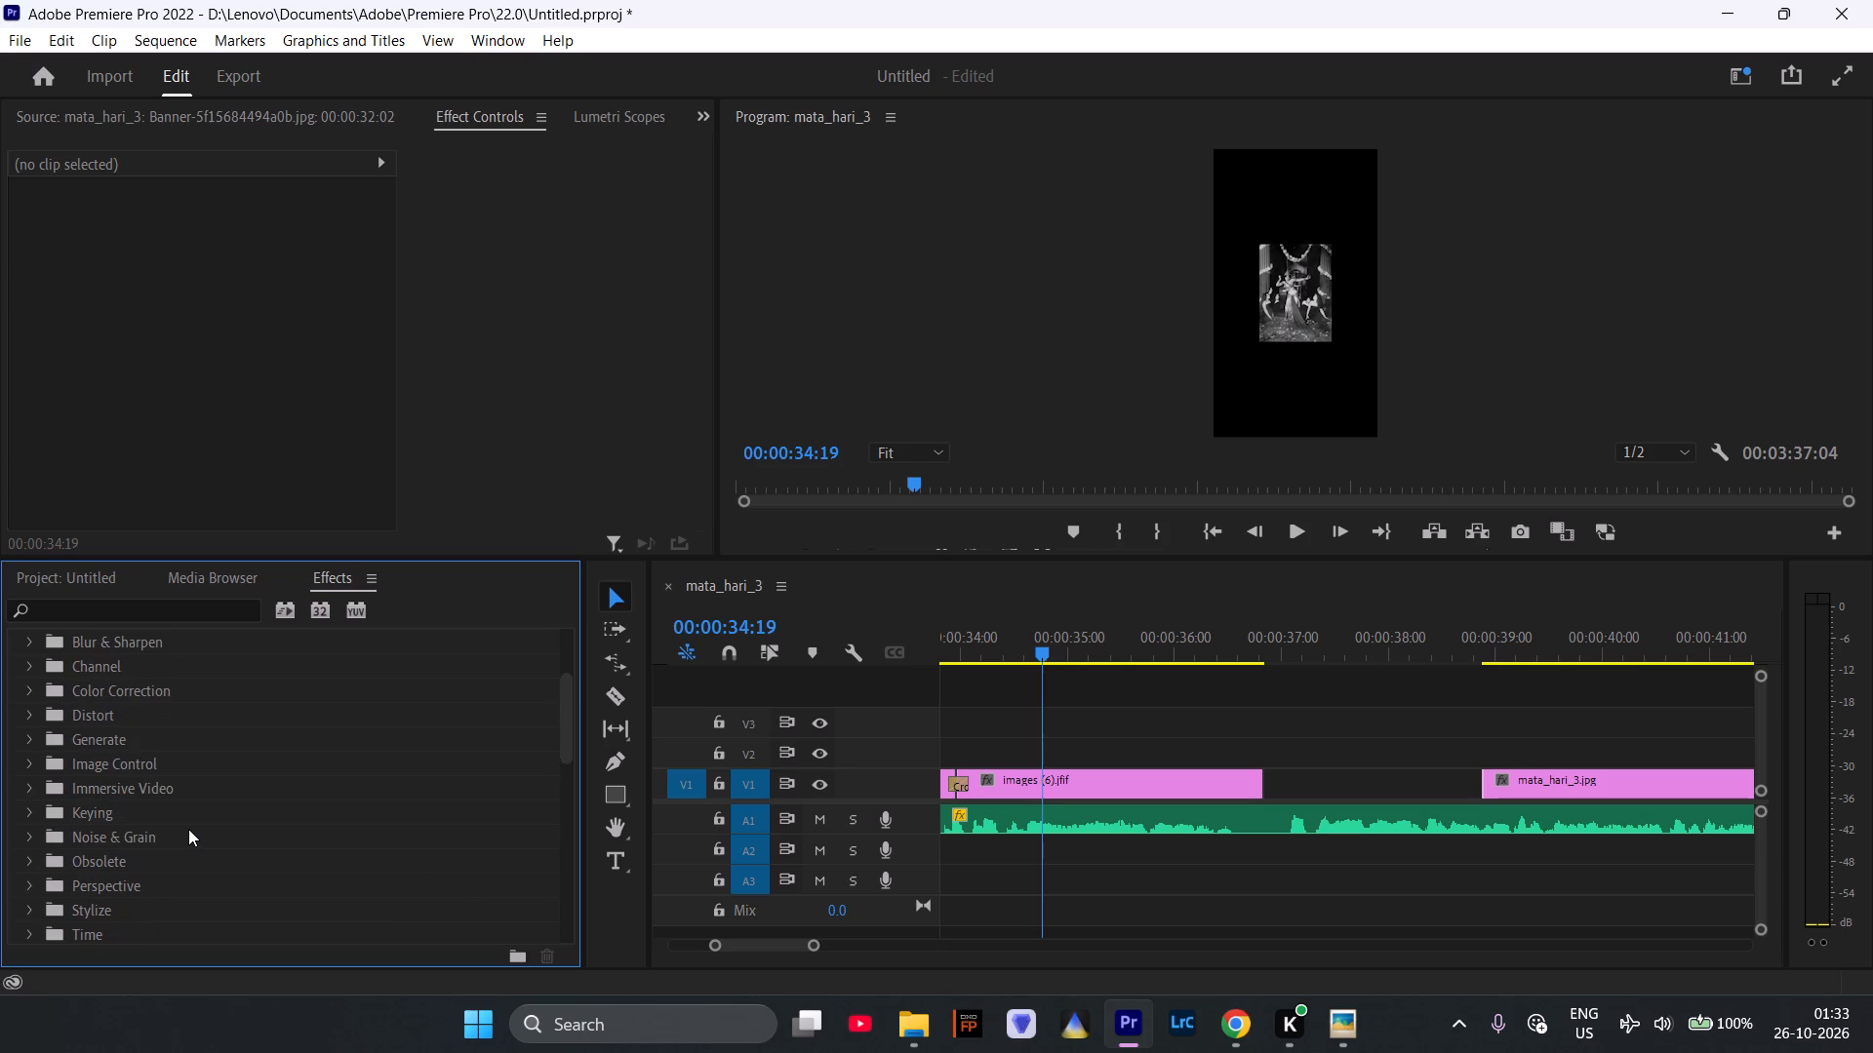
scroll(188, 827, "up", 5)
Examine the Image Control, Keying, Time, Transform, Transition and Utility categories of Video Effects.
scroll(181, 807, "down", 1)
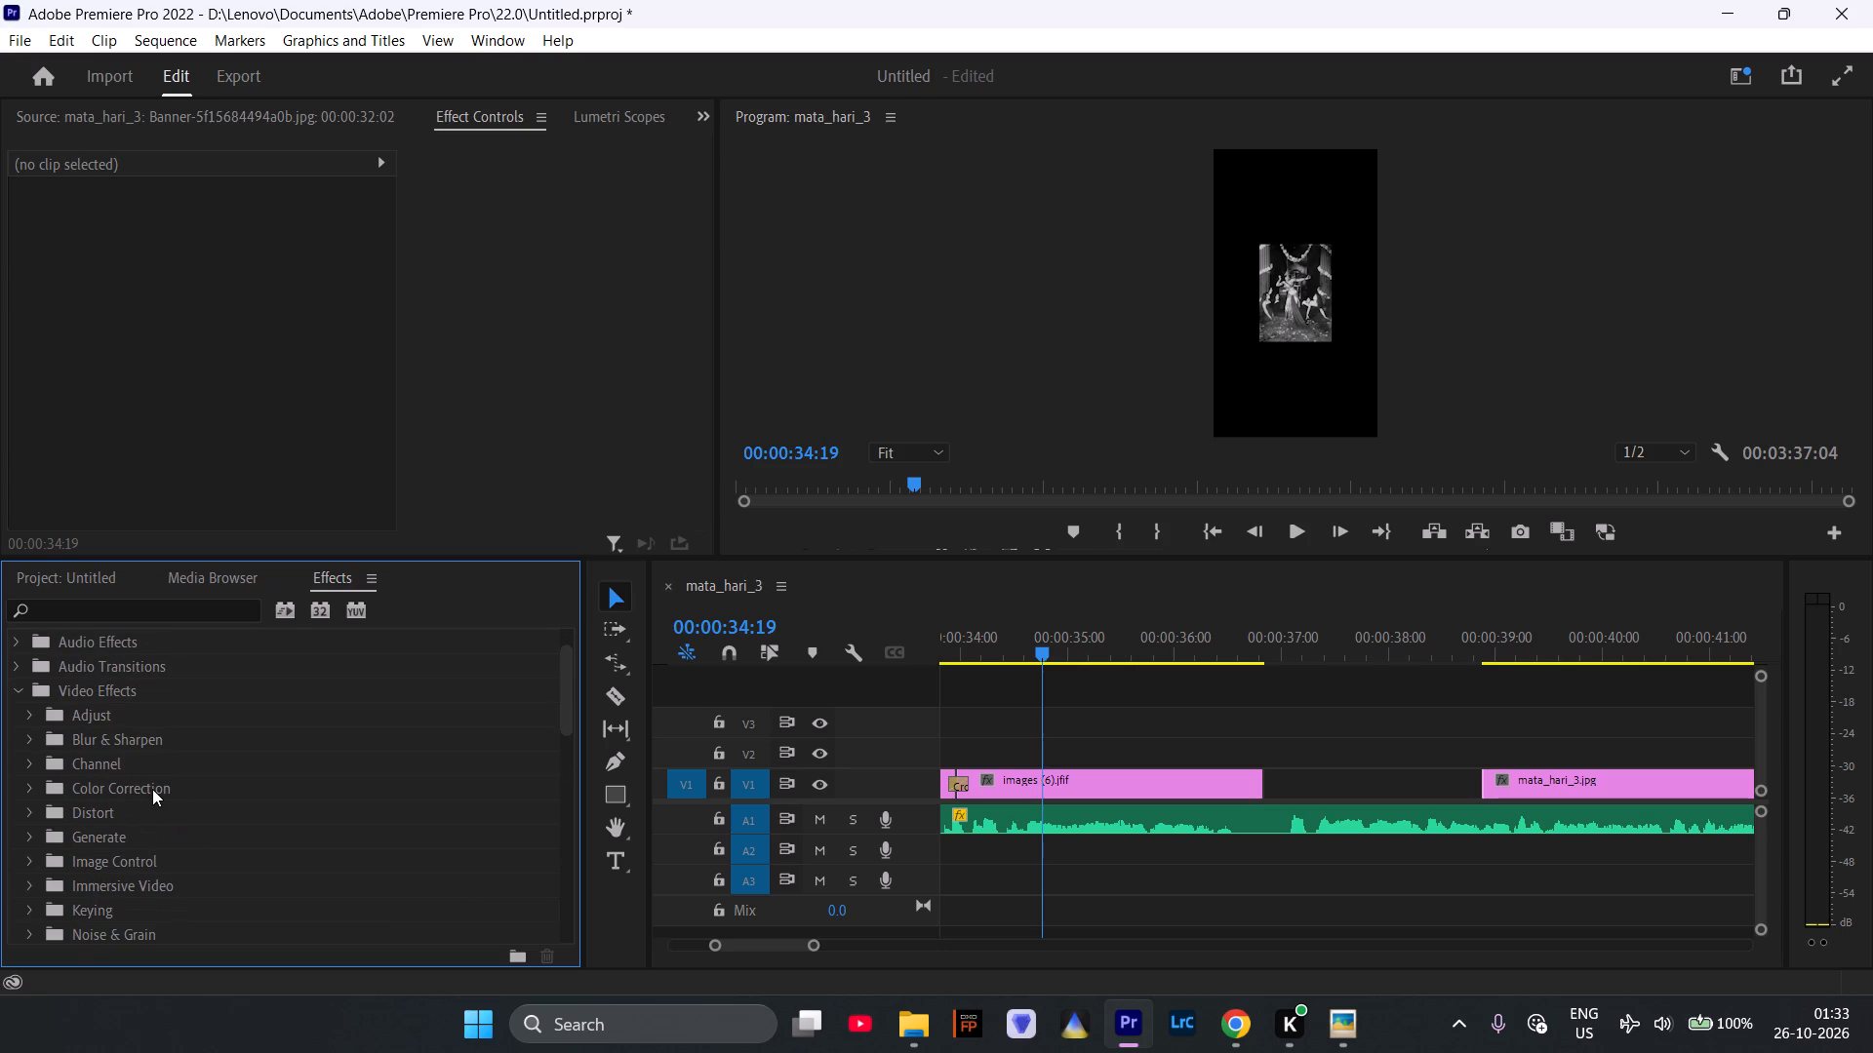
scroll(151, 789, "down", 2)
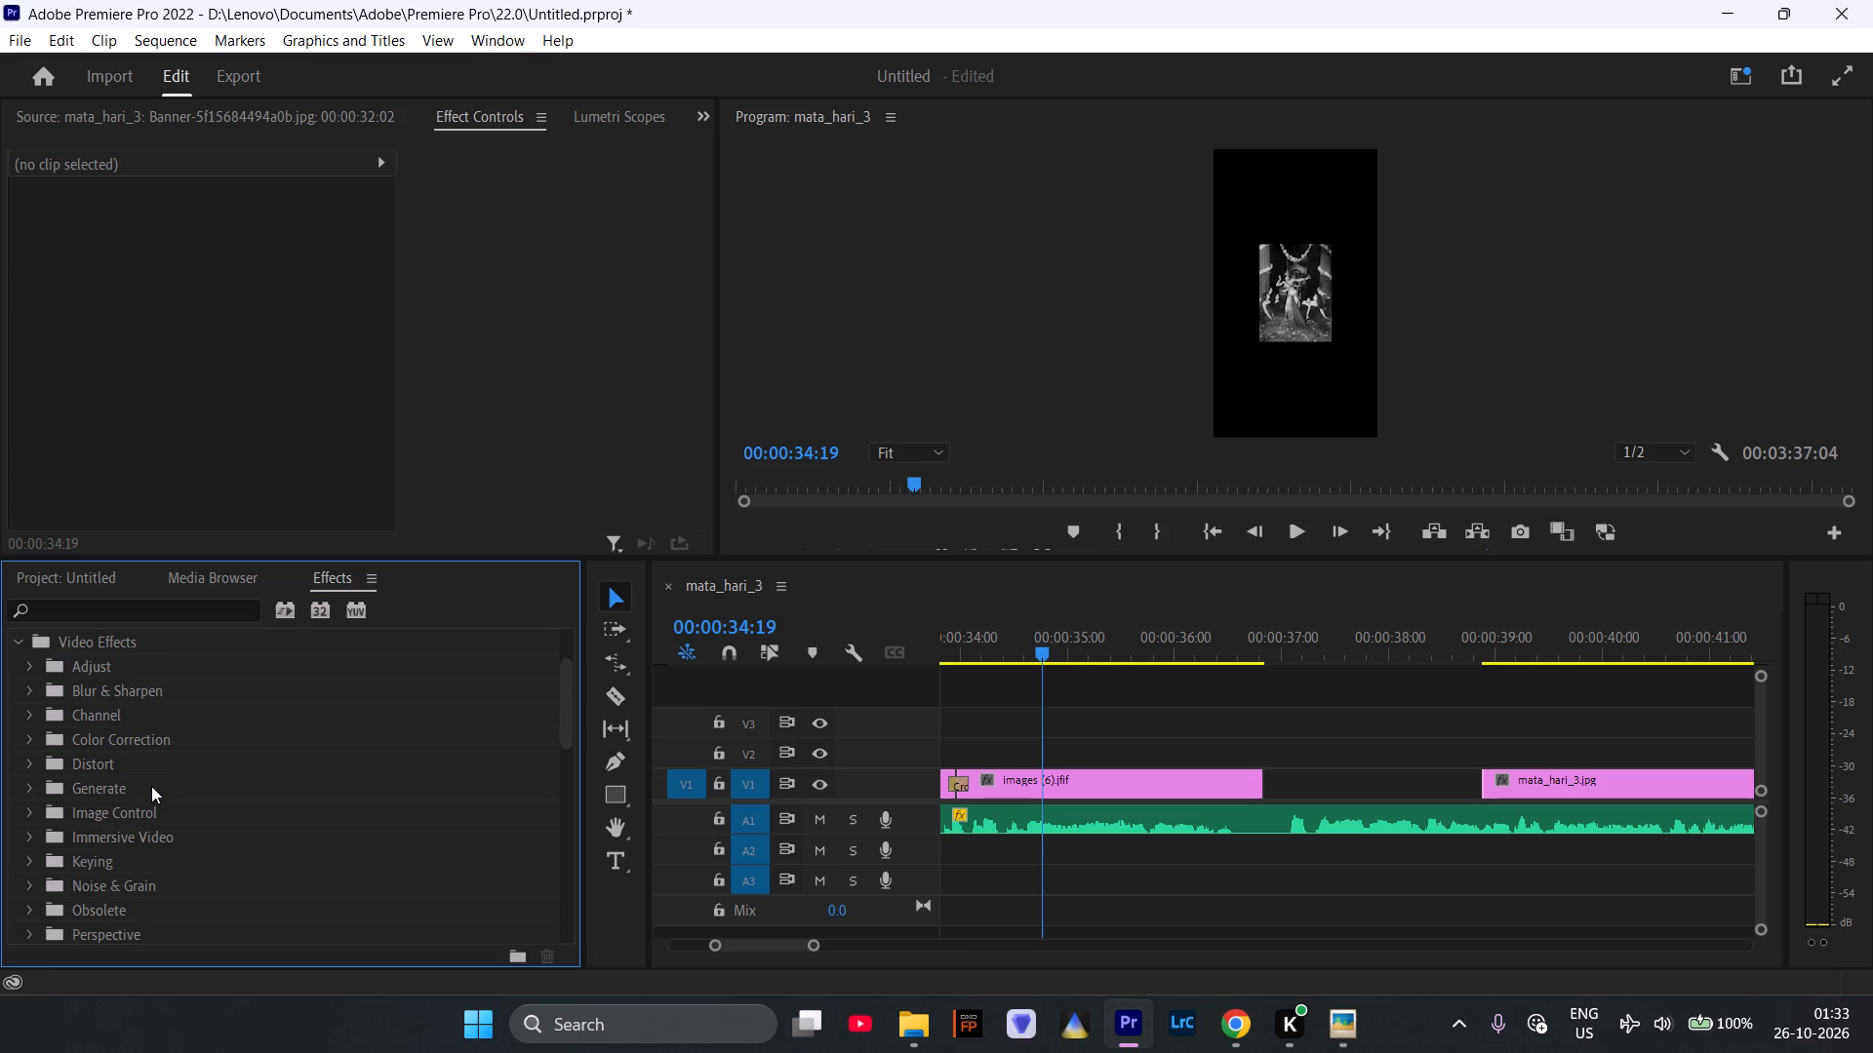
scroll(151, 786, "down", 1)
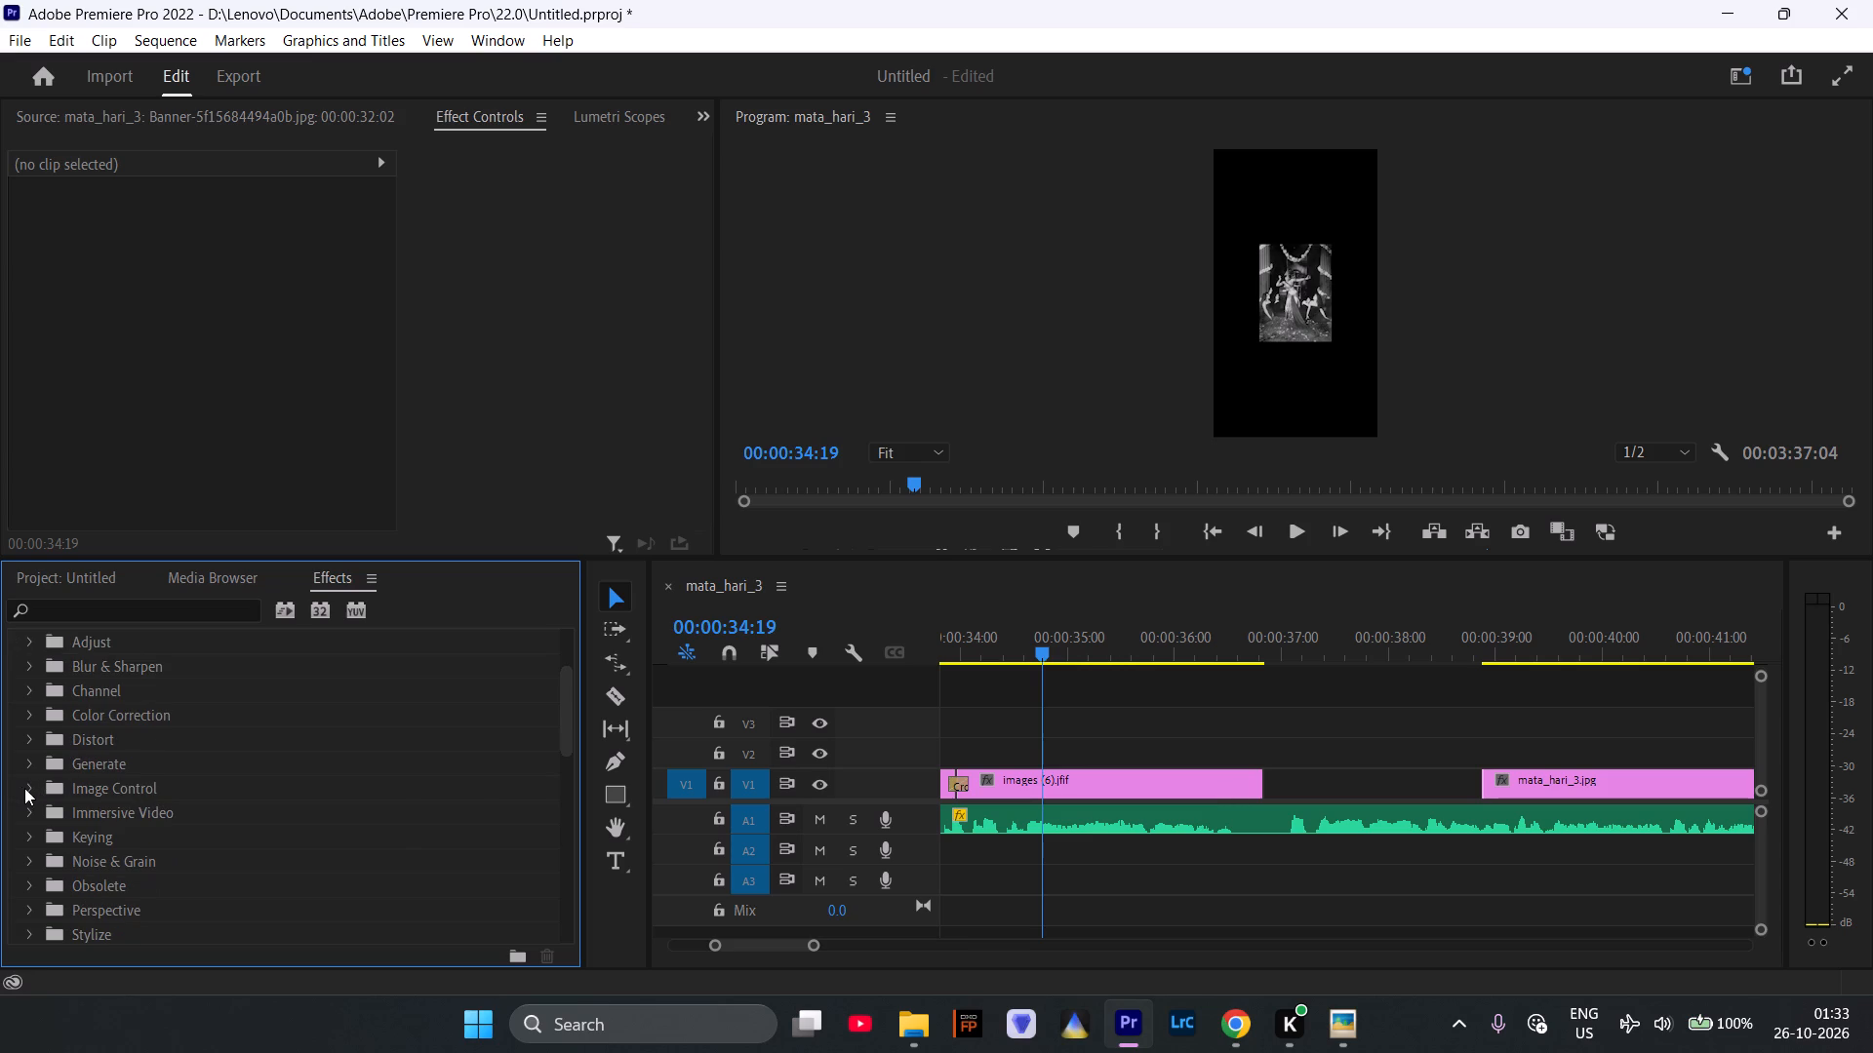
left_click(25, 789)
left_click(27, 789)
scroll(31, 794, "down", 1)
left_click(34, 805)
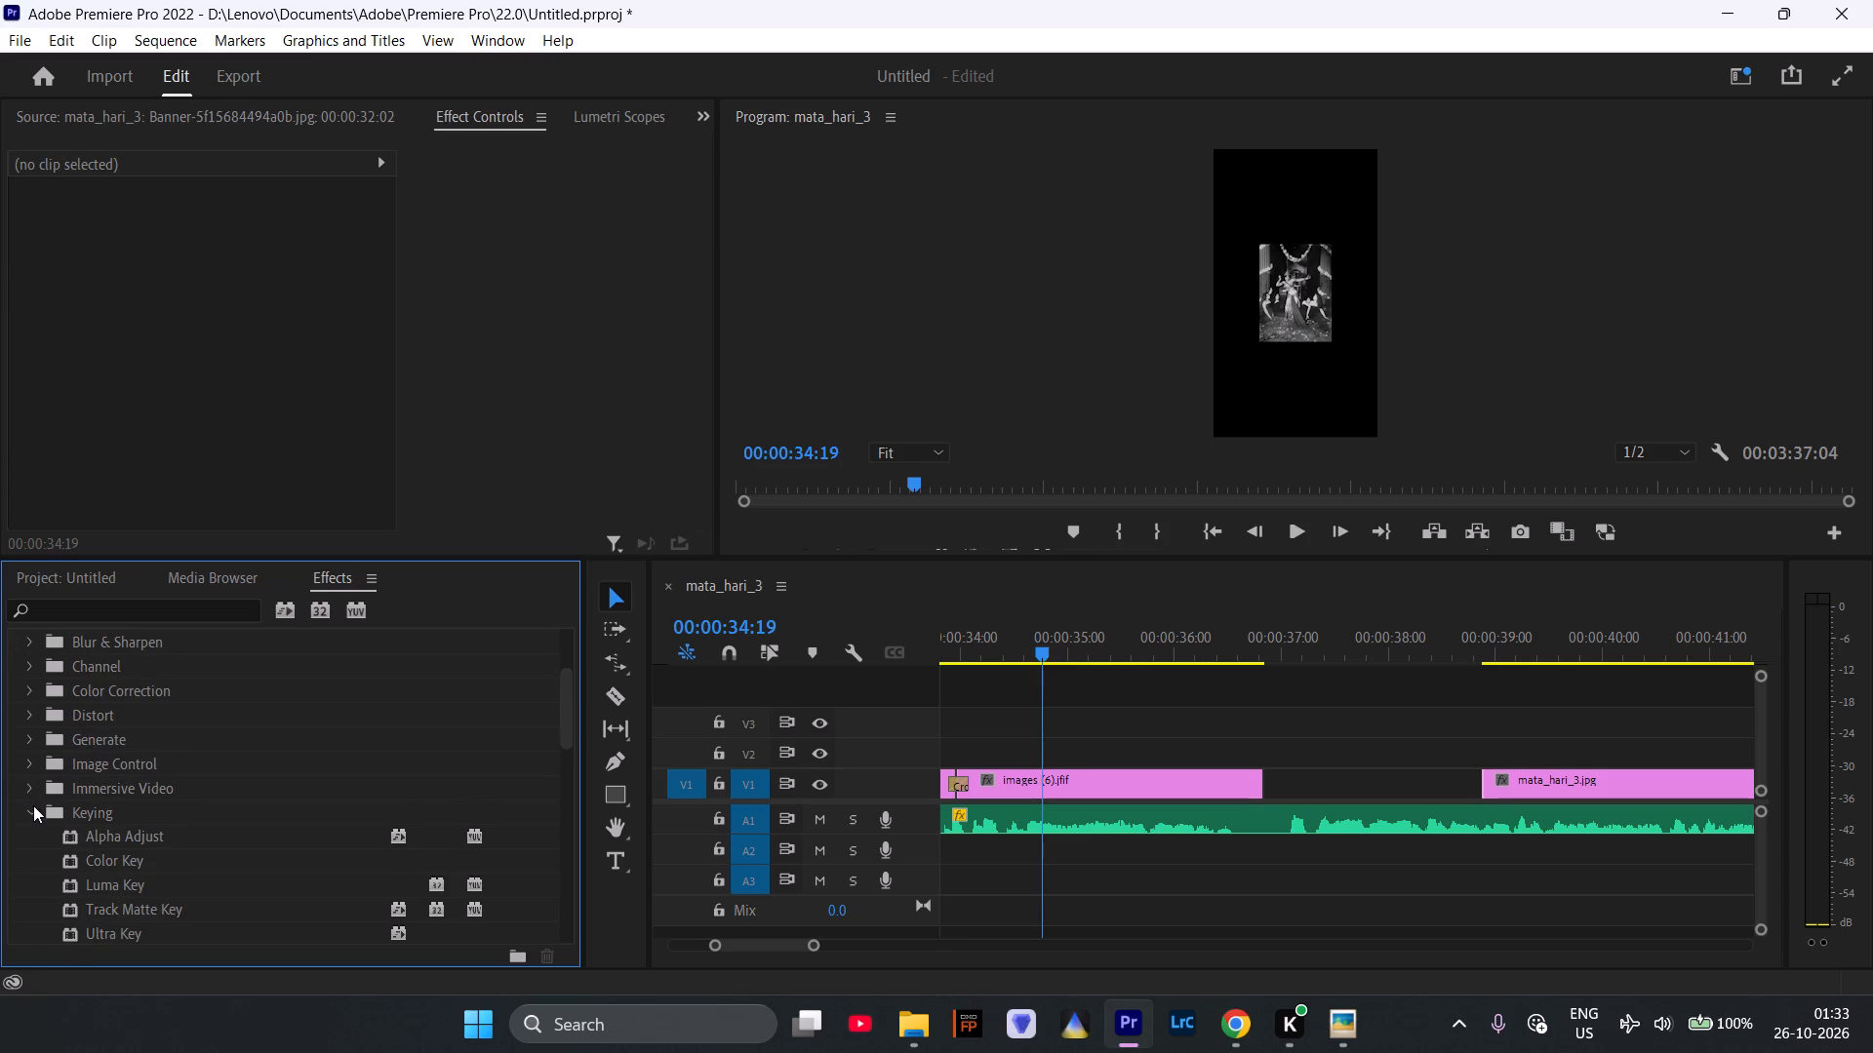
scroll(33, 805, "down", 2)
left_click(30, 764)
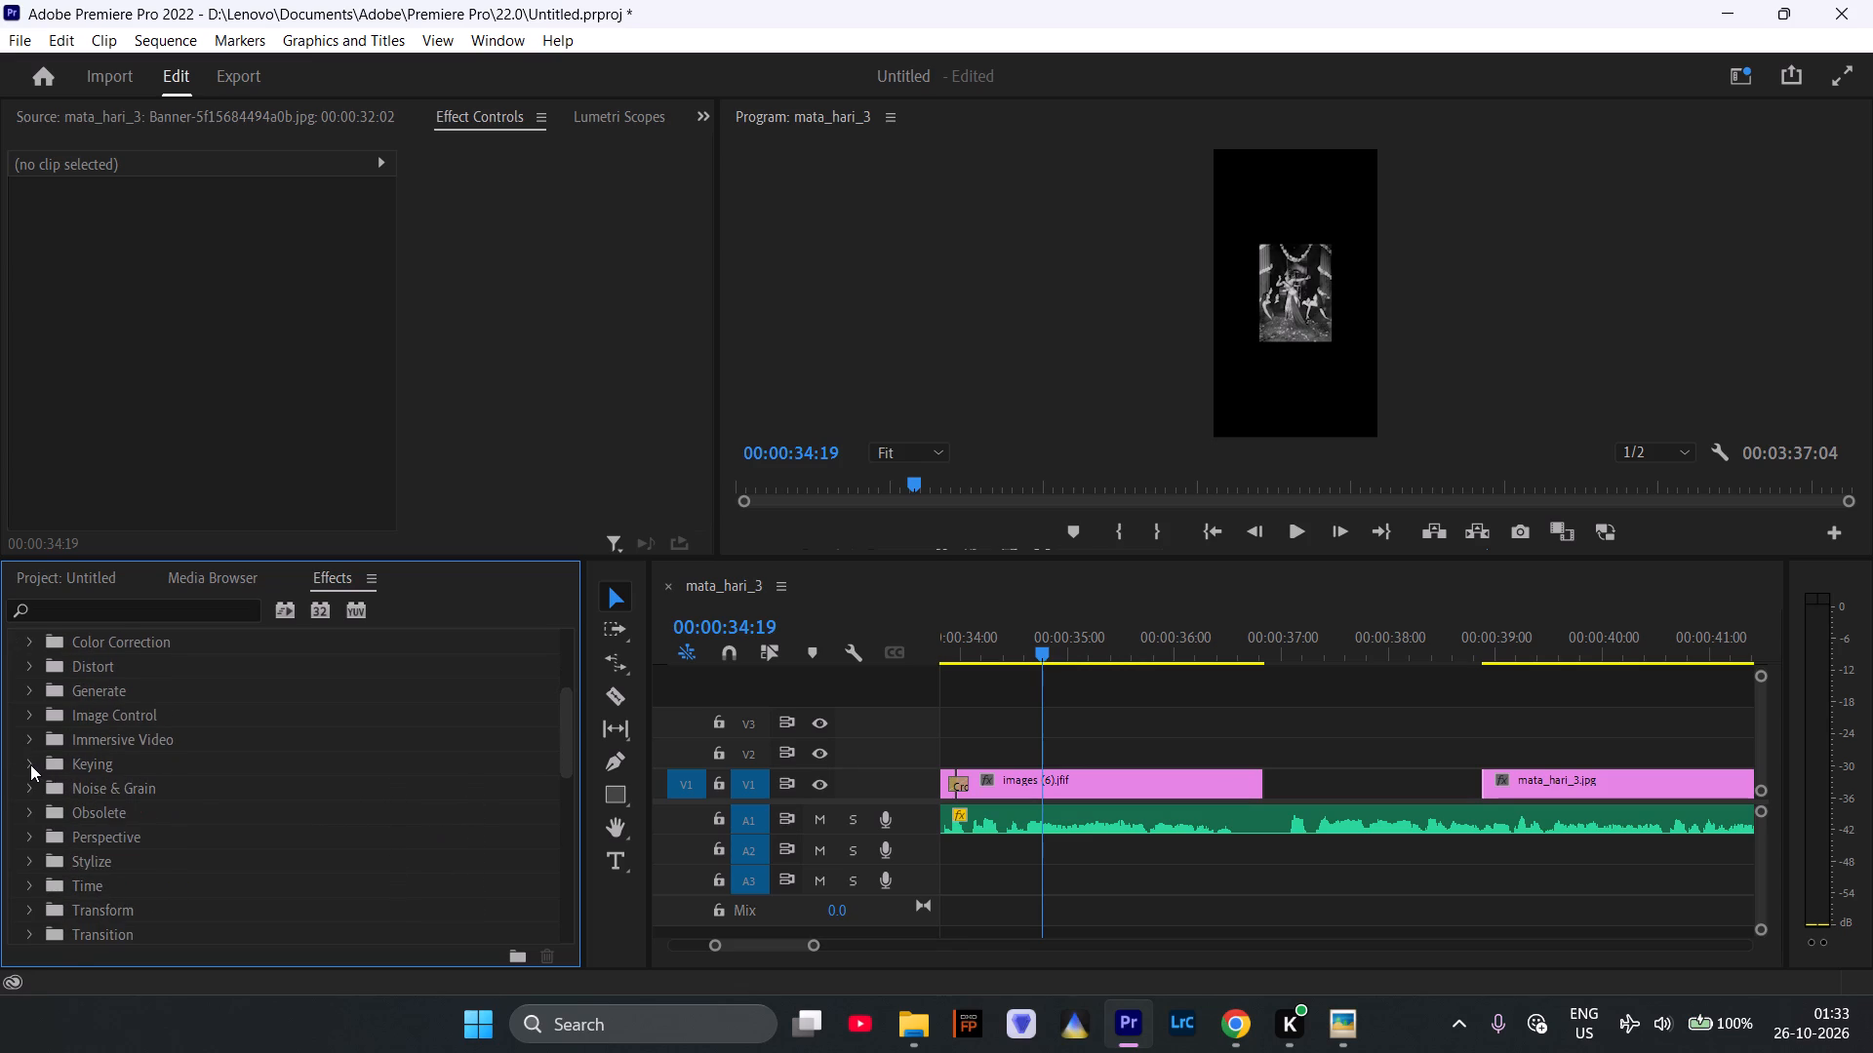
scroll(30, 764, "down", 1)
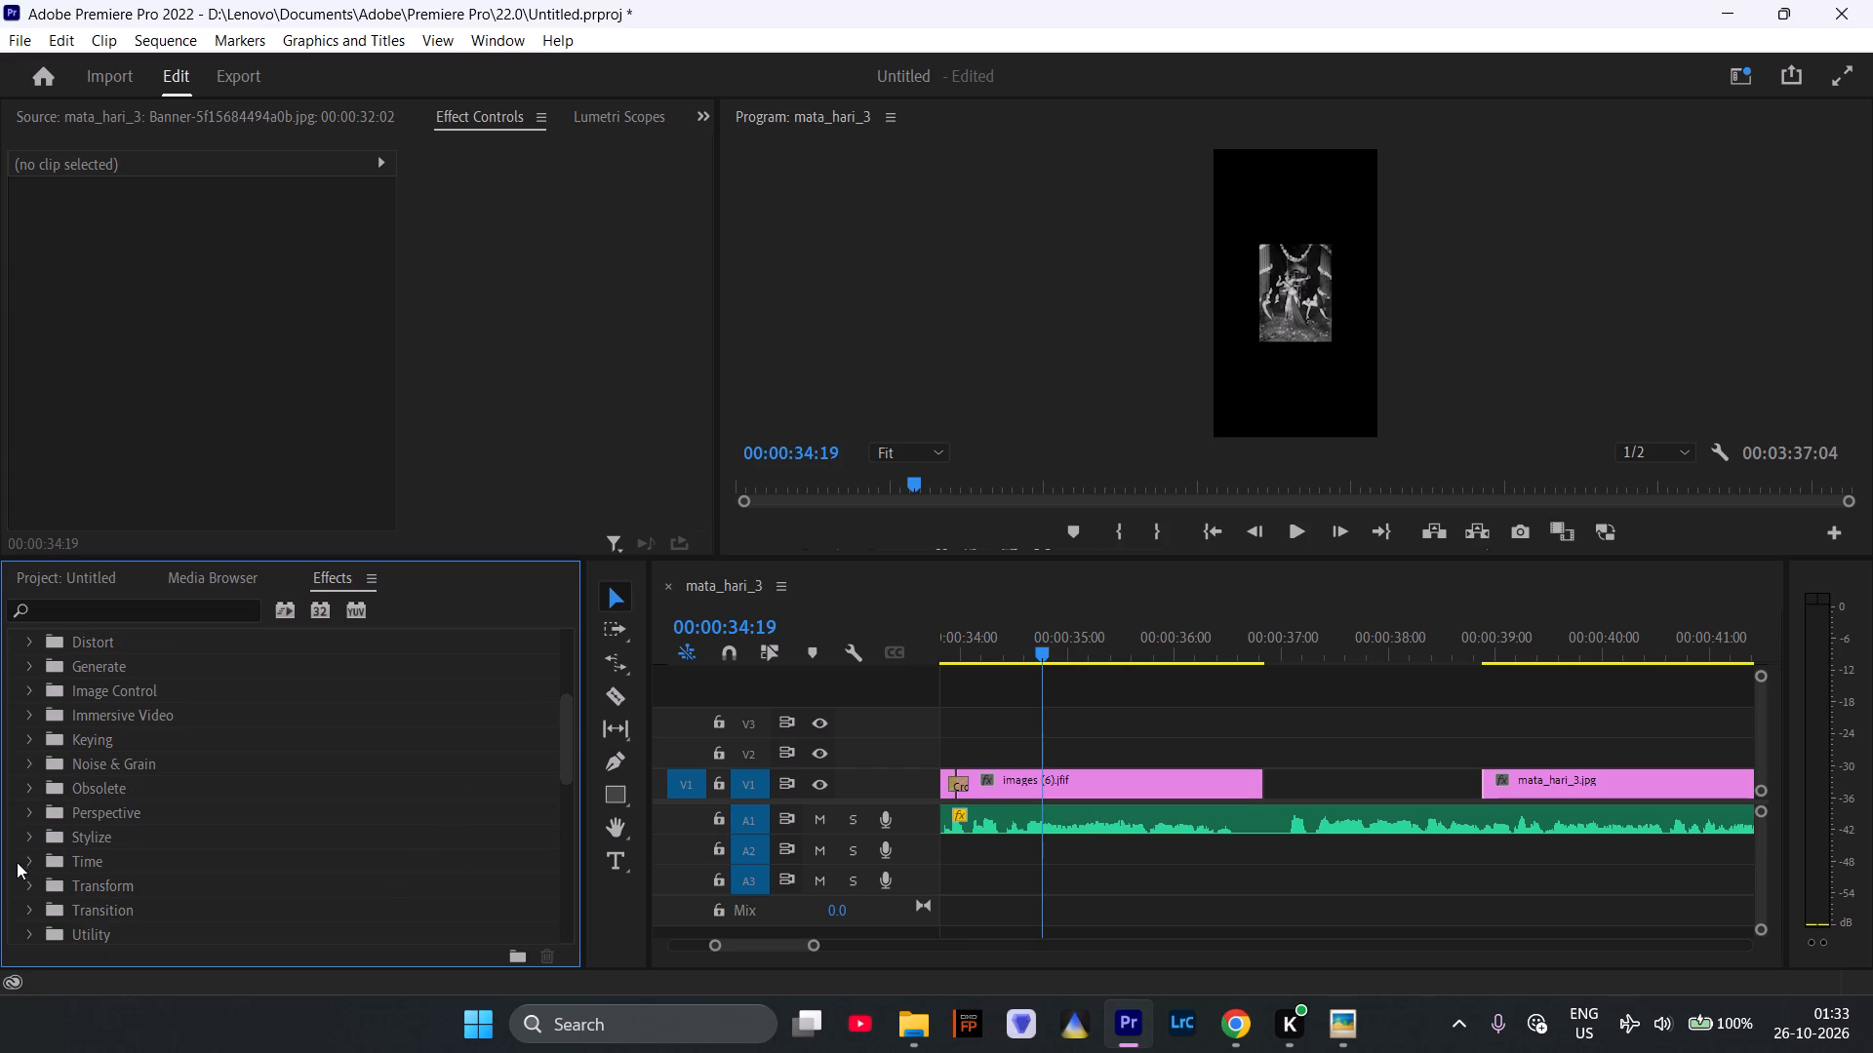
left_click(30, 867)
scroll(56, 856, "down", 2)
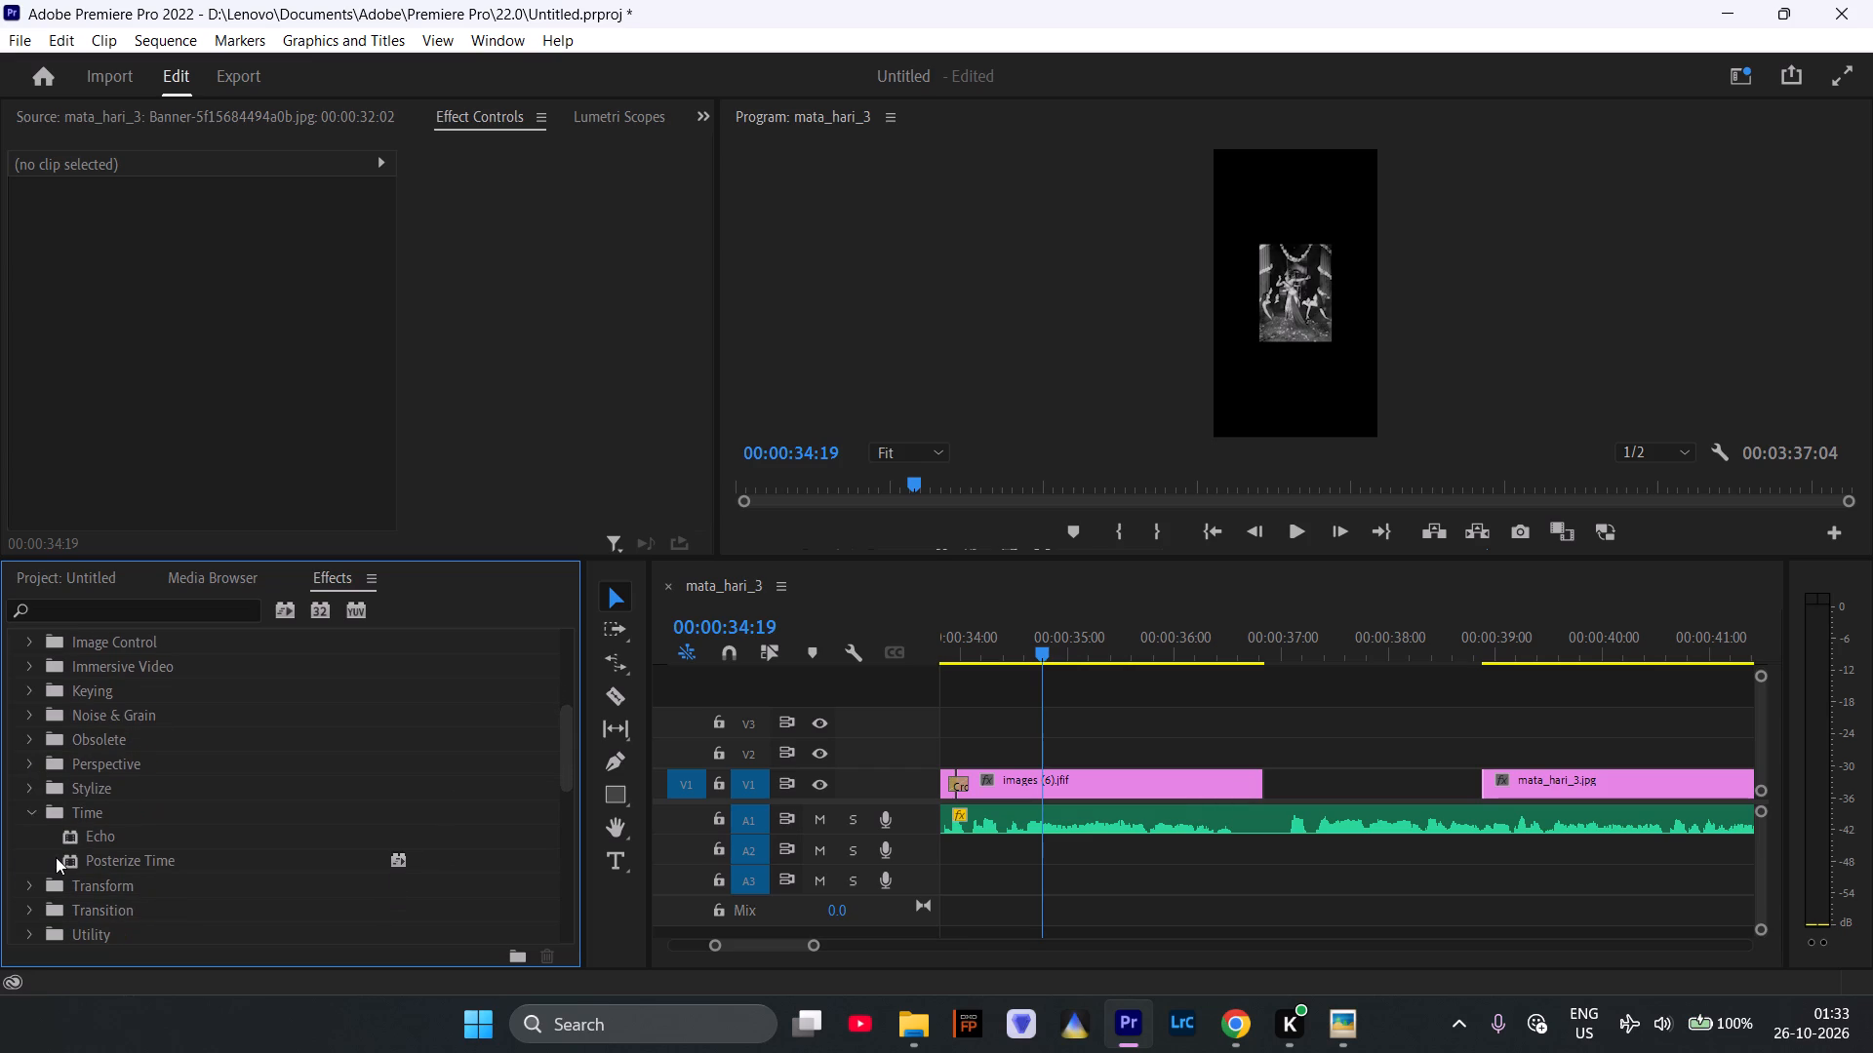
scroll(56, 848, "down", 1)
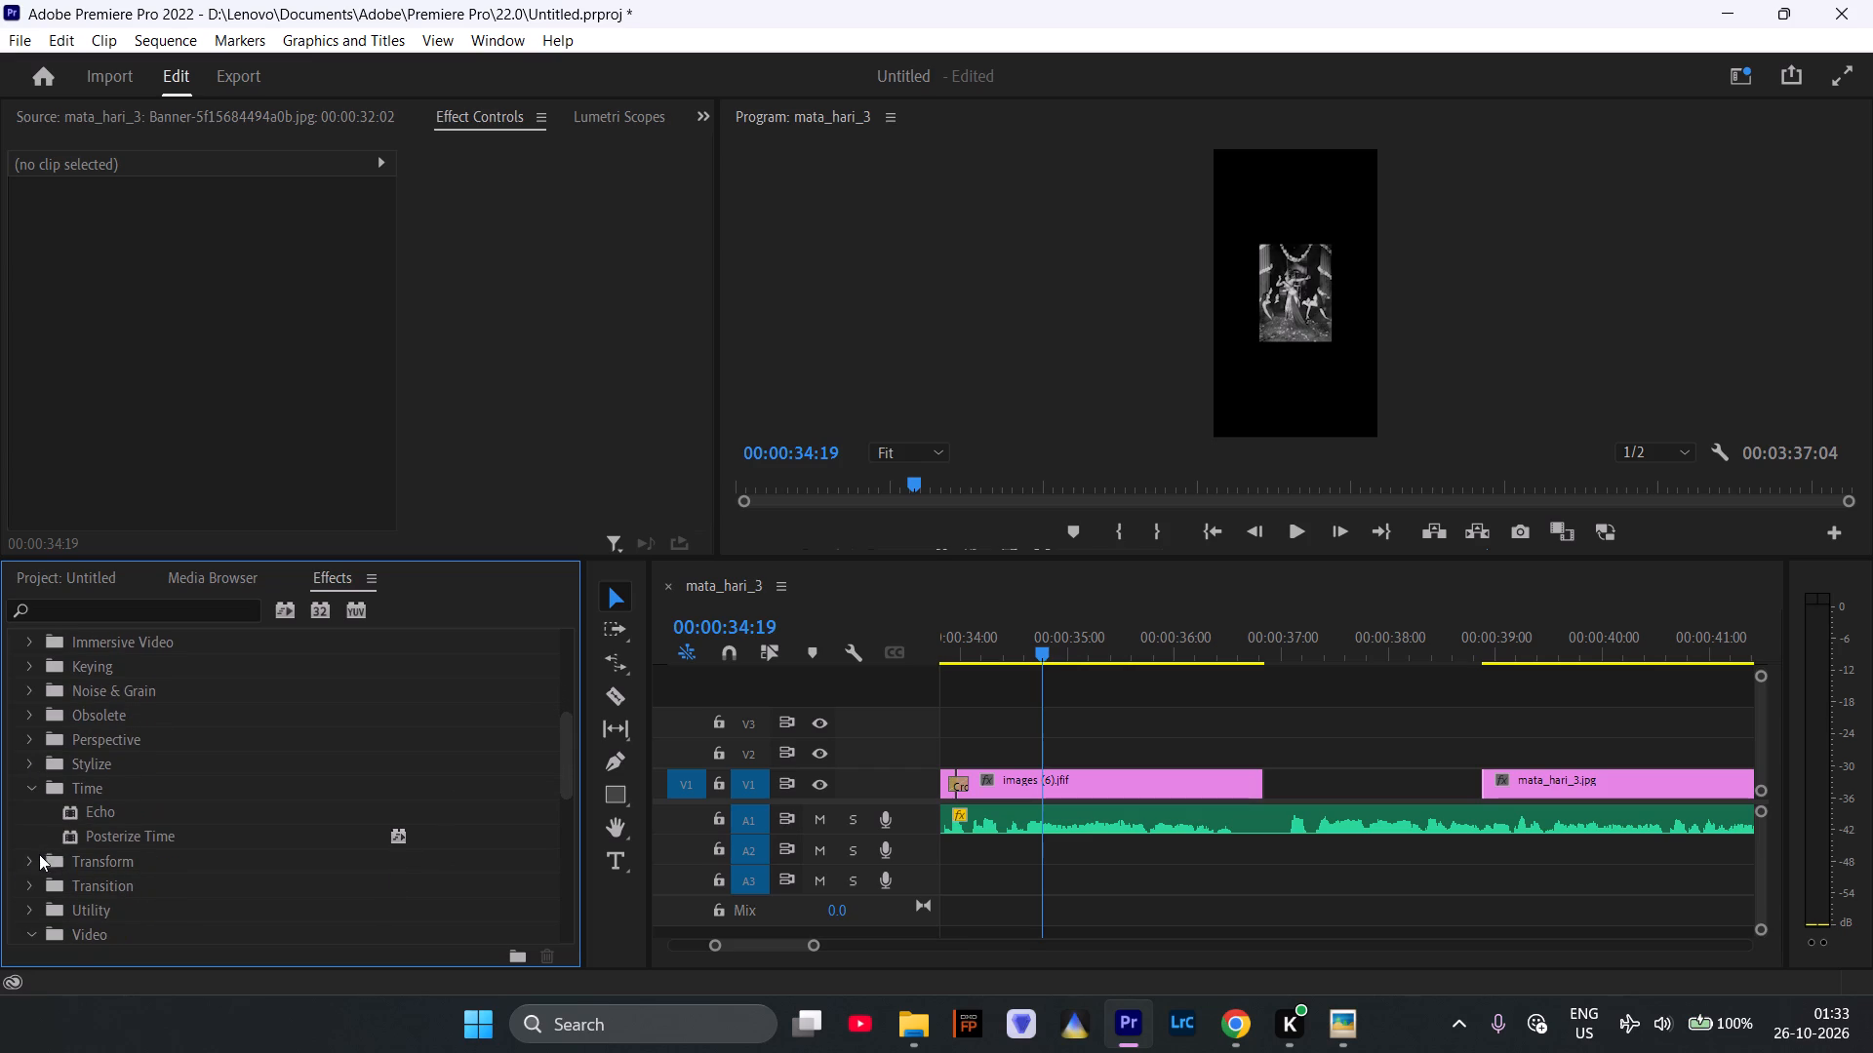
left_click(33, 859)
scroll(33, 859, "down", 2)
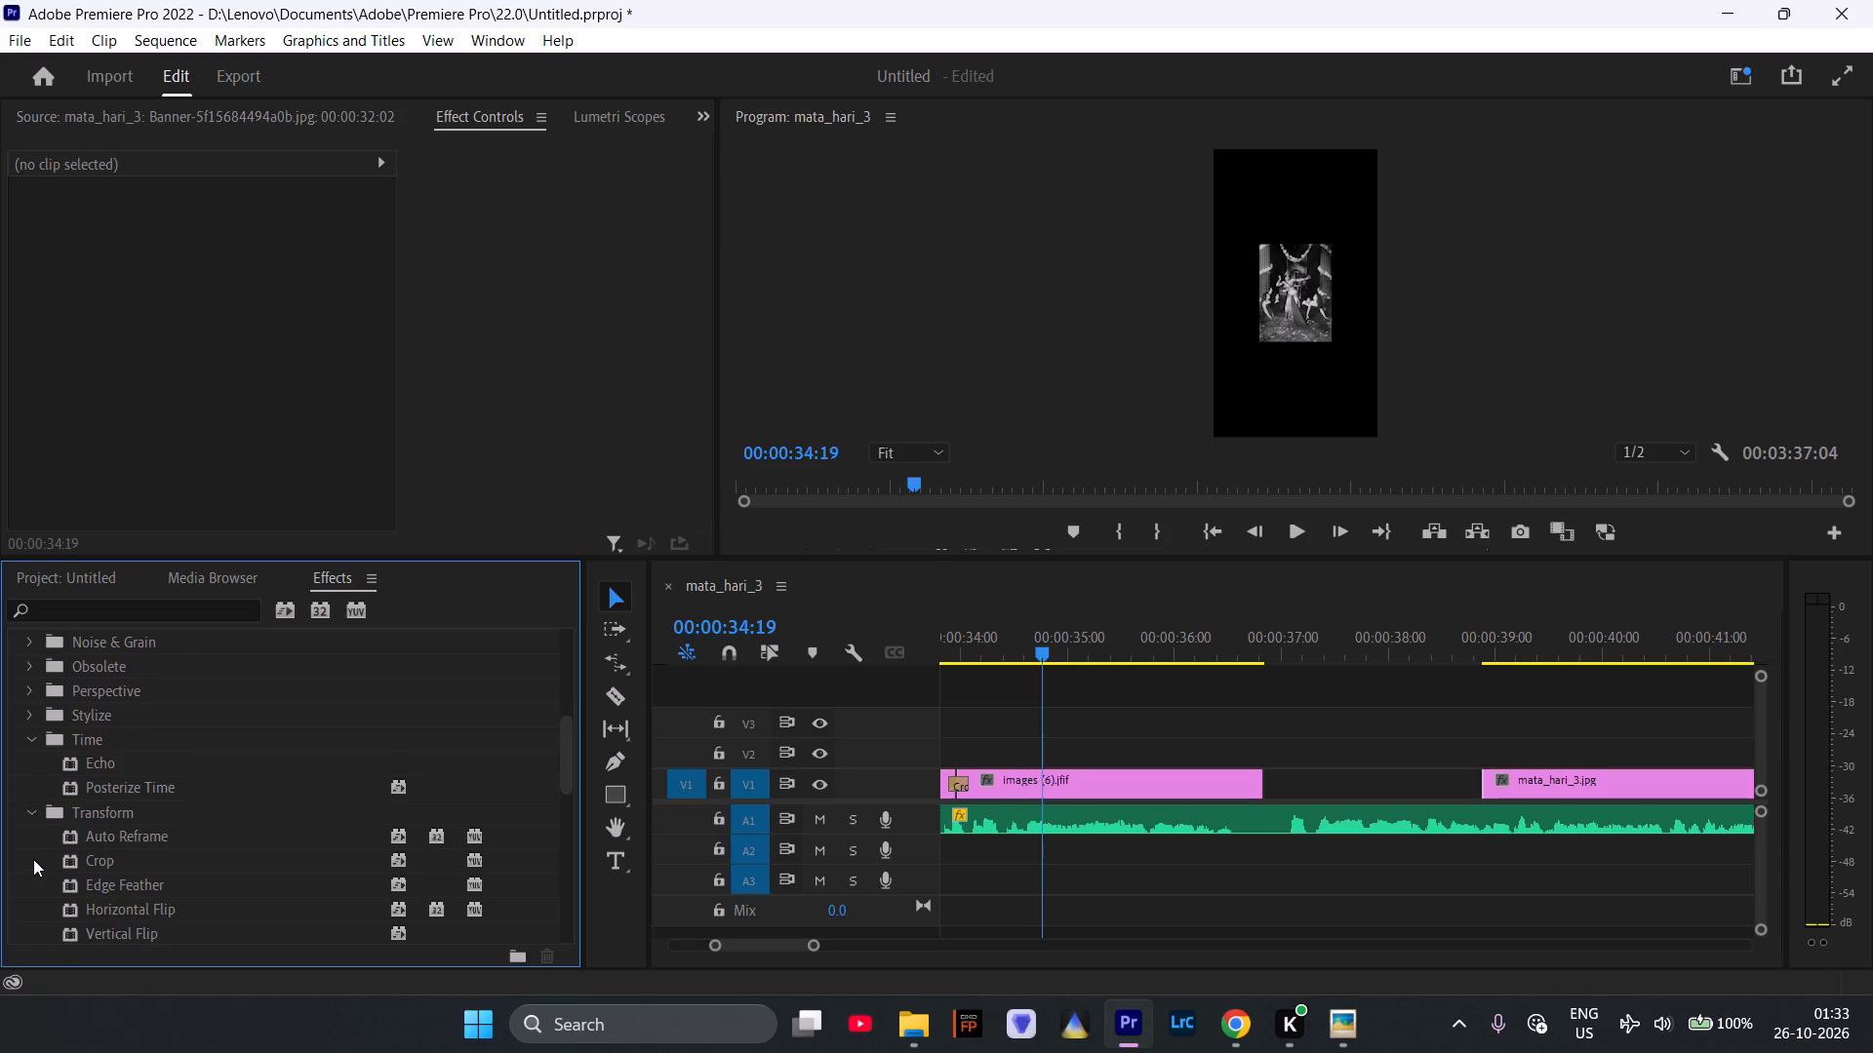
scroll(33, 859, "down", 3)
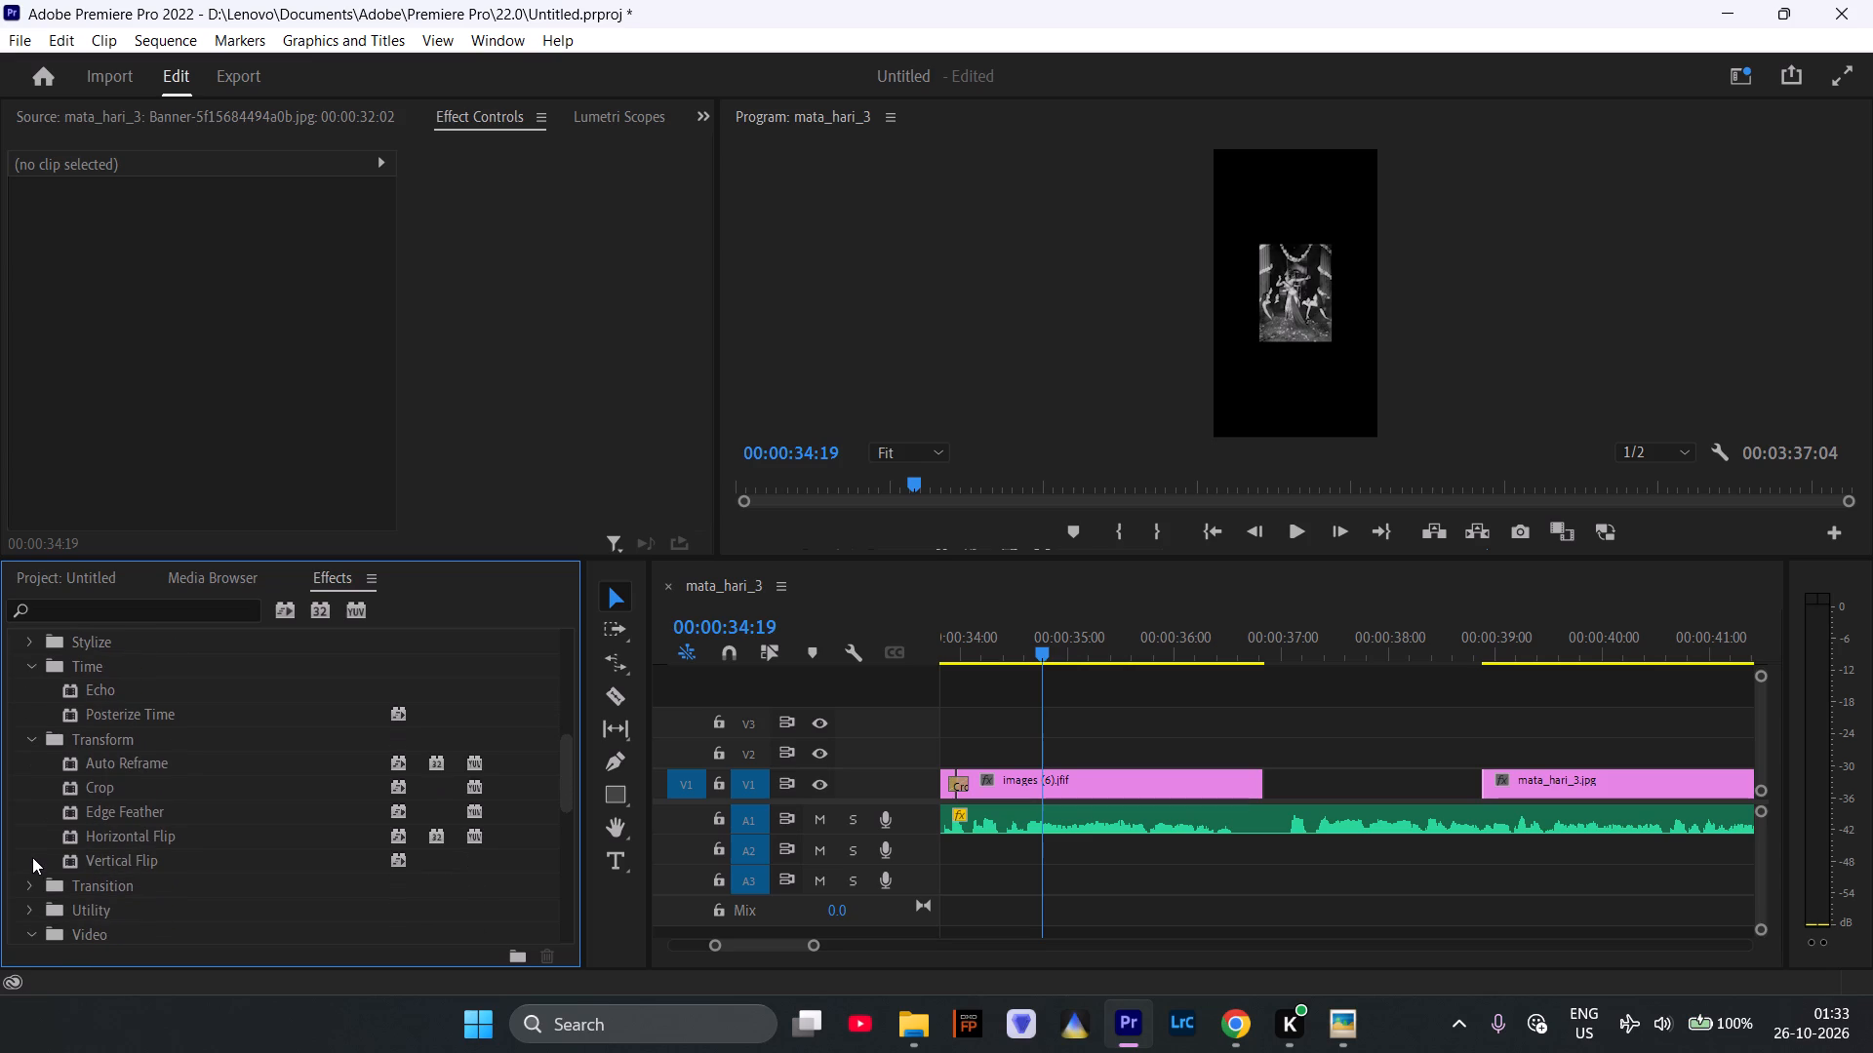
left_click(25, 881)
scroll(25, 881, "down", 3)
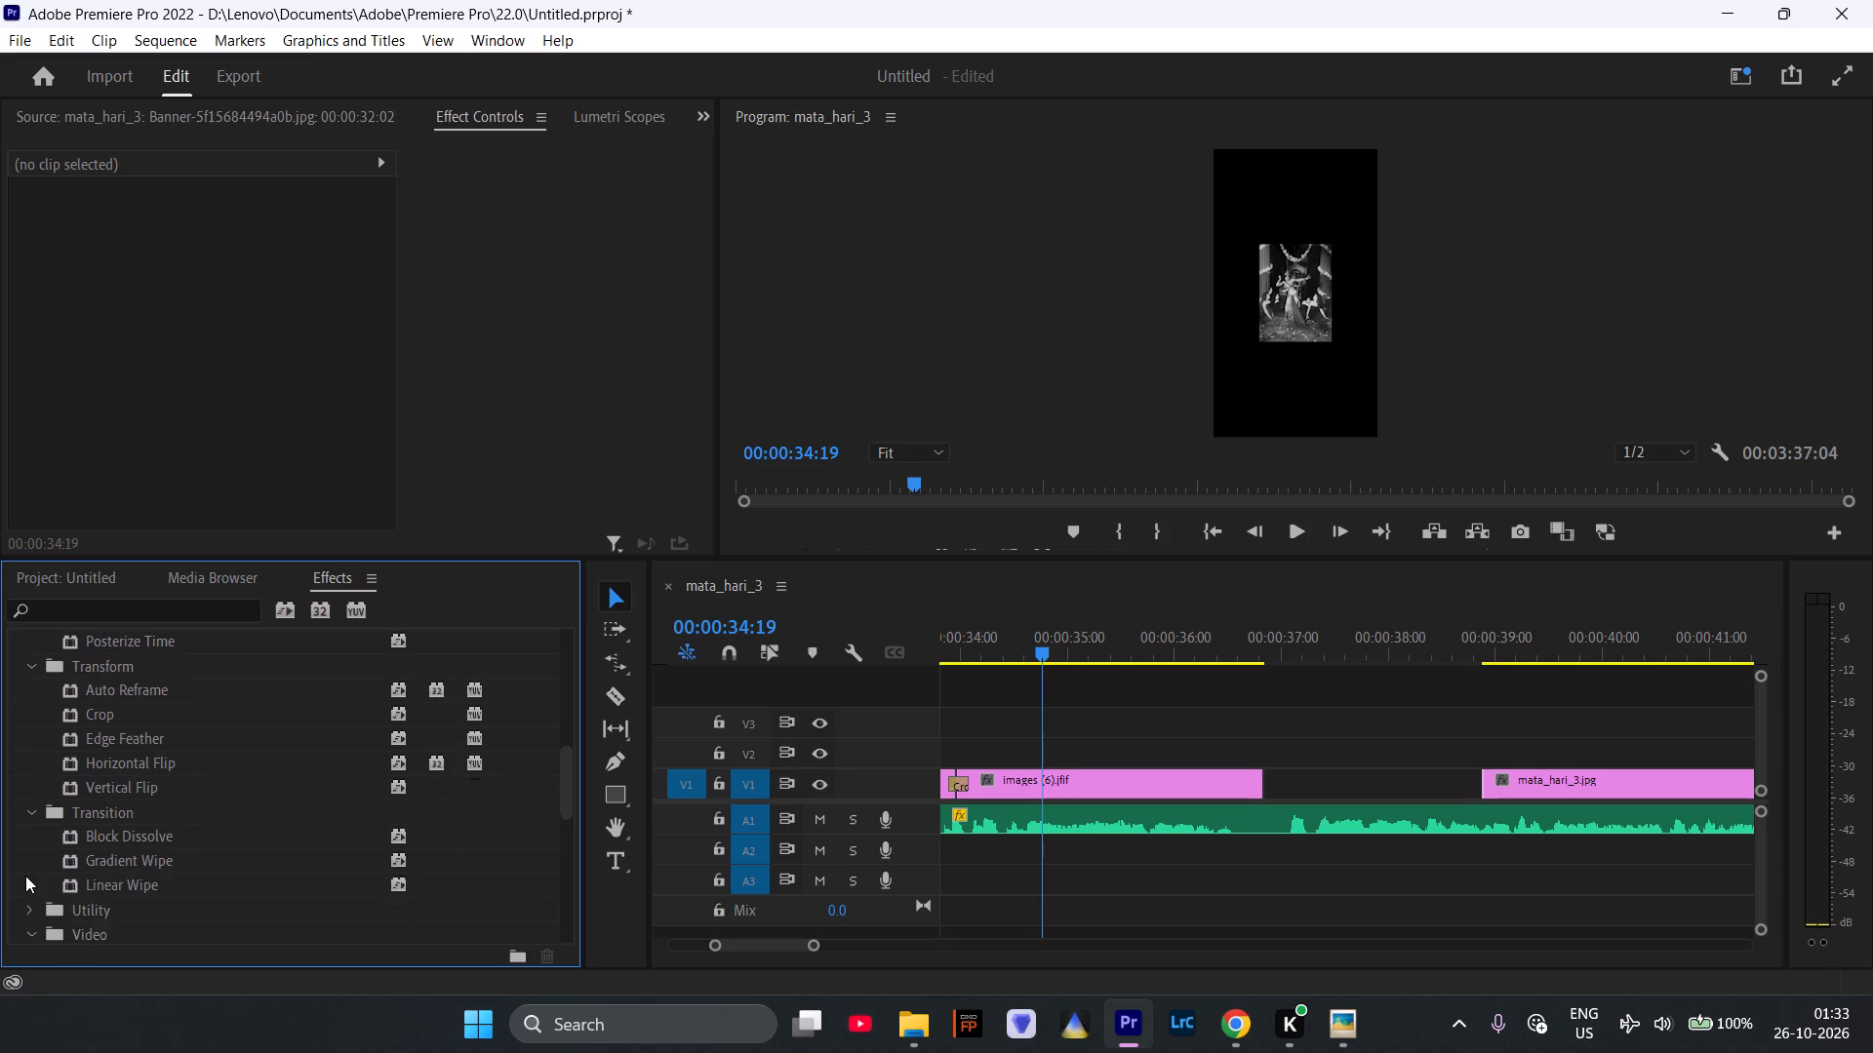
scroll(25, 876, "down", 1)
left_click(40, 887)
scroll(40, 887, "down", 3)
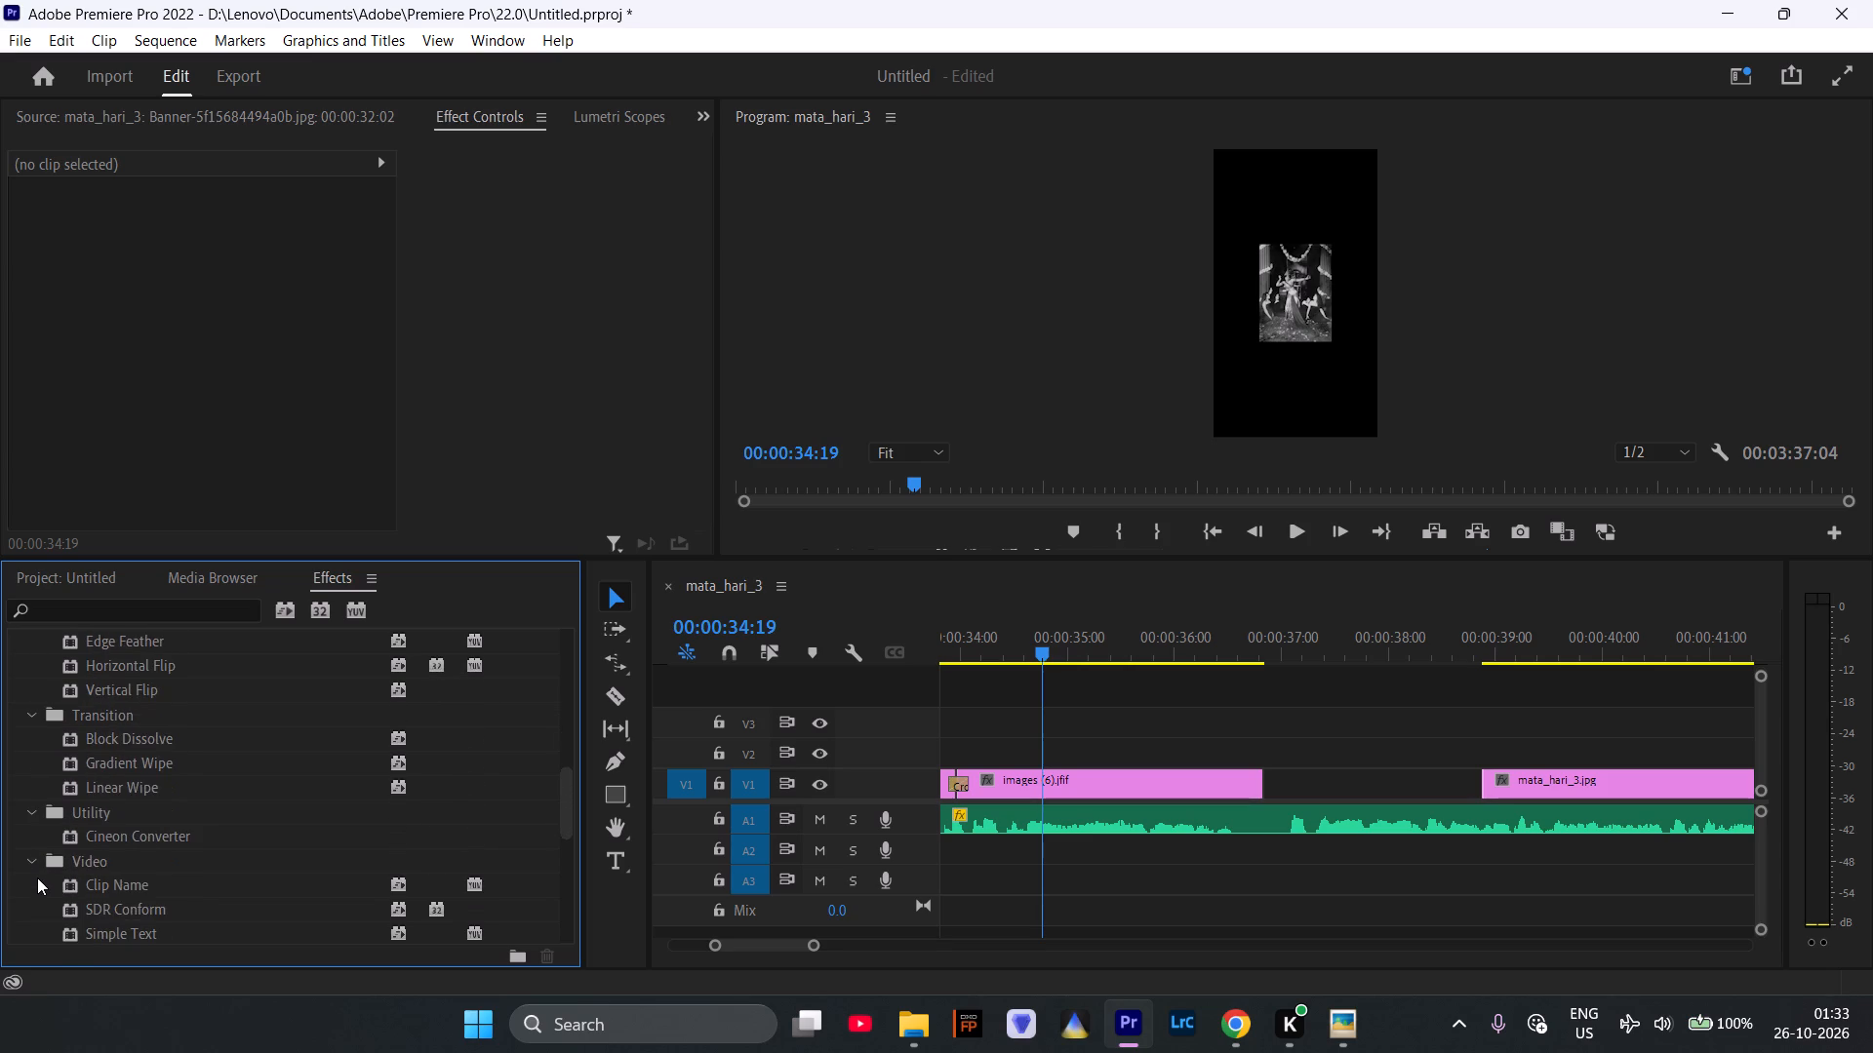
Replace the transition between the Banner clip and images (6).jfif on V1 with VR Chroma Leaks and play across it.
scroll(37, 877, "down", 10)
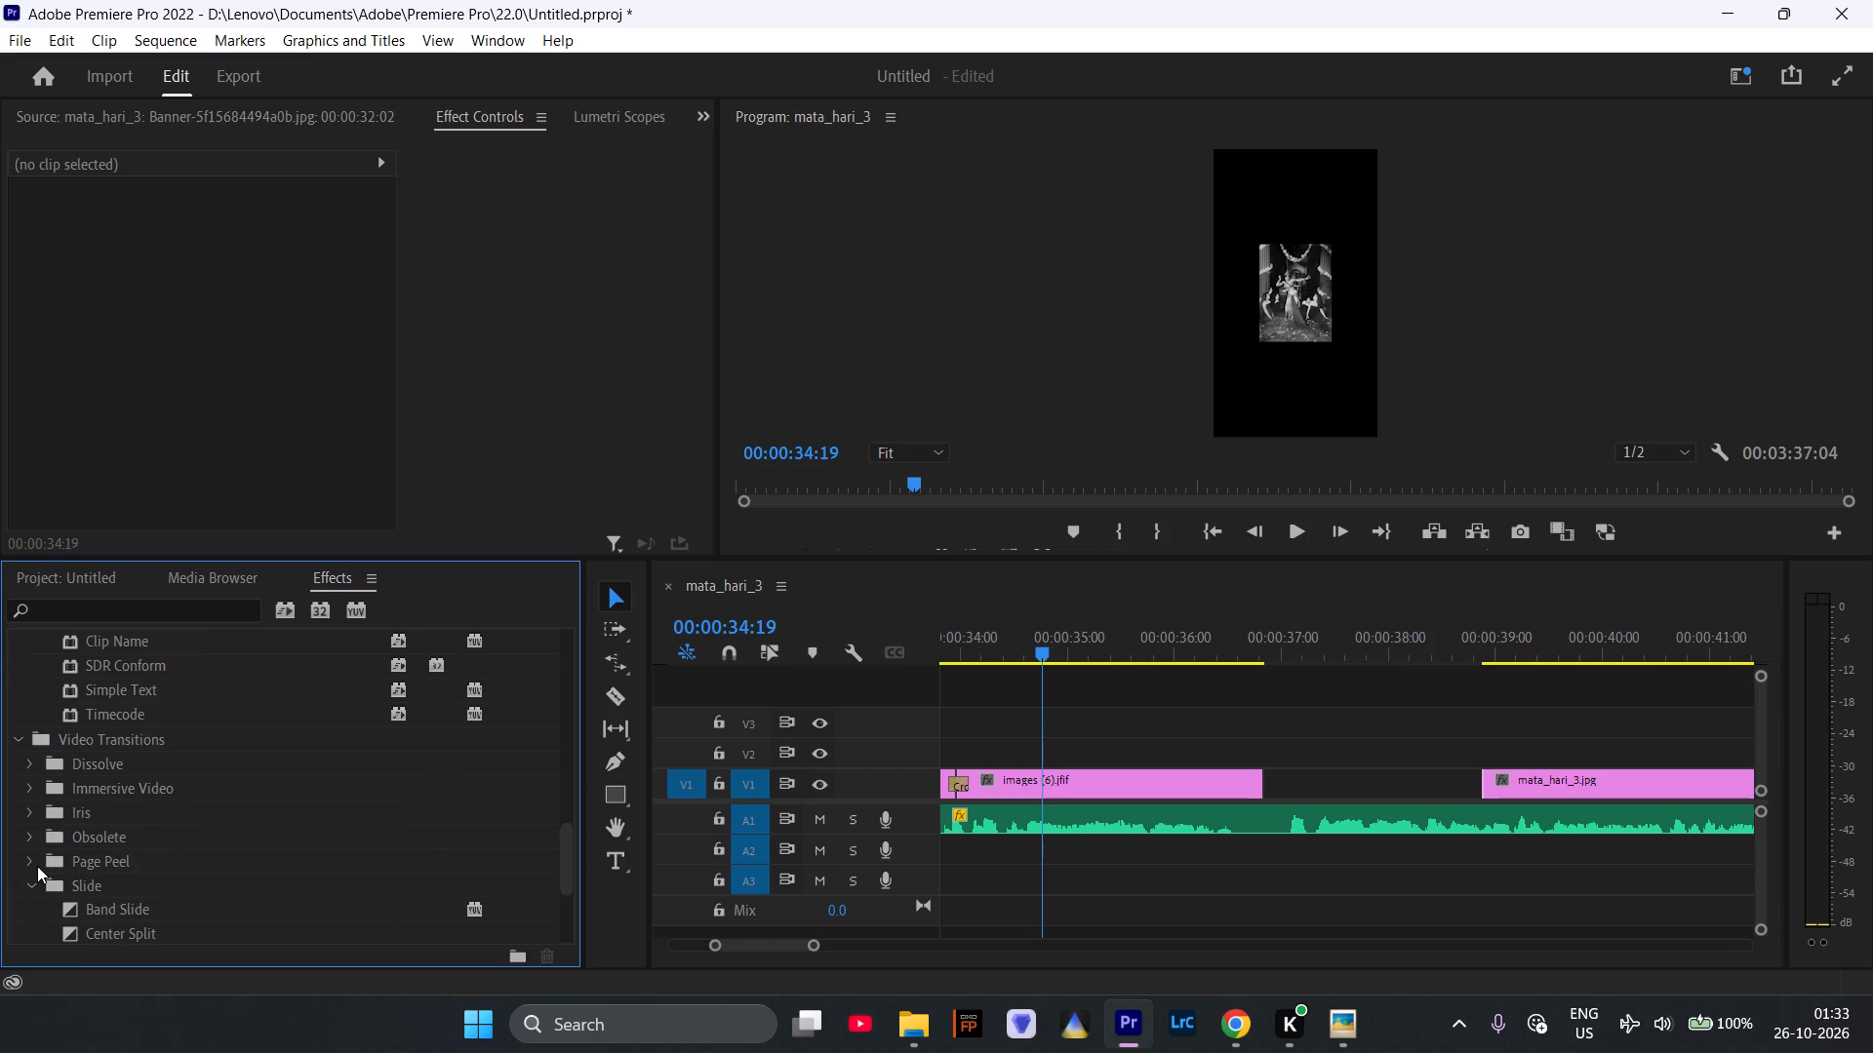
right_click(37, 866)
left_click(35, 838)
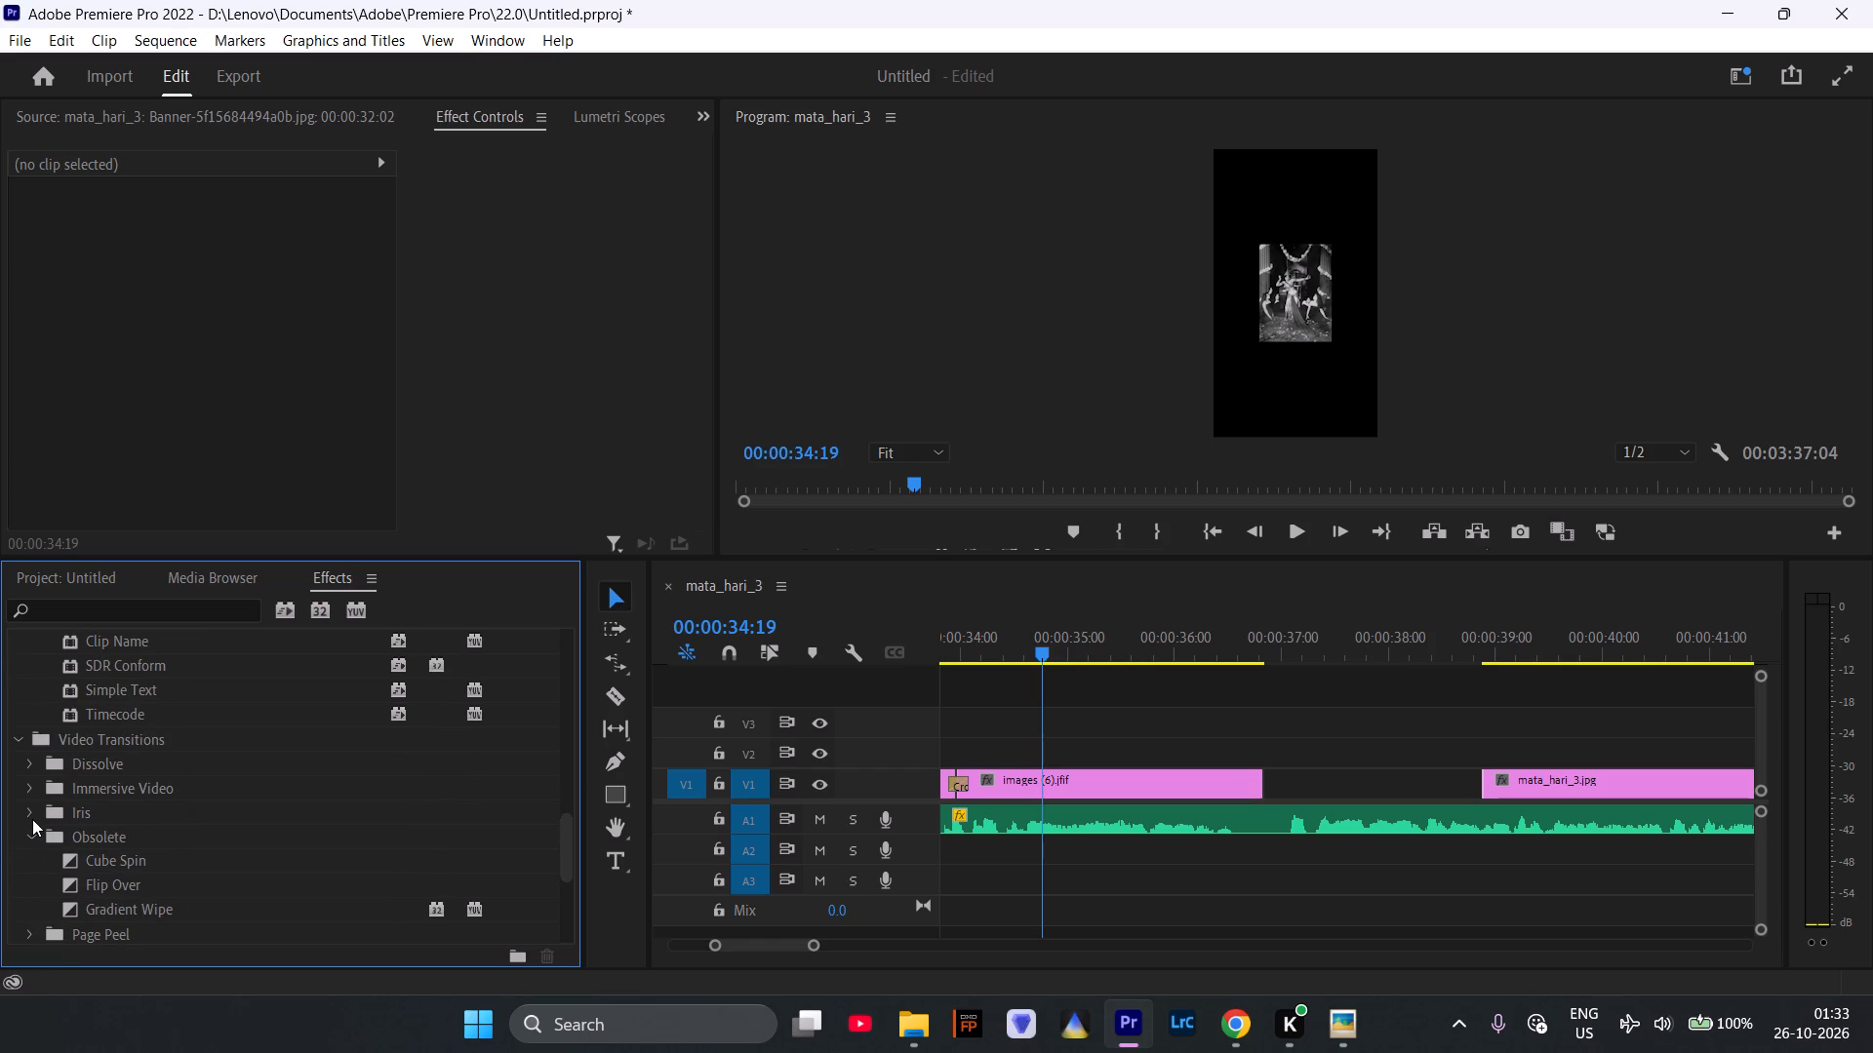
left_click(32, 819)
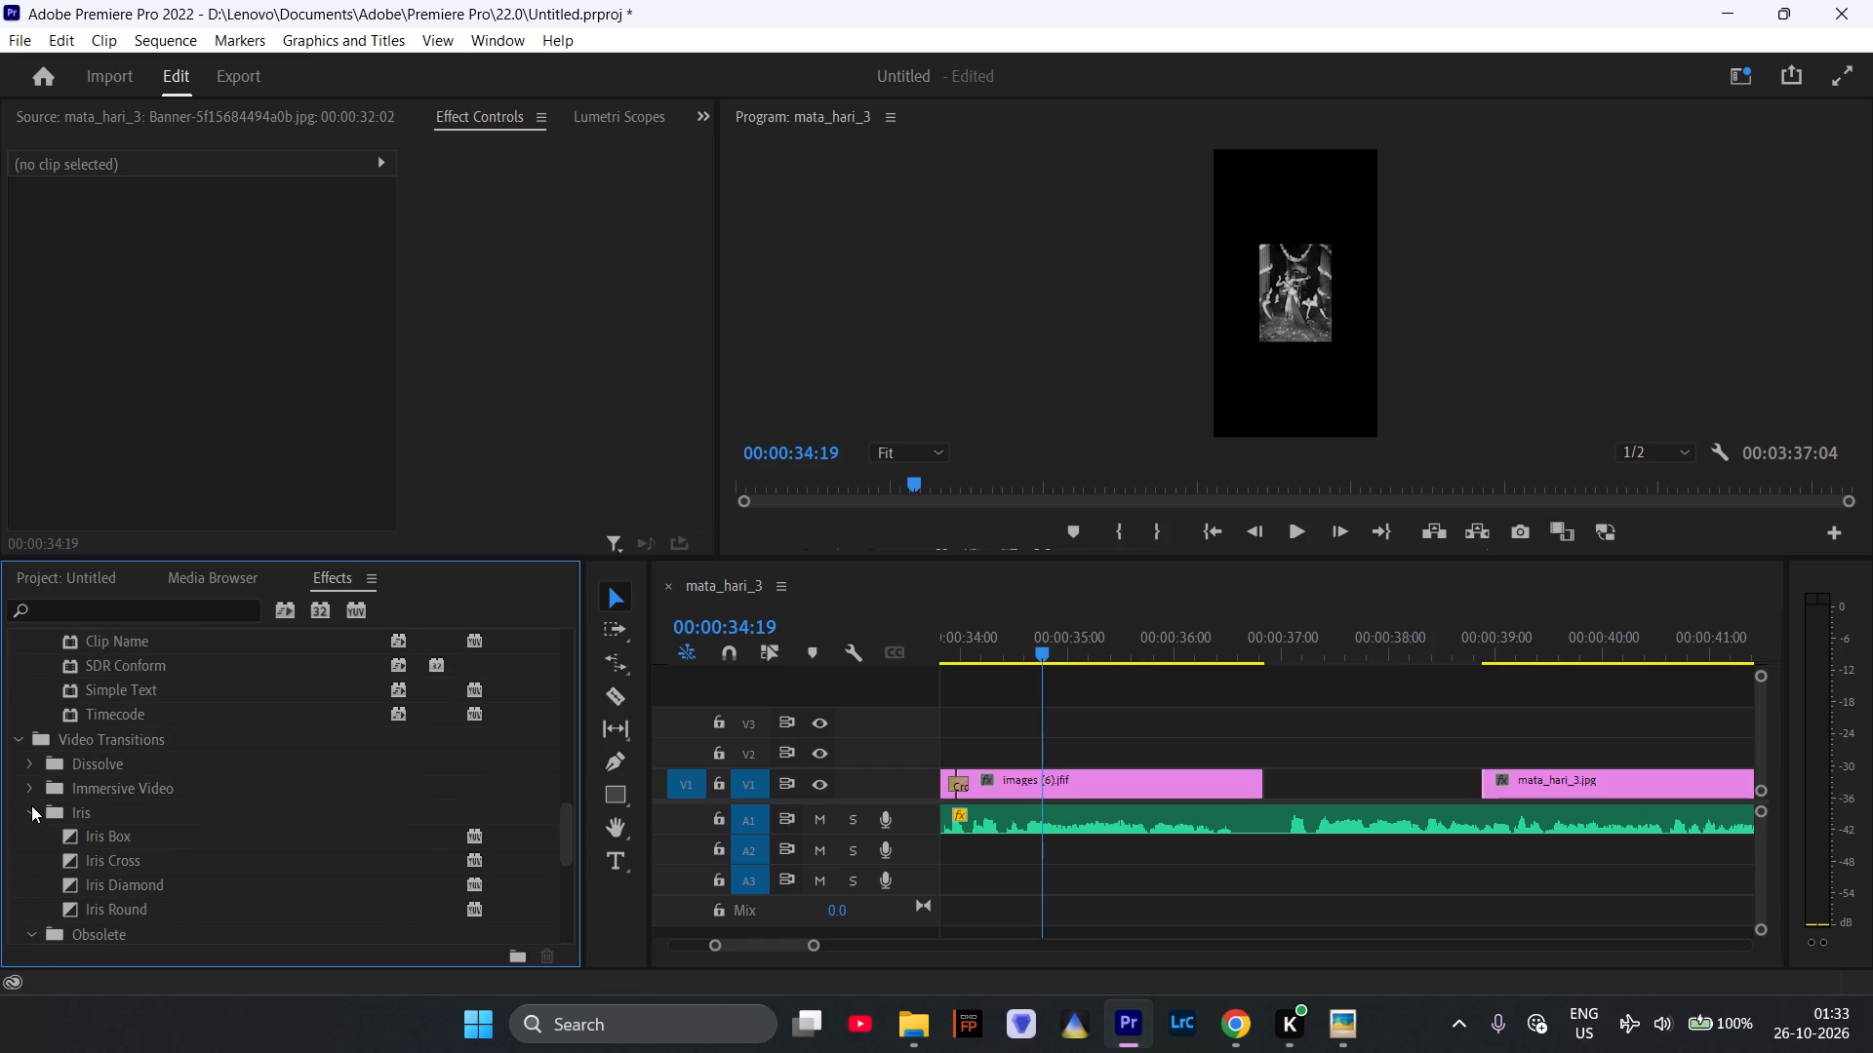
left_click(32, 792)
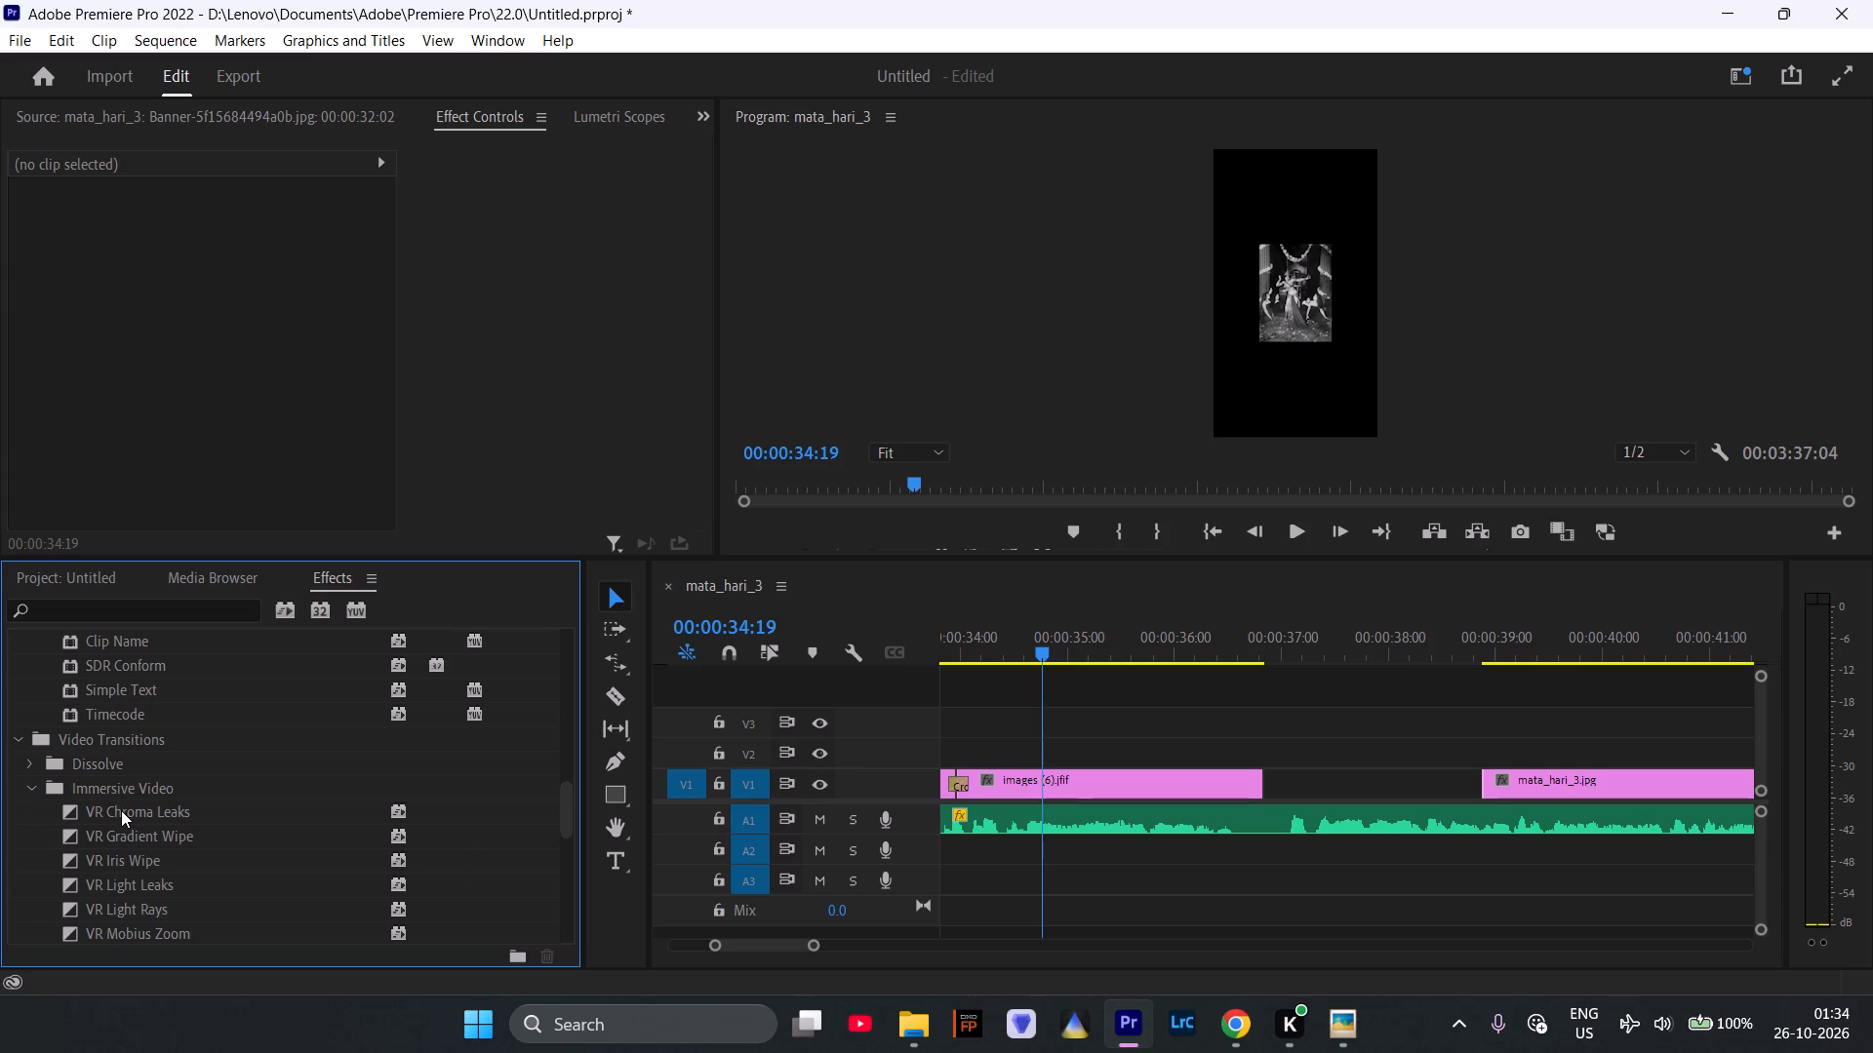
left_click_drag(121, 810, 936, 815)
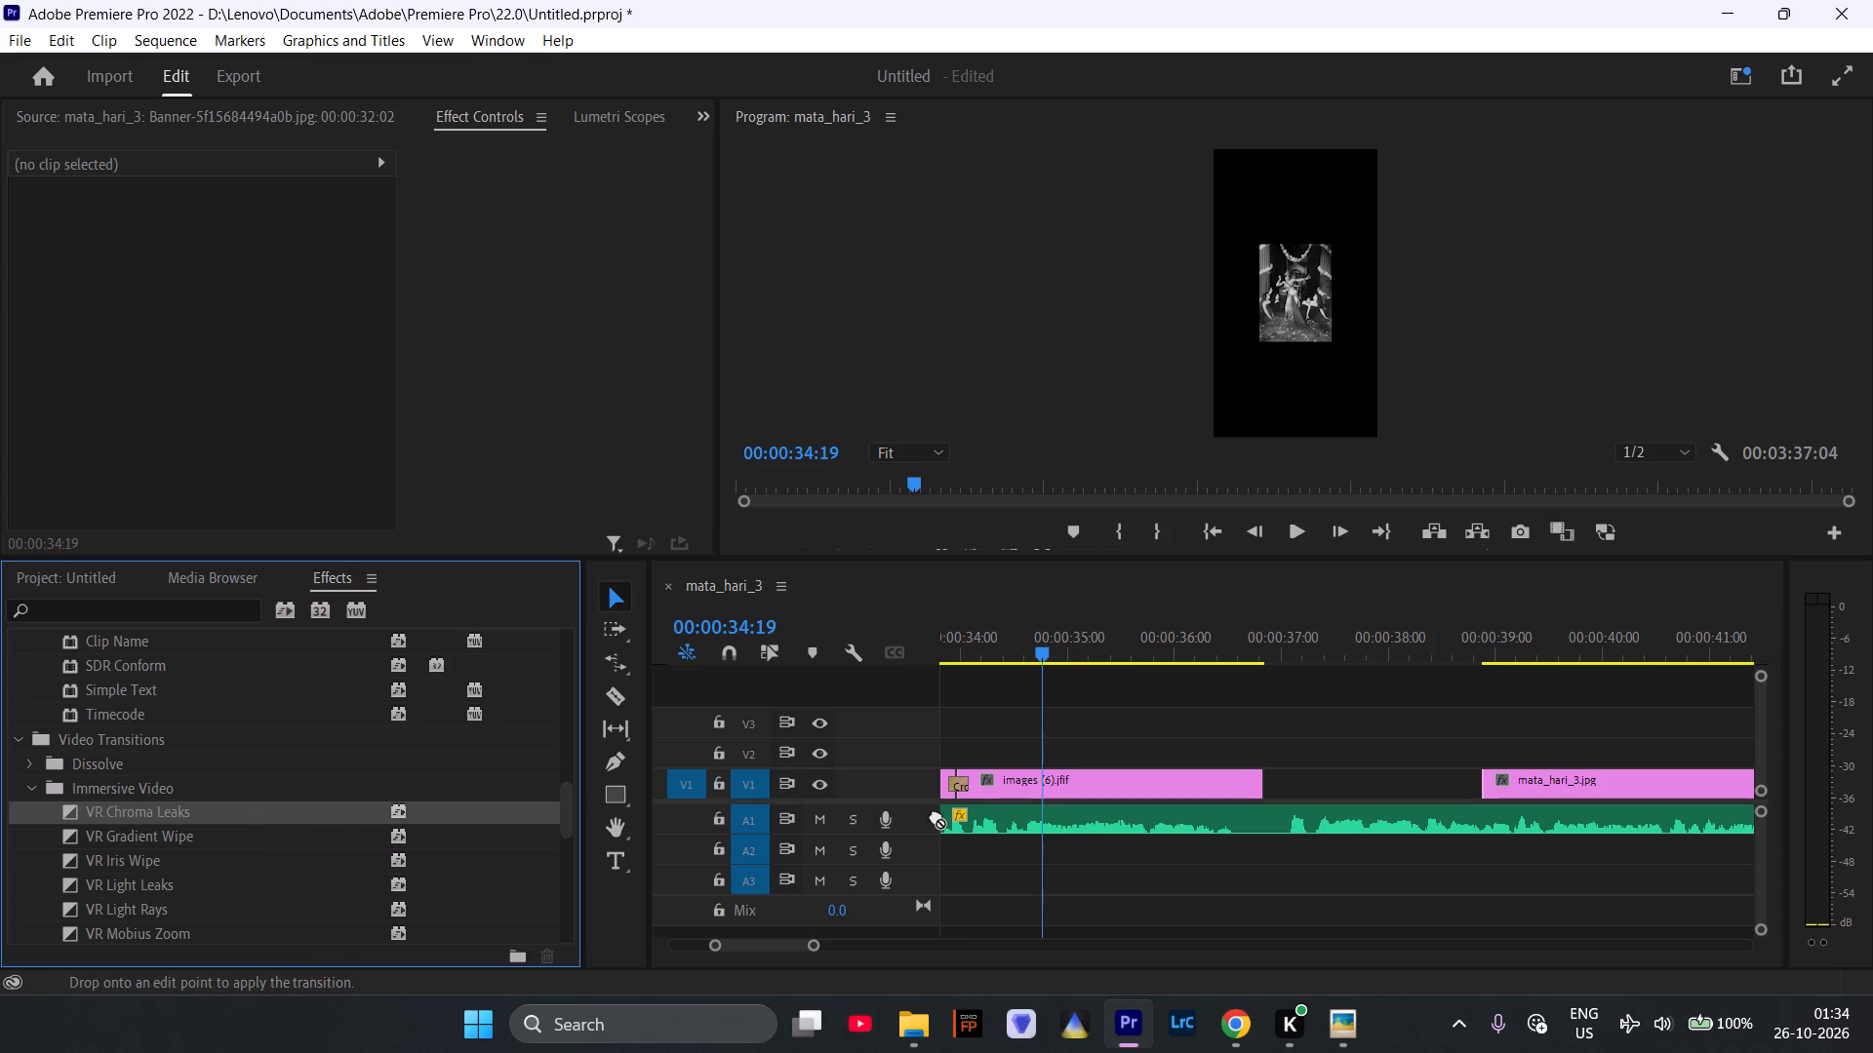
left_click_drag(936, 815, 962, 795)
left_click_drag(973, 655, 927, 662)
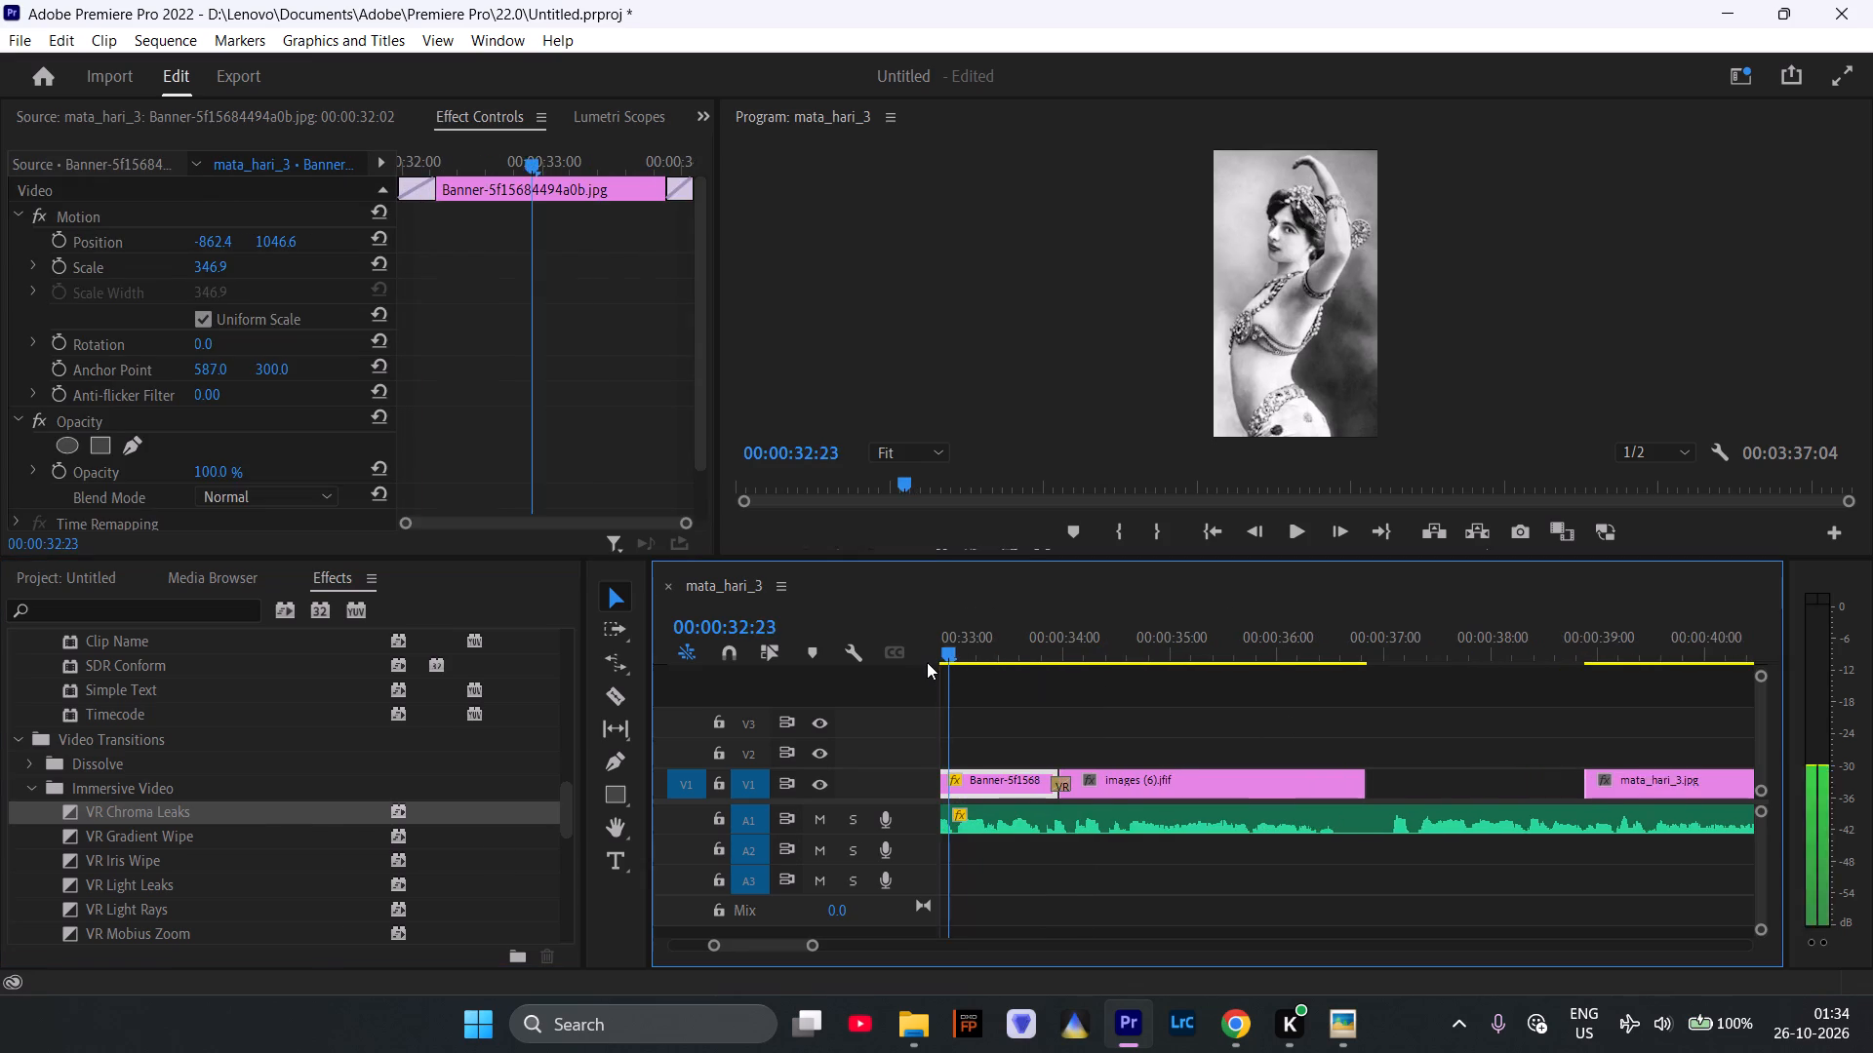
left_click(1289, 533)
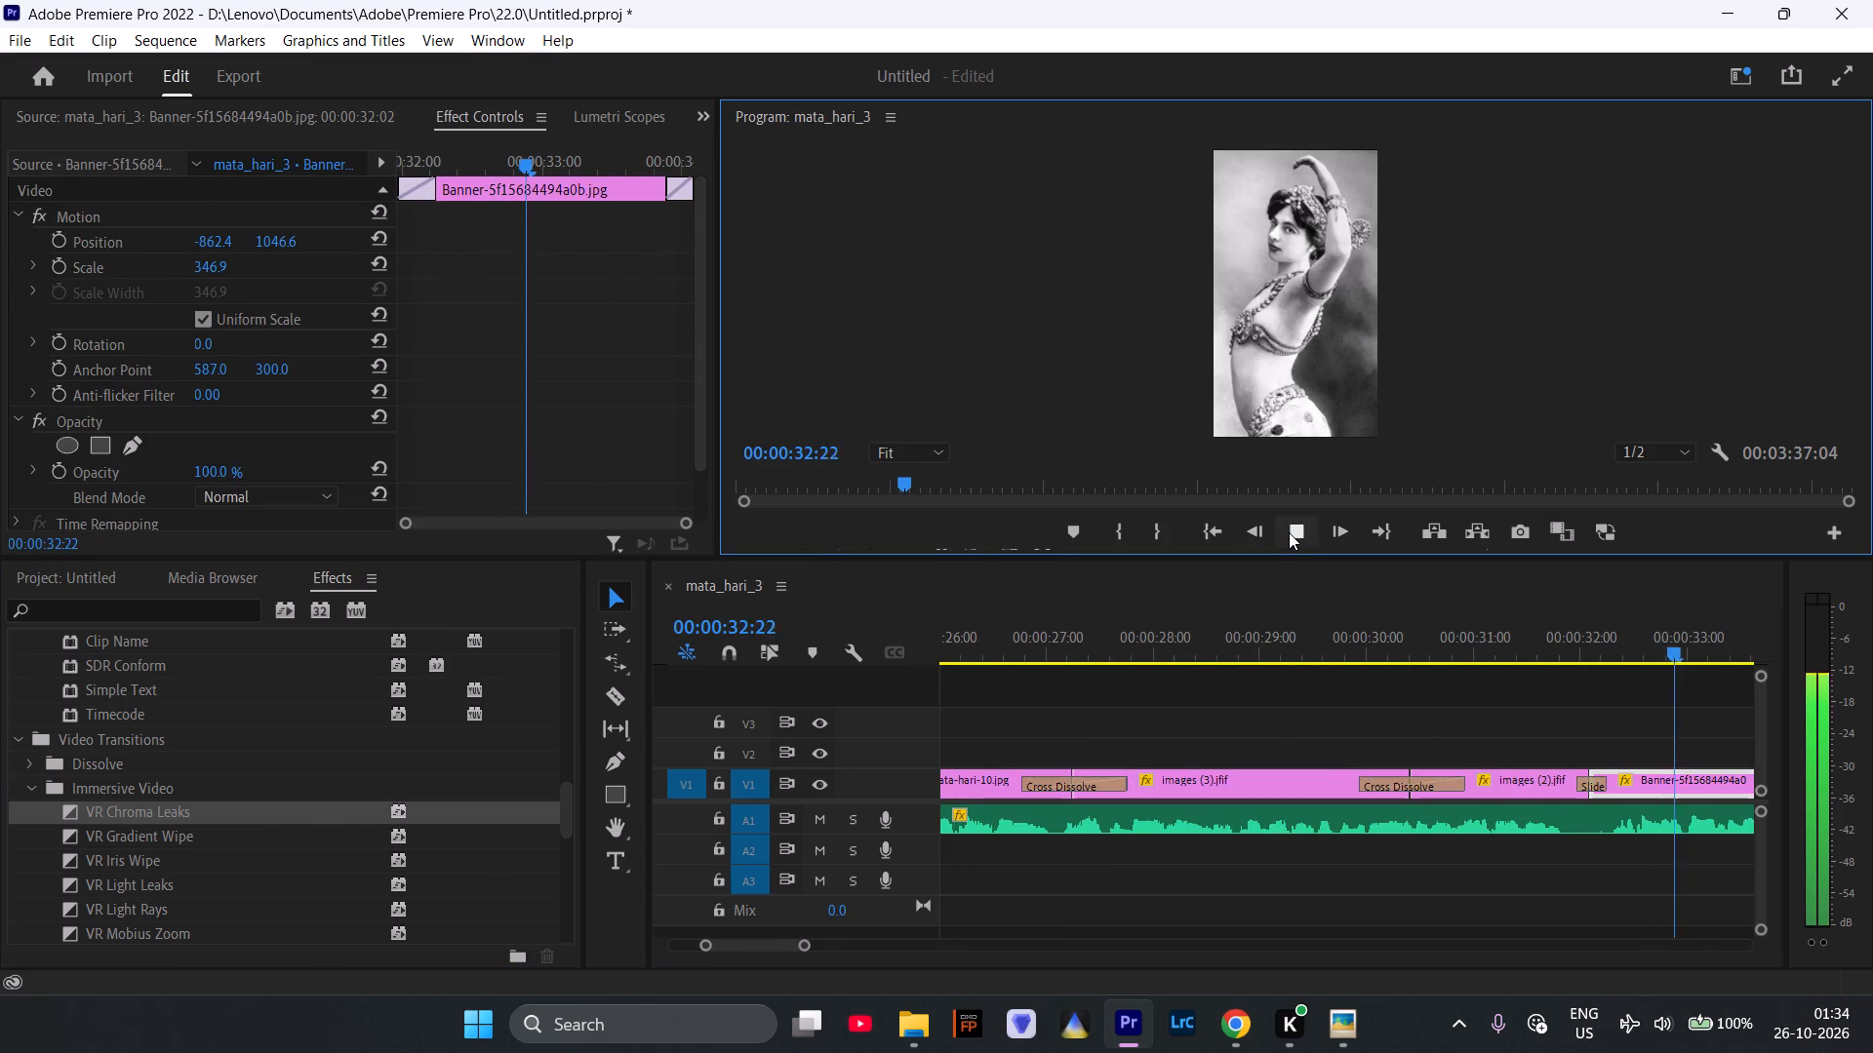
left_click(1289, 532)
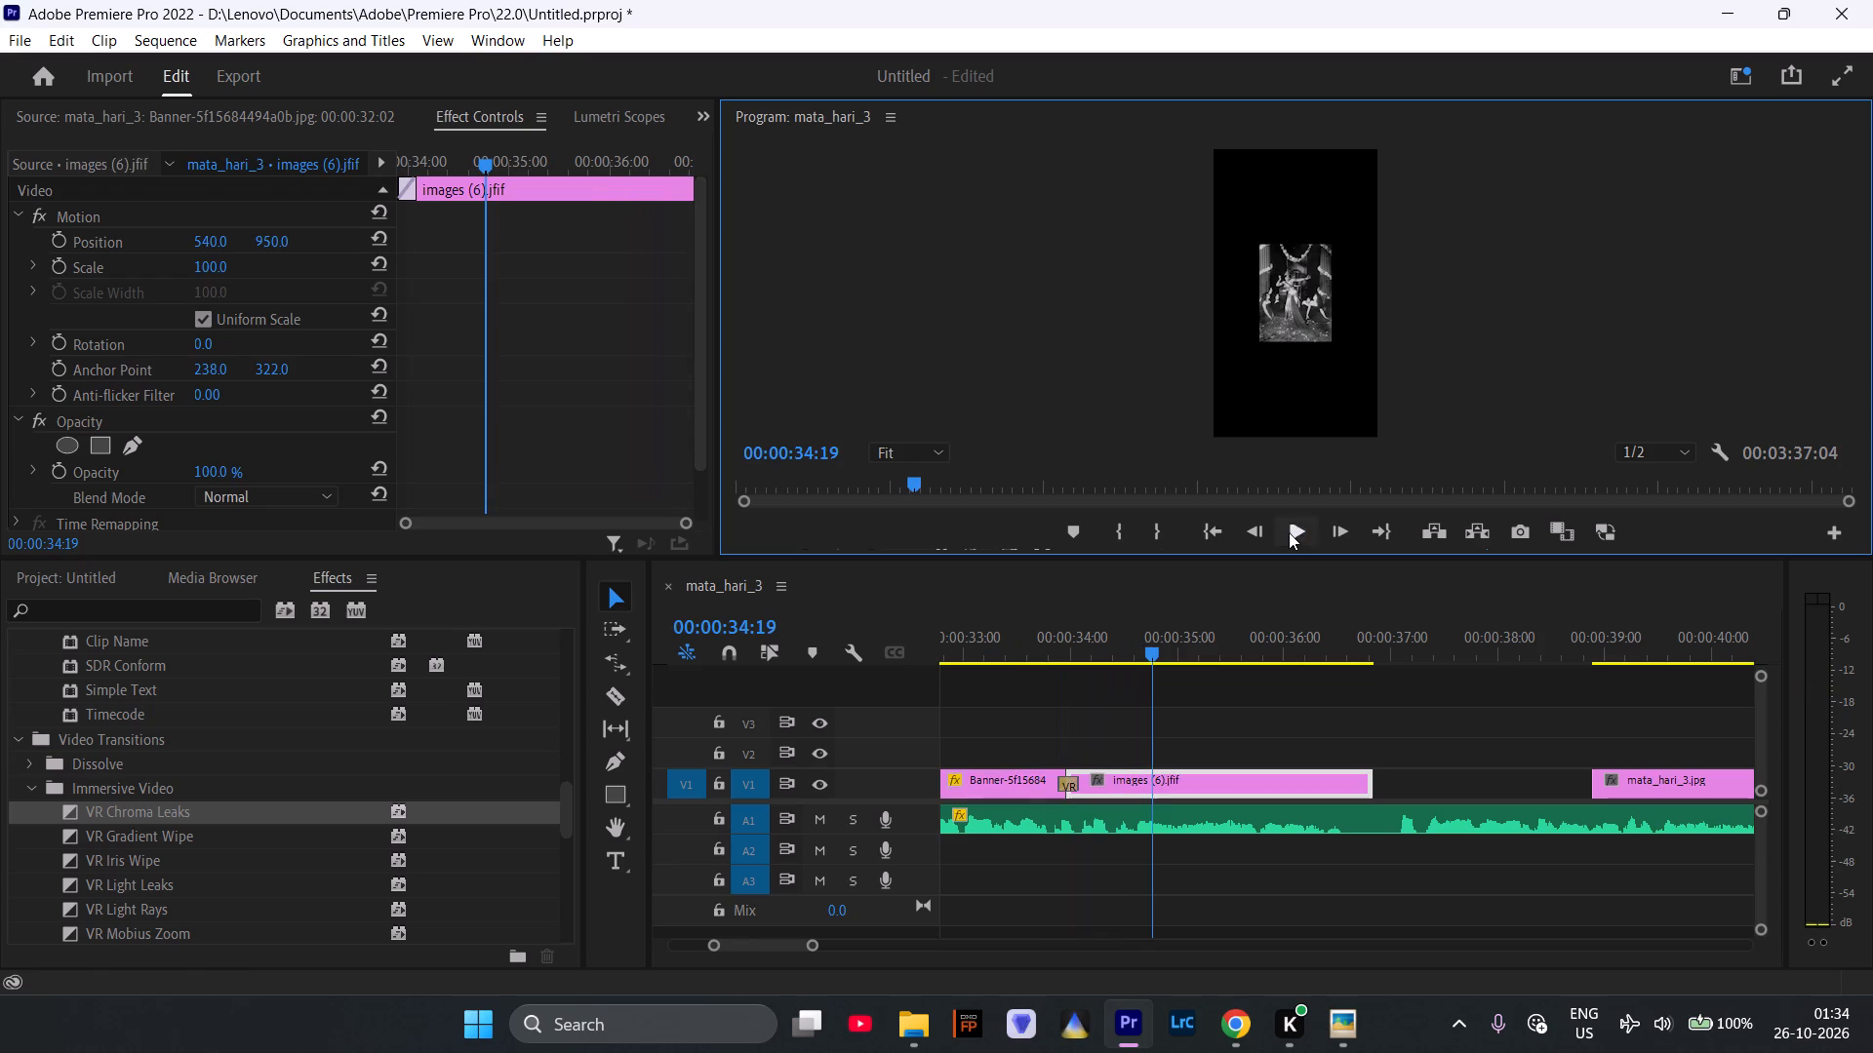
Lengthen the VR Chroma Leaks transition between the Banner clip and images (6).jfif and play it back.
left_click_drag(1076, 780, 1097, 781)
left_click_drag(1048, 653, 998, 656)
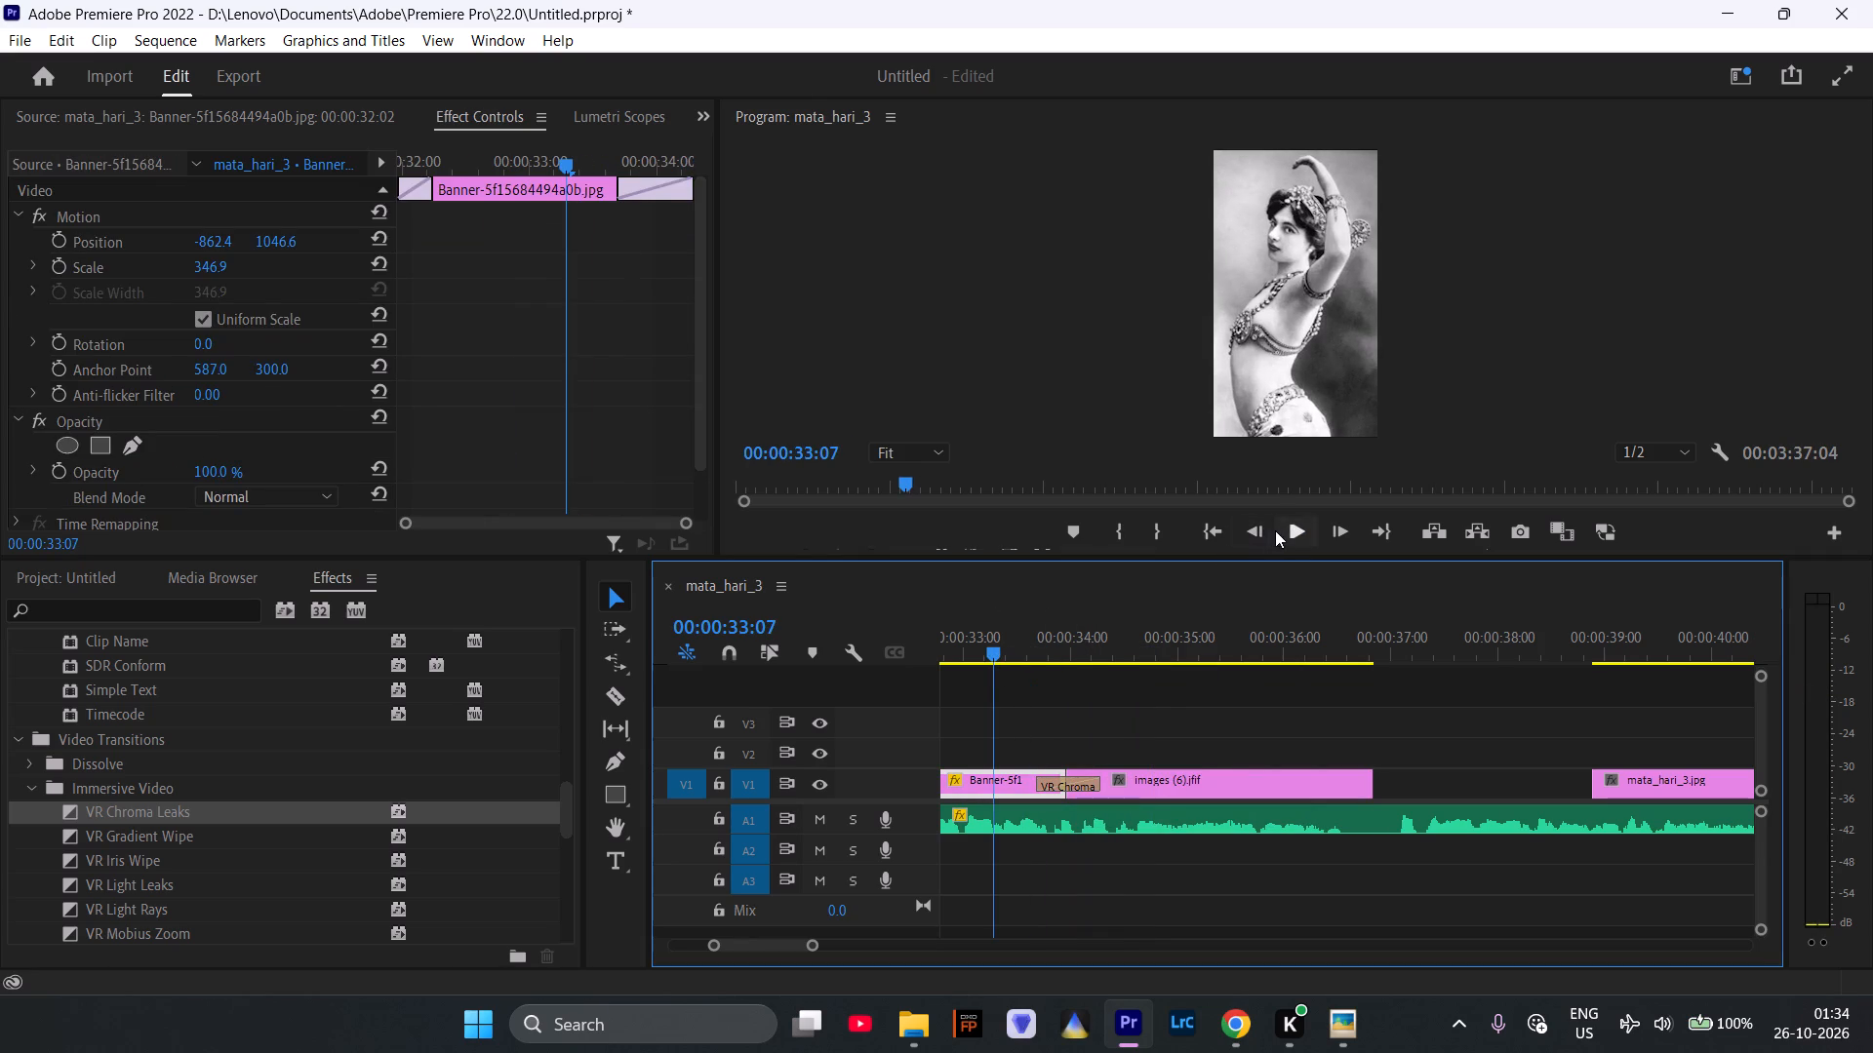
left_click(1287, 529)
left_click(1287, 529)
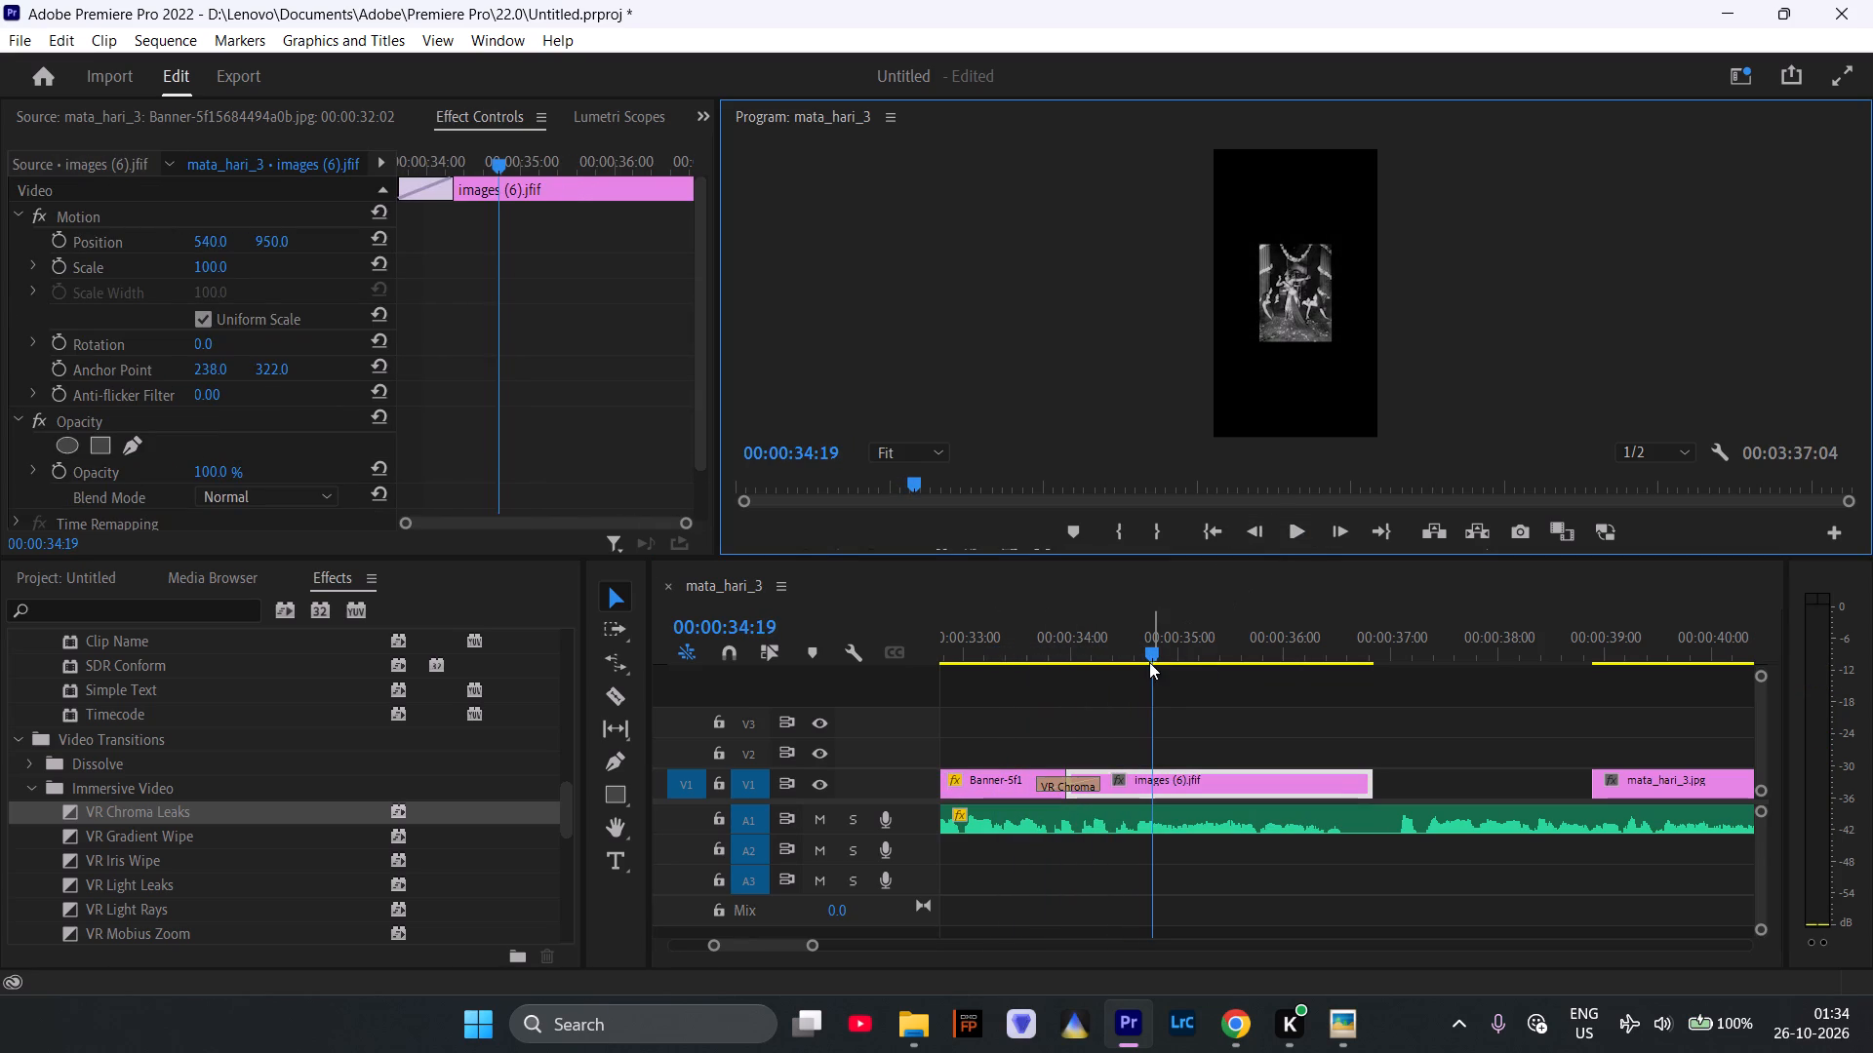
Add a VR Chroma Leaks transition at the start of mata_hari_7.jpg and play the opening.
left_click_drag(915, 483, 699, 533)
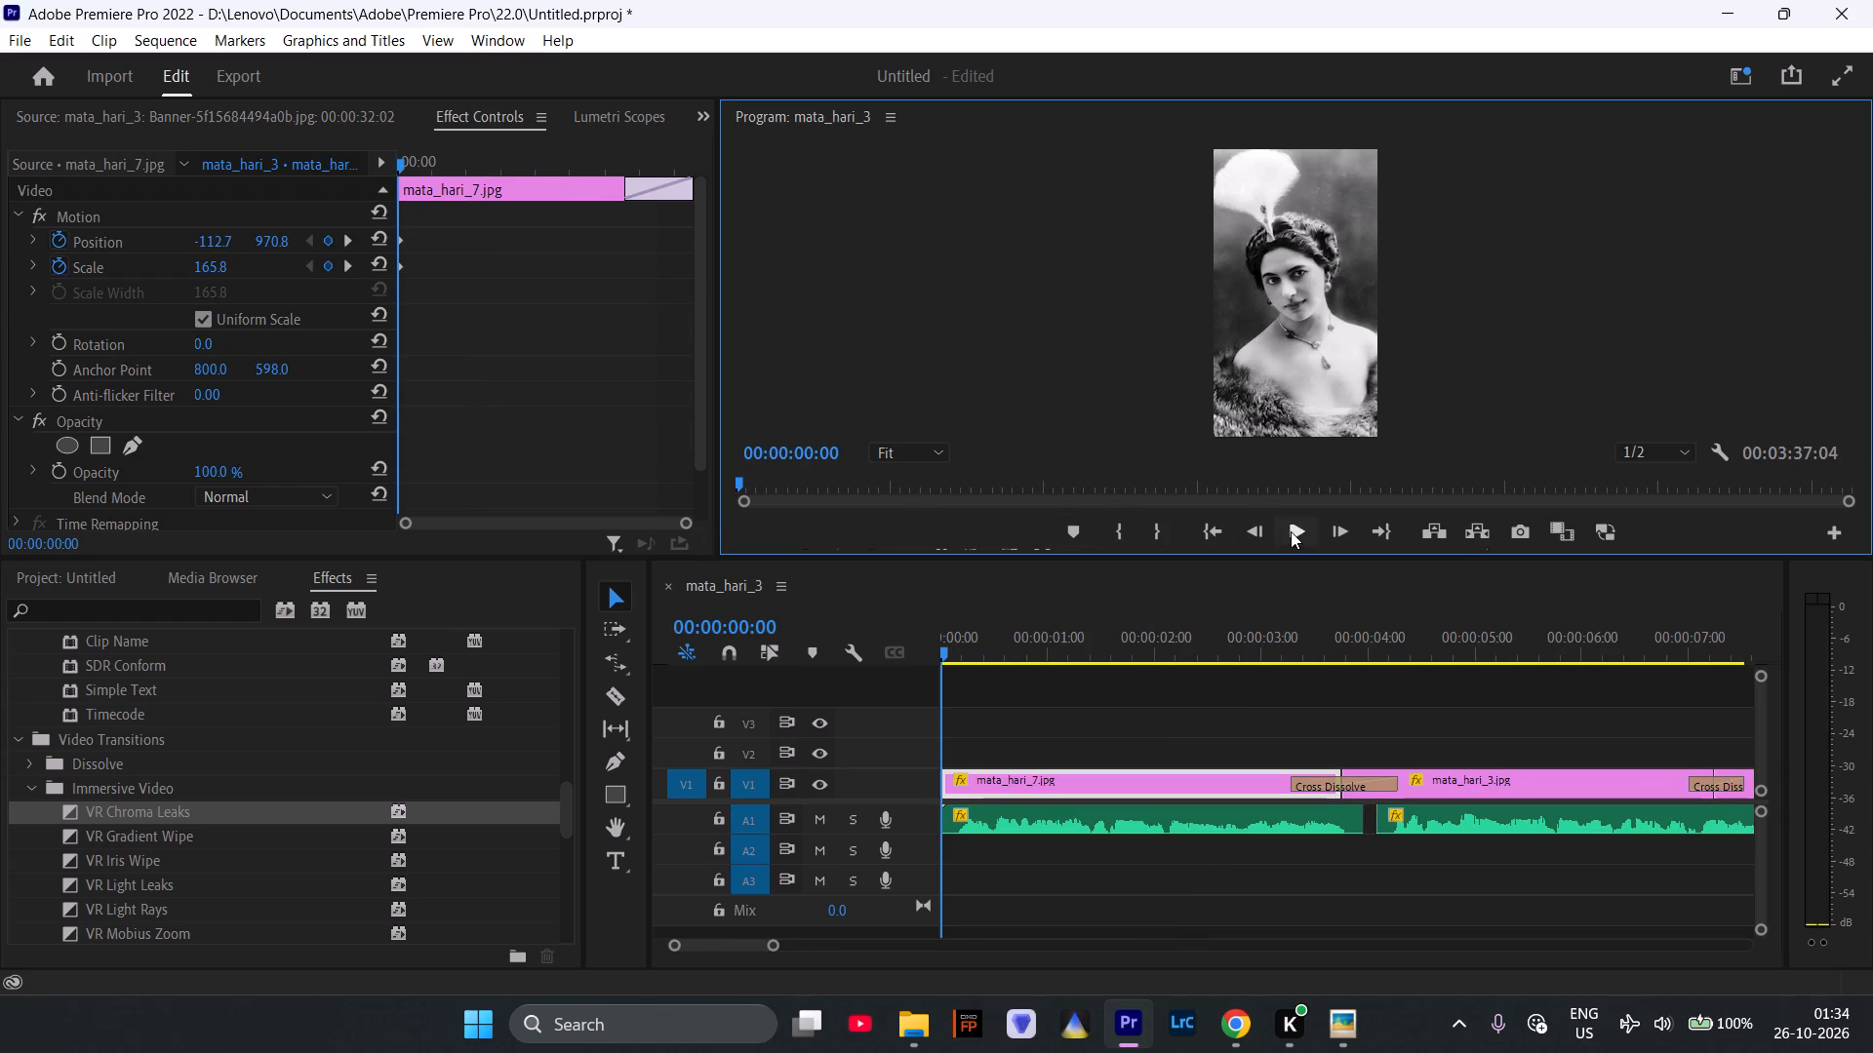
left_click(1291, 531)
left_click(1291, 530)
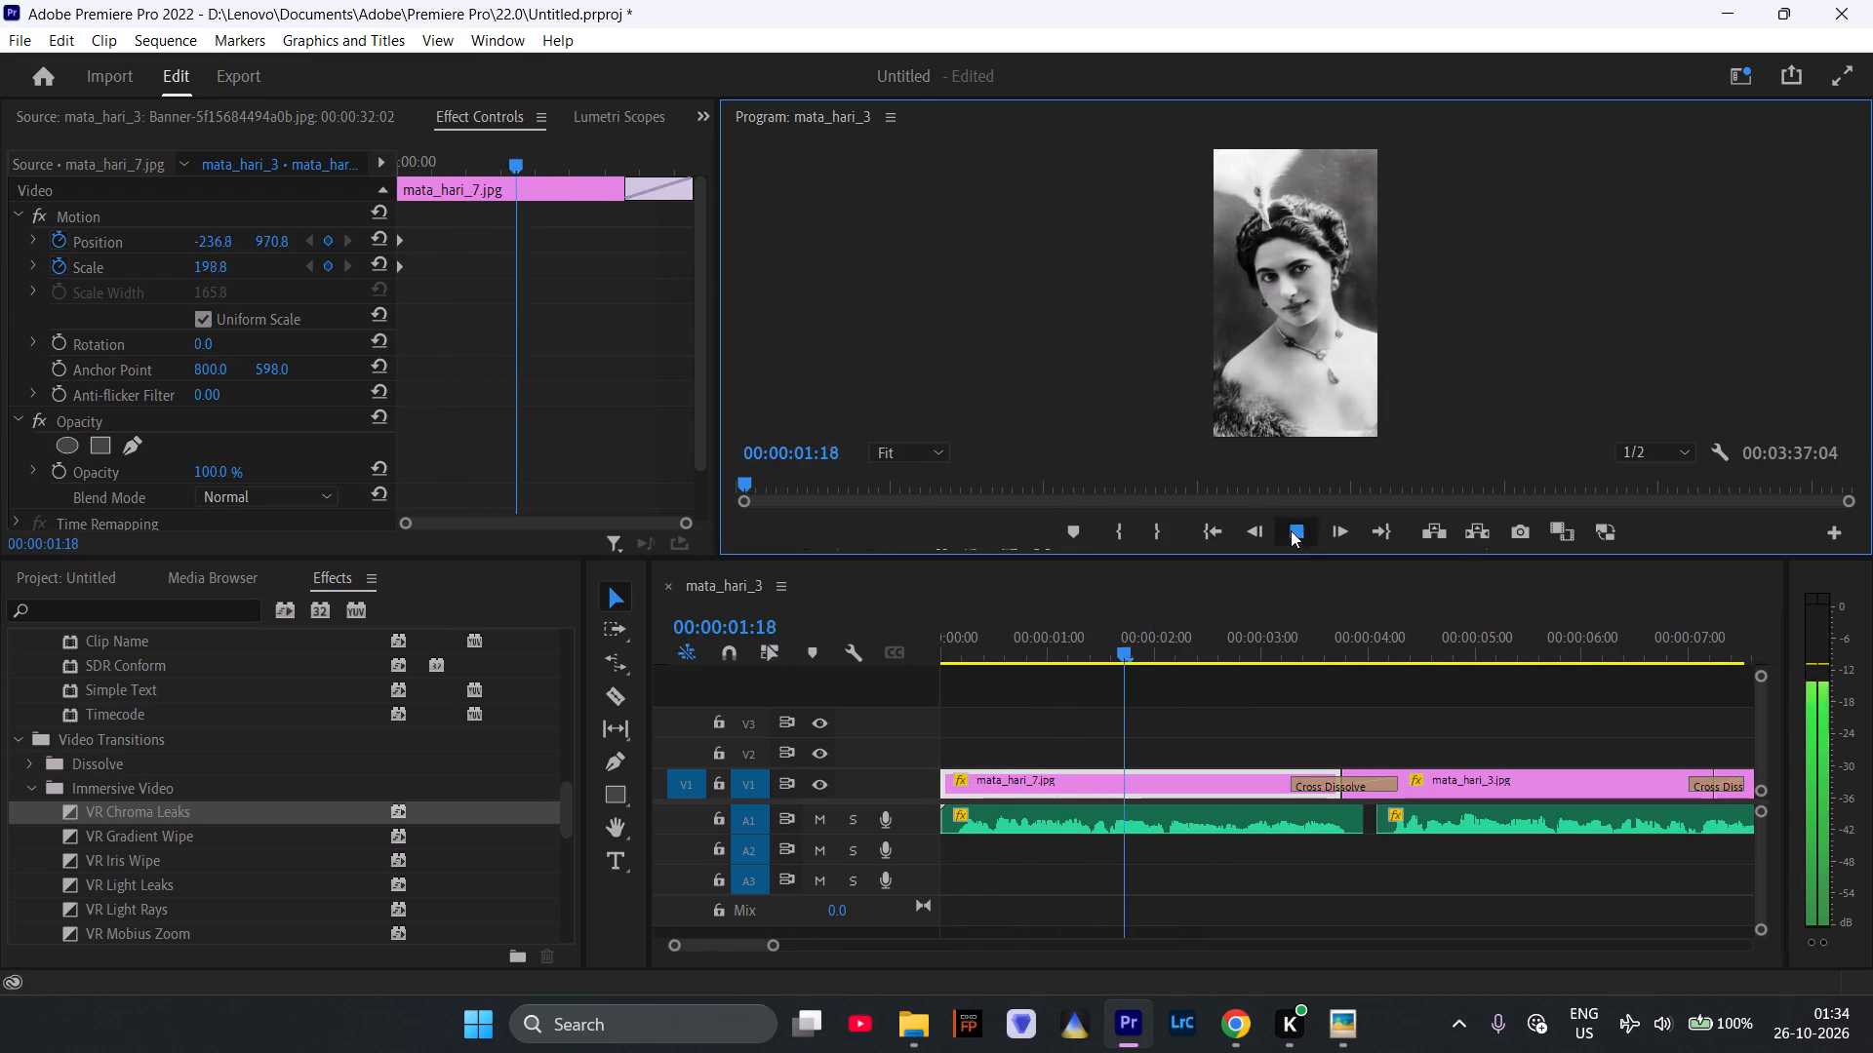
left_click_drag(1122, 655, 842, 690)
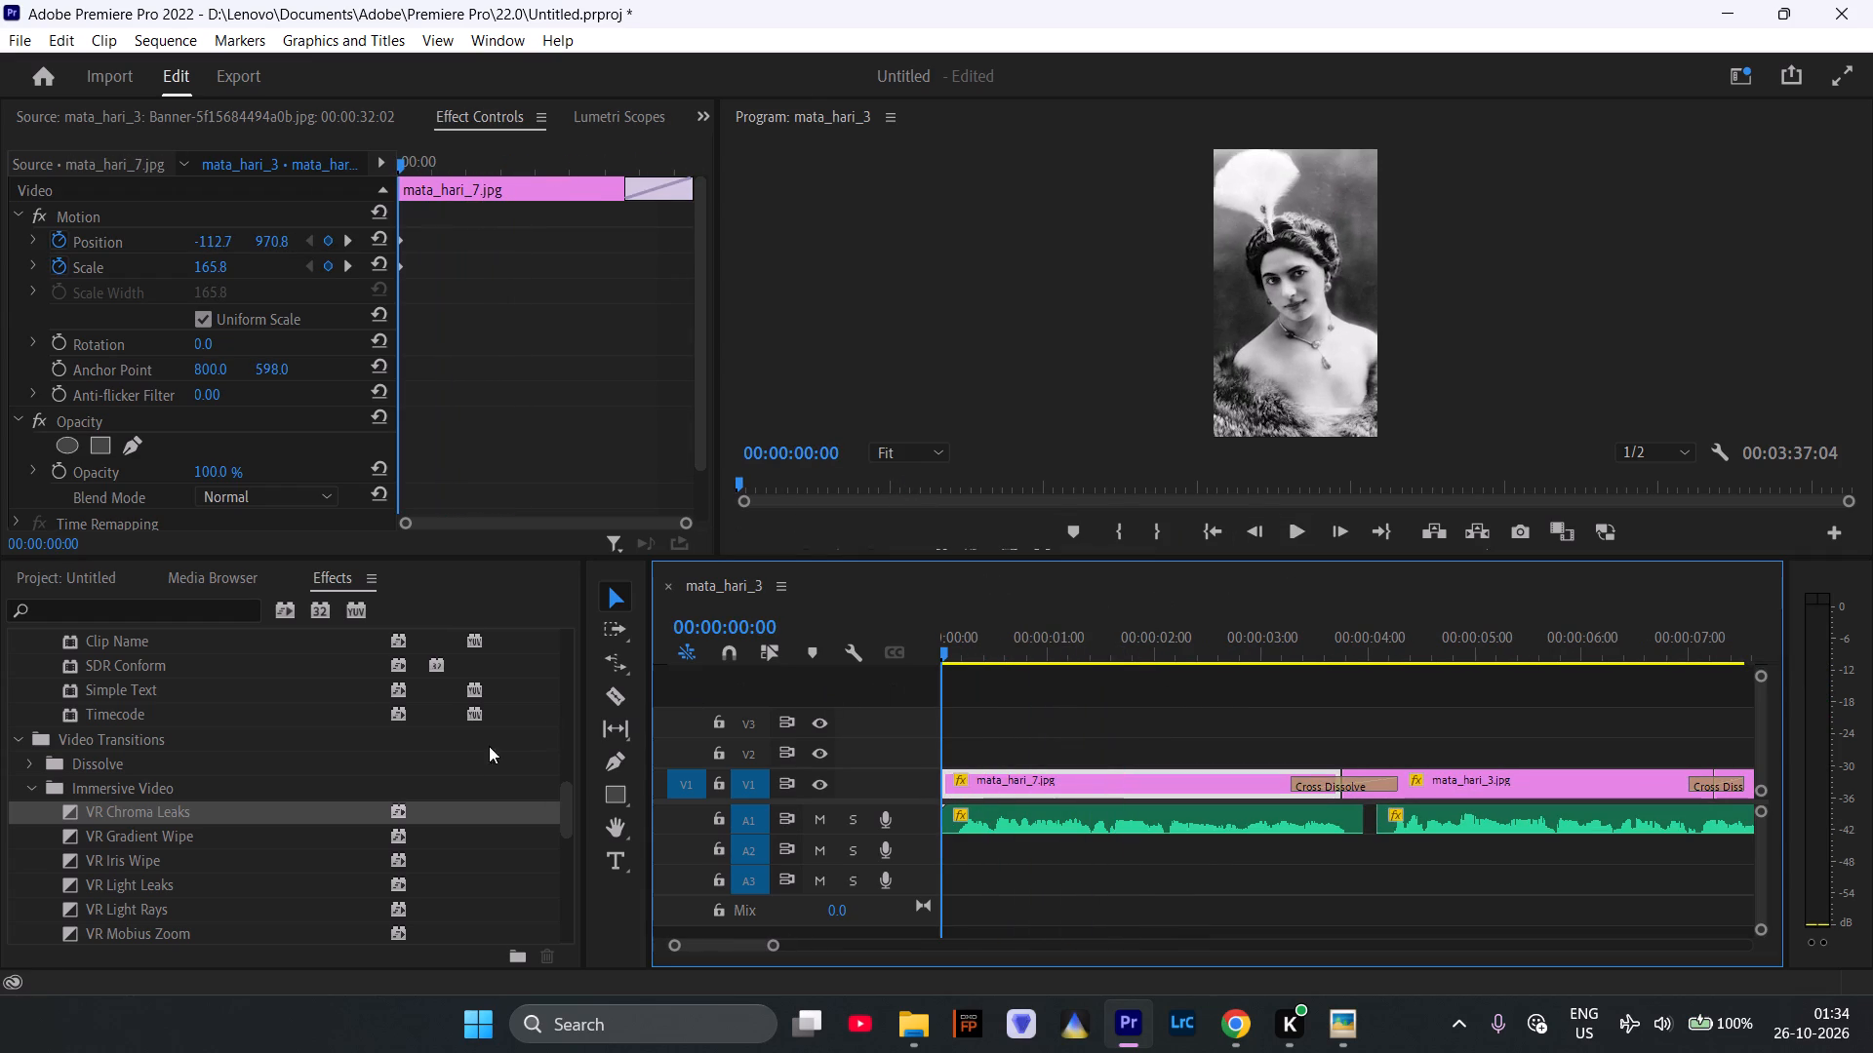
left_click_drag(331, 814, 958, 782)
left_click(1293, 530)
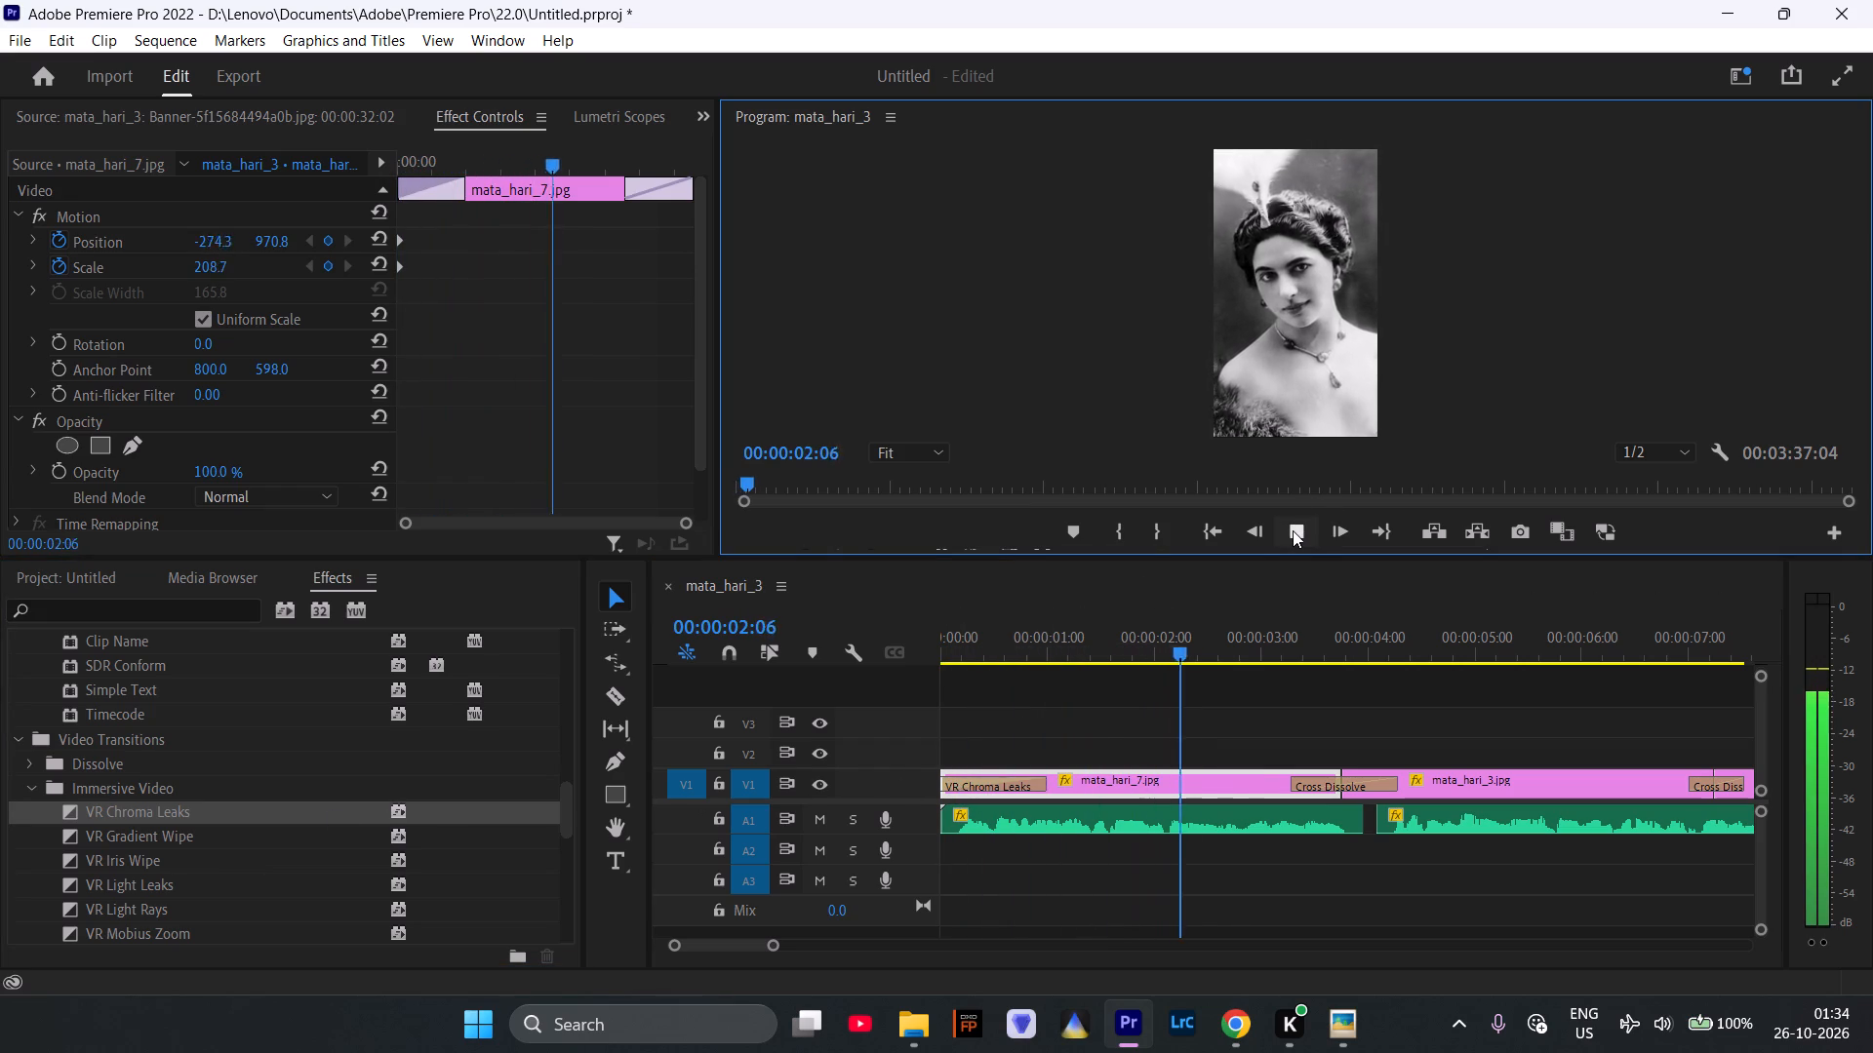
left_click(1293, 530)
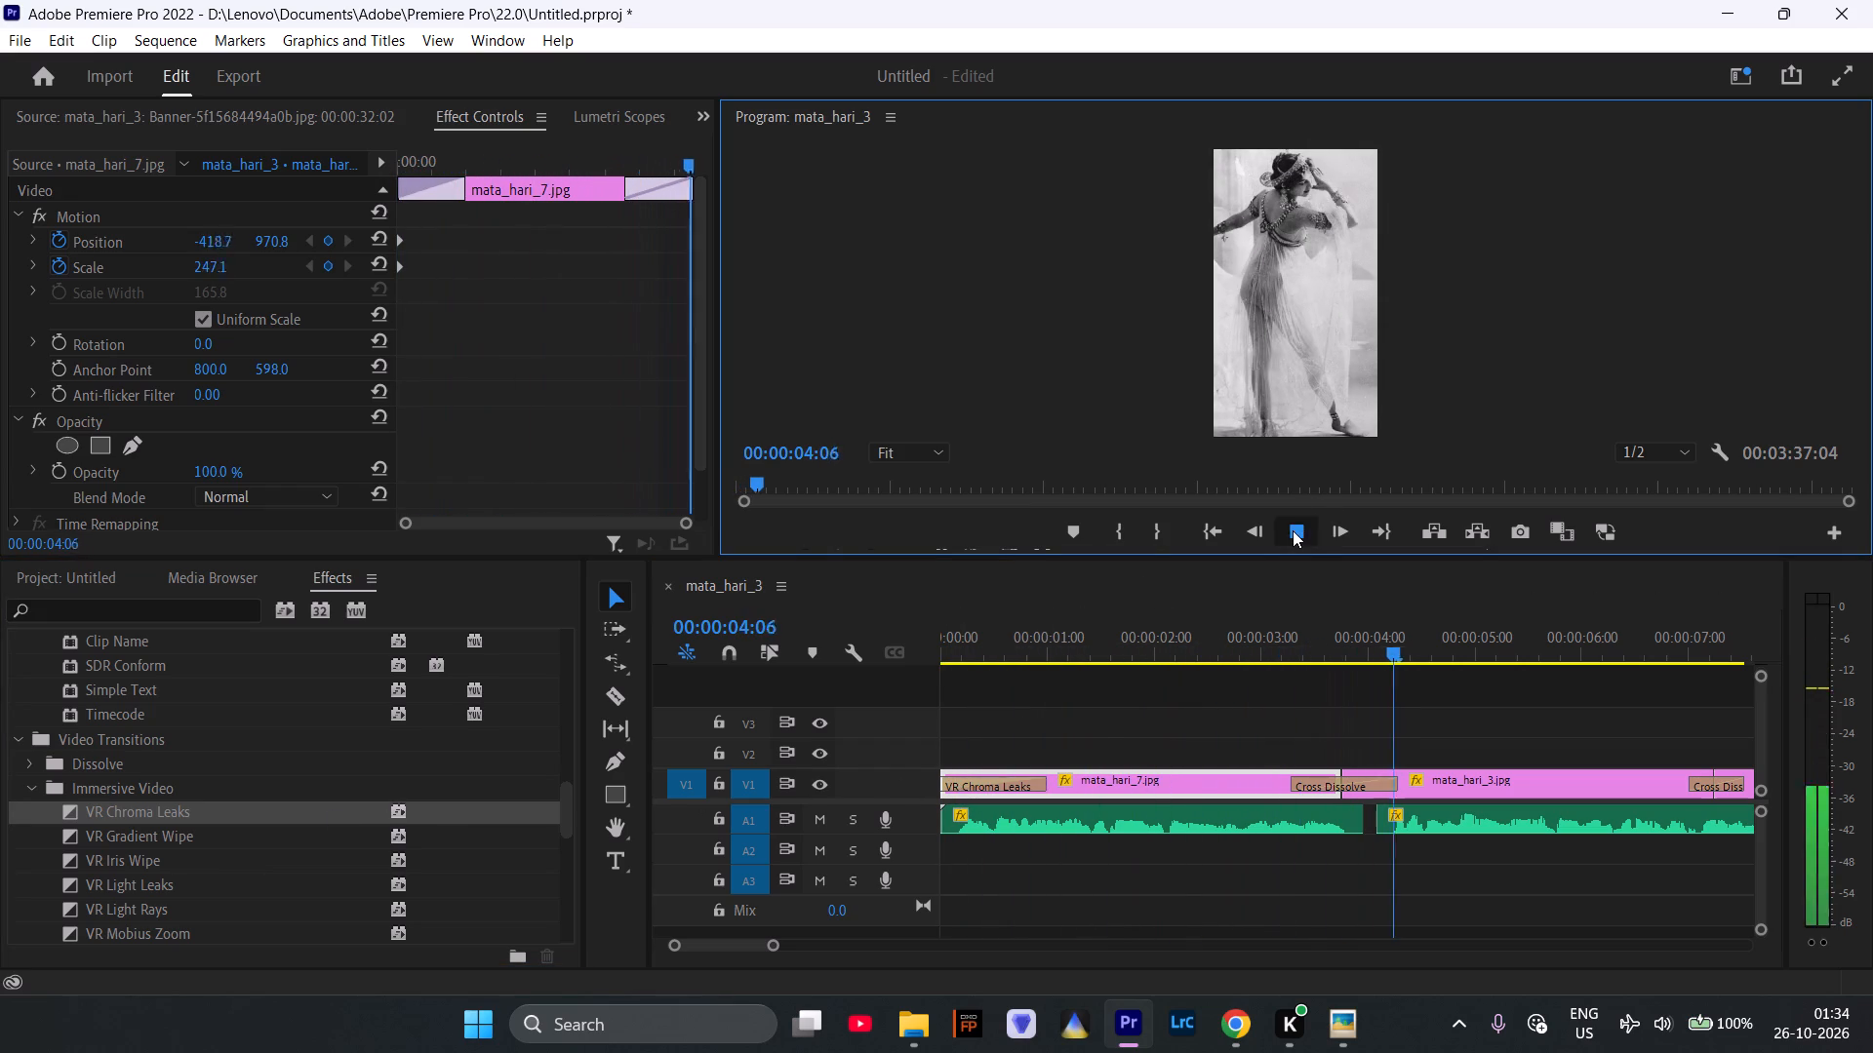
Replace the Cross Dissolve between mata_hari_7.jpg and mata_hari_3.jpg with VR Chroma Leaks.
left_click_drag(355, 810, 1329, 796)
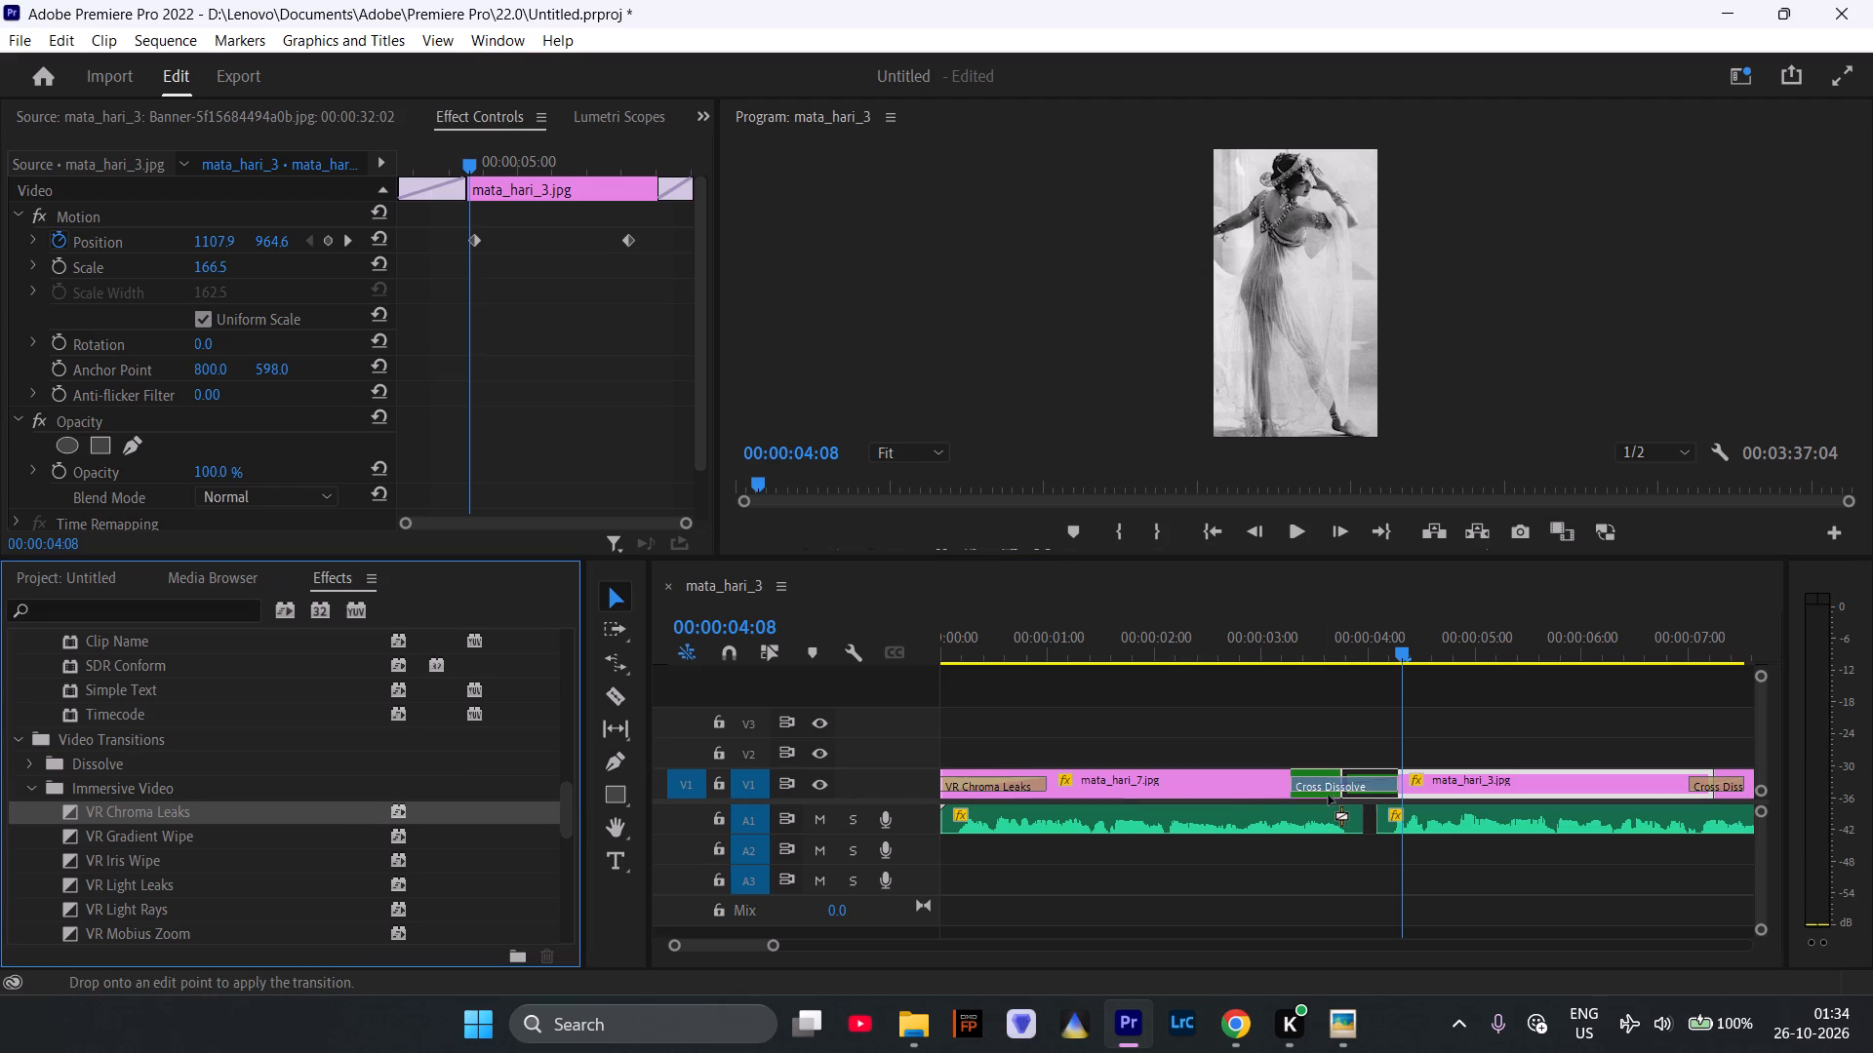
left_click_drag(1329, 796, 1335, 795)
Shorten the opening VR Chroma Leaks transition on mata_hari_7.jpg to 00:00:00:10 and play the sequence from the beginning.
left_click_drag(1279, 650, 810, 693)
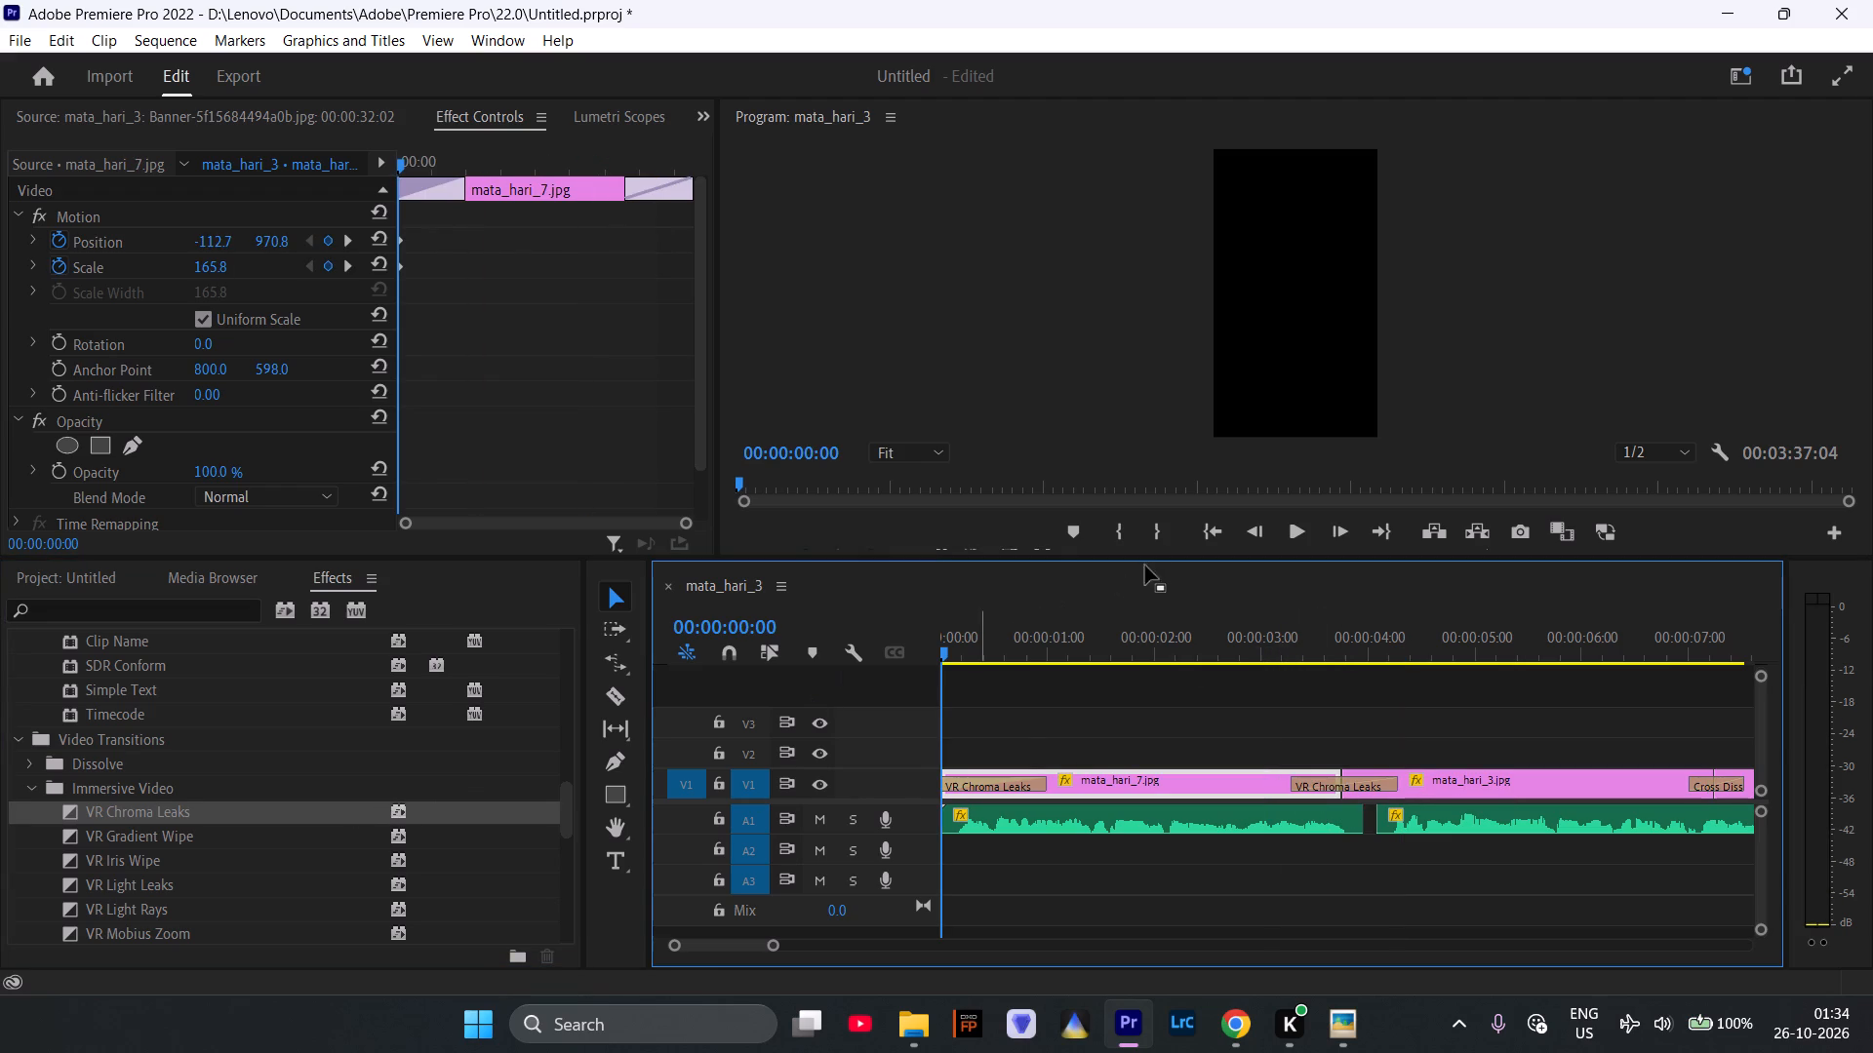
left_click_drag(1040, 782, 978, 801)
left_click(1296, 534)
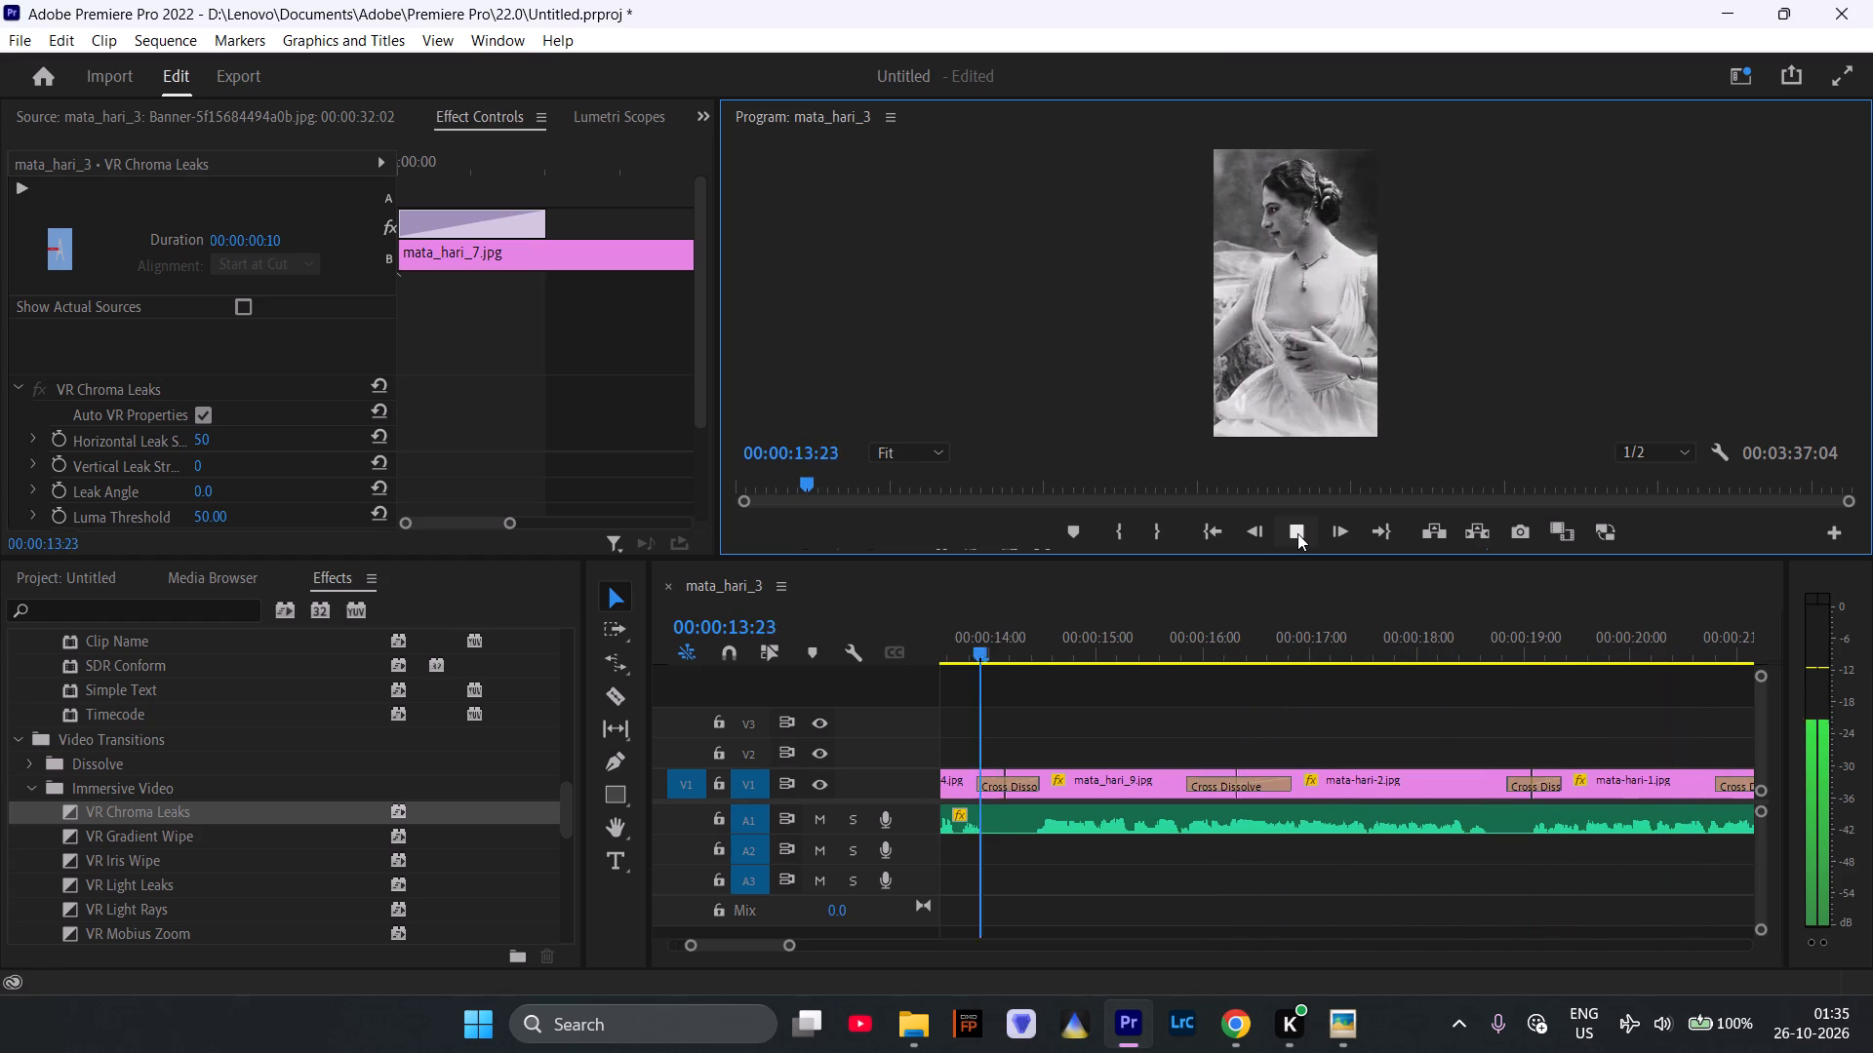
left_click(1297, 533)
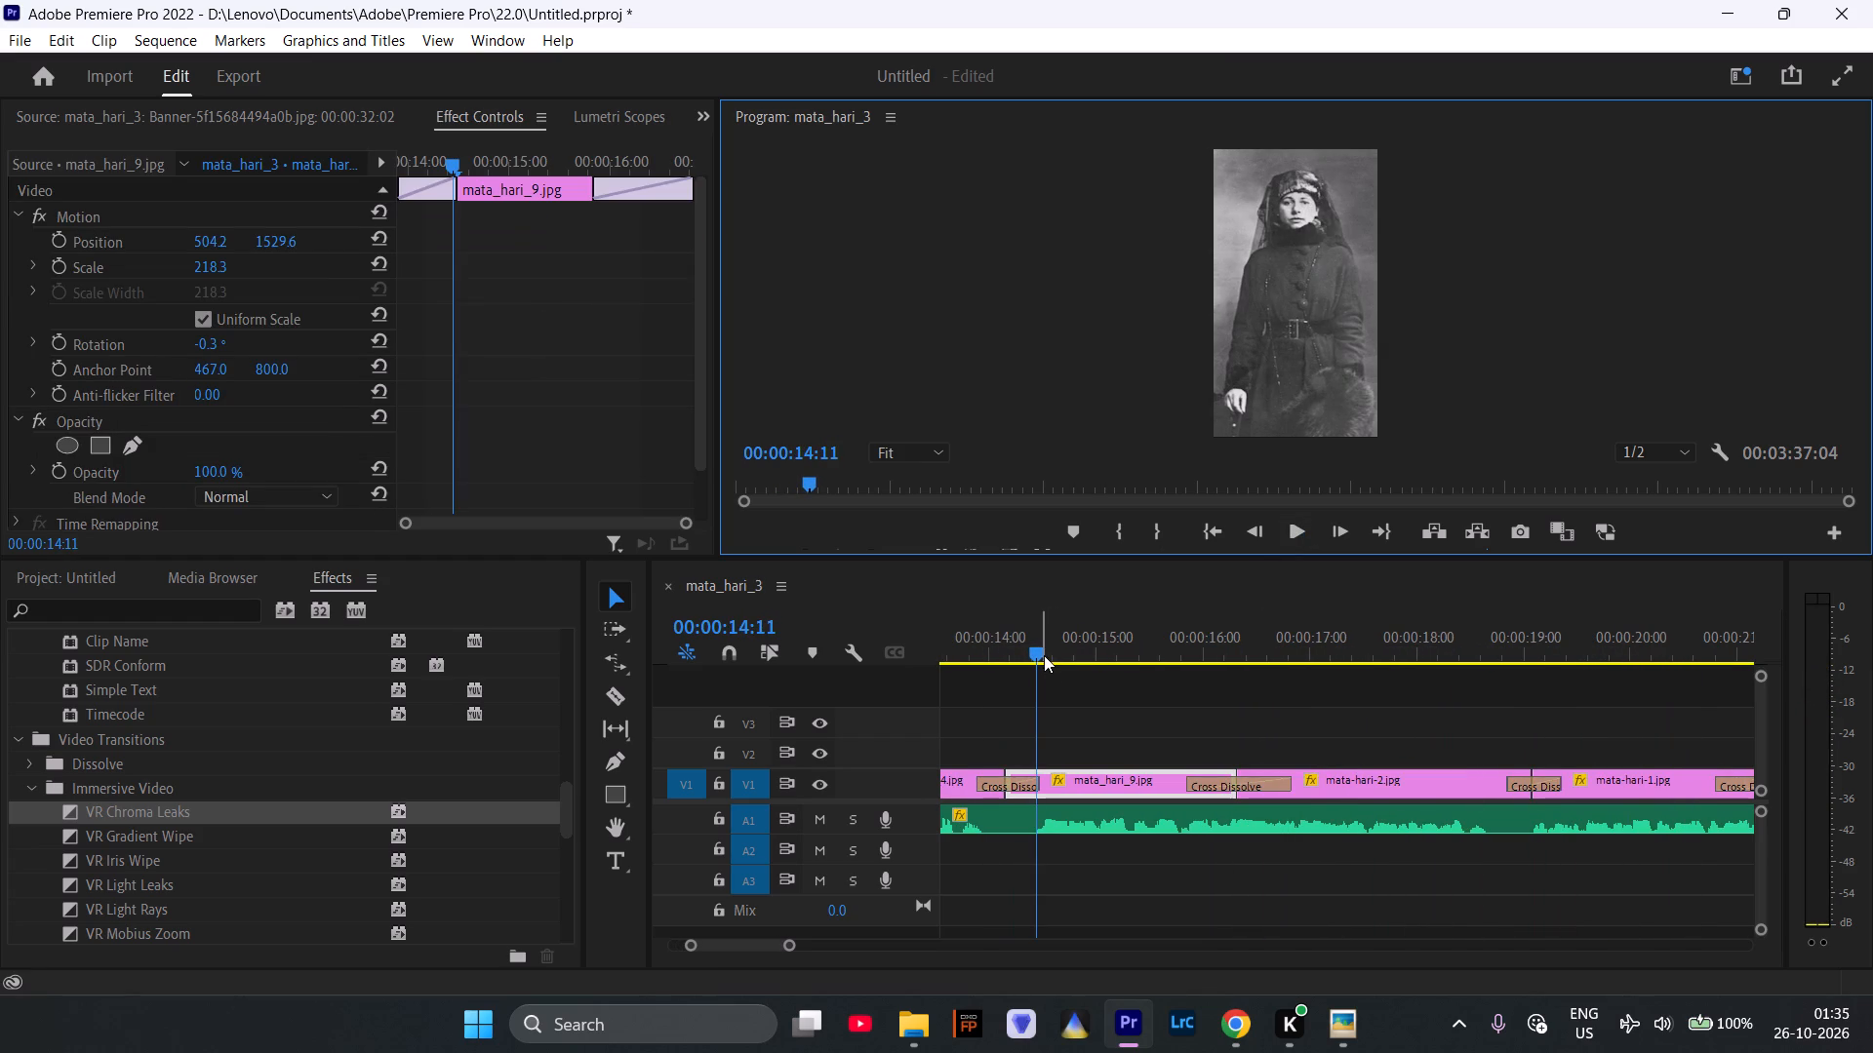
Replace the Cross Dissolve between mata_hari_4.jpg and mata_hari_9.jpg with VR Chroma Leaks and play across it.
left_click_drag(1037, 653, 1004, 662)
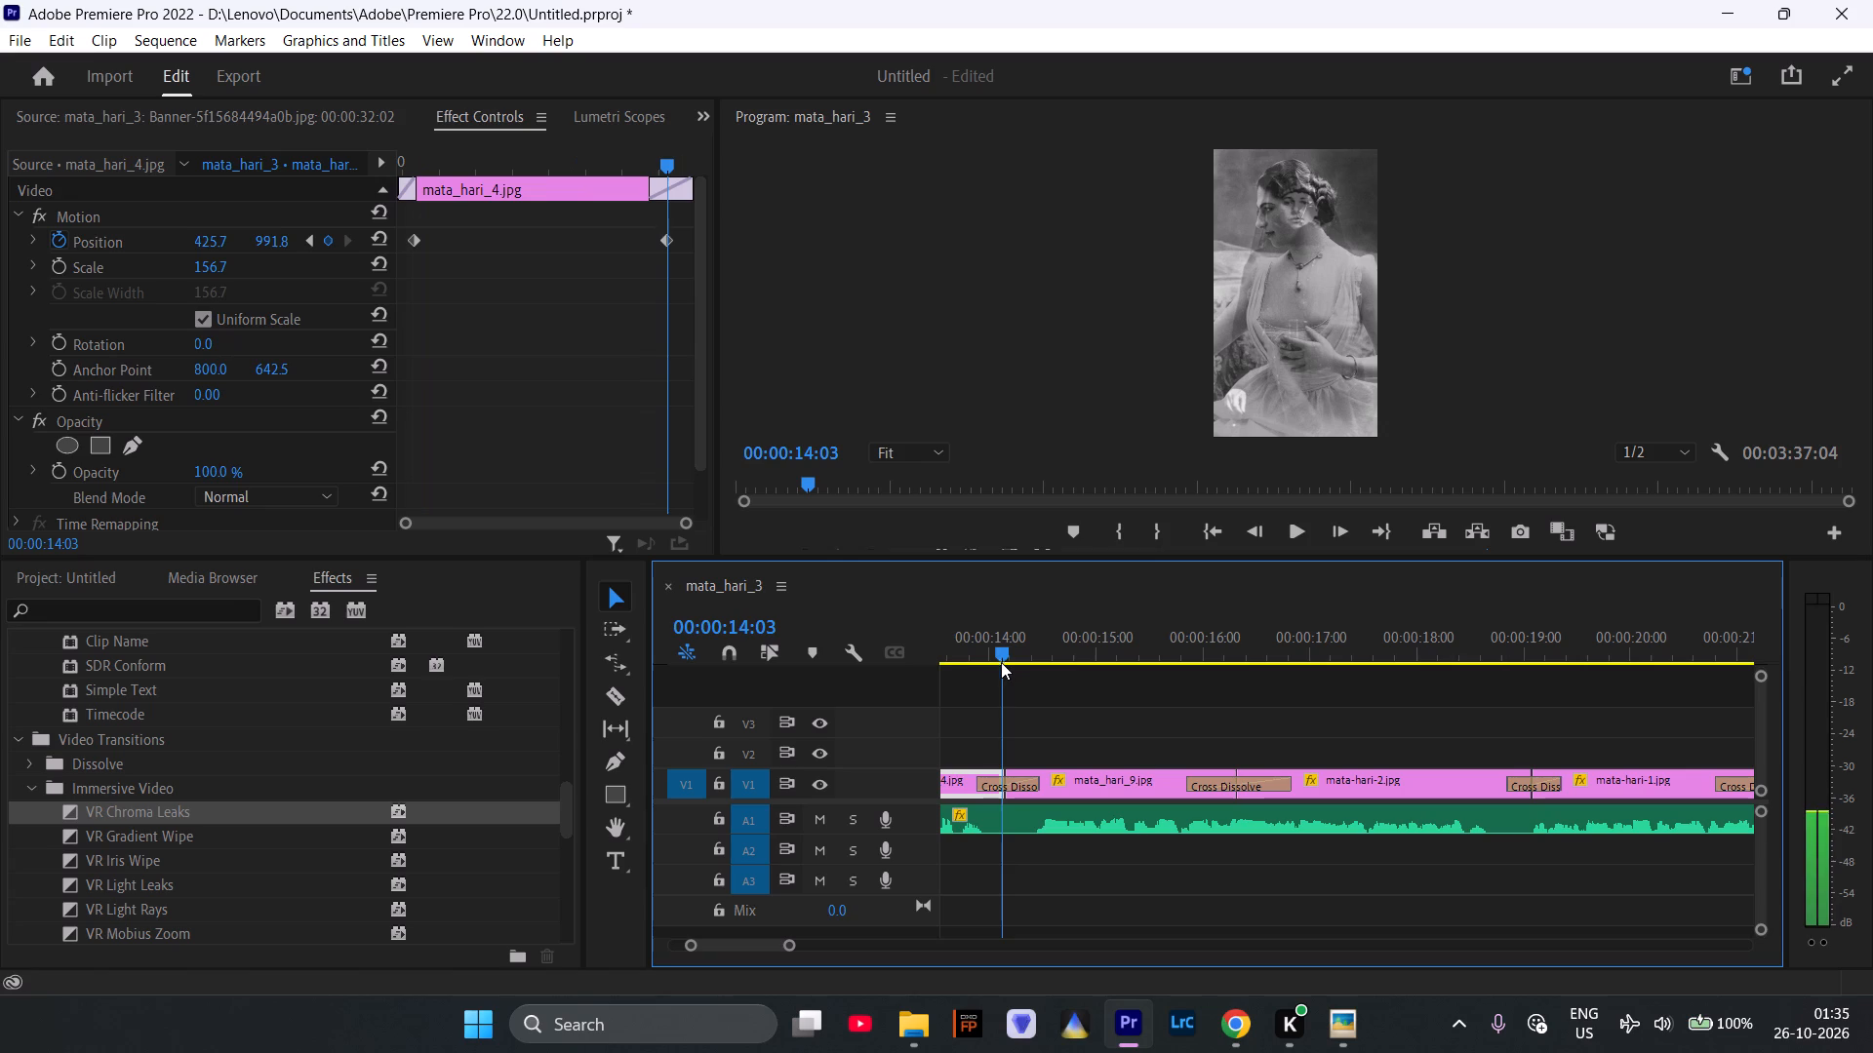
left_click_drag(331, 806, 997, 795)
left_click_drag(1005, 649, 950, 658)
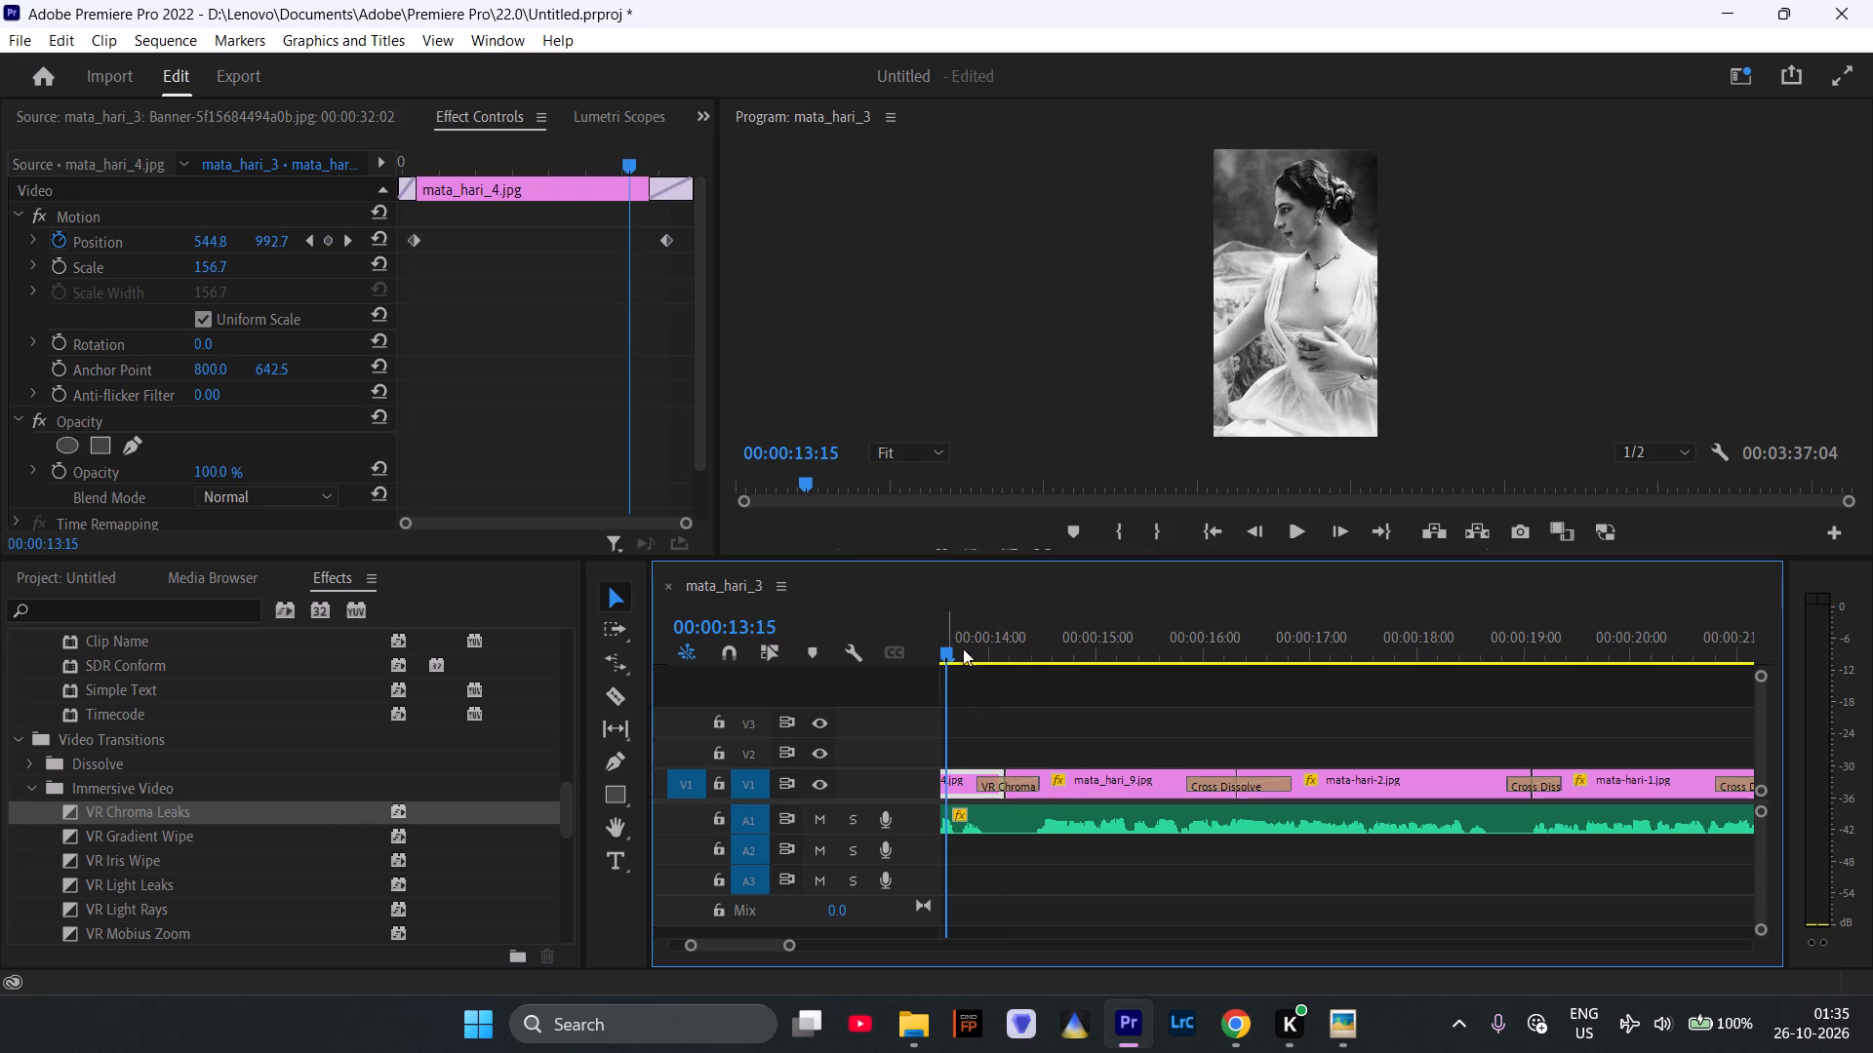
left_click(1290, 526)
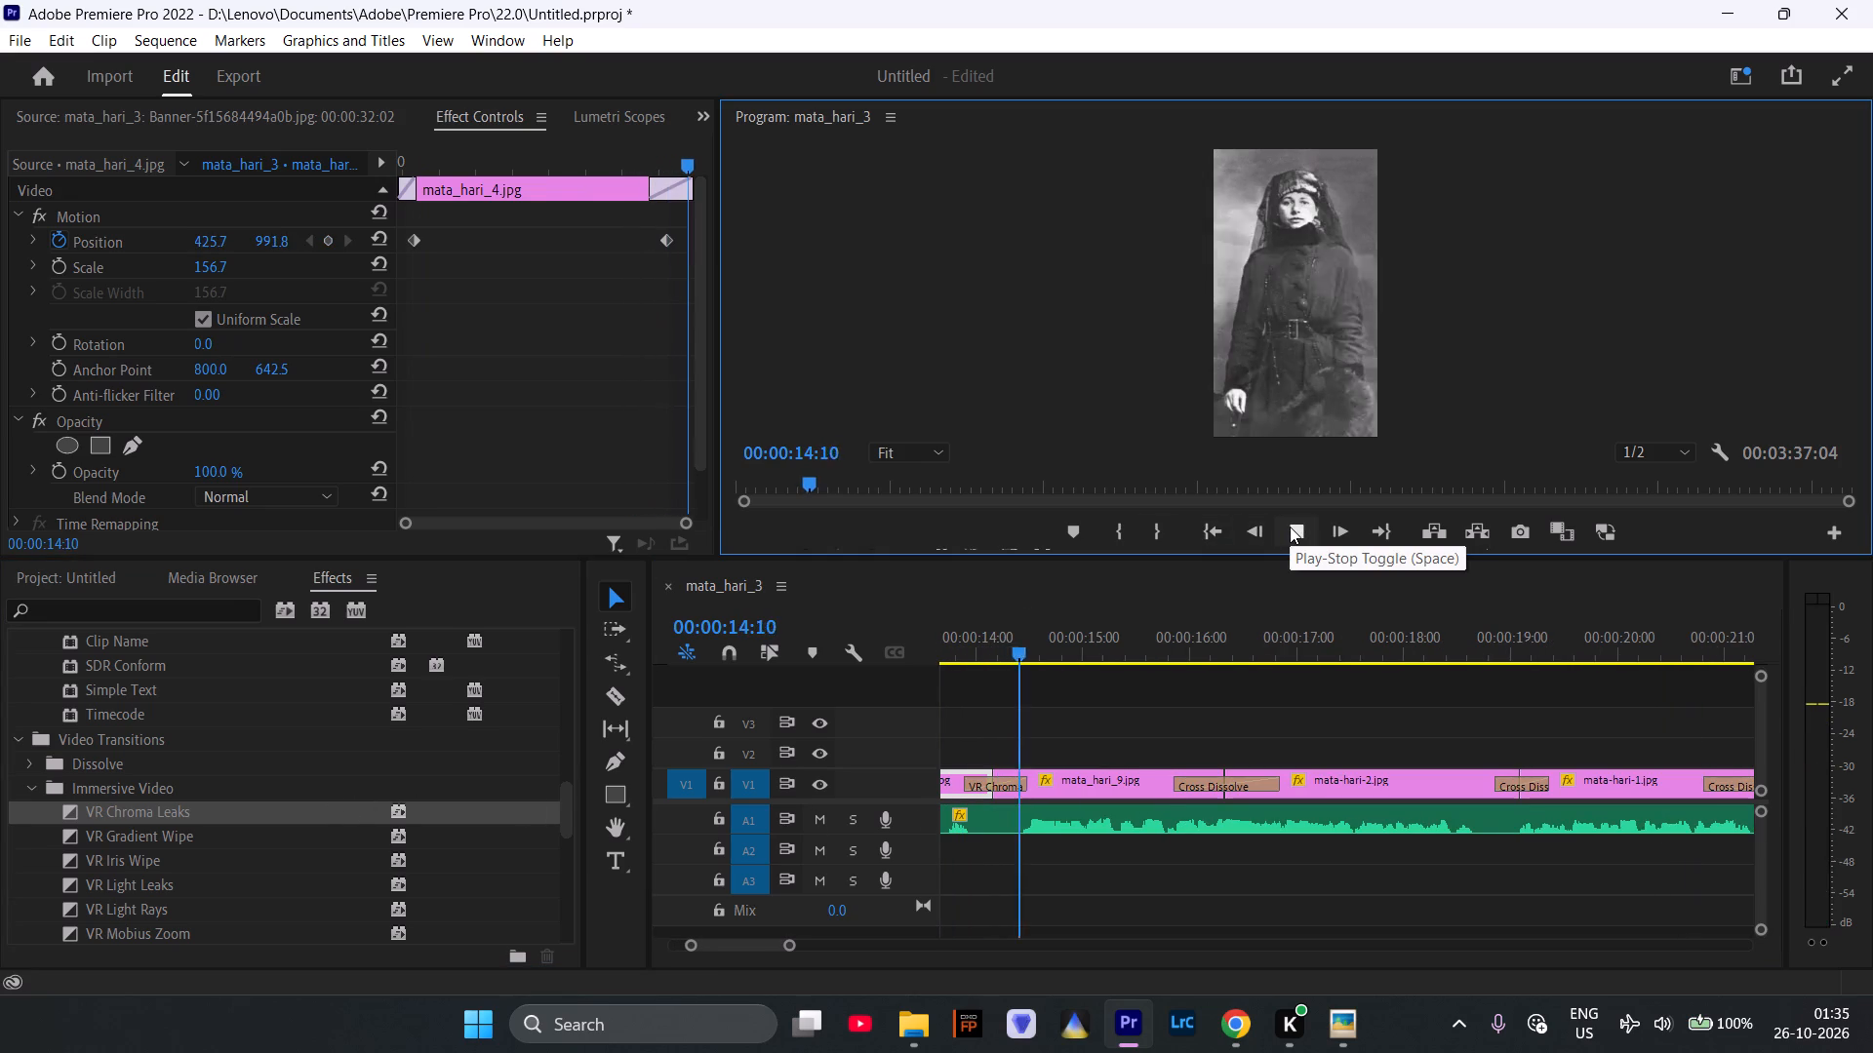
left_click(1290, 526)
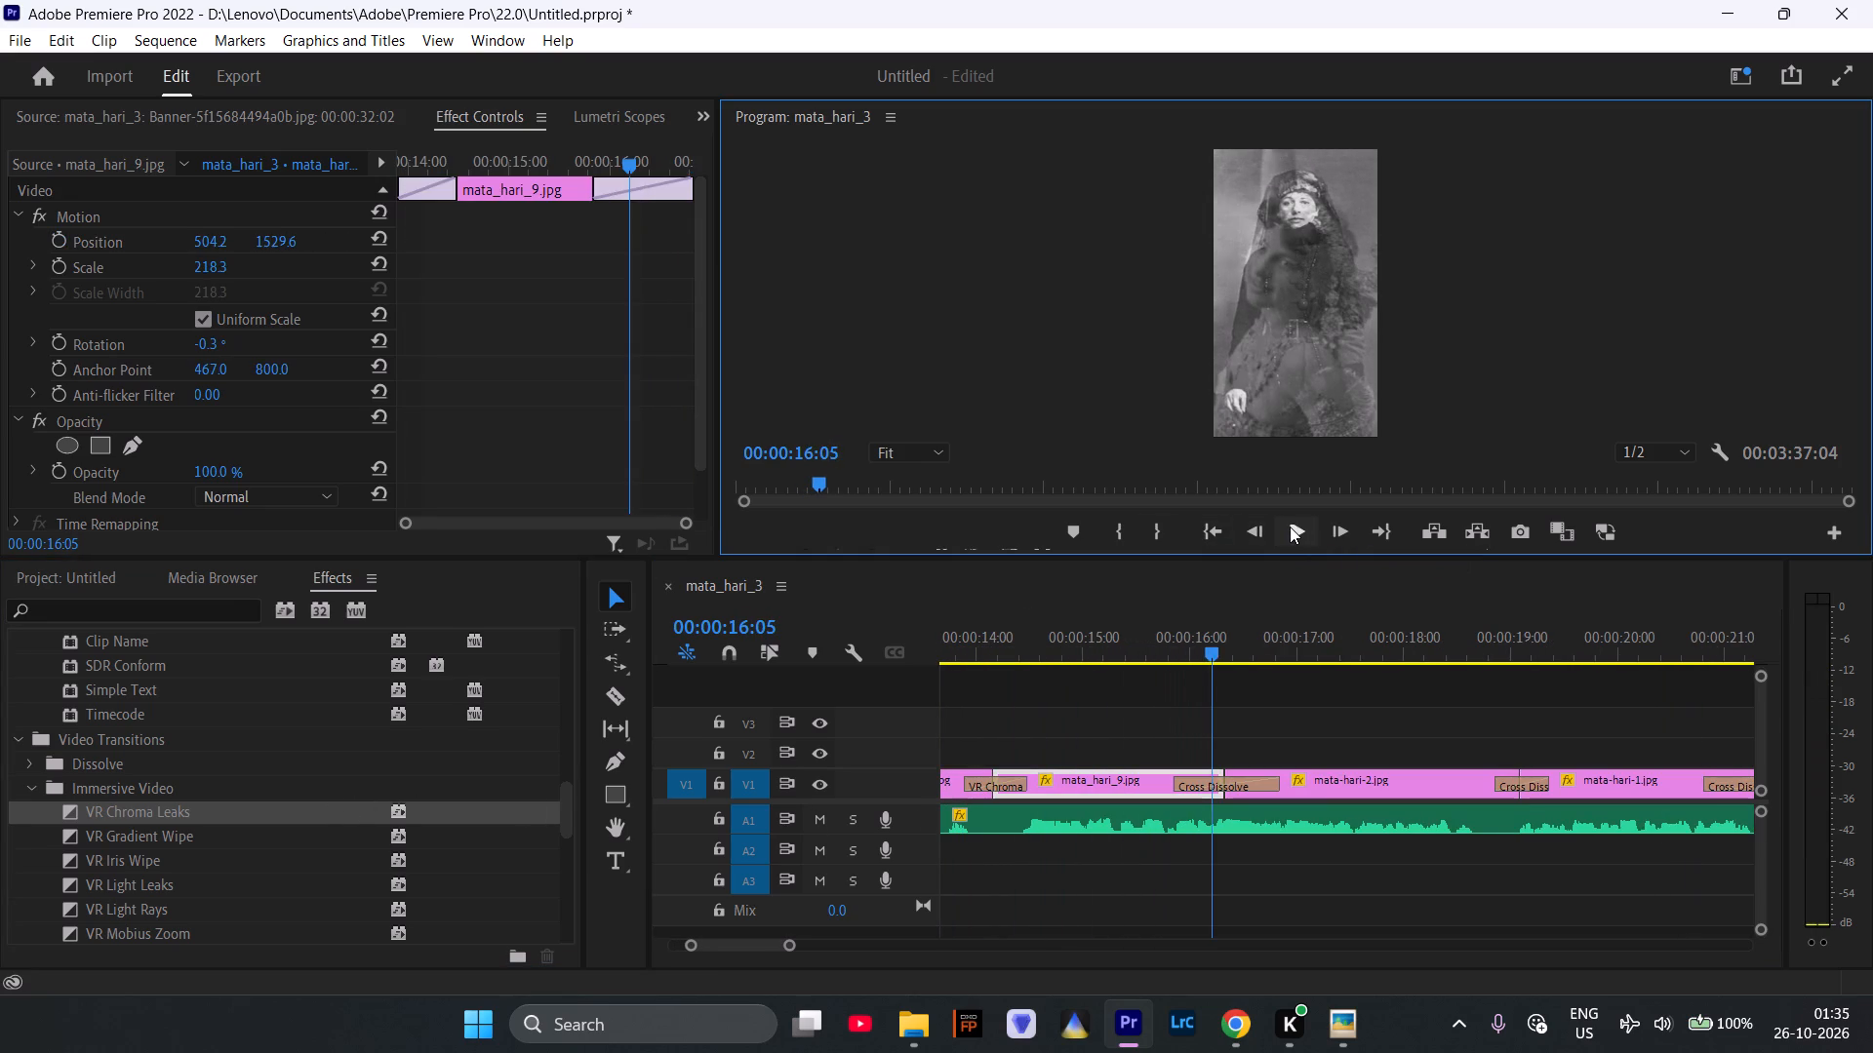
Move the first Scale keyframe of mata-hari-1.jpg earlier to 00:00:19:05.
left_click(1290, 526)
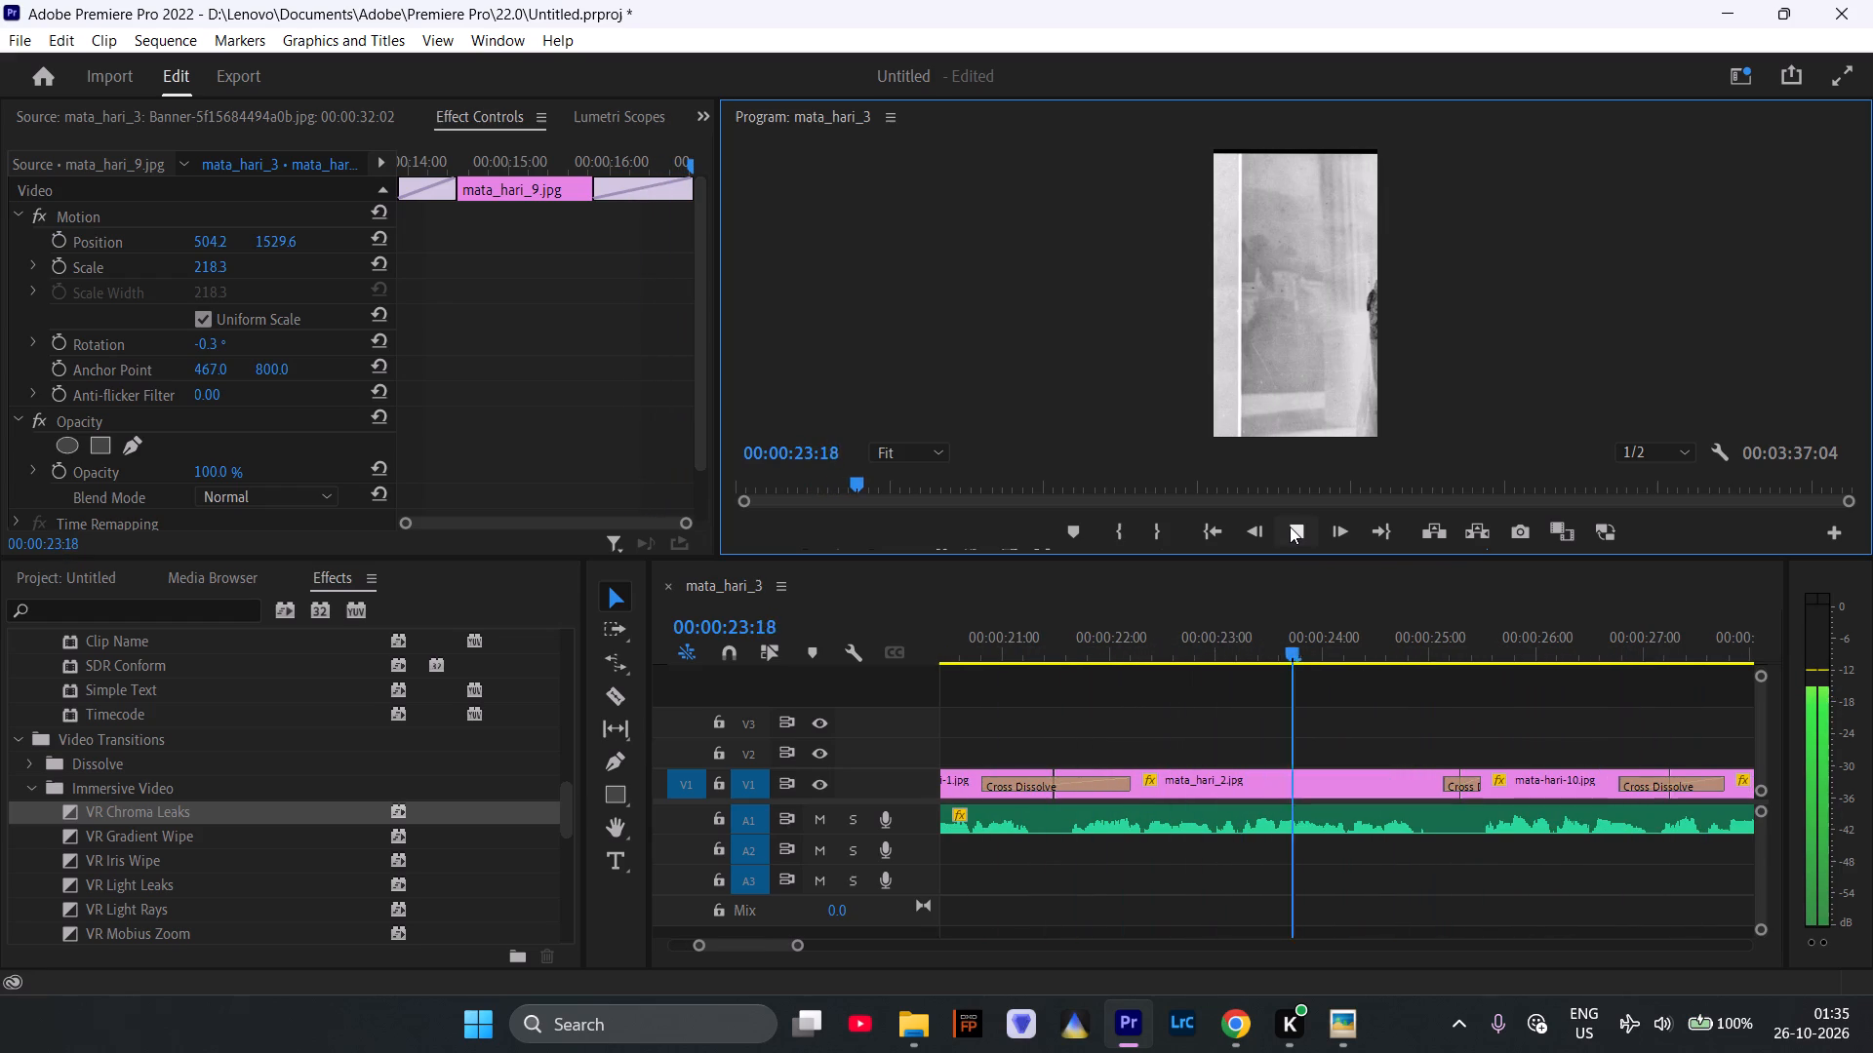
left_click(1290, 526)
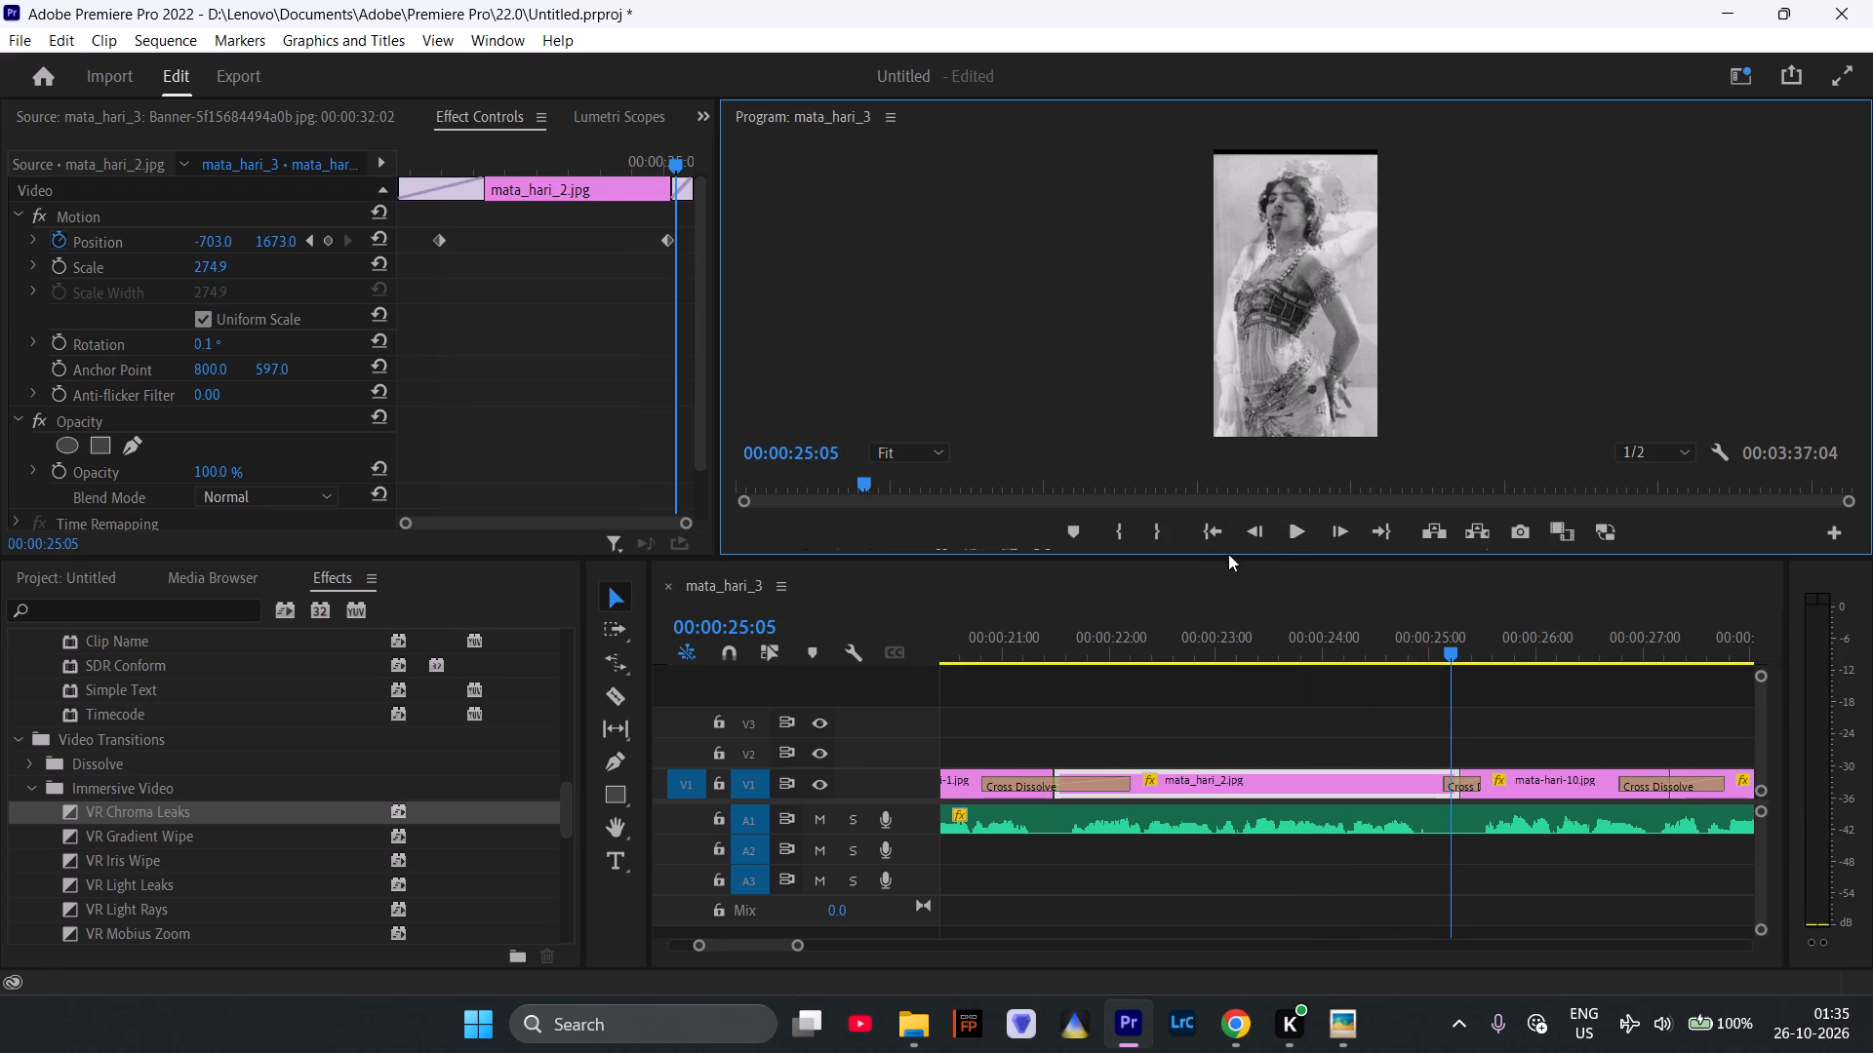
left_click_drag(1146, 659, 867, 702)
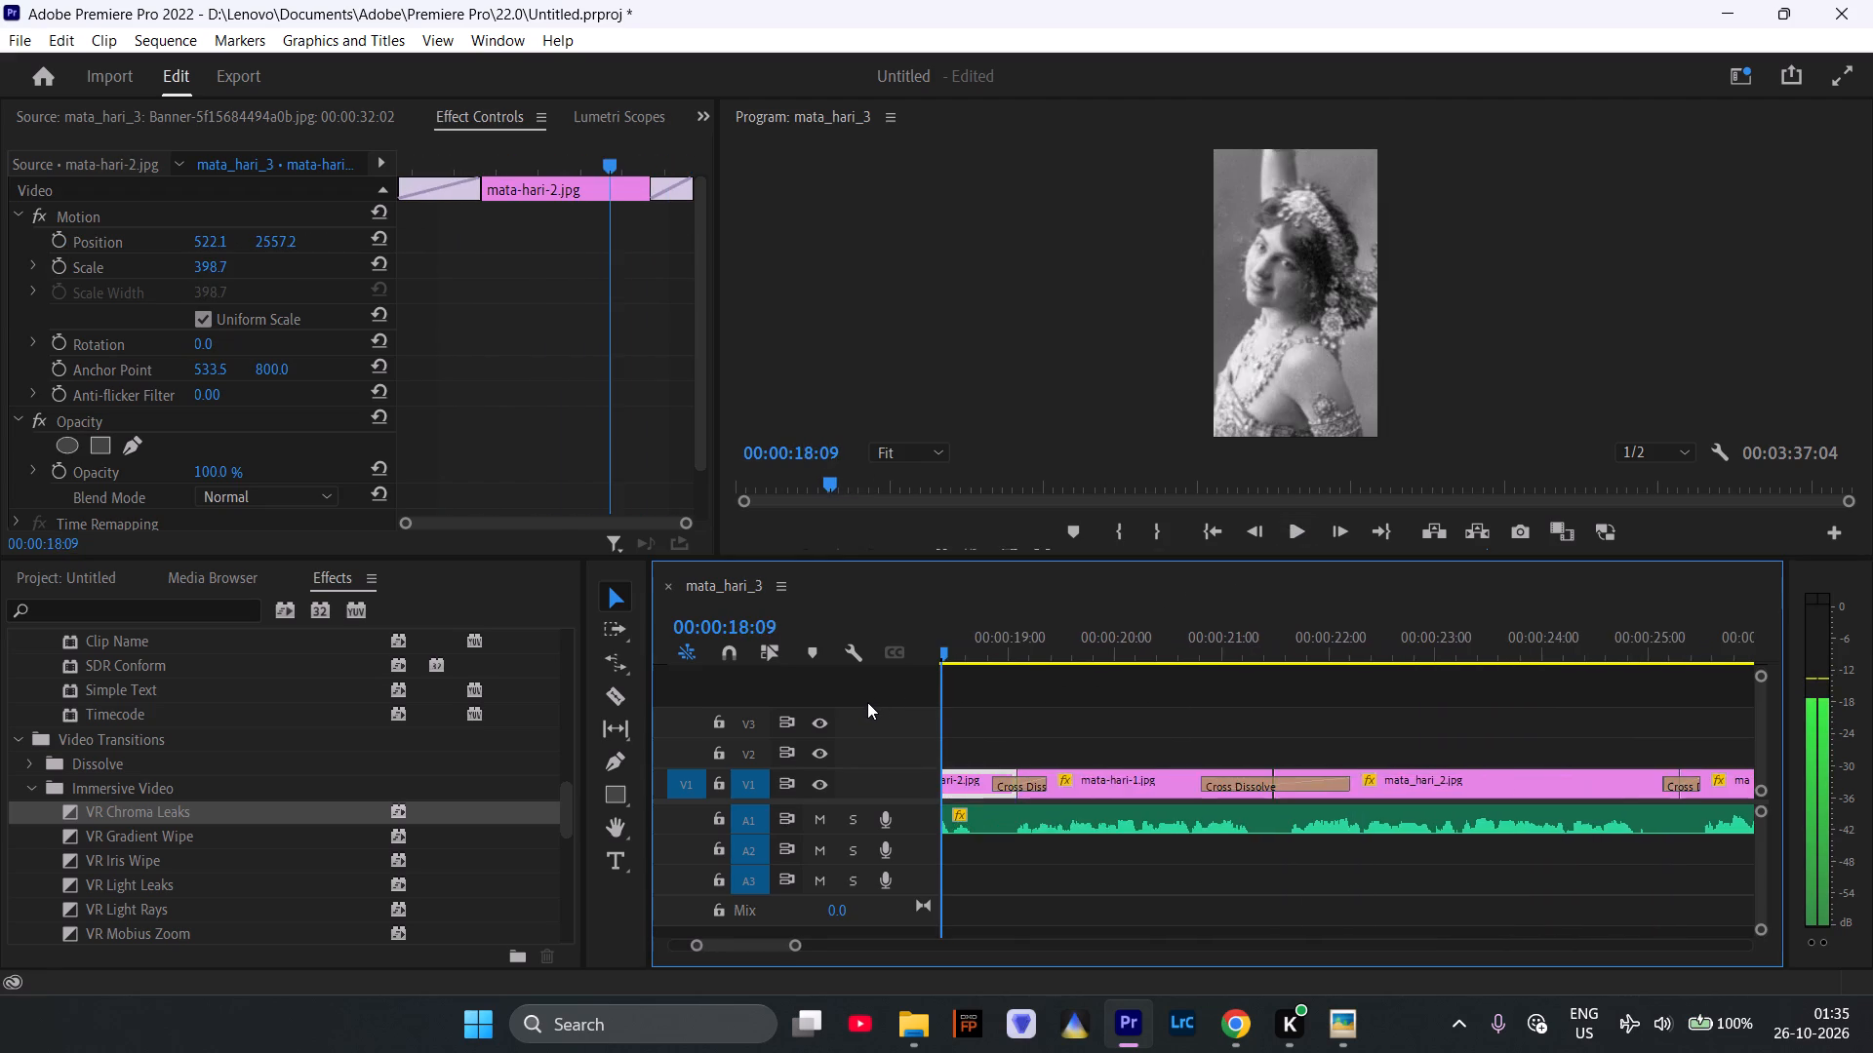
left_click_drag(867, 702, 1251, 679)
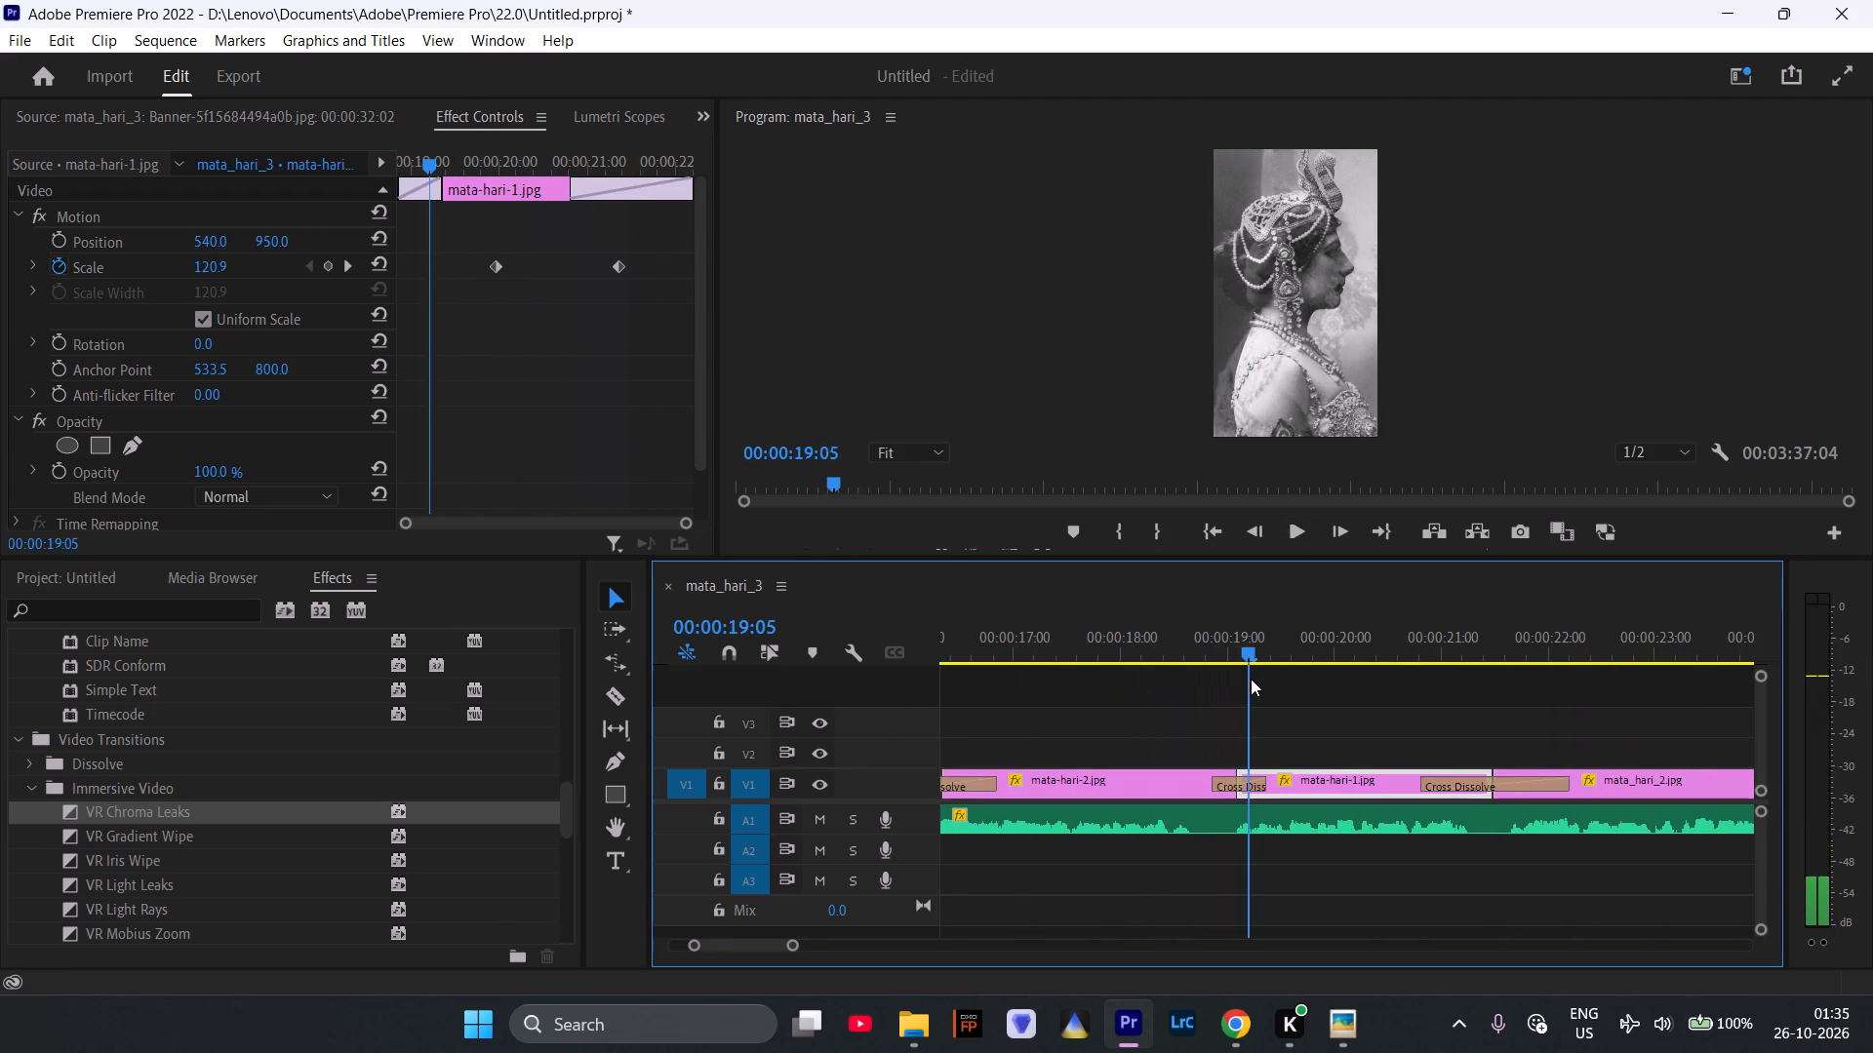
left_click_drag(1251, 679, 1252, 679)
double_click(1326, 776)
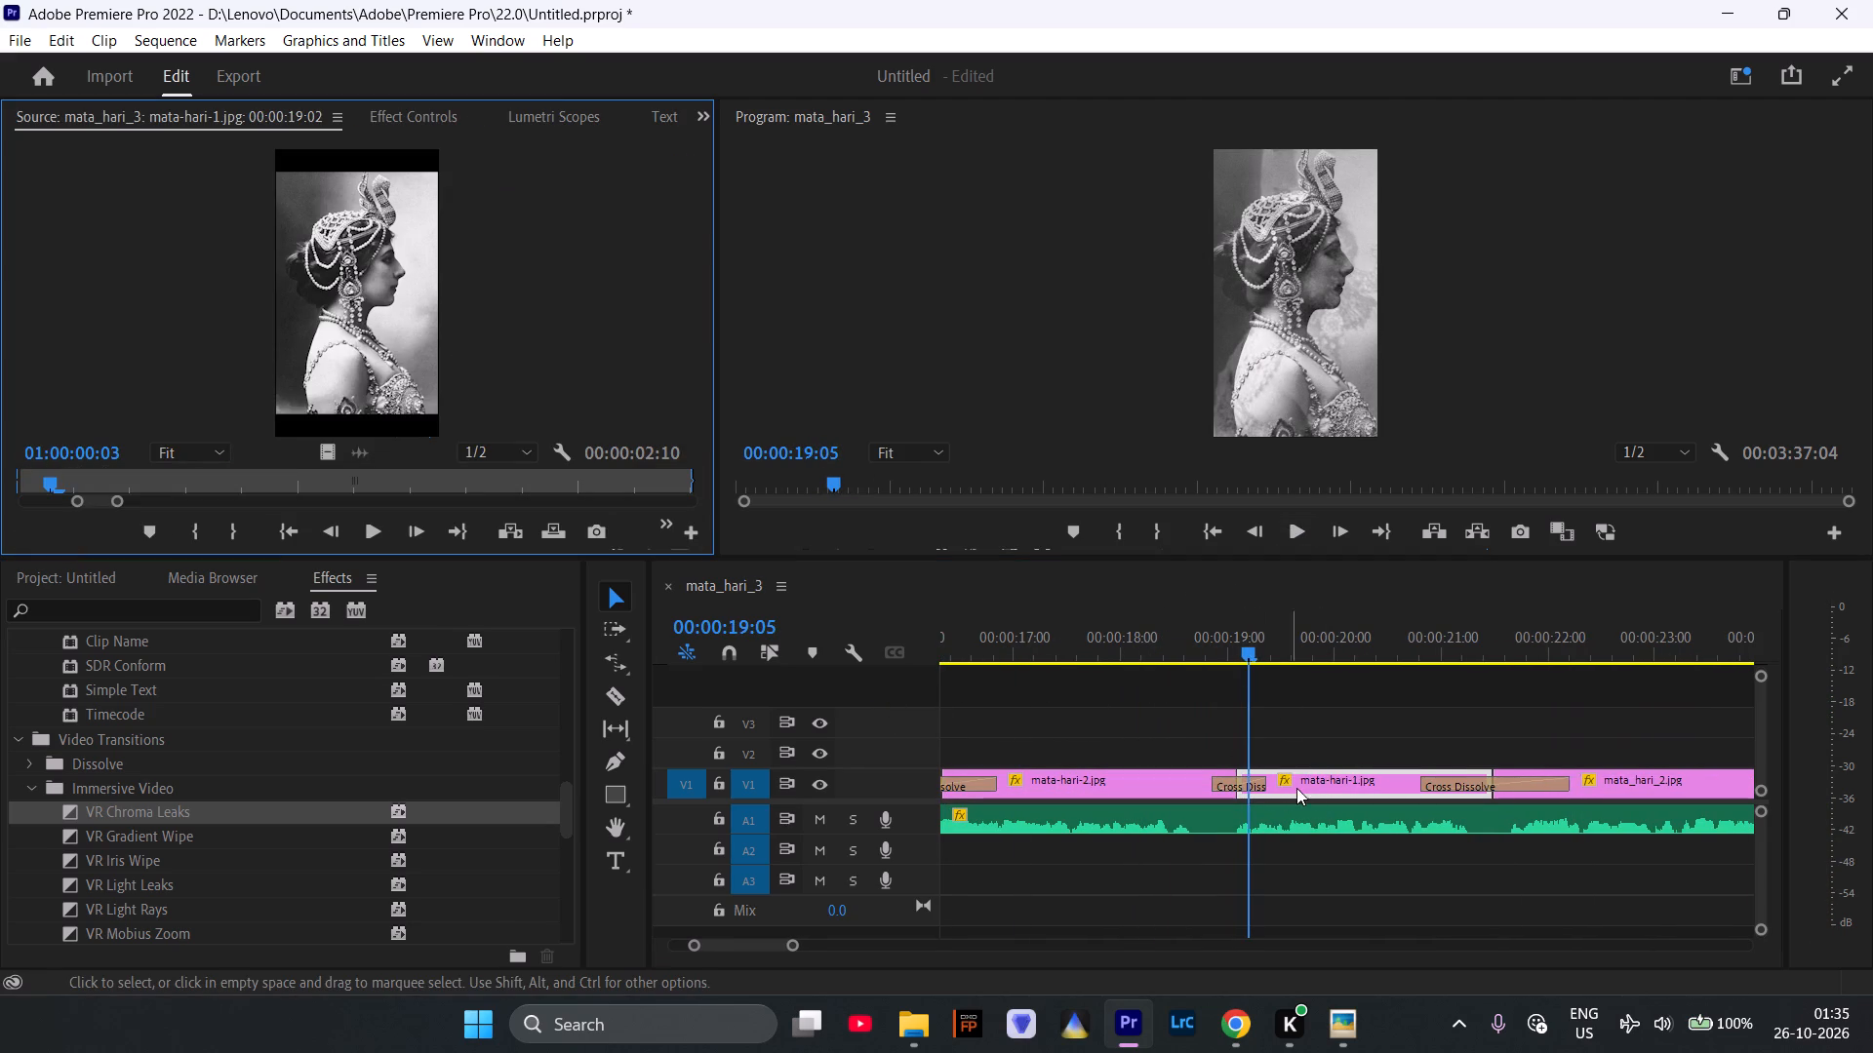
left_click(1313, 782)
left_click(438, 121)
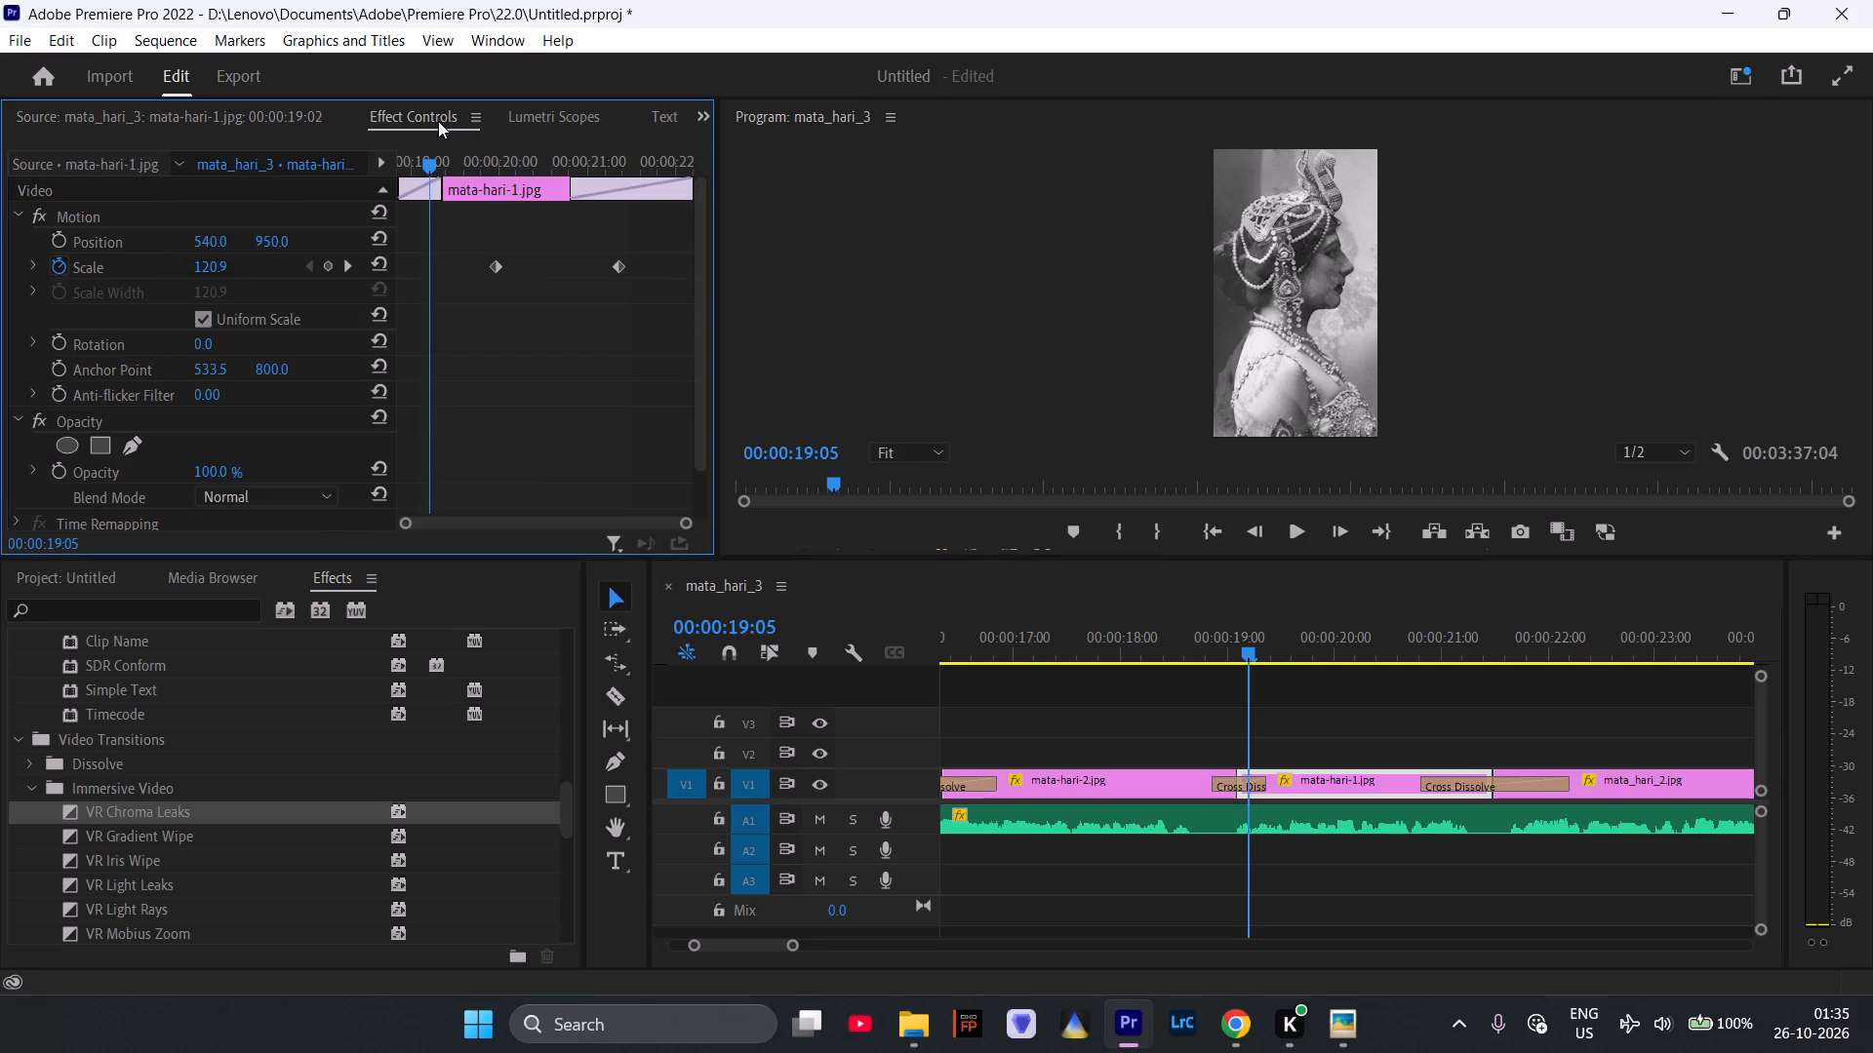
left_click_drag(494, 268, 453, 277)
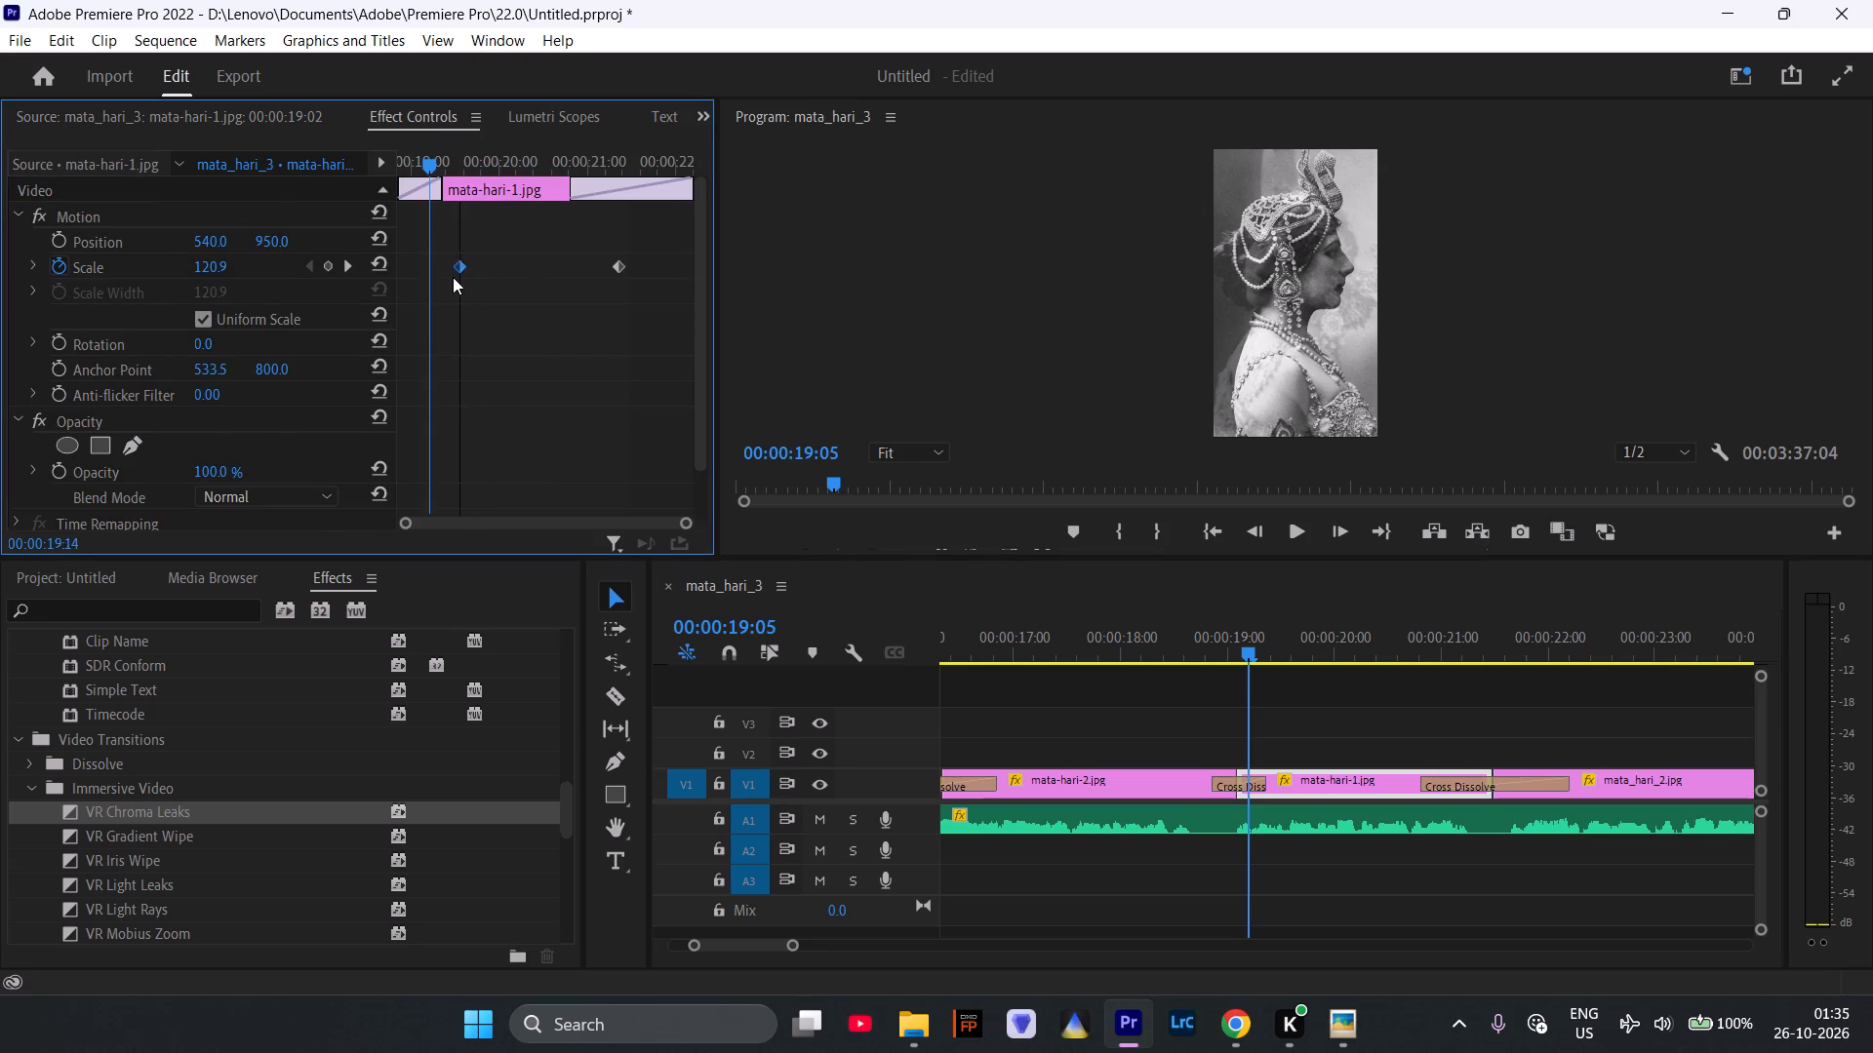
left_click_drag(453, 277, 429, 281)
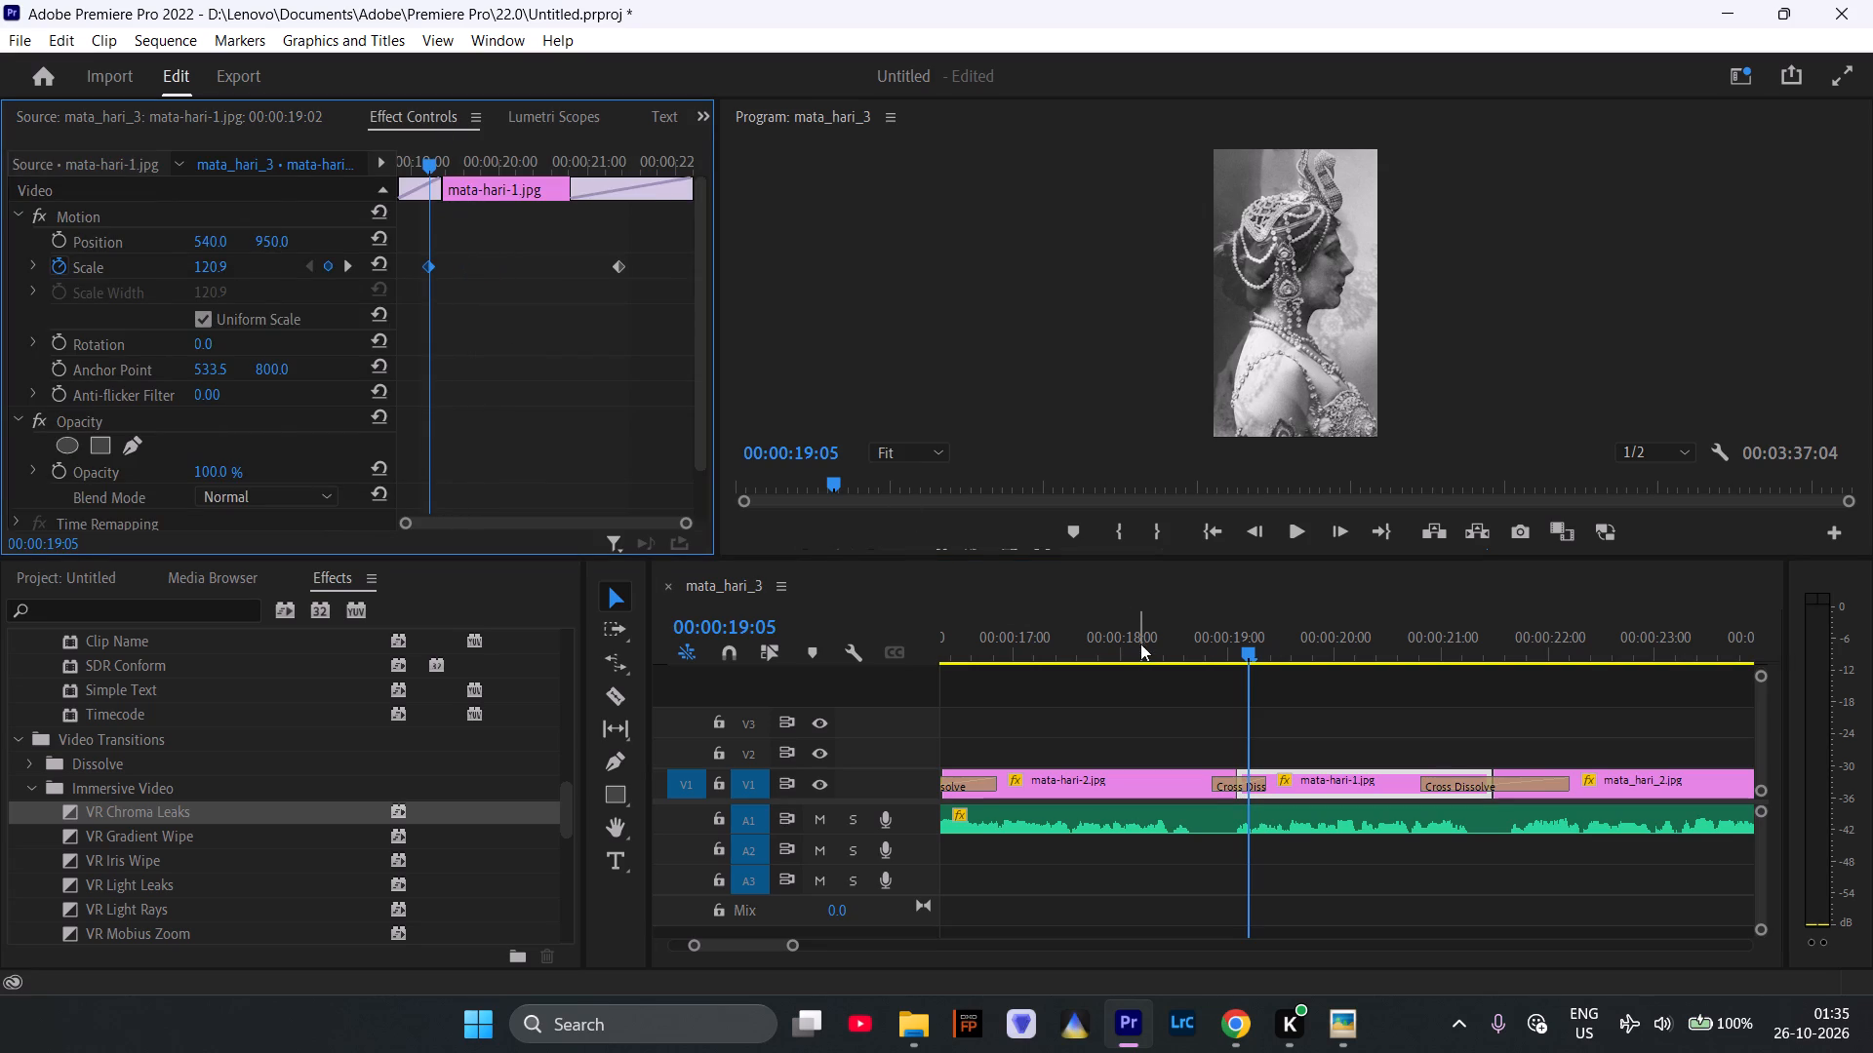
Play from the end of mata-hari-2.jpg through mata-hari-1.jpg to review the zoom timing.
left_click_drag(1140, 646, 1056, 662)
left_click(1284, 532)
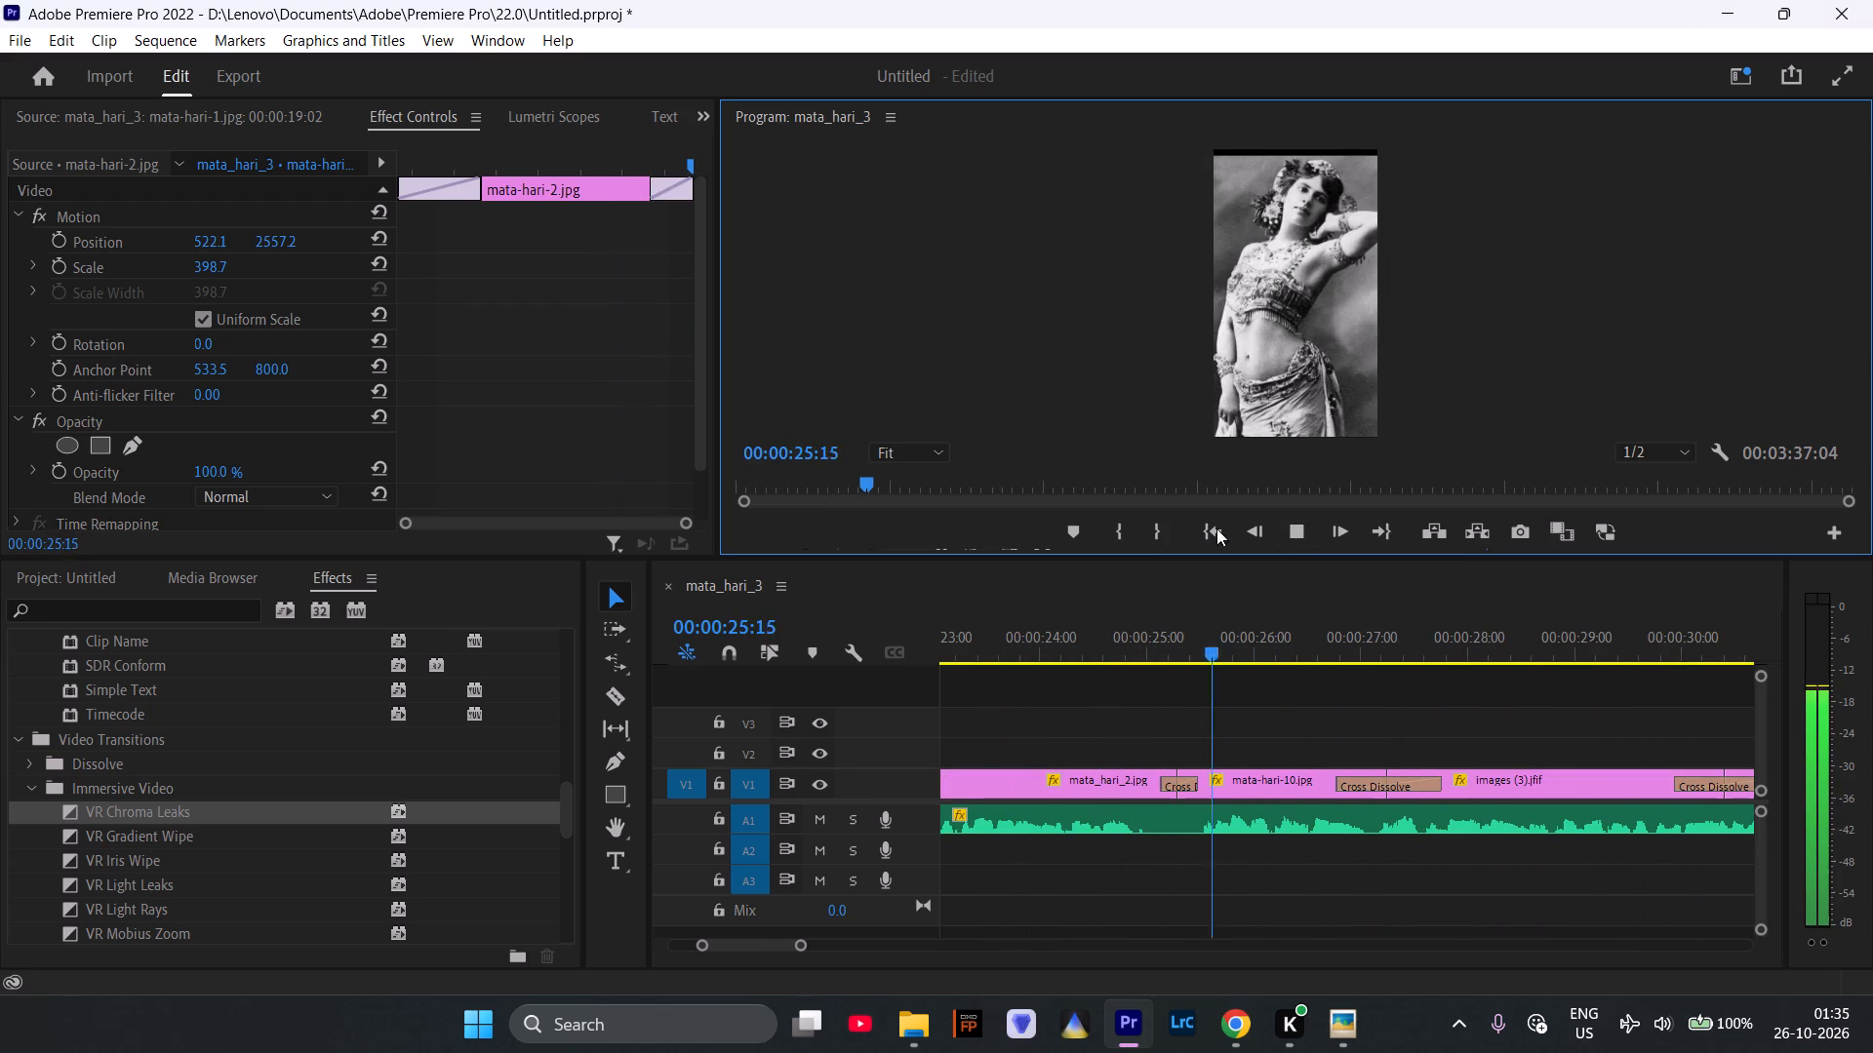
left_click_drag(1175, 653, 839, 738)
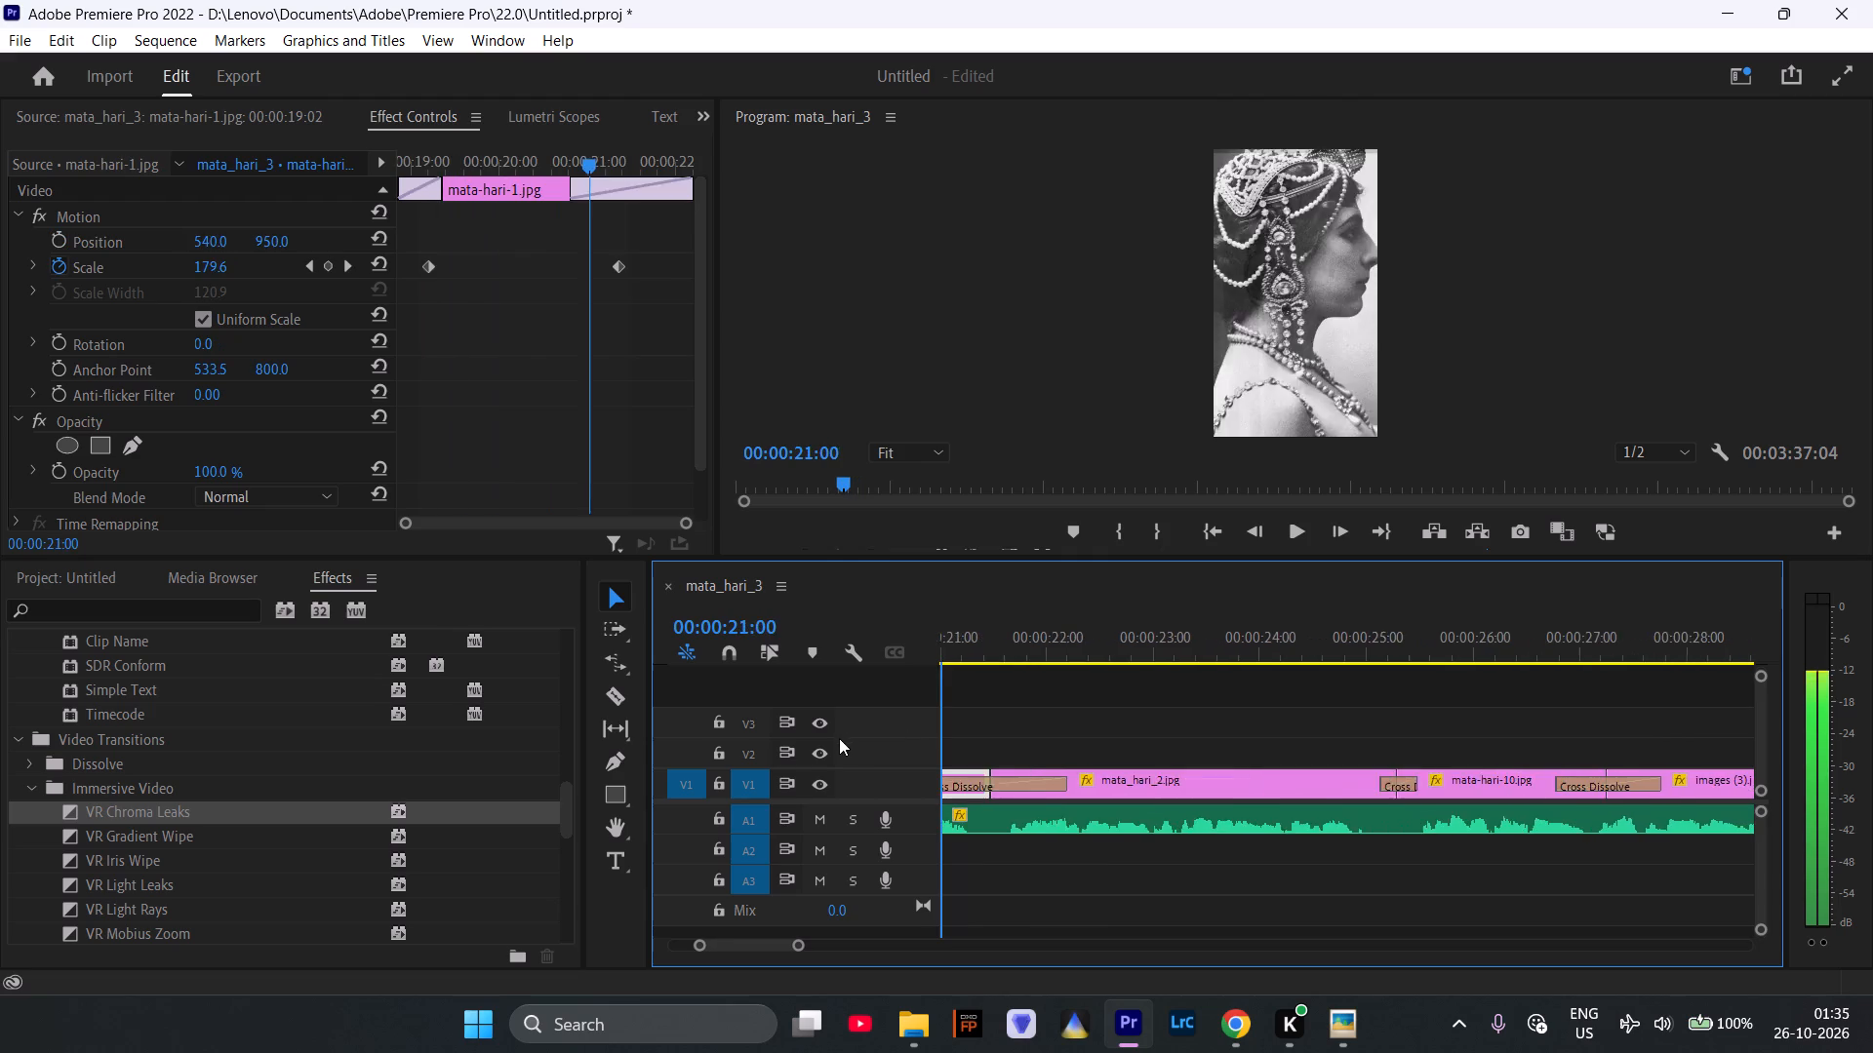
left_click_drag(839, 738, 1067, 740)
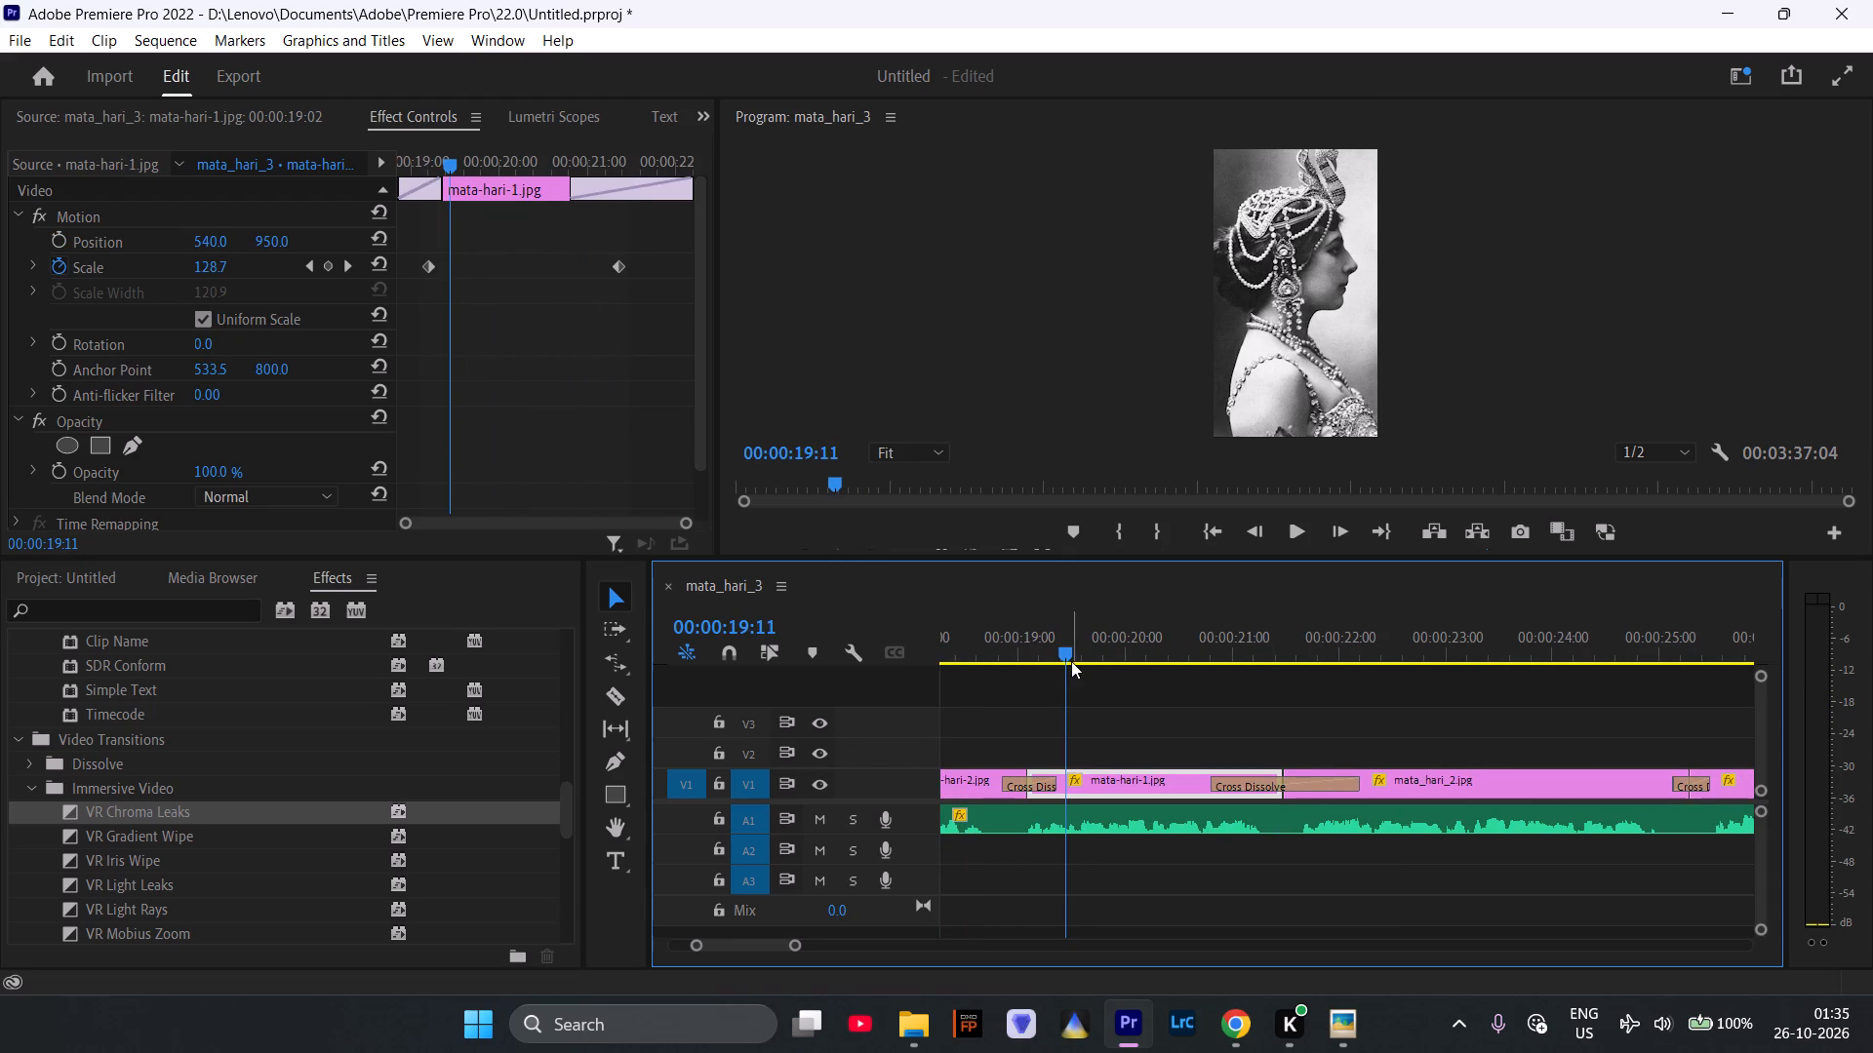
left_click_drag(1068, 651, 981, 670)
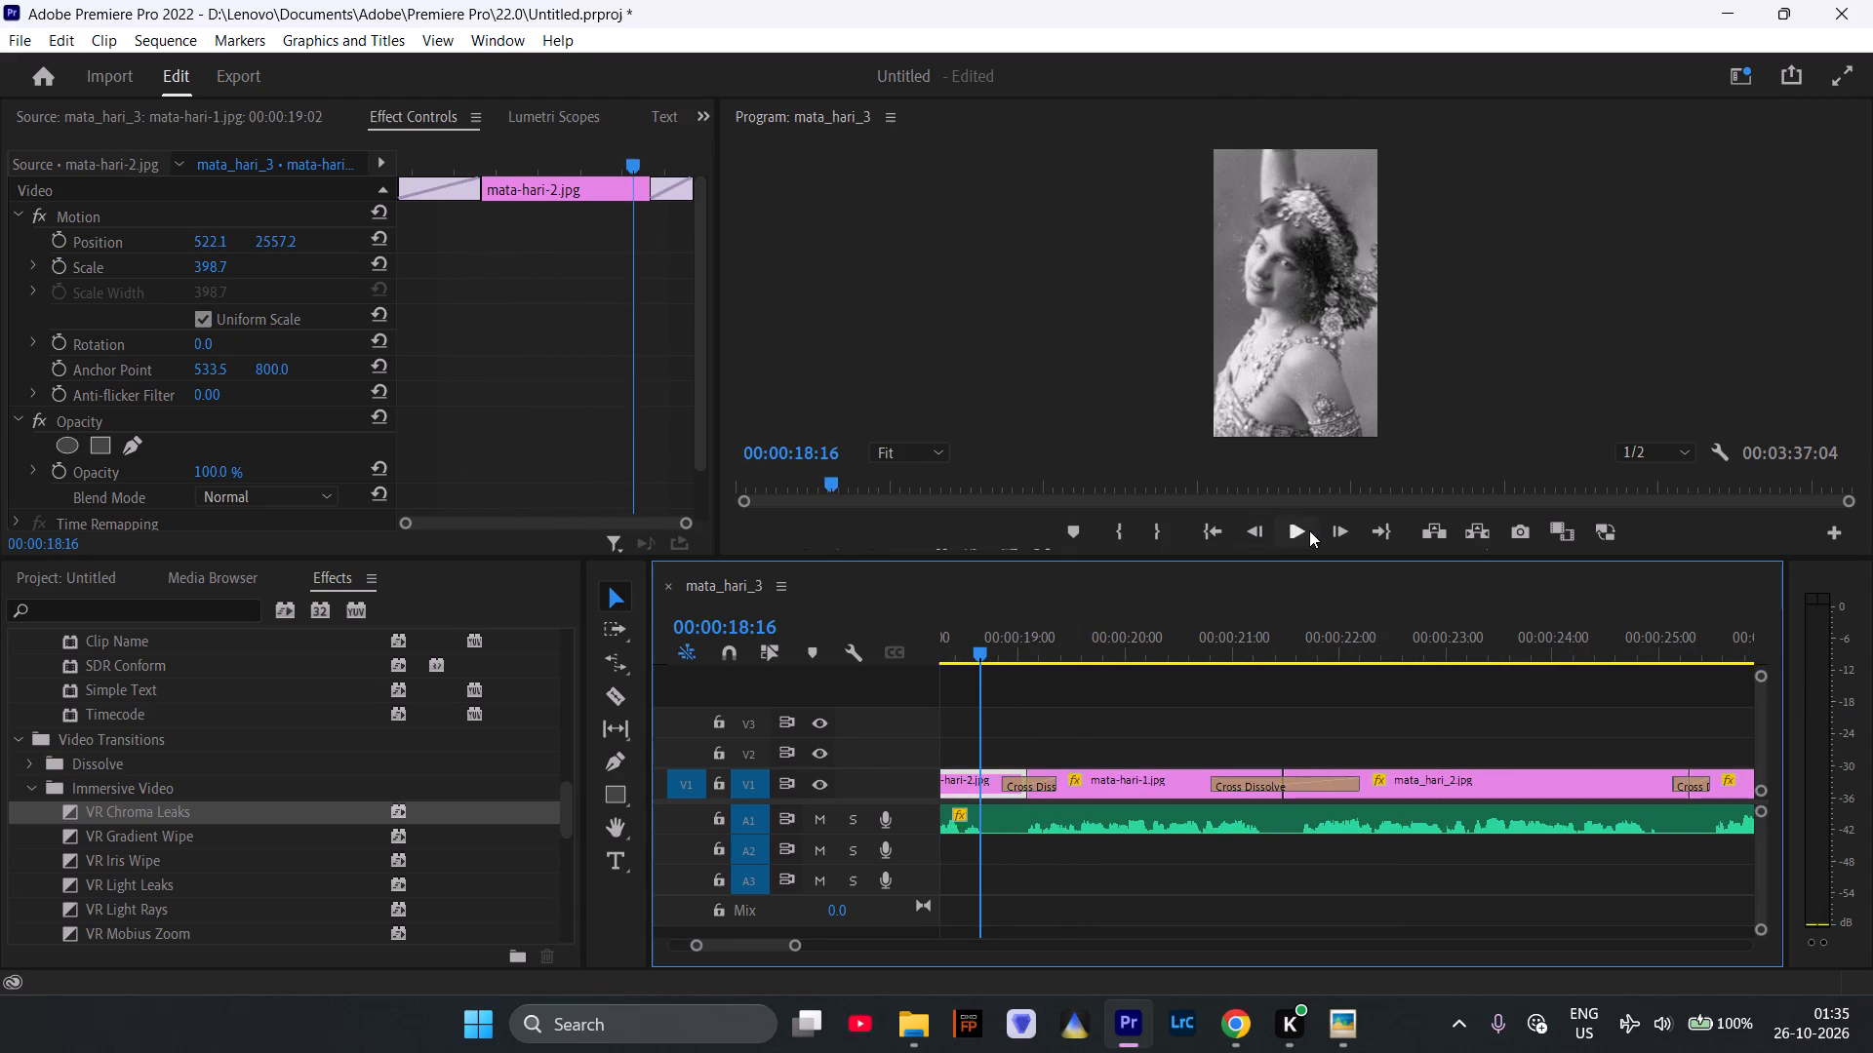
left_click(1309, 530)
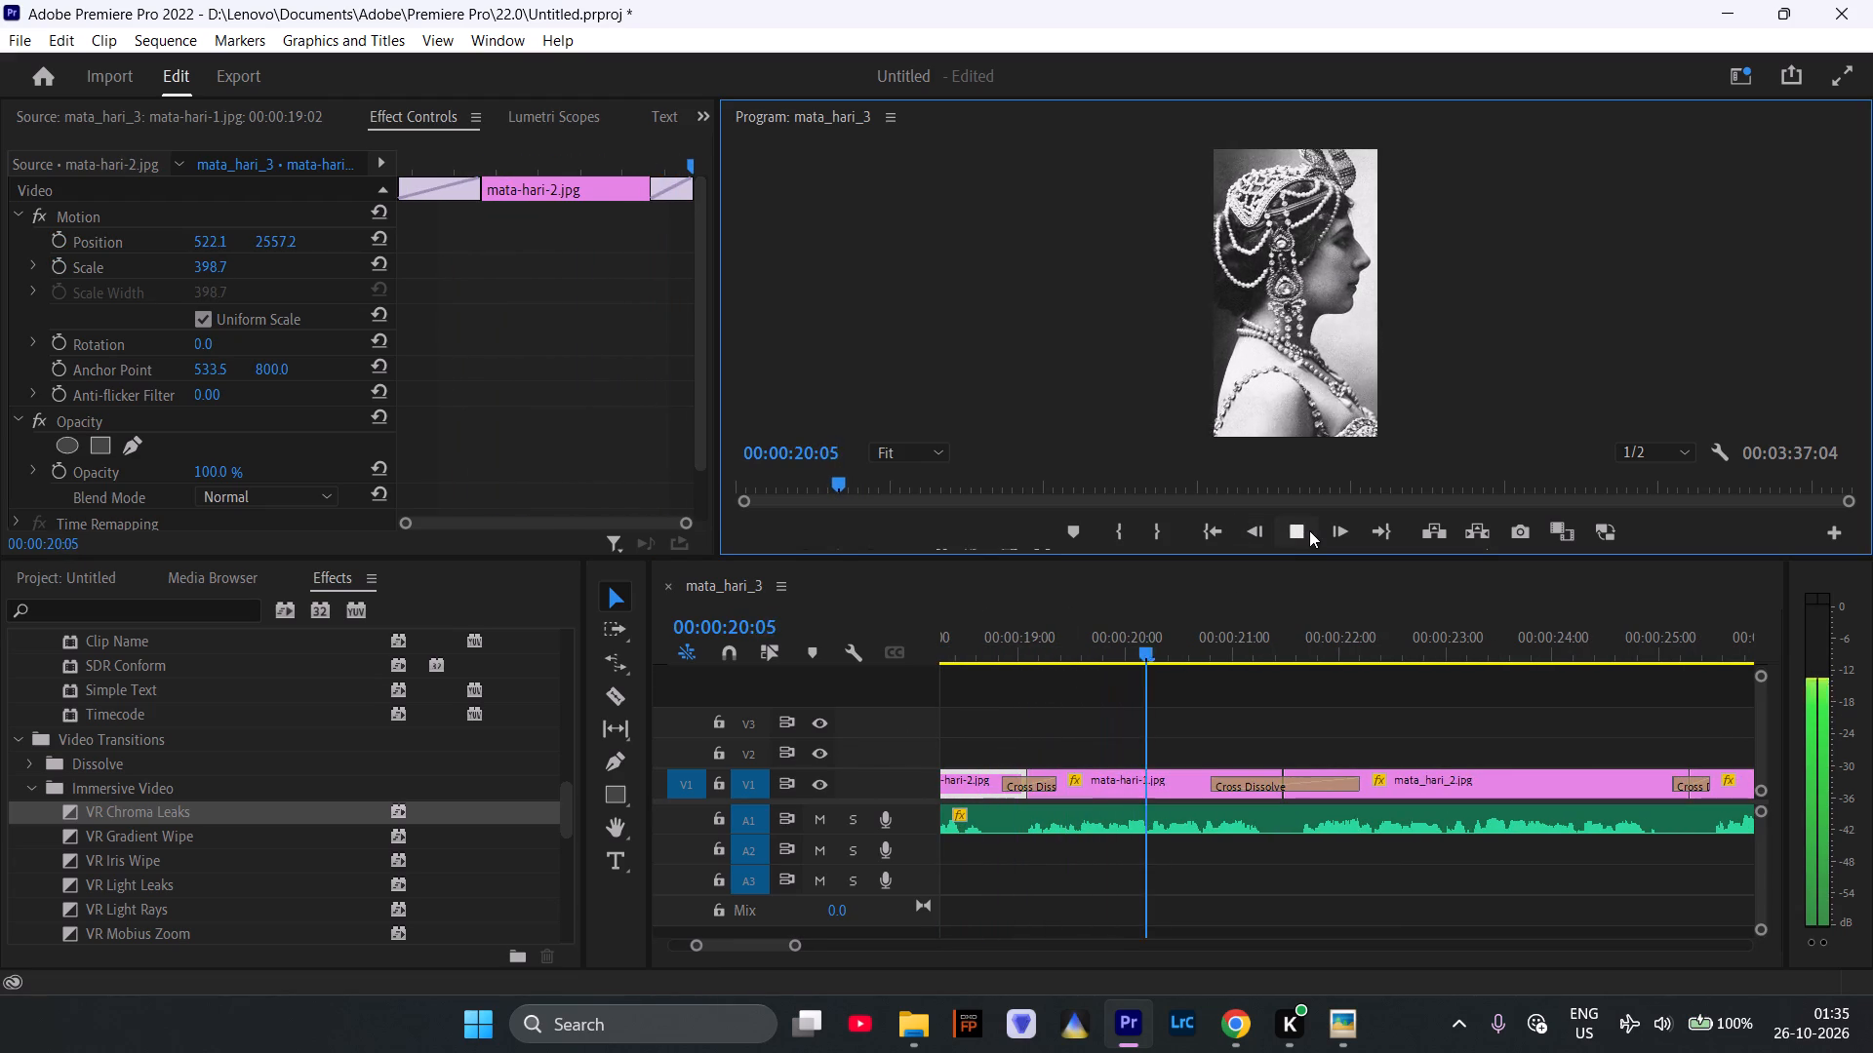
left_click(1309, 530)
Raise the Scale of mata-hari-1.jpg at its second keyframe, 00:00:21:09, to 4156.9 for an extreme zoom-in.
double_click(1335, 363)
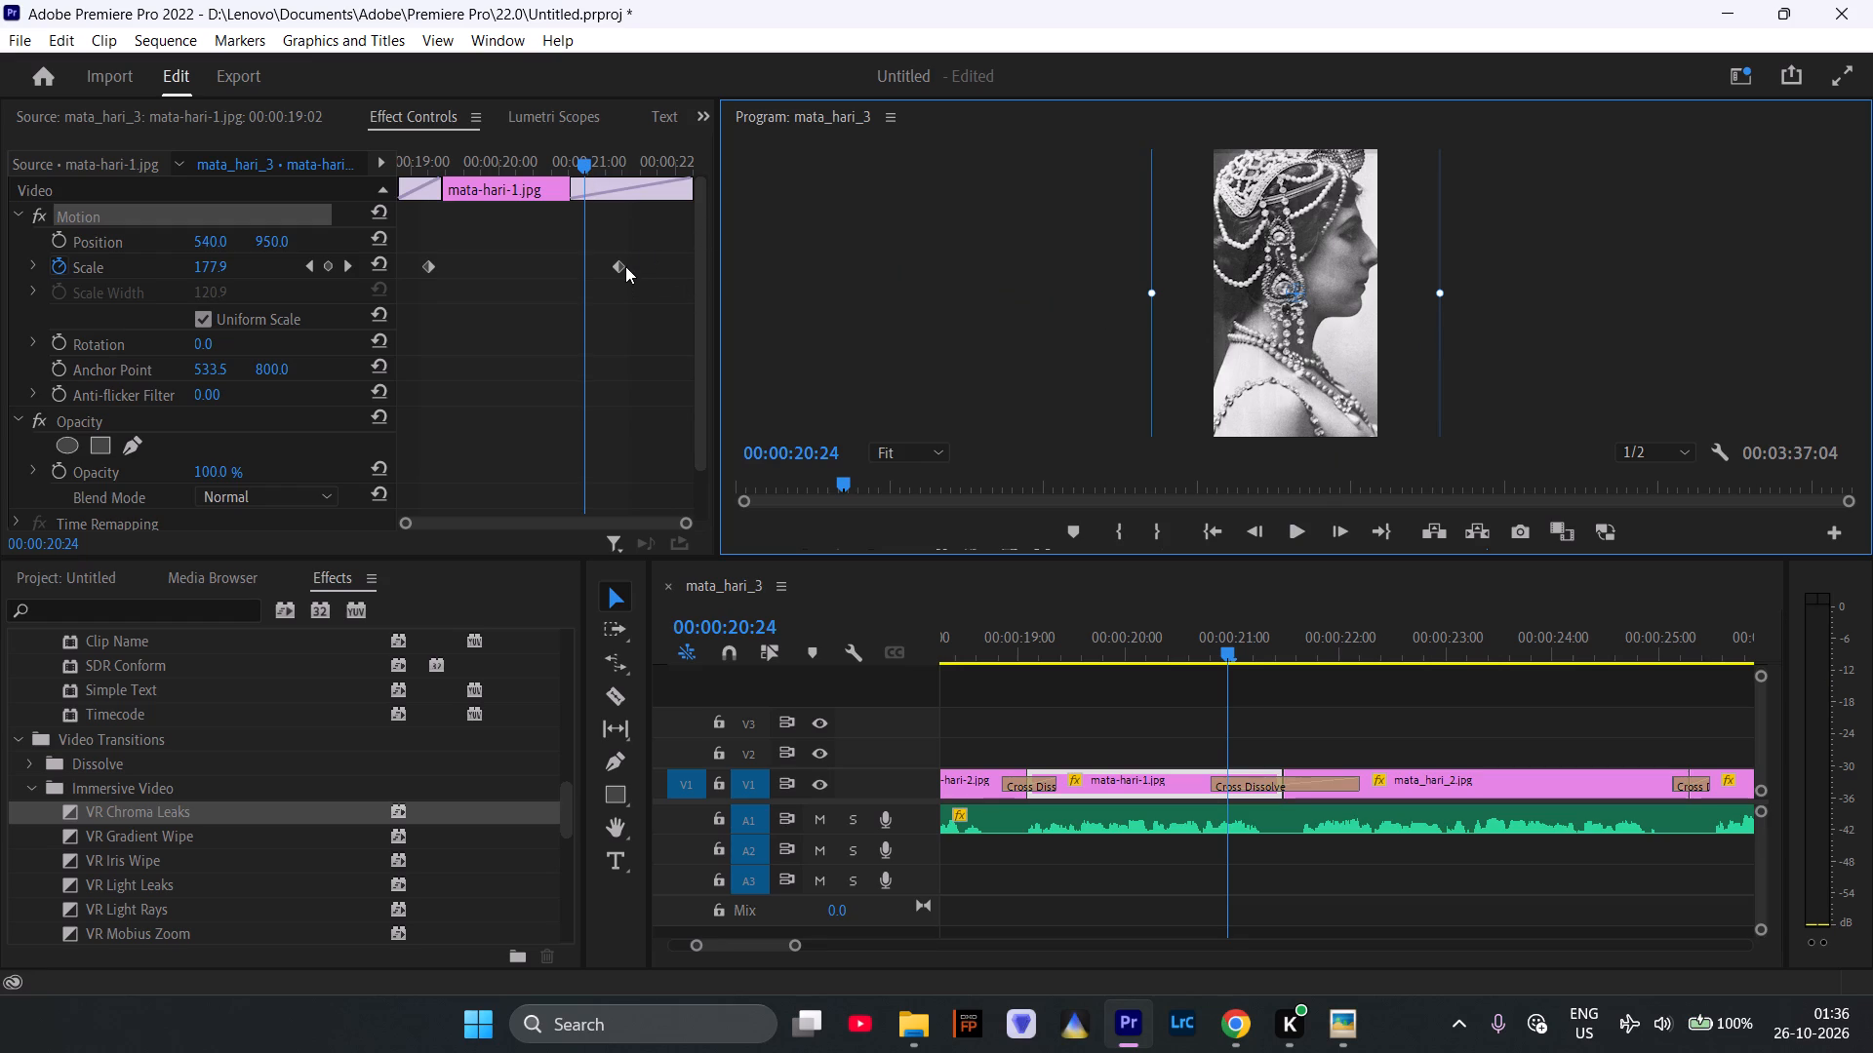
left_click_drag(579, 161, 607, 175)
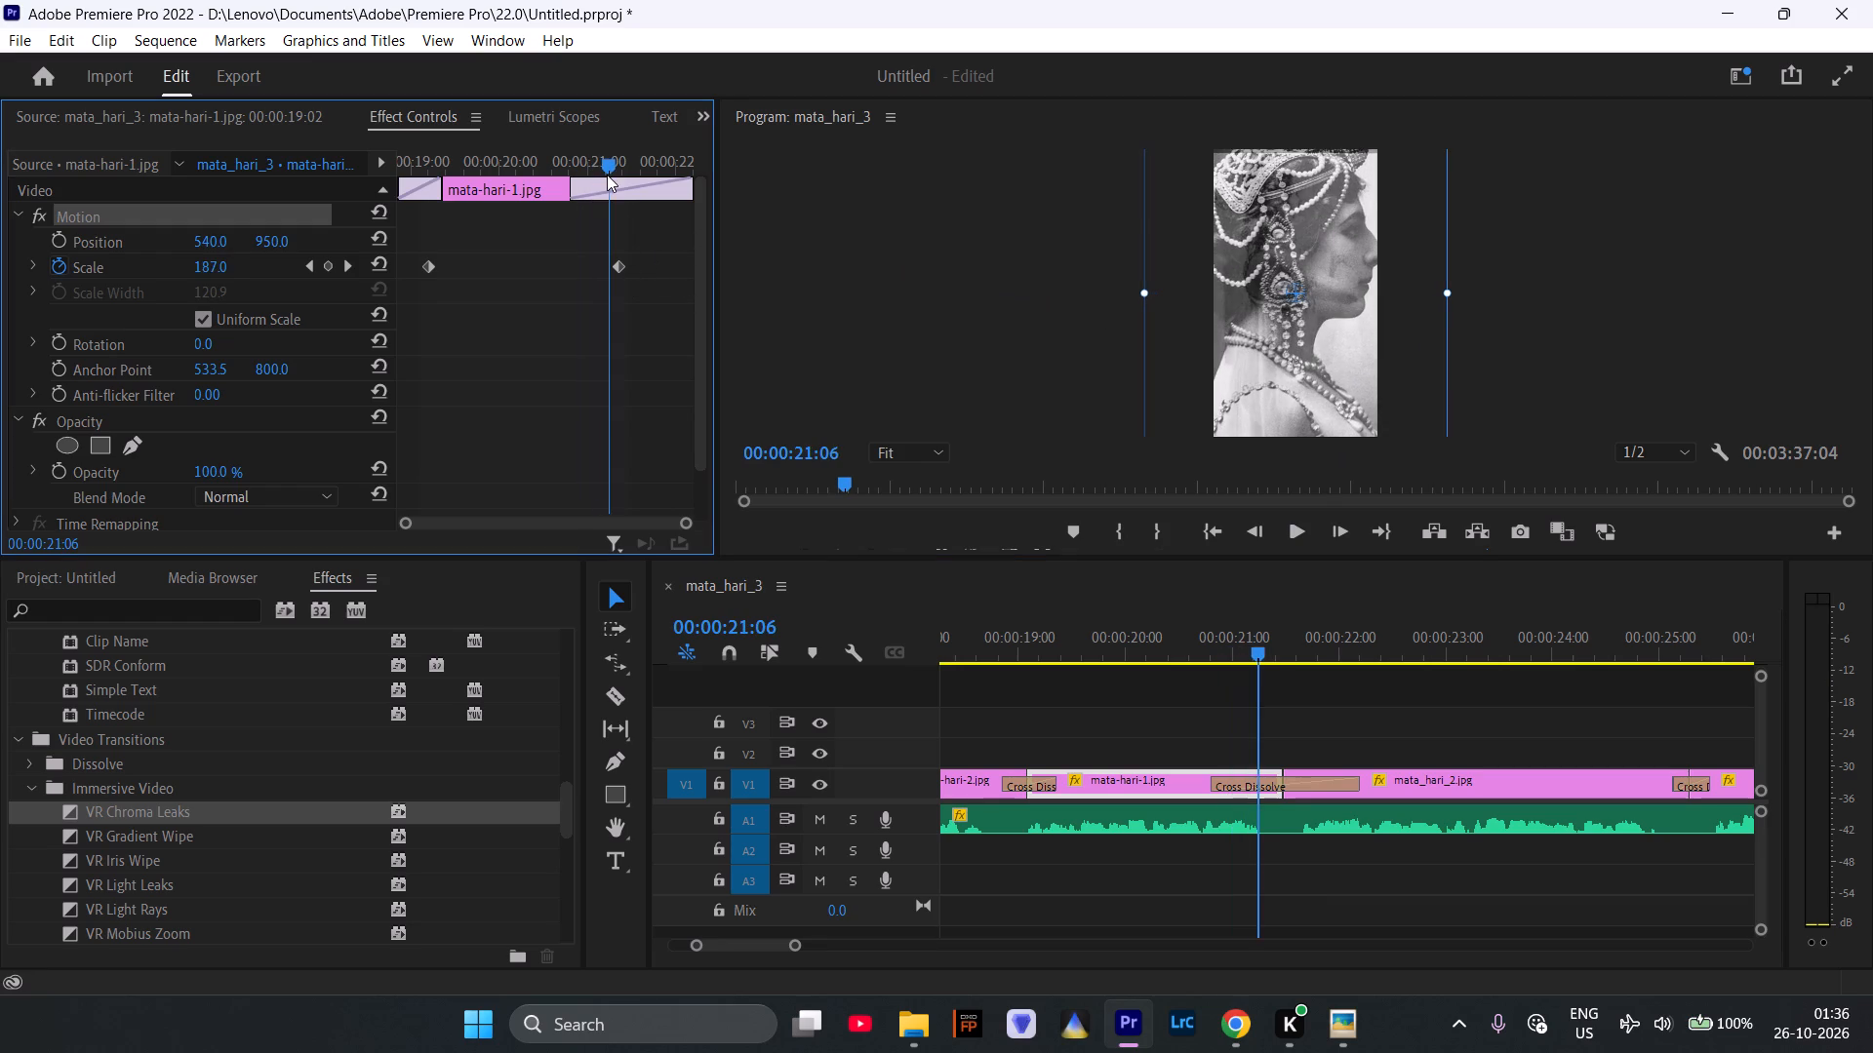
left_click_drag(607, 175, 614, 184)
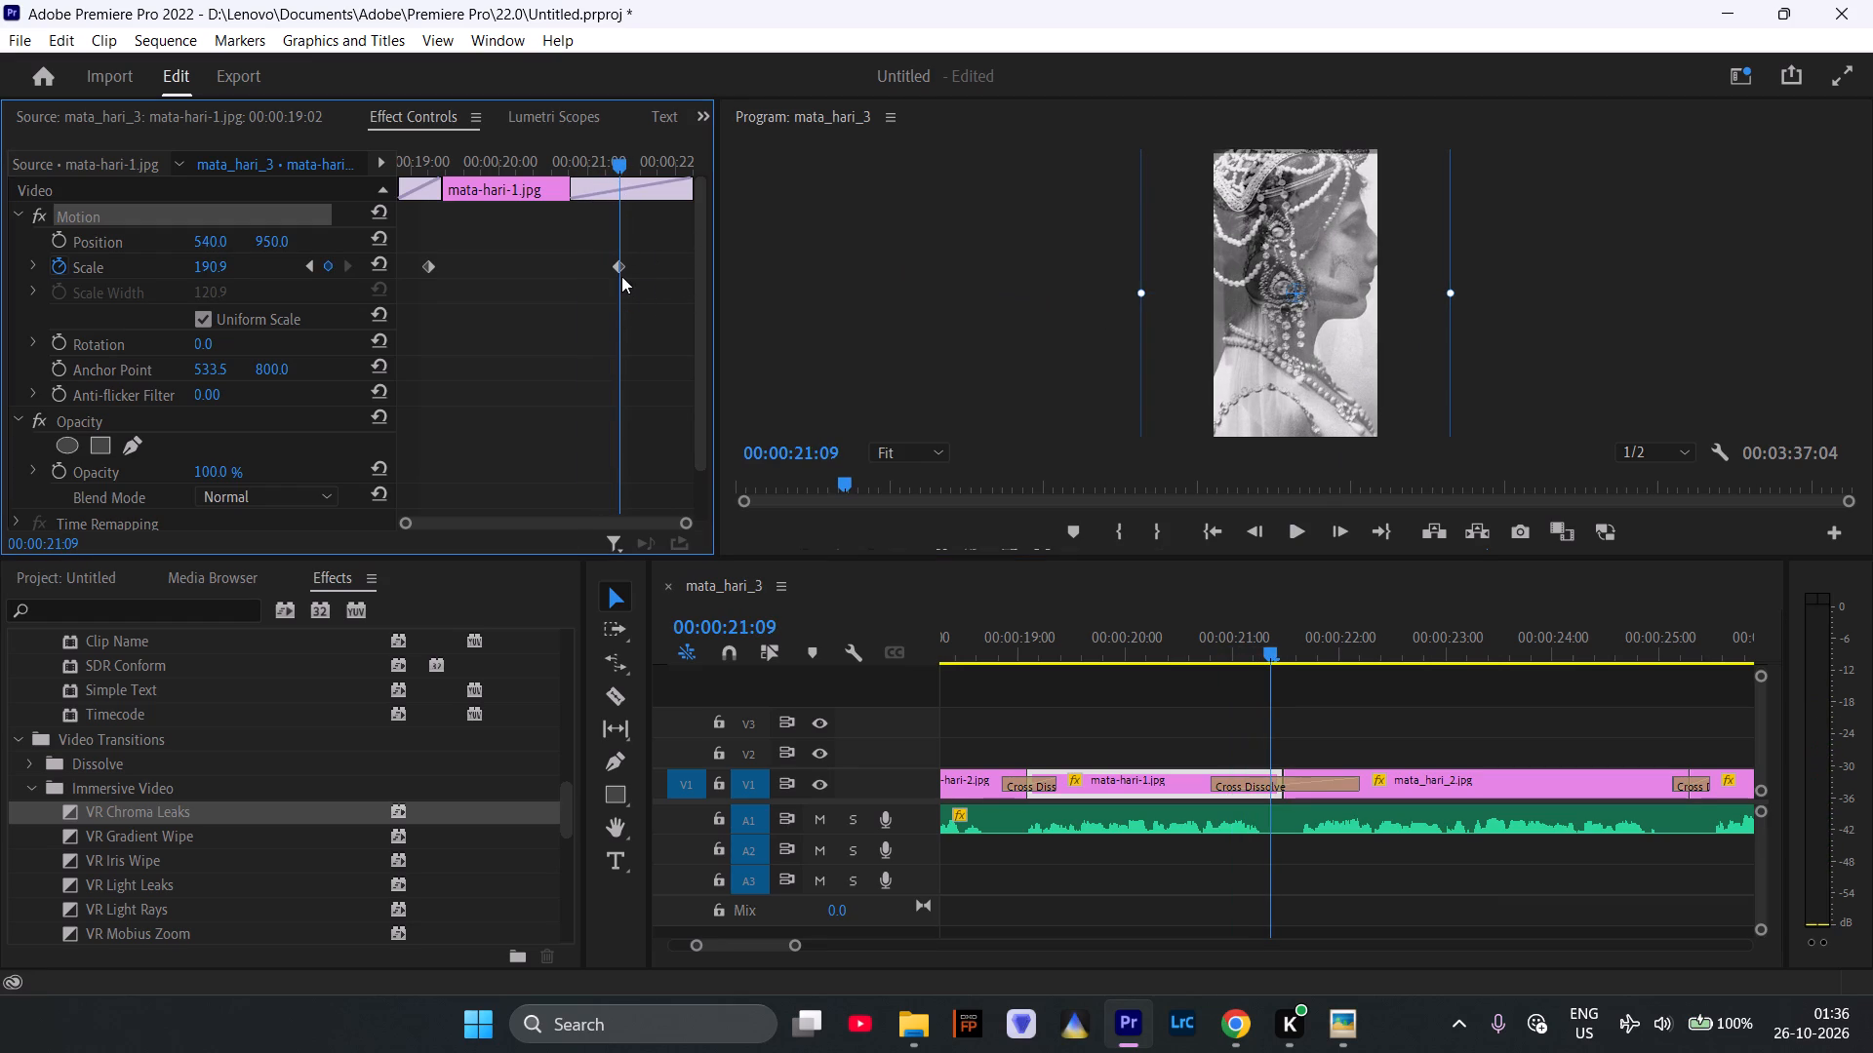
left_click(621, 267)
left_click(1451, 295)
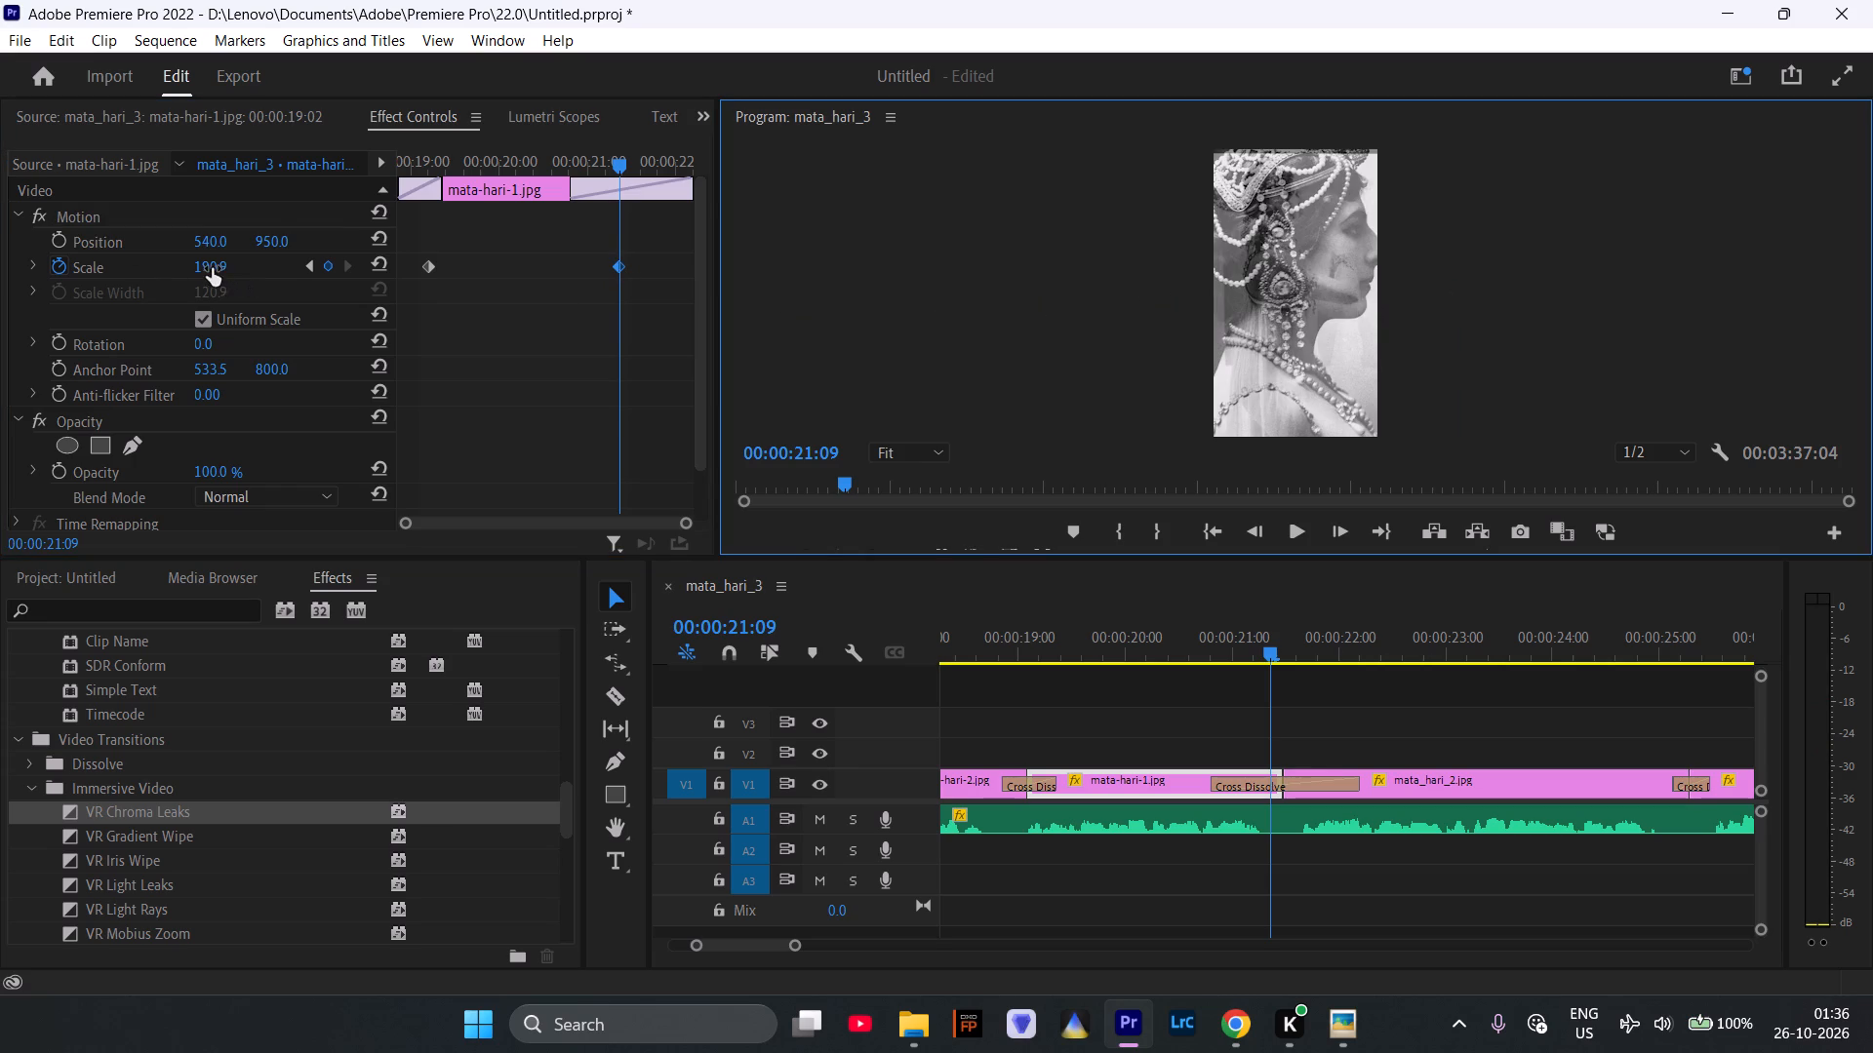
left_click_drag(212, 267, 314, 285)
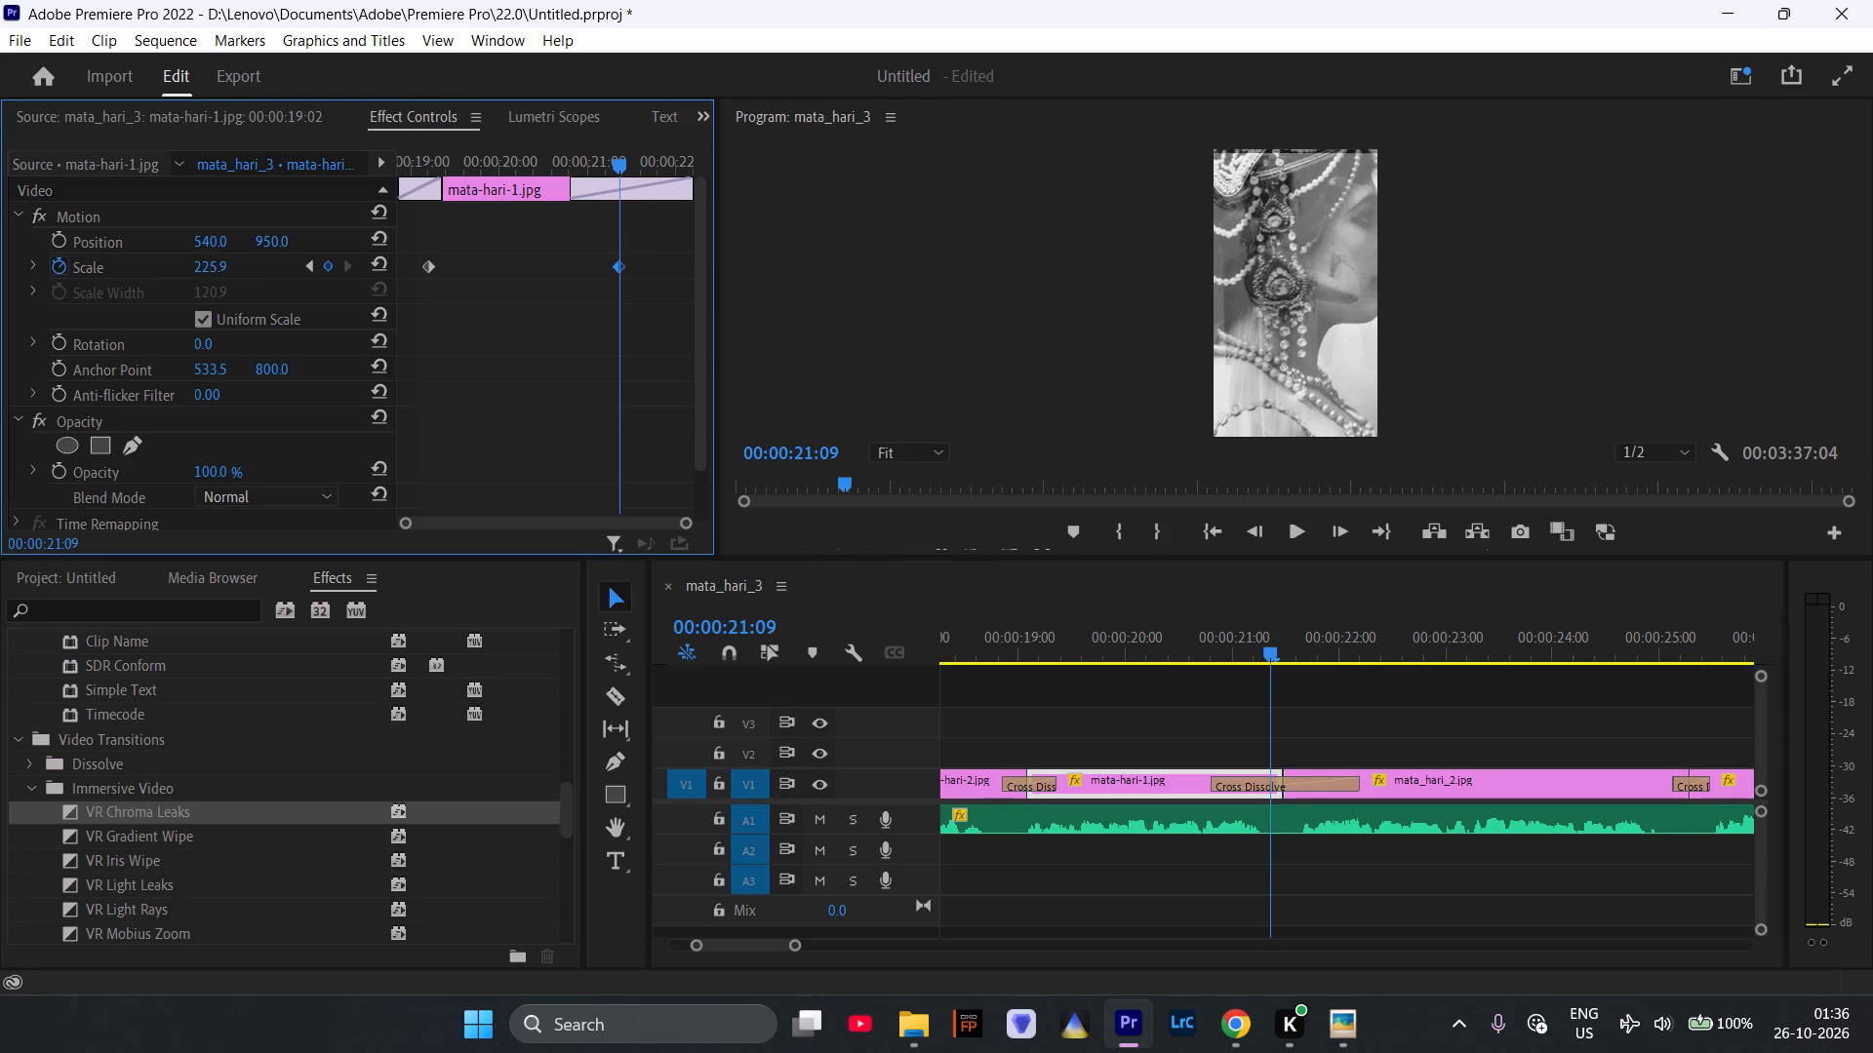
left_click_drag(314, 285, 796, 348)
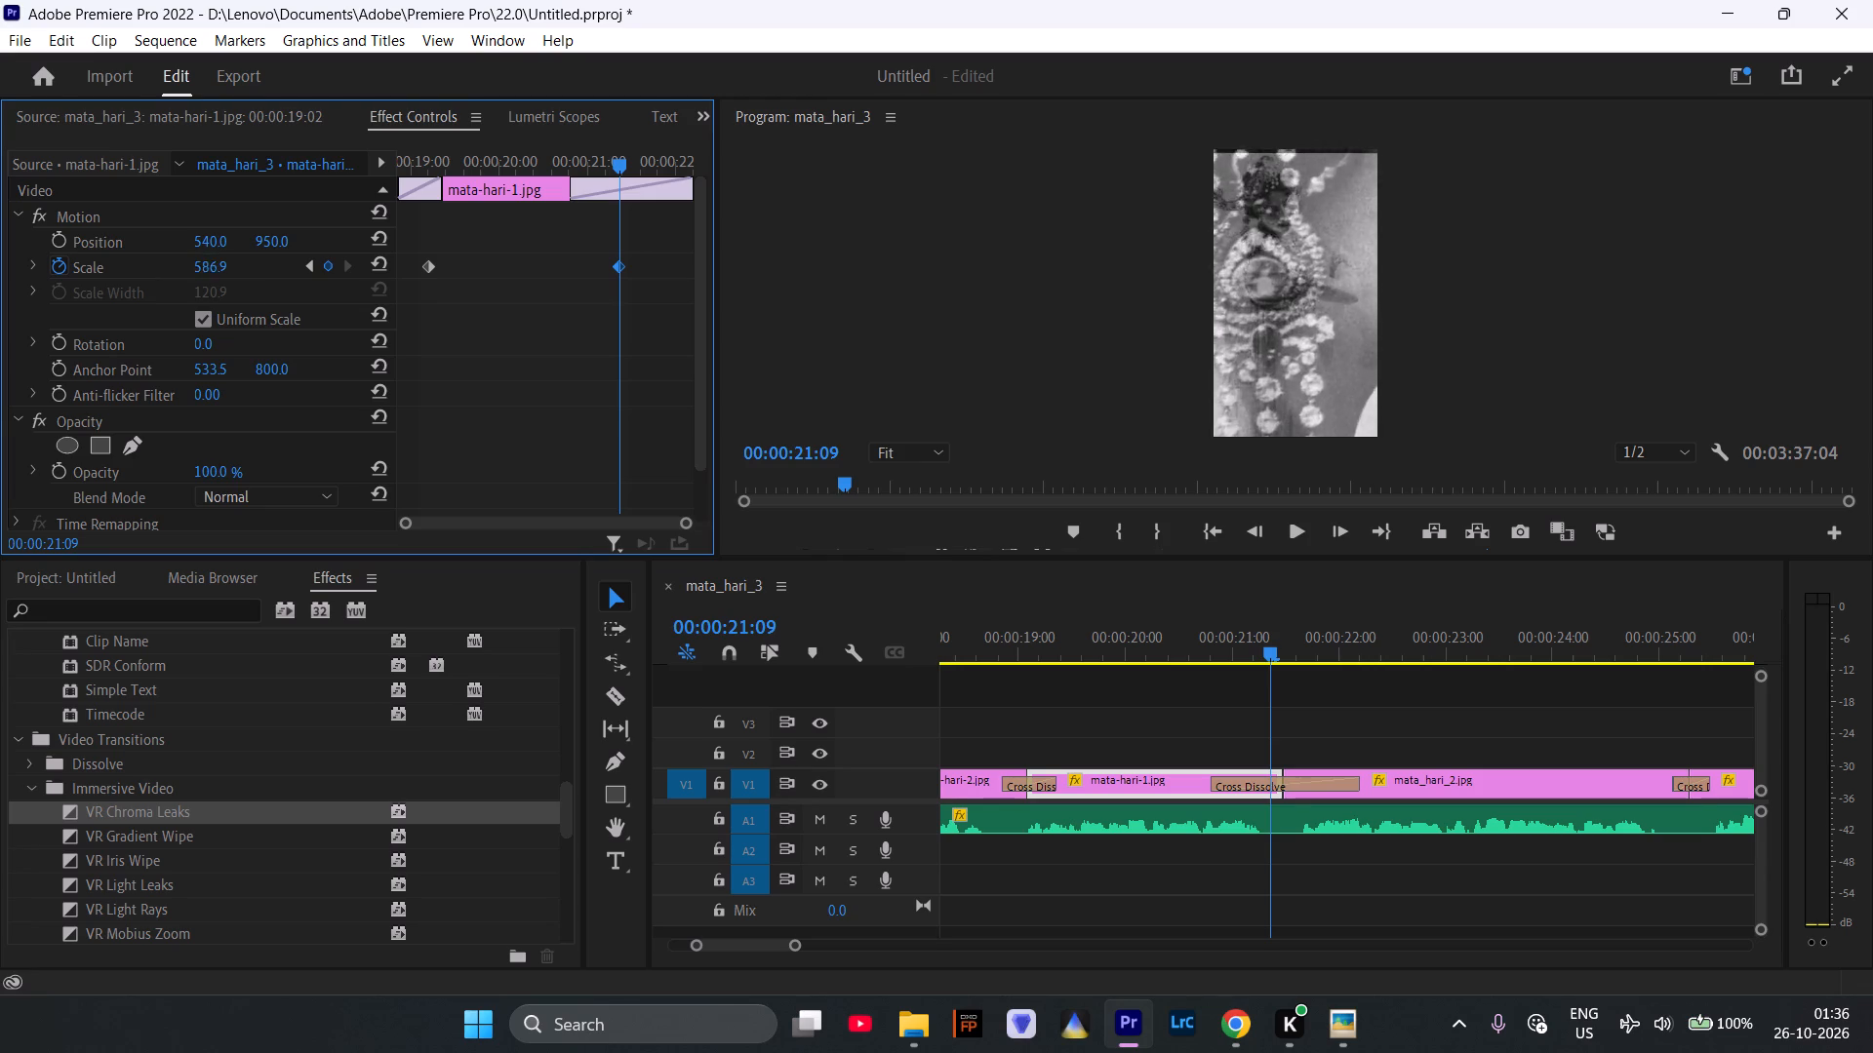
left_click_drag(796, 348, 1384, 432)
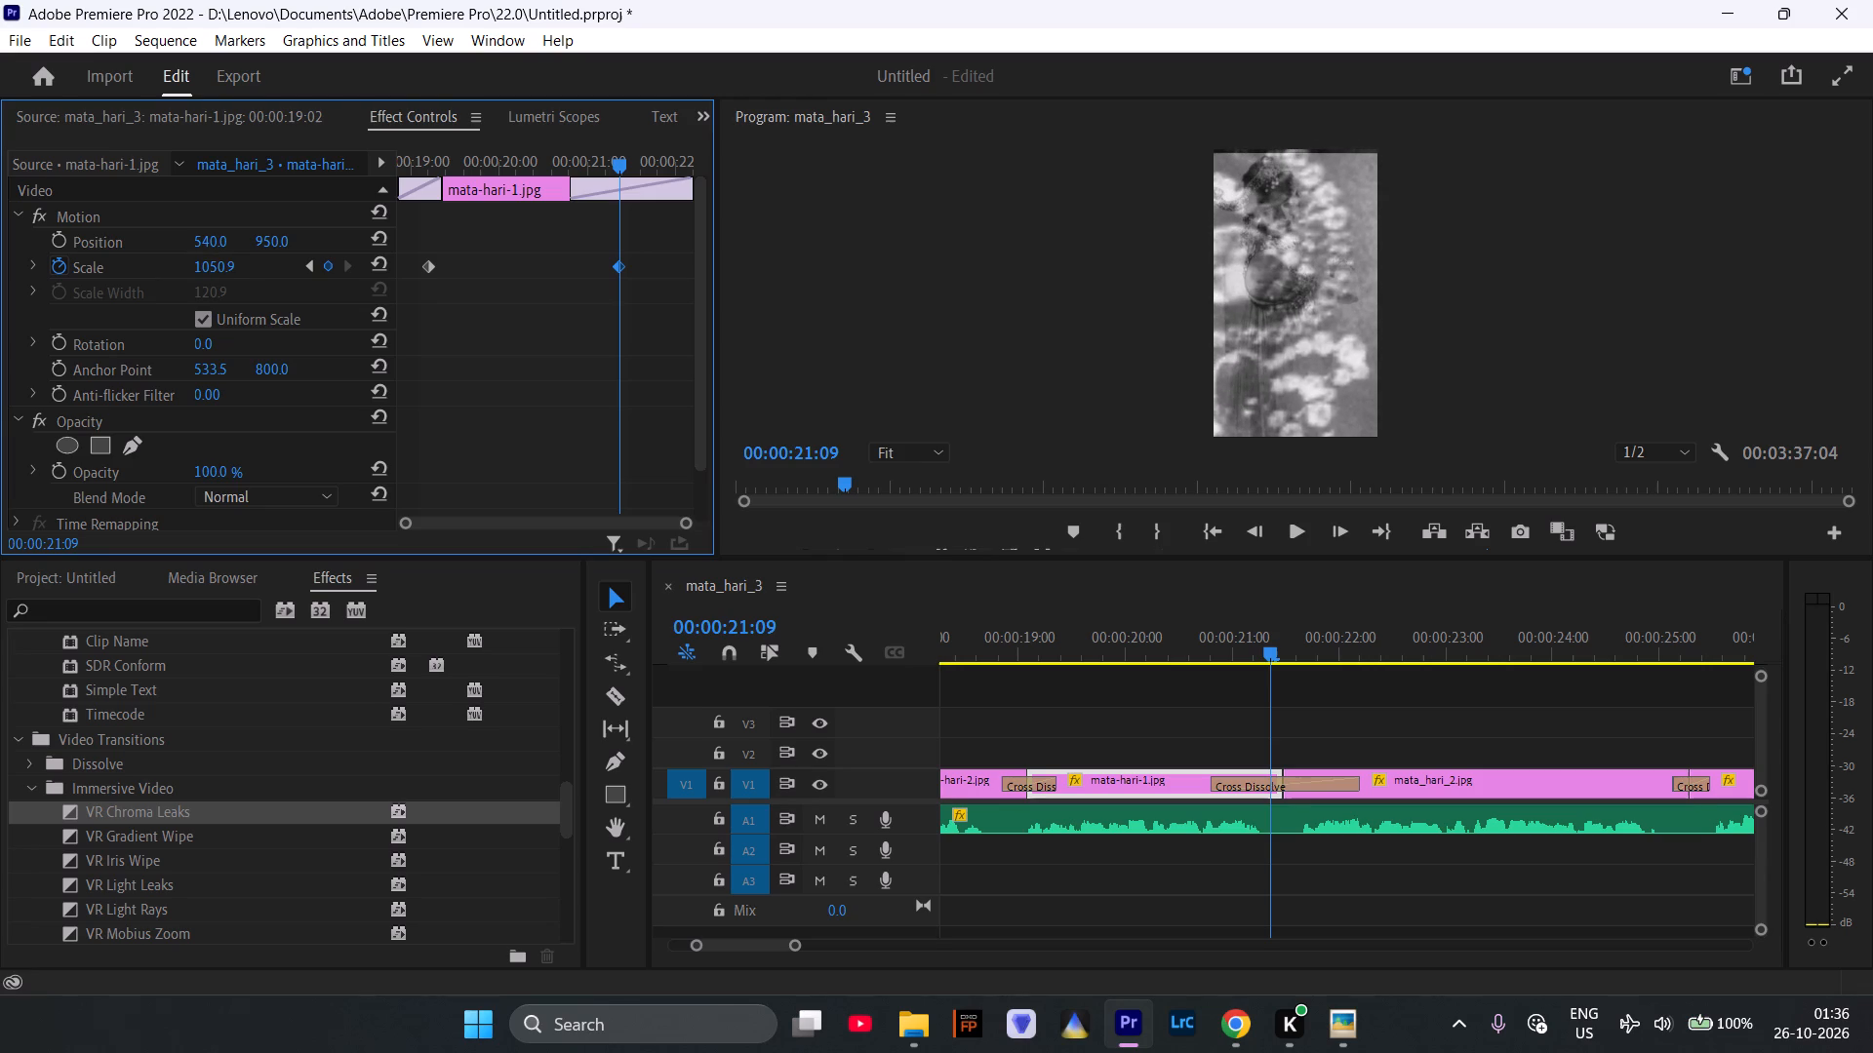
left_click_drag(1384, 432, 1568, 441)
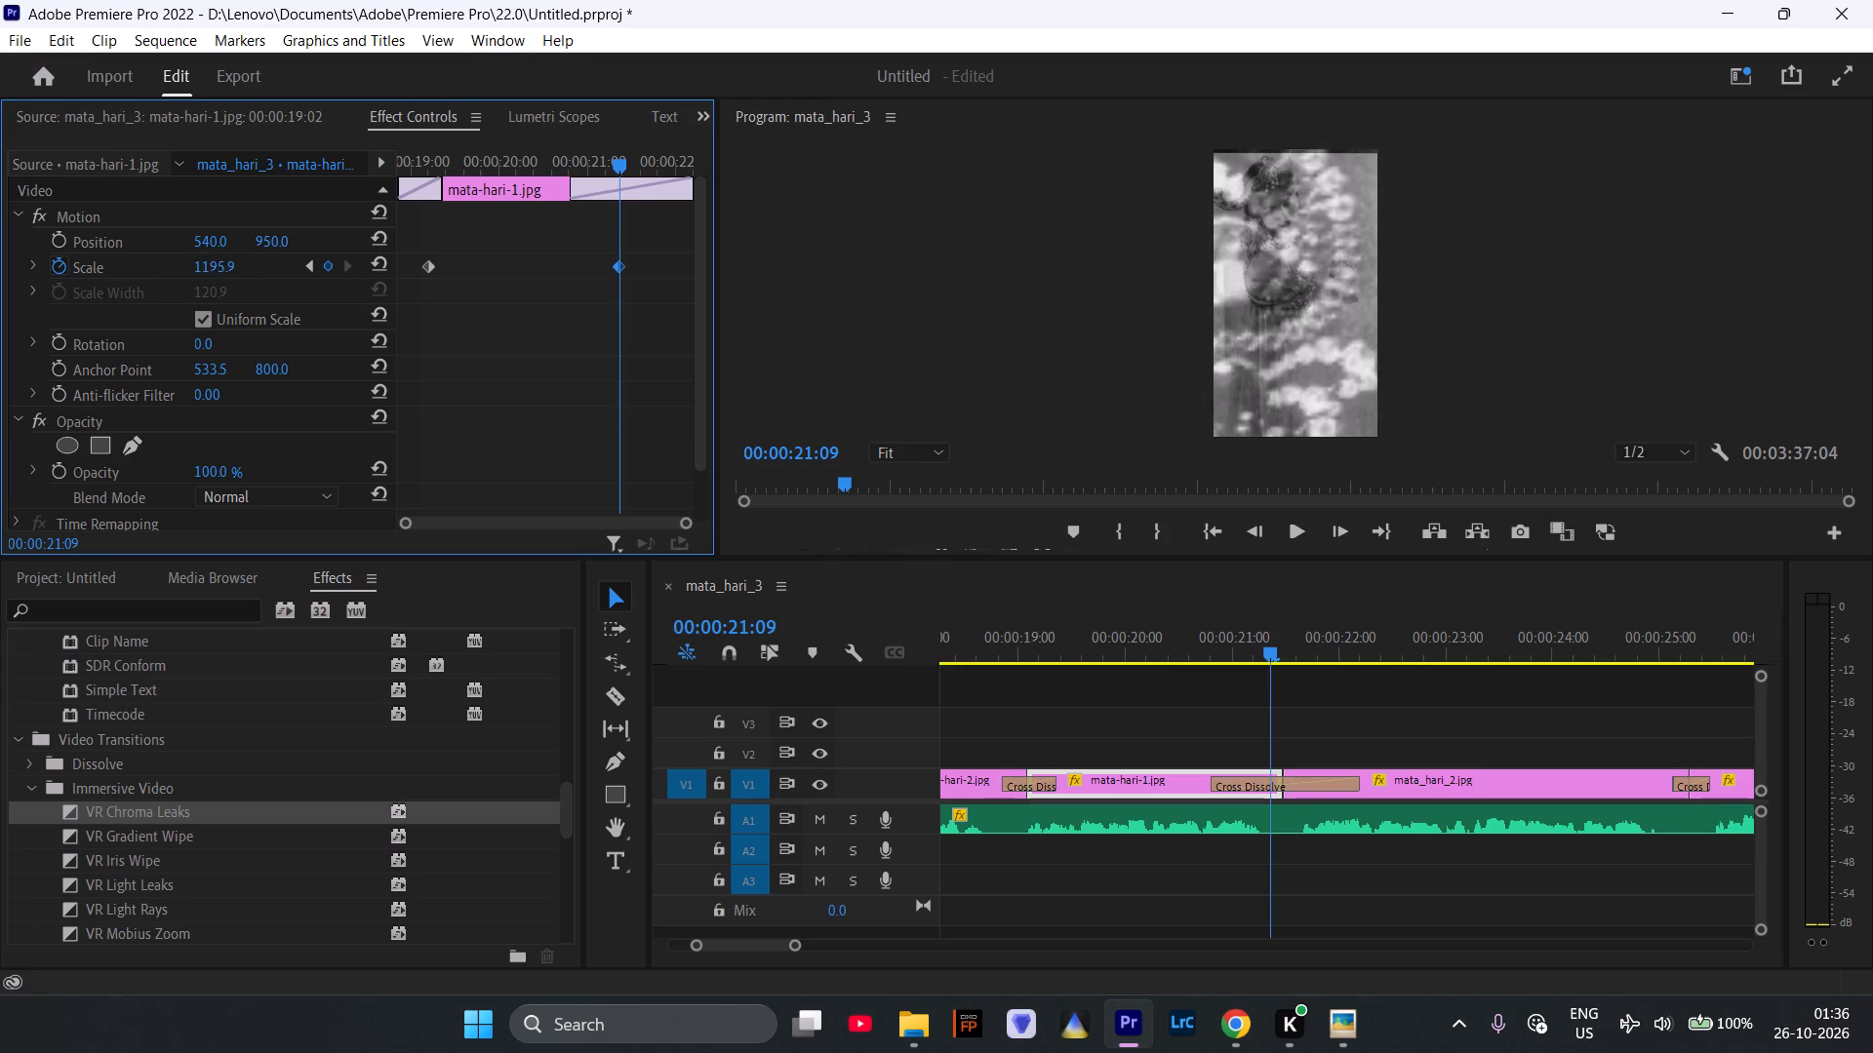
left_click_drag(1568, 441, 786, 277)
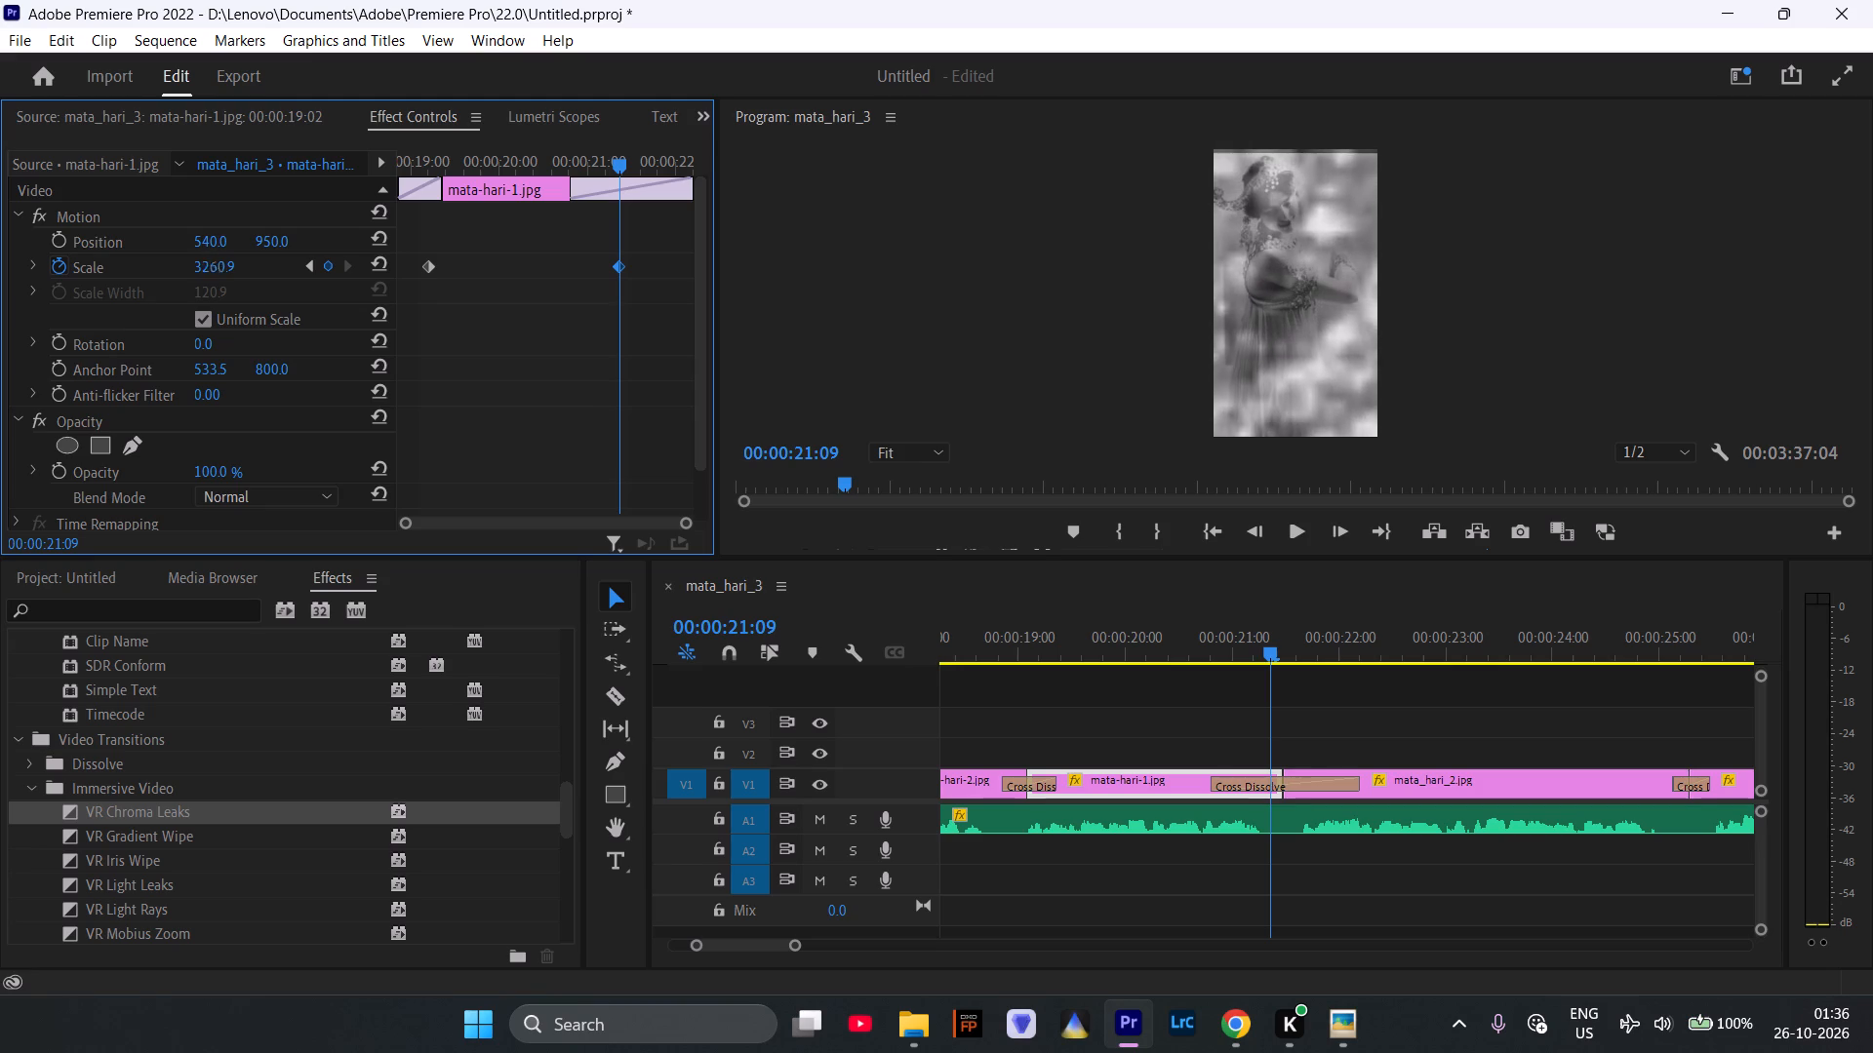
left_click_drag(786, 277, 1867, 320)
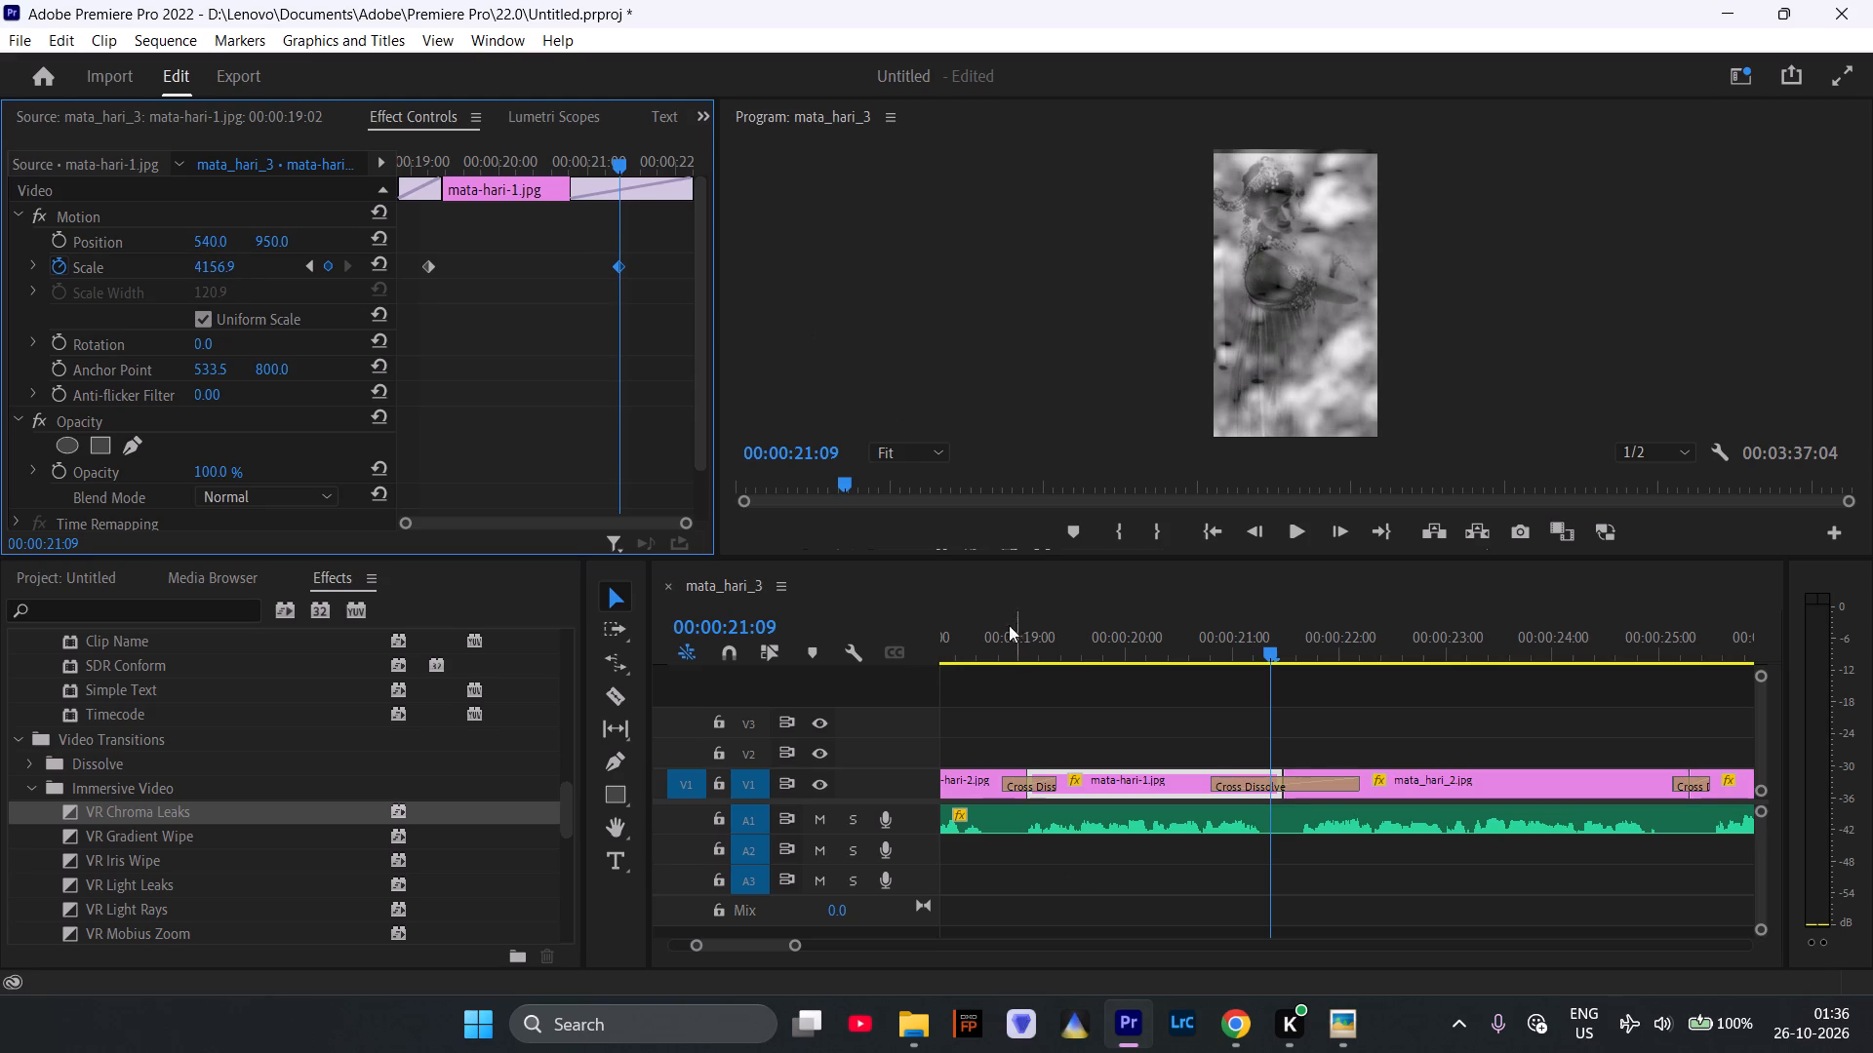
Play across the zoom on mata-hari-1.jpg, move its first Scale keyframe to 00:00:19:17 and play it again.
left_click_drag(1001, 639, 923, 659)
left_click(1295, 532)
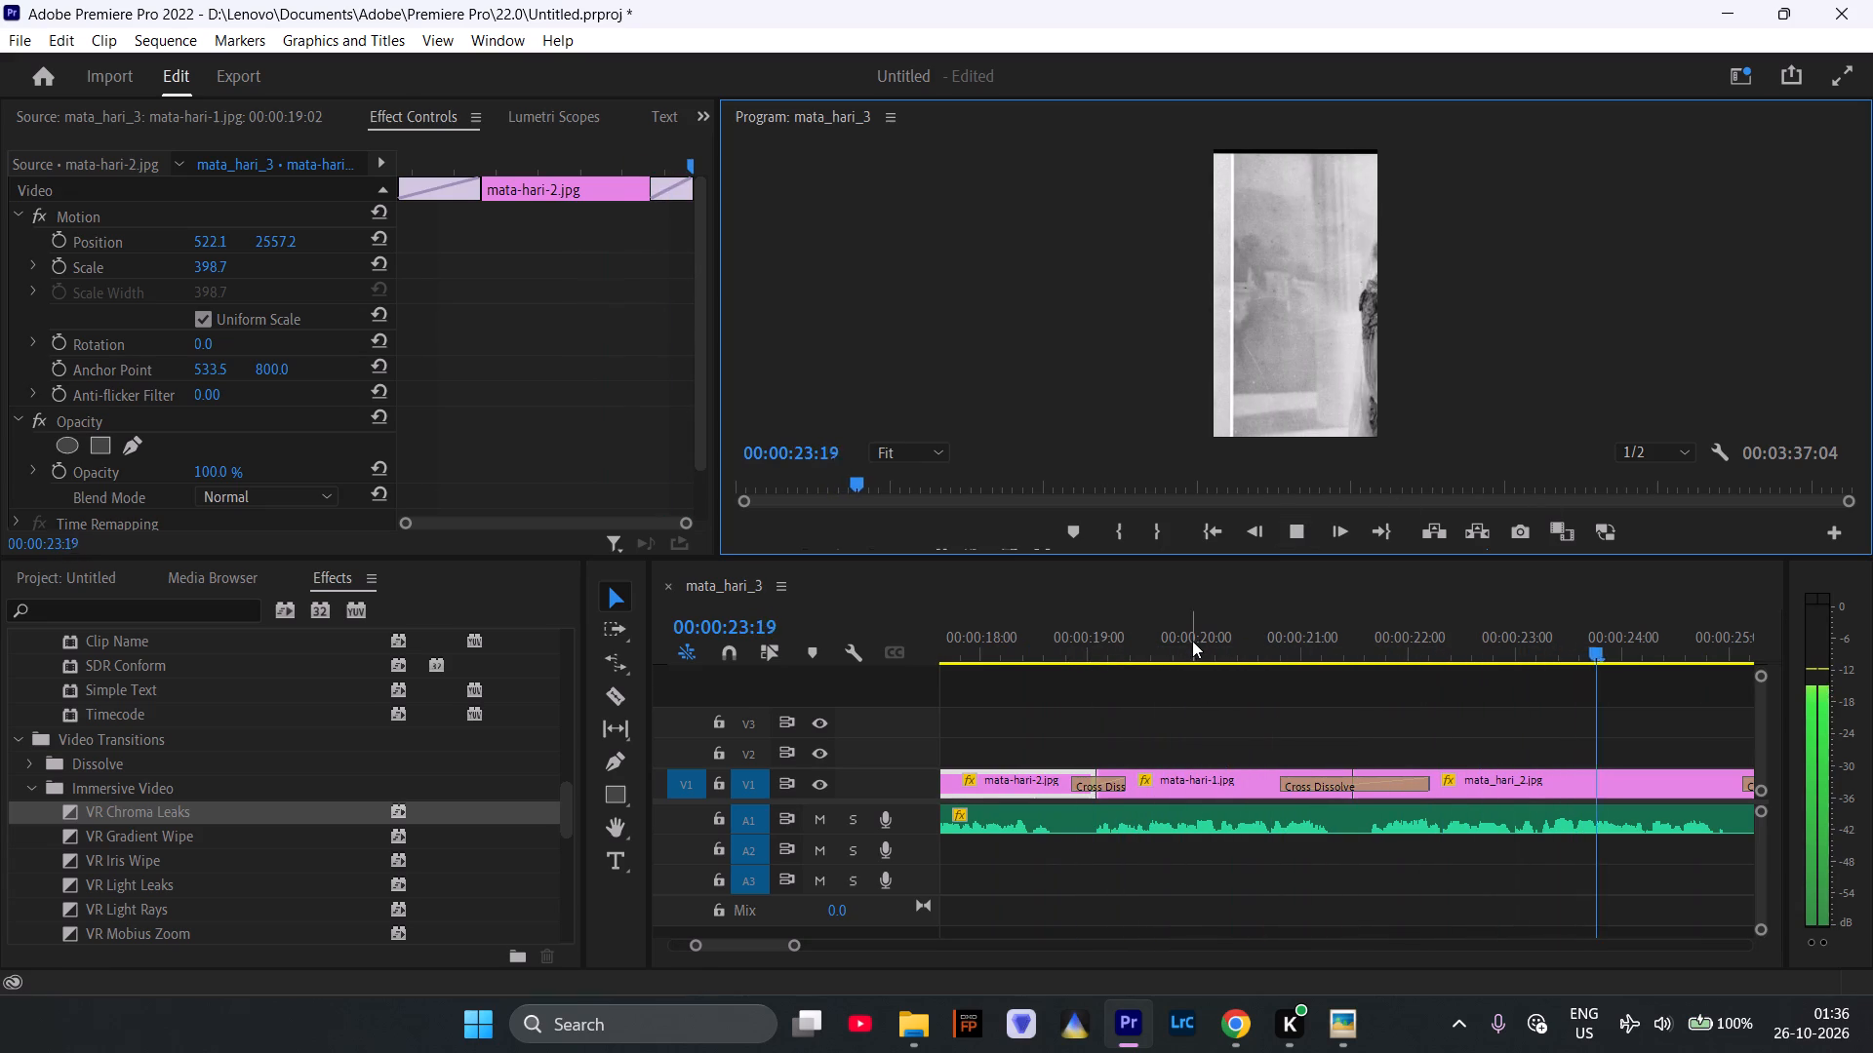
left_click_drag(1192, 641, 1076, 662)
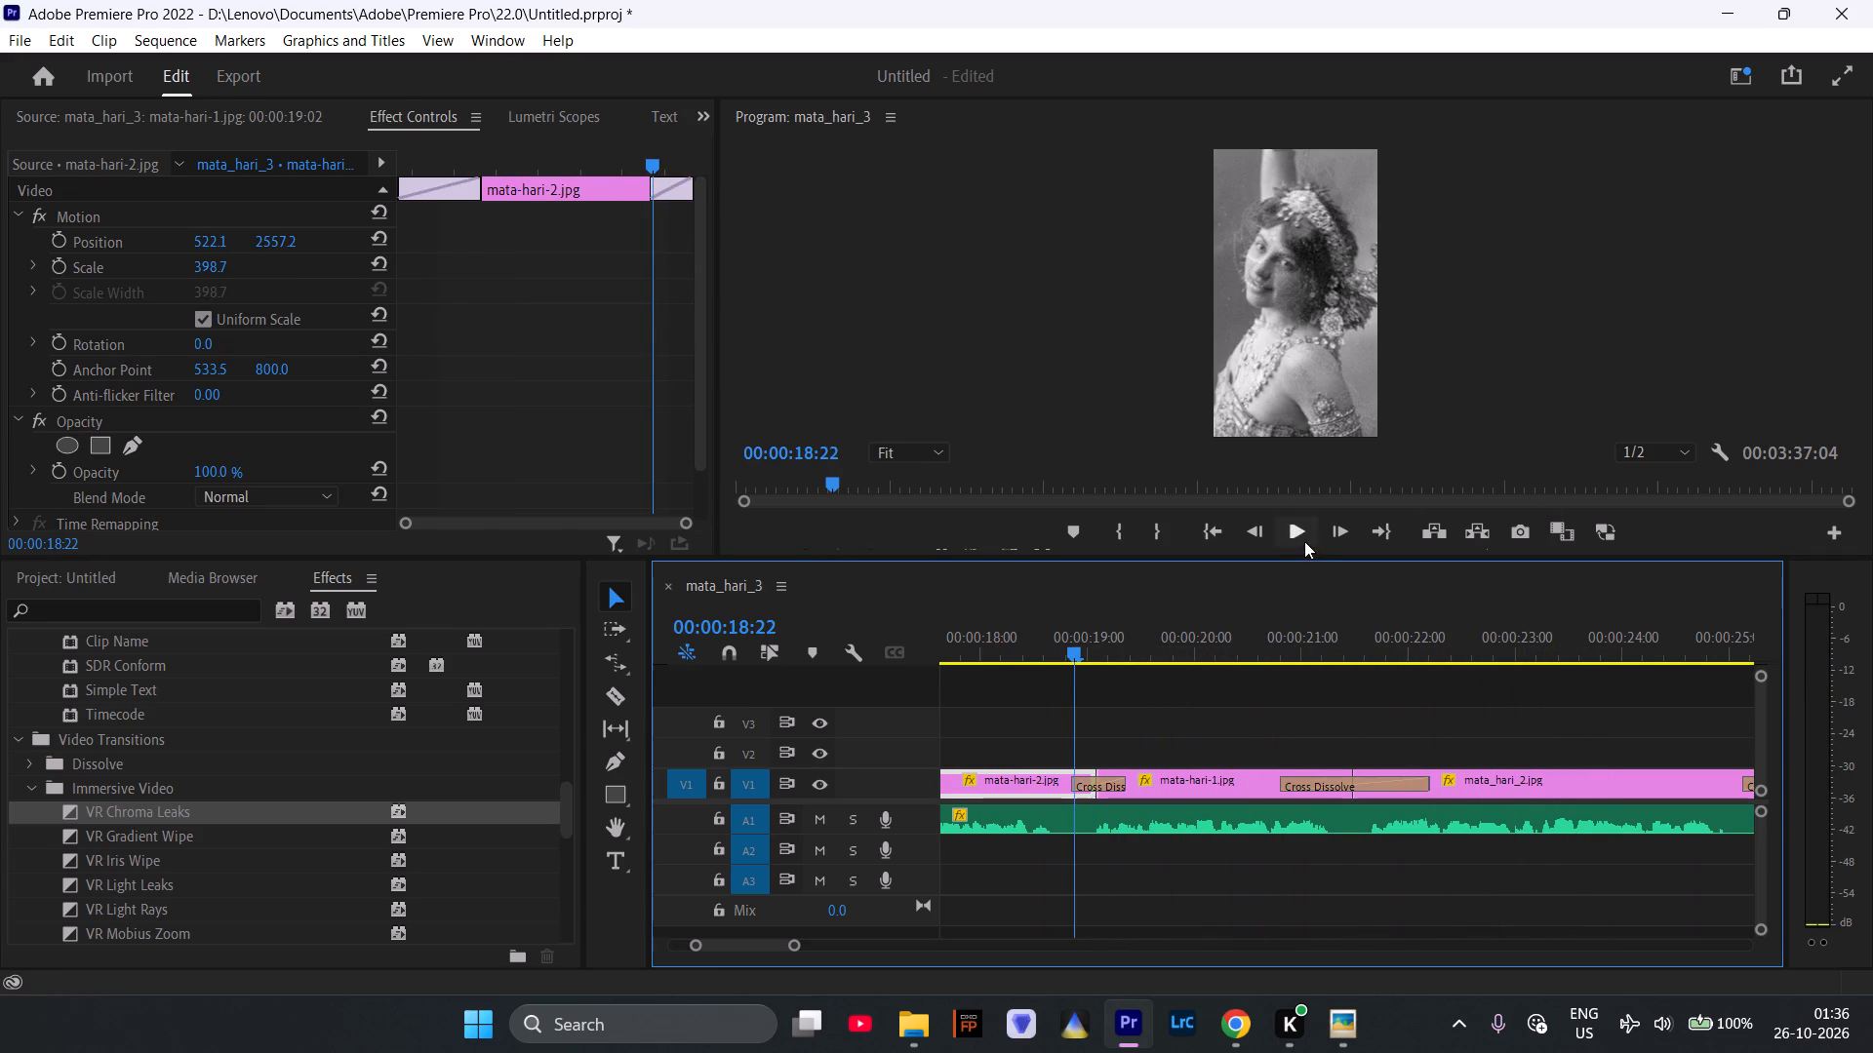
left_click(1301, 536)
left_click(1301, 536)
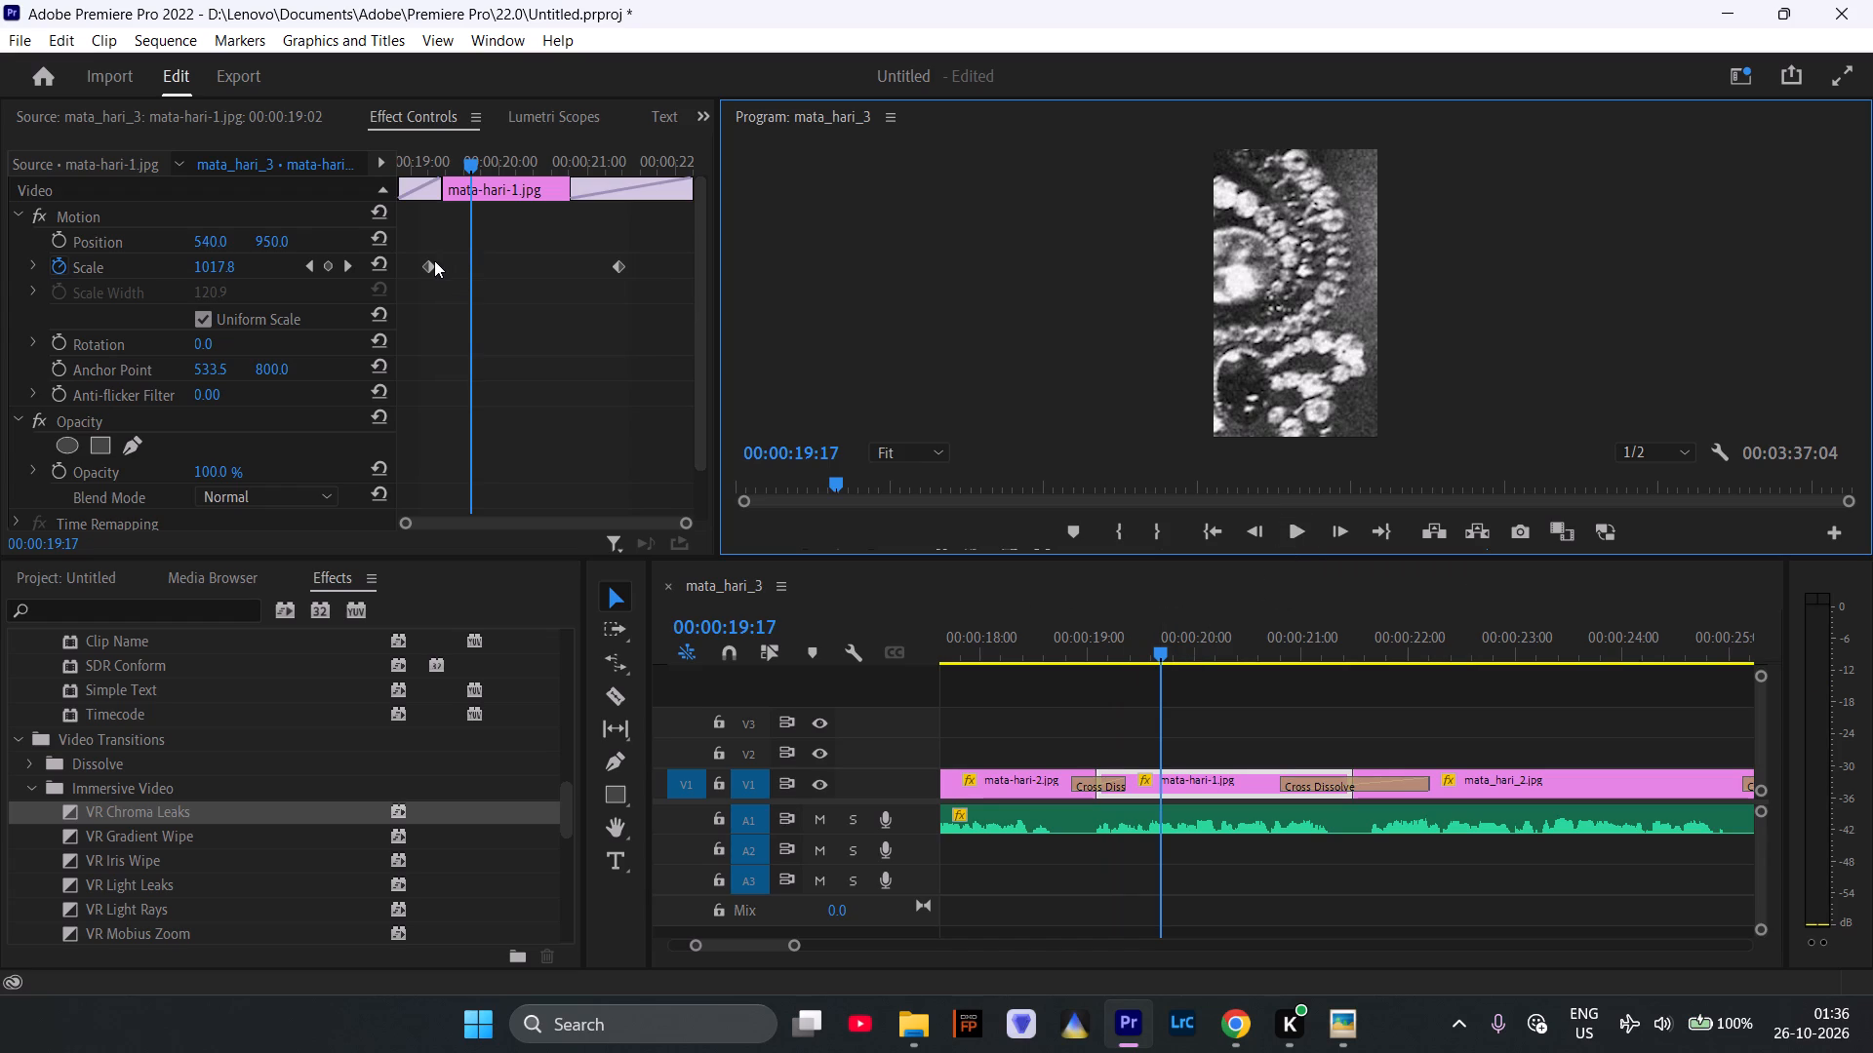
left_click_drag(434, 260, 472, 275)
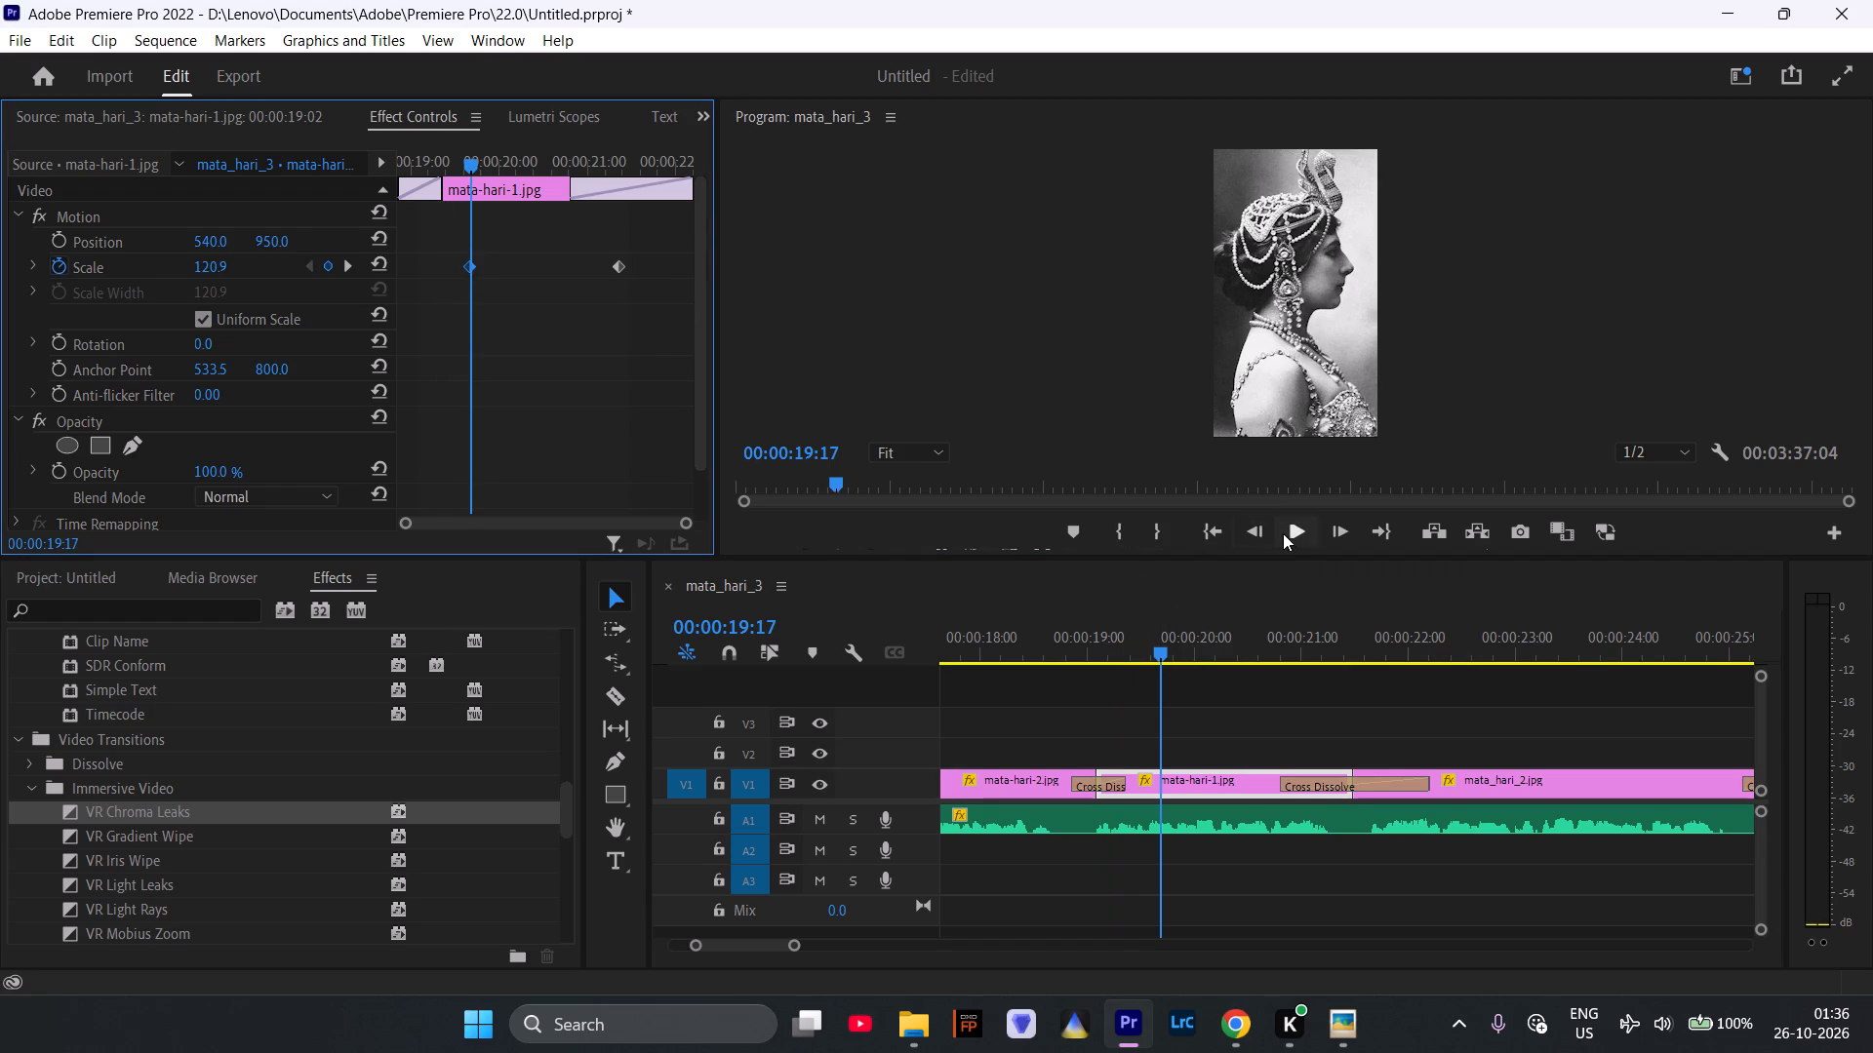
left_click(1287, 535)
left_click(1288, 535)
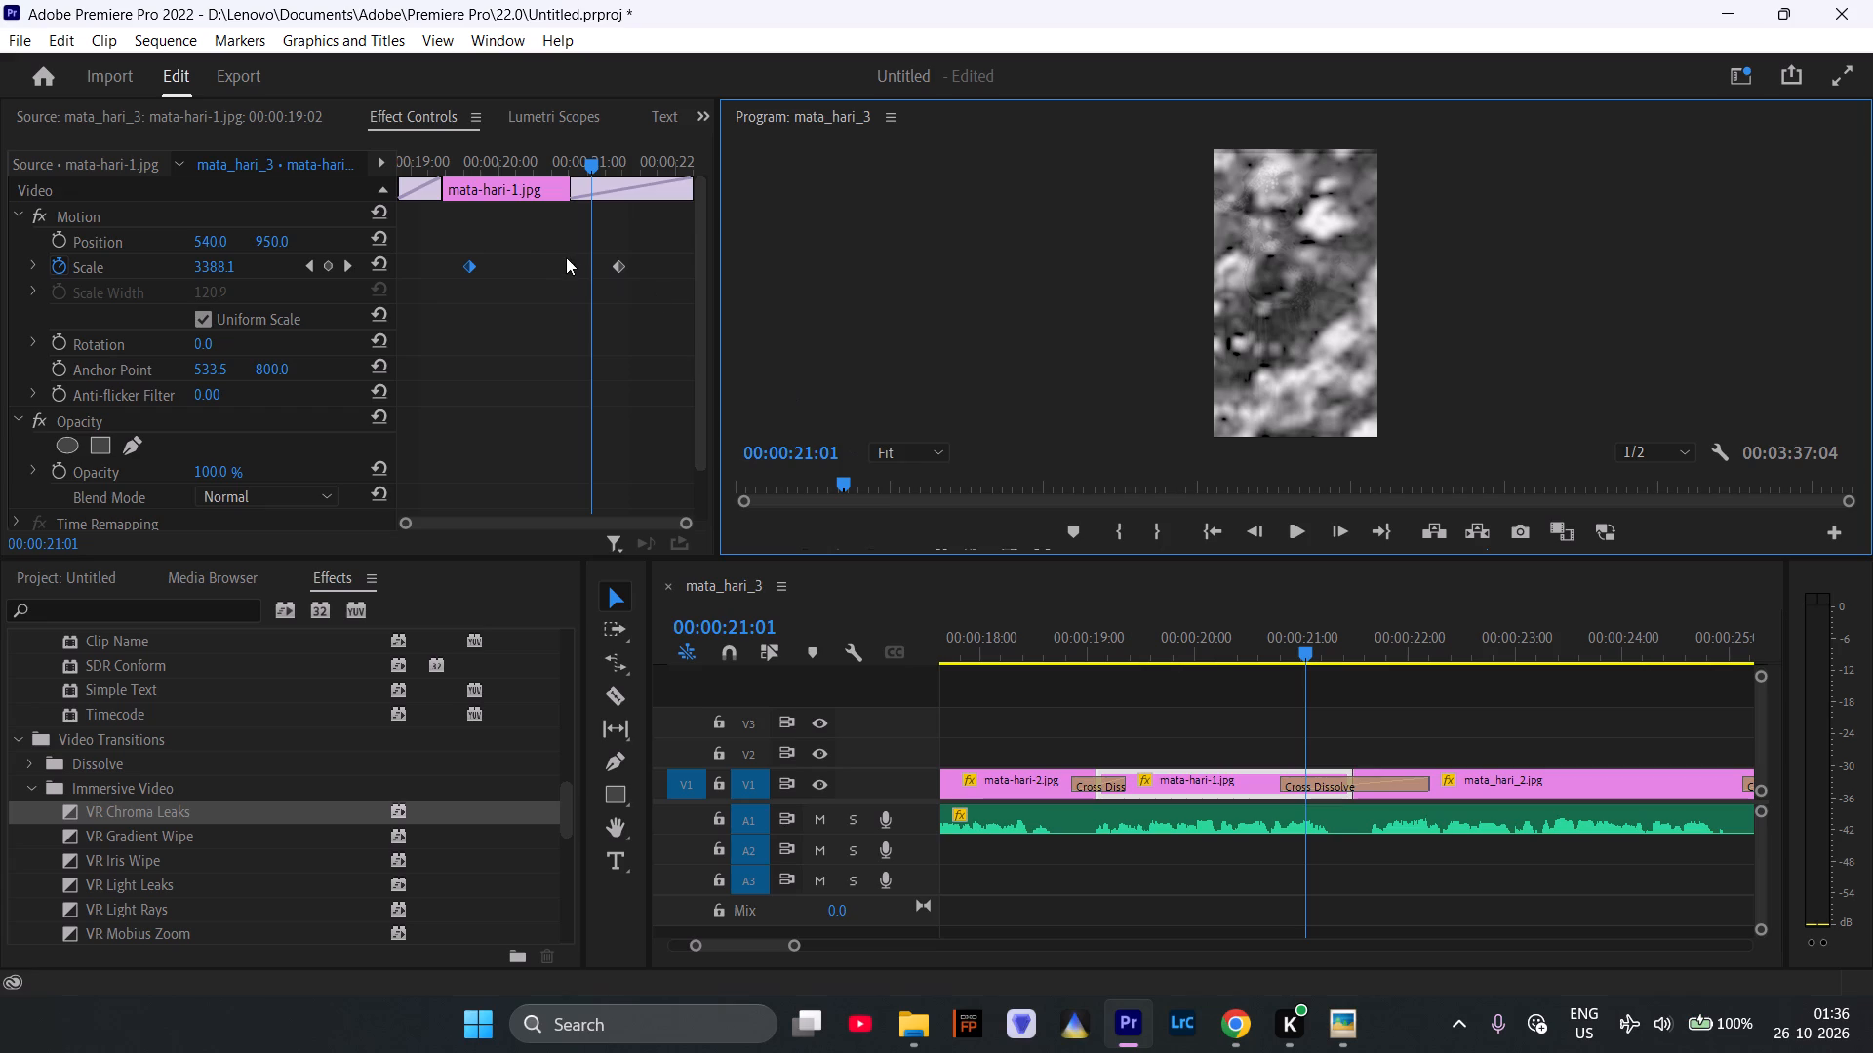
Move the first Scale keyframe of mata-hari-1.jpg to 00:00:20:18 and play across the shortened zoom.
left_click_drag(474, 266, 562, 306)
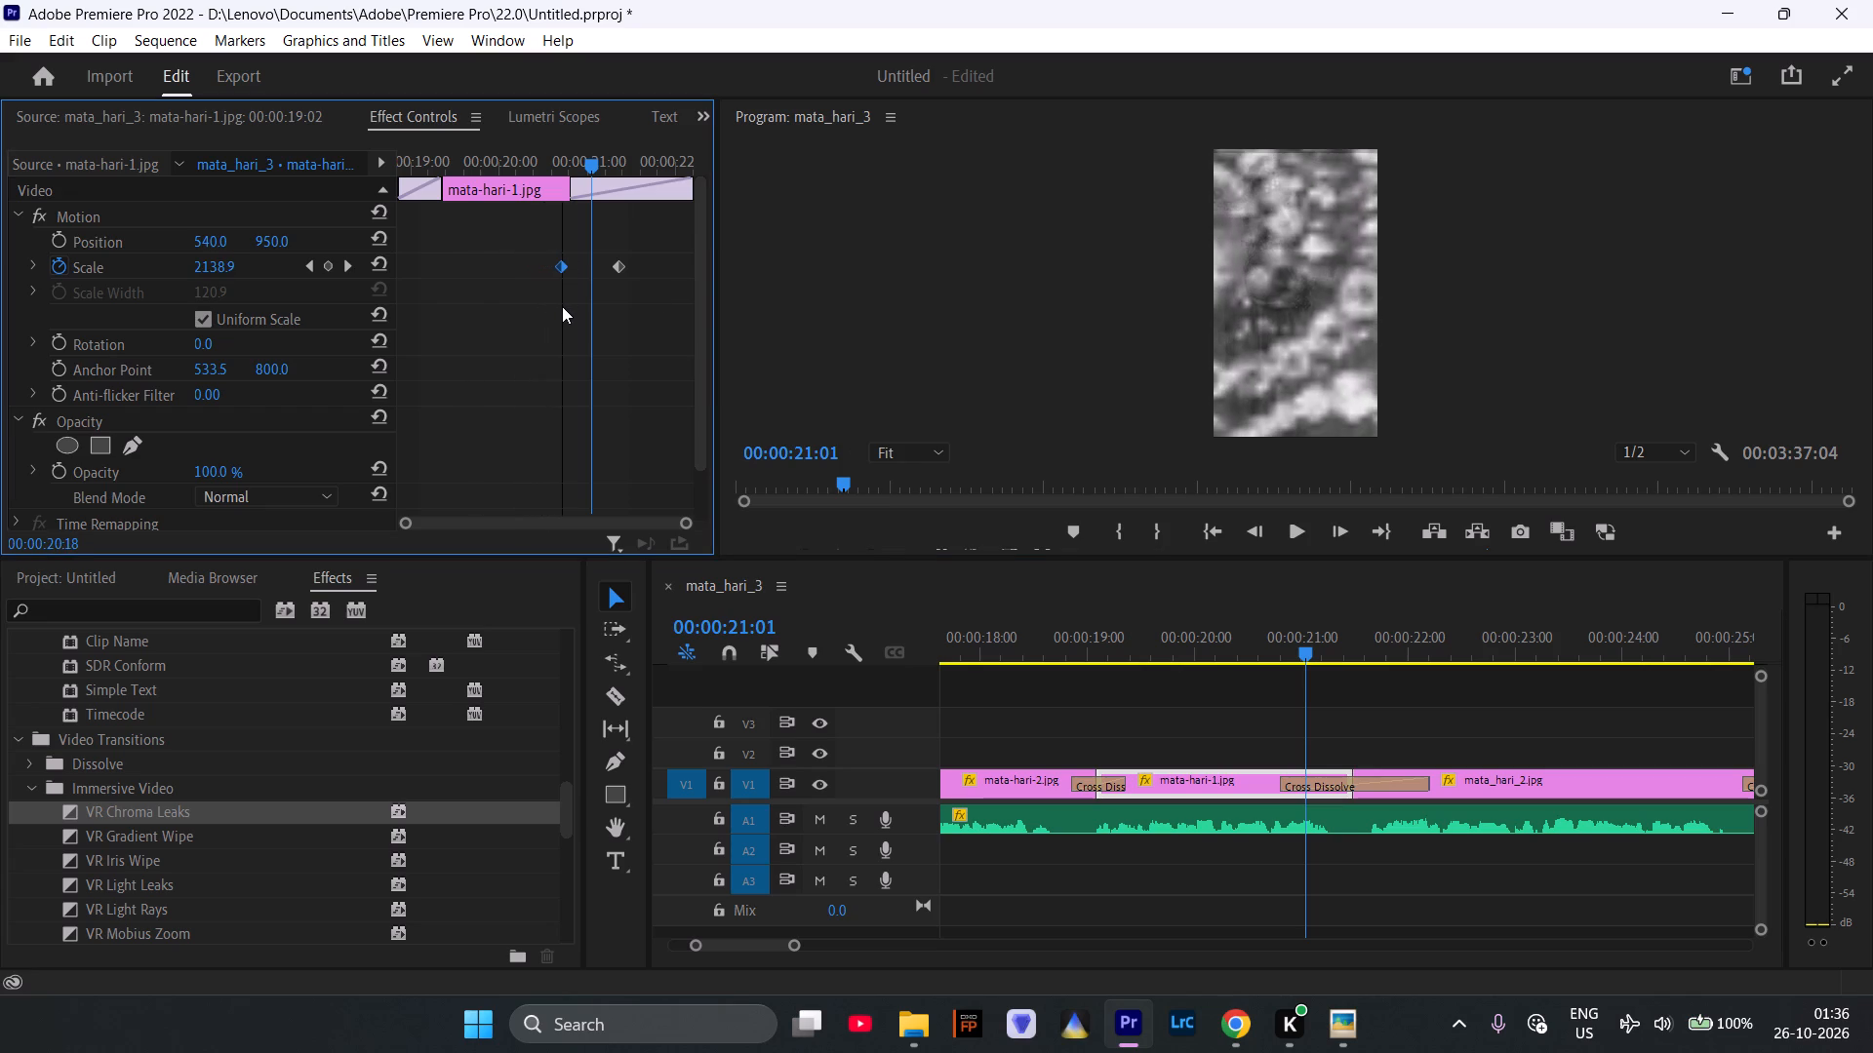
left_click_drag(562, 306, 562, 307)
left_click_drag(1272, 650, 1028, 668)
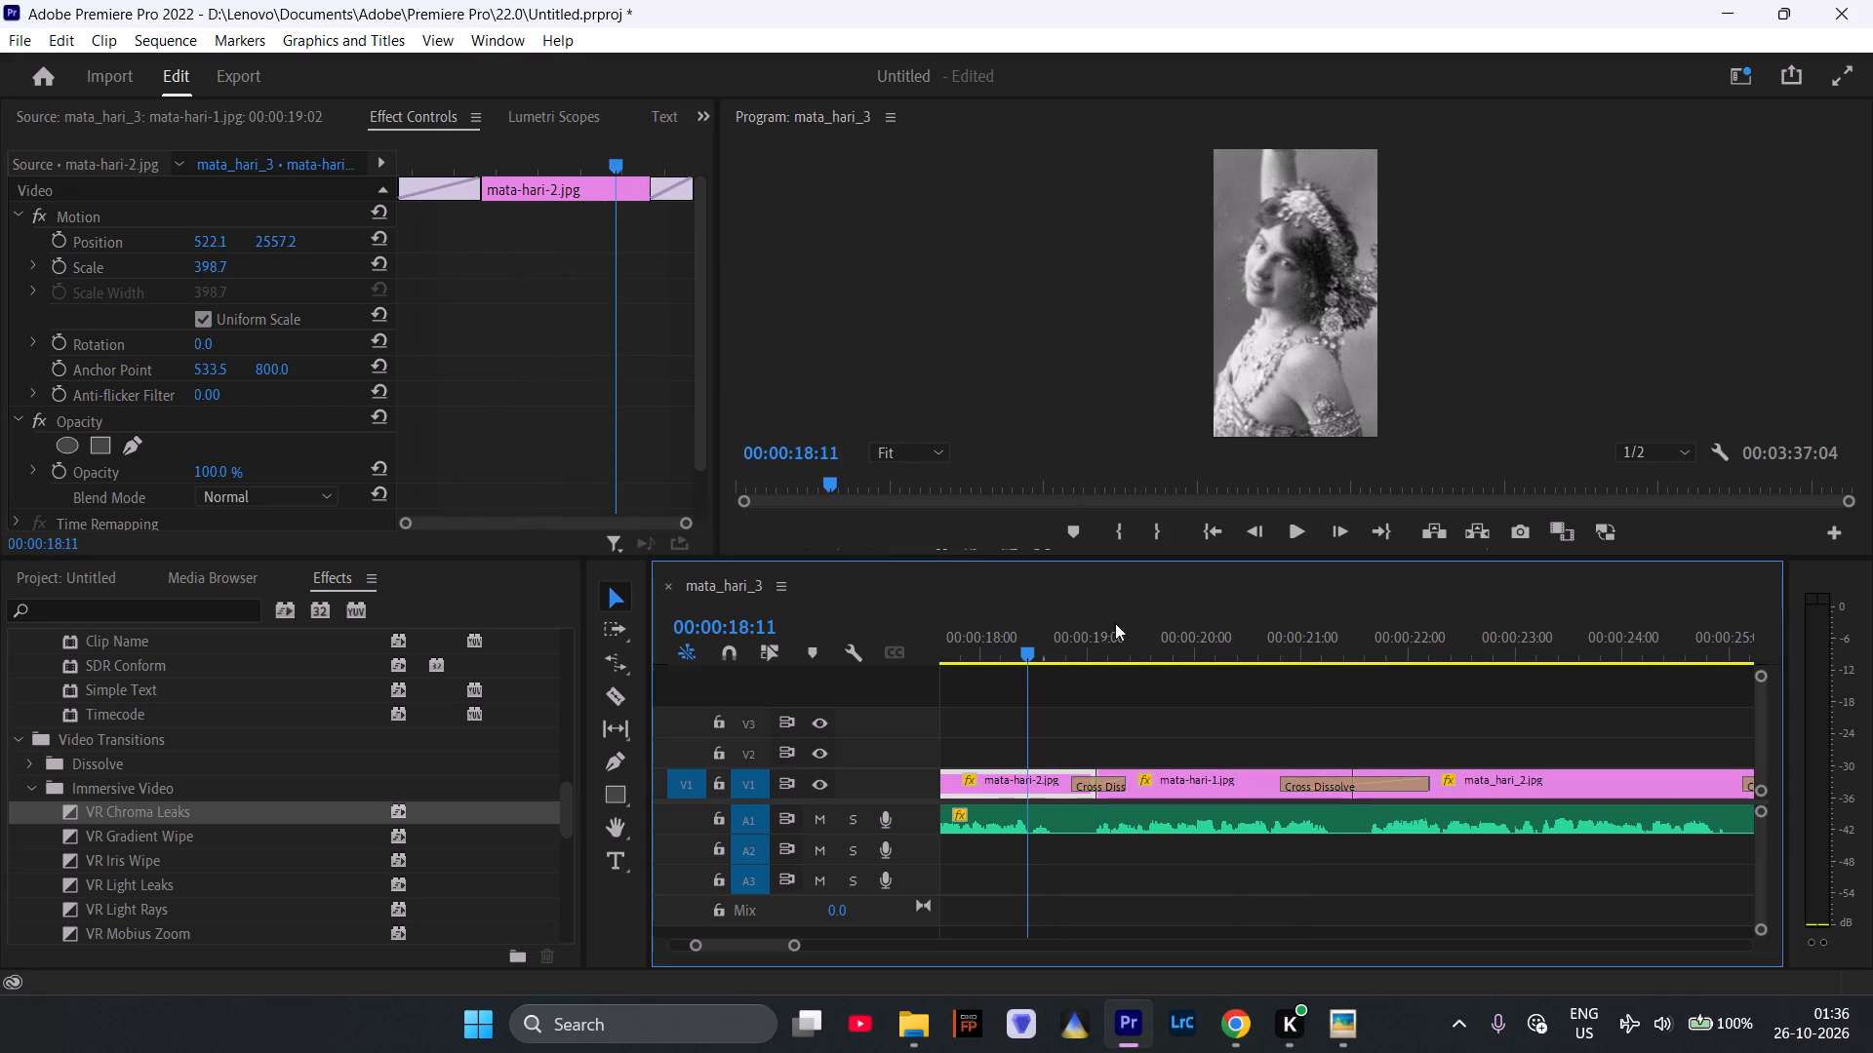
left_click(1288, 536)
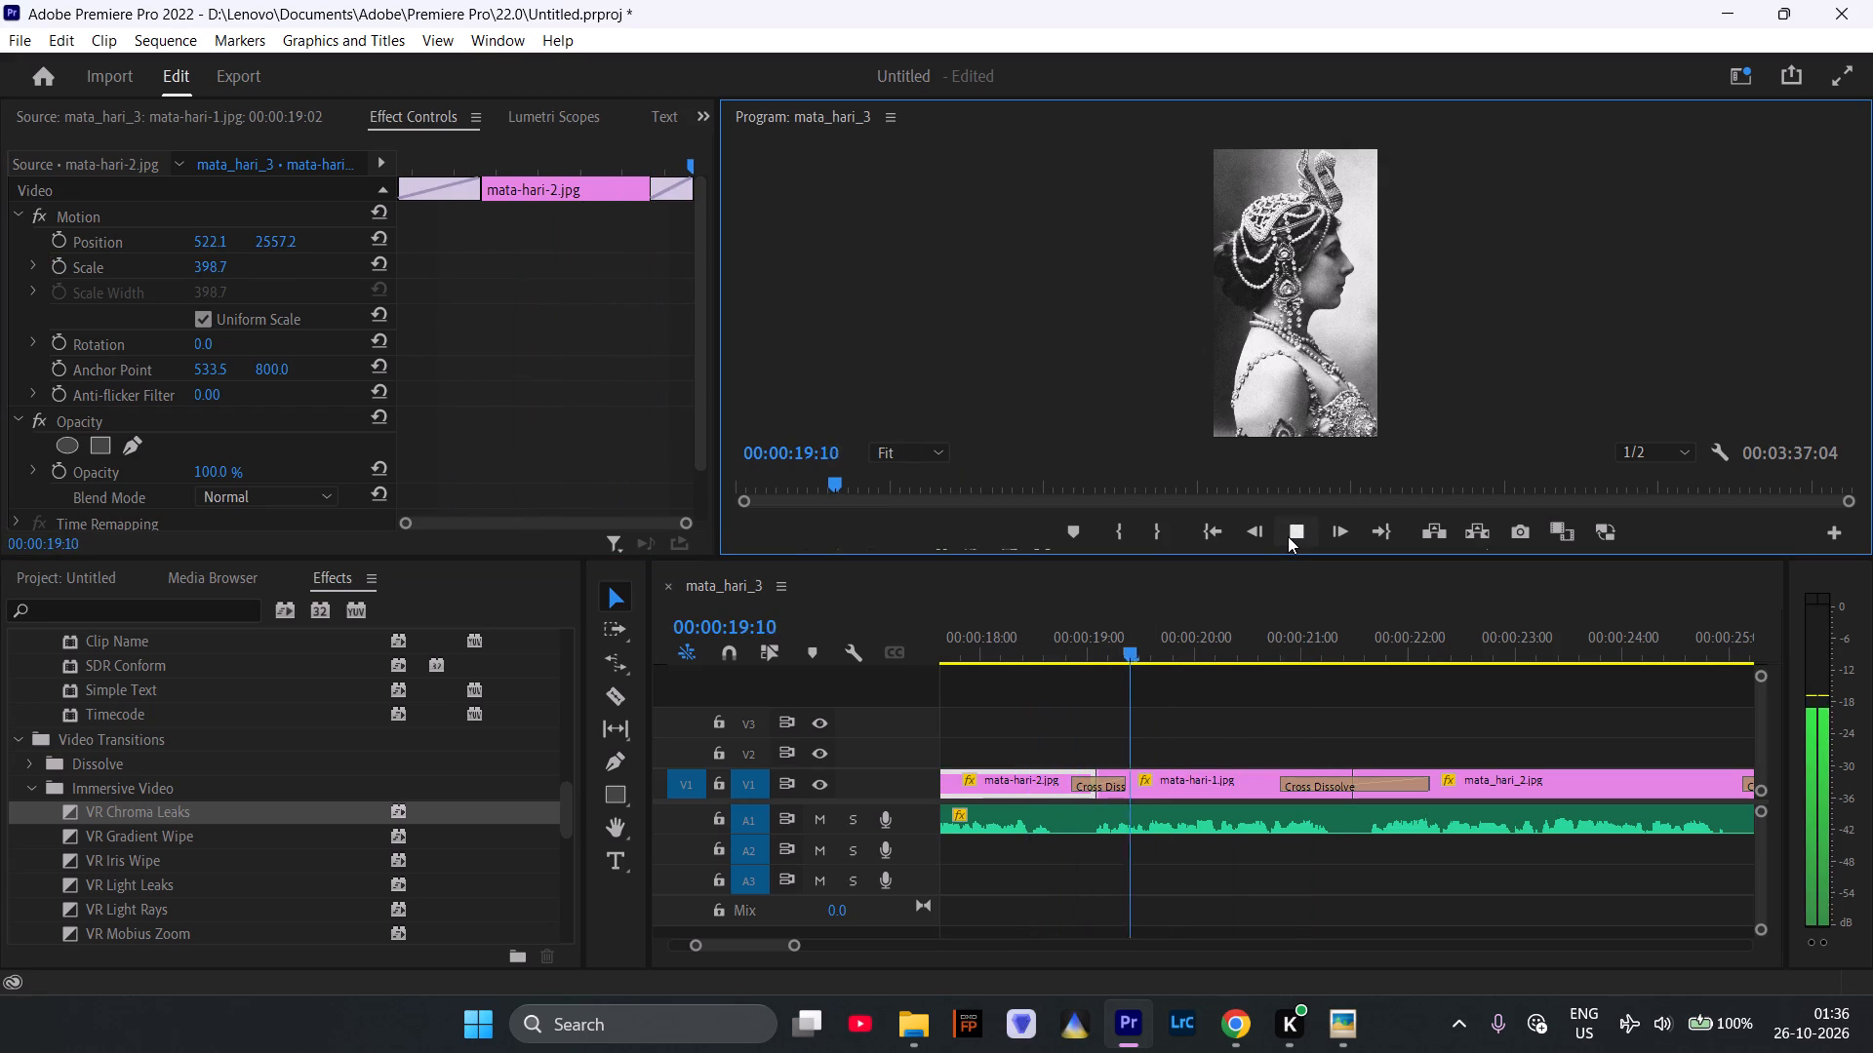
left_click(1288, 535)
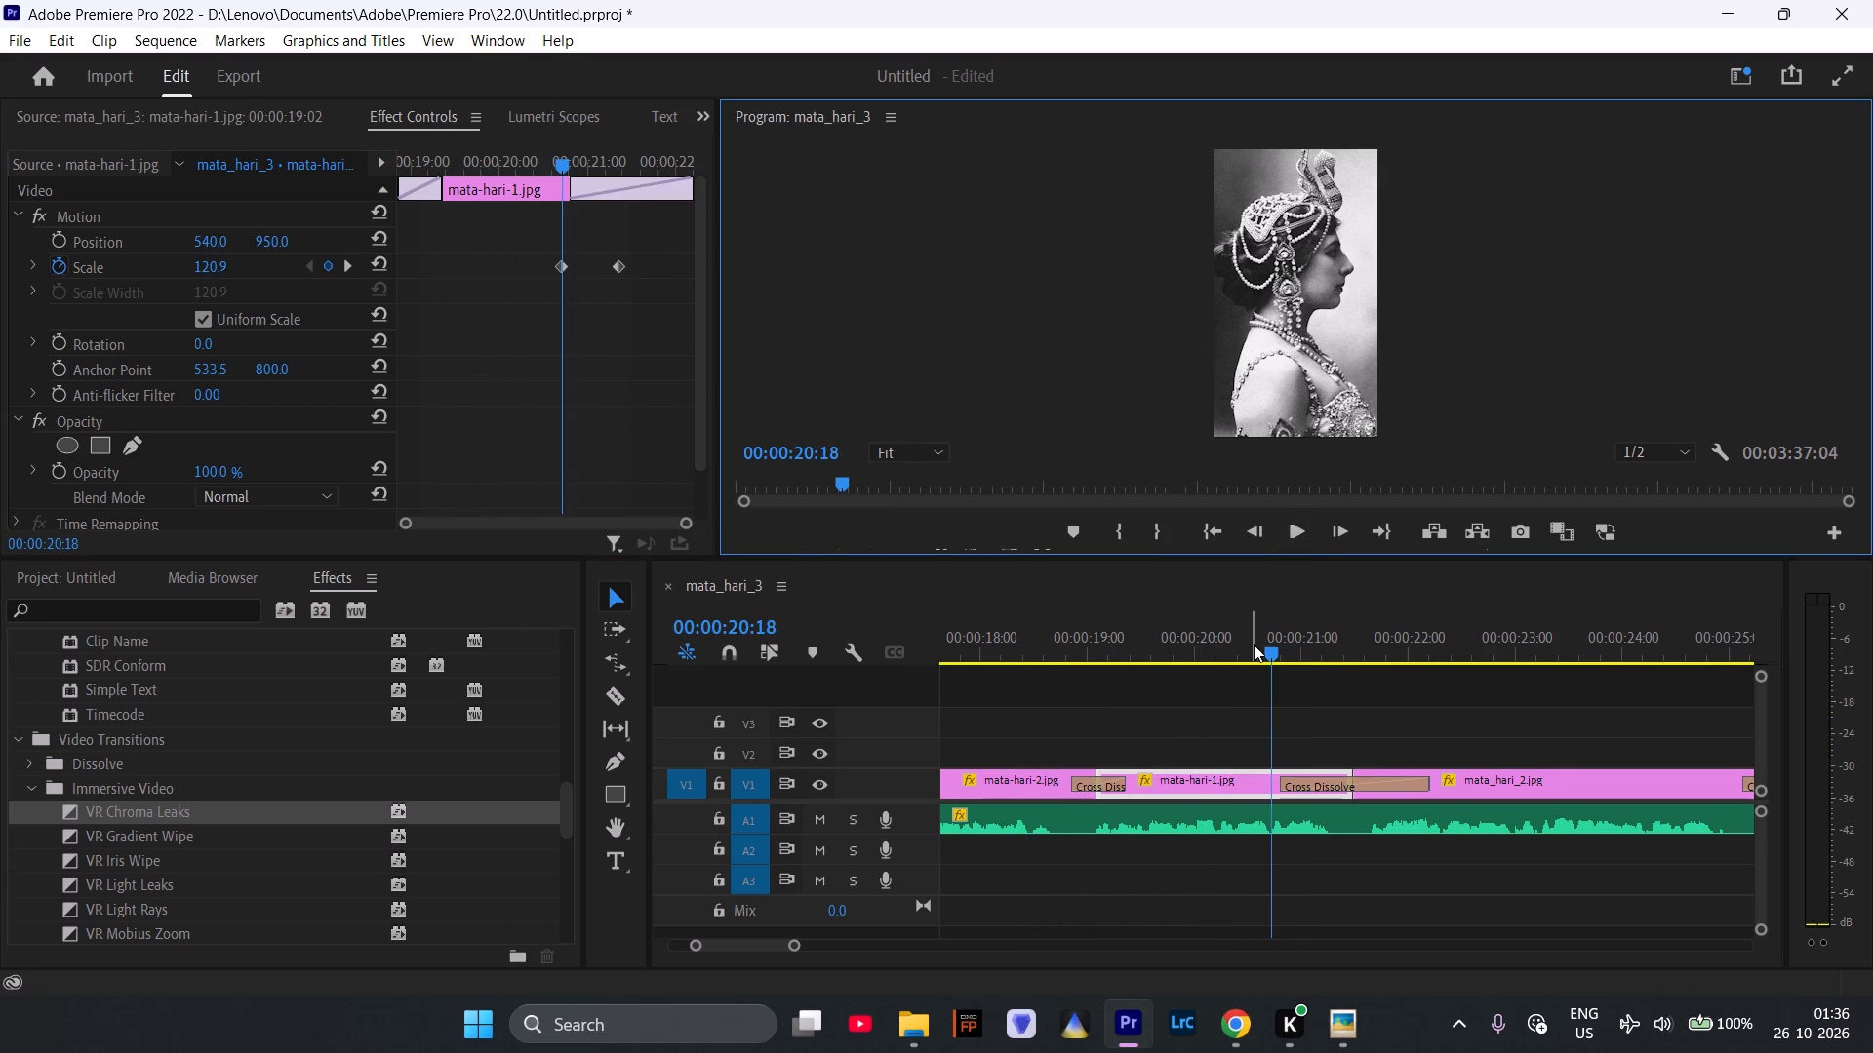
left_click_drag(1253, 644, 995, 660)
left_click(1286, 536)
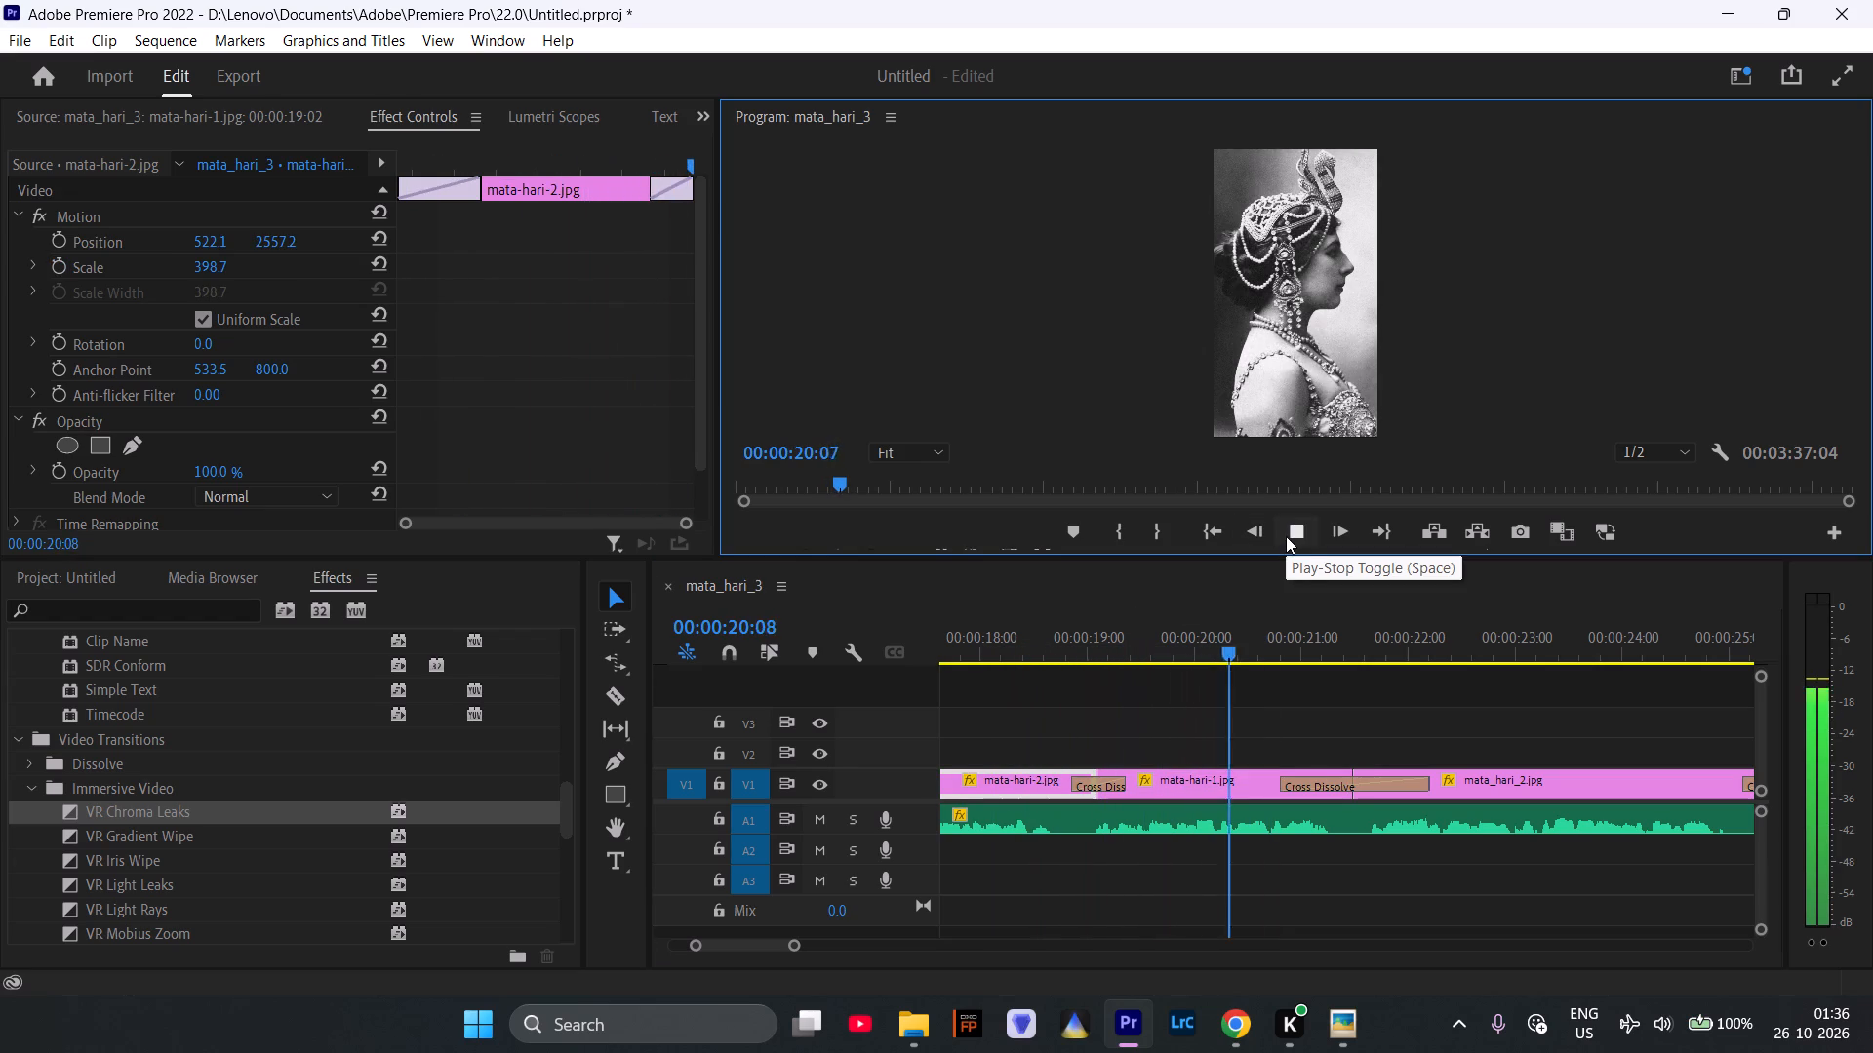
left_click(1286, 536)
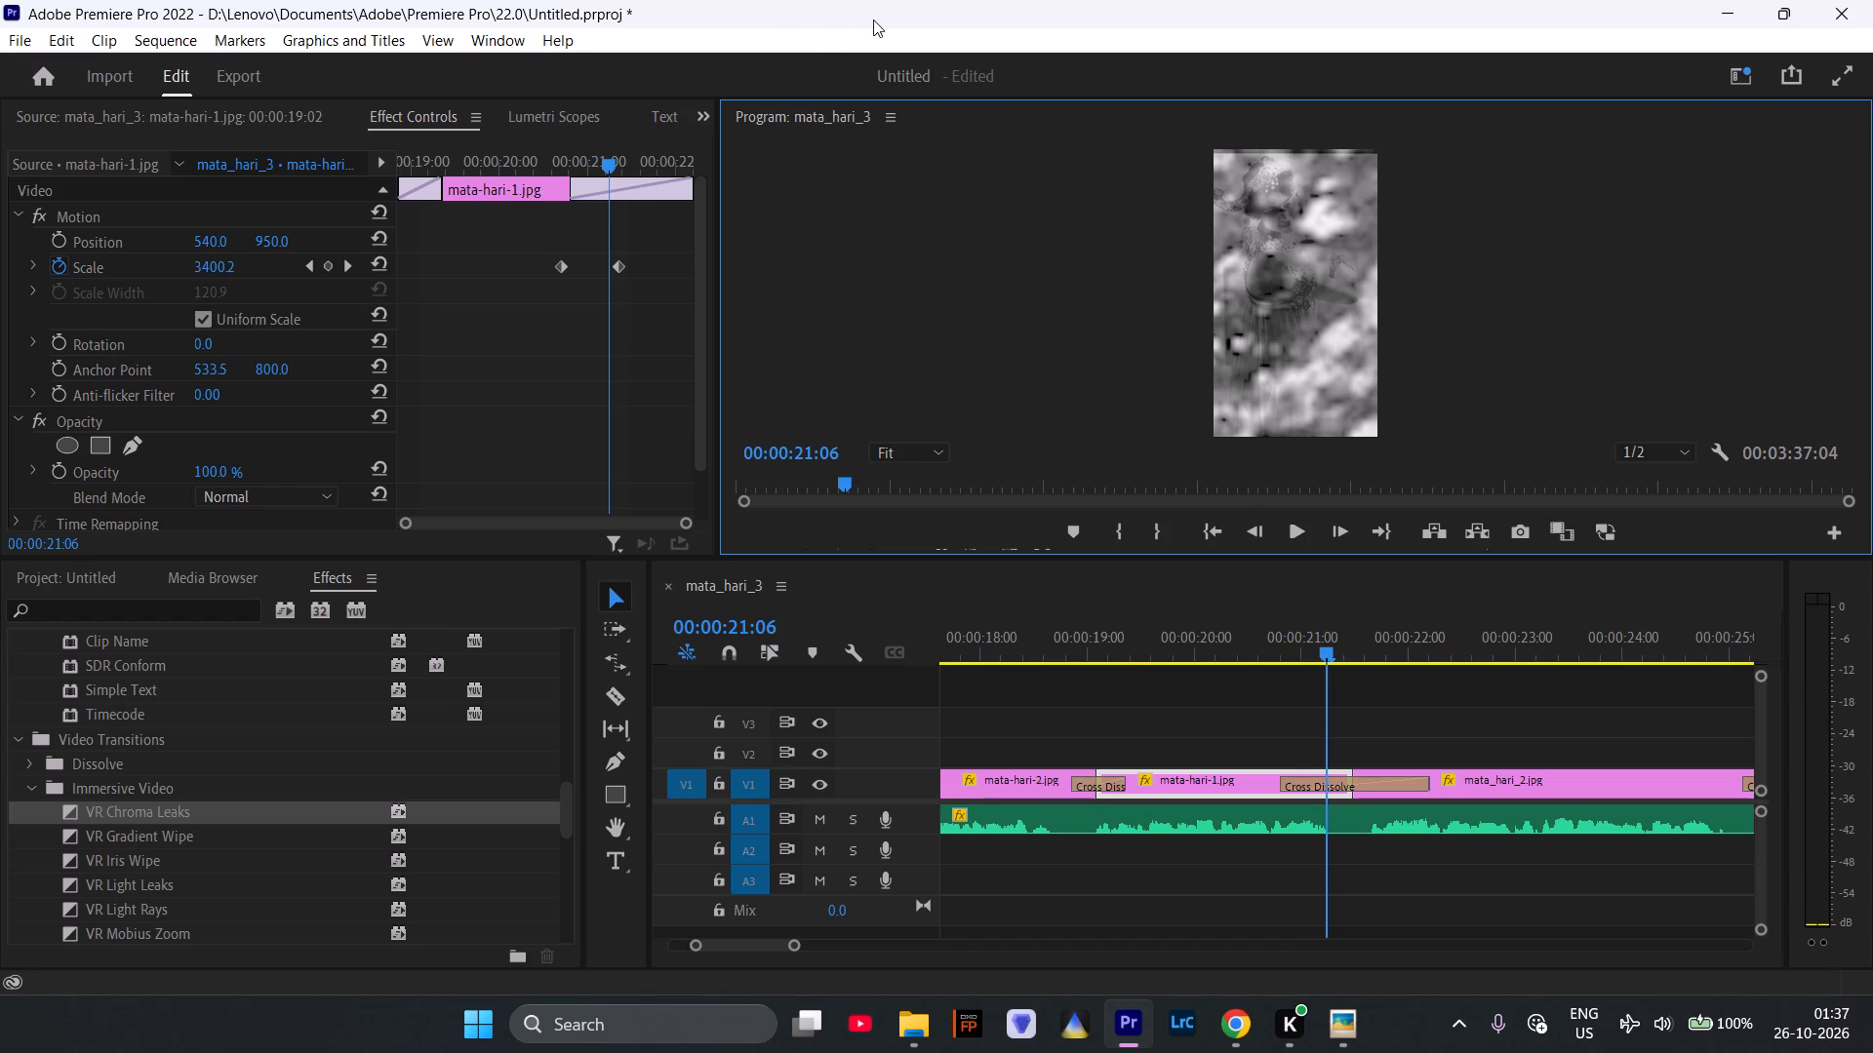
Play up to the zoom, trim the end of mata-hari-1.jpg to about 00:00:20:19 and close the gap before mata_hari_2.jpg.
left_click_drag(1250, 648, 1085, 673)
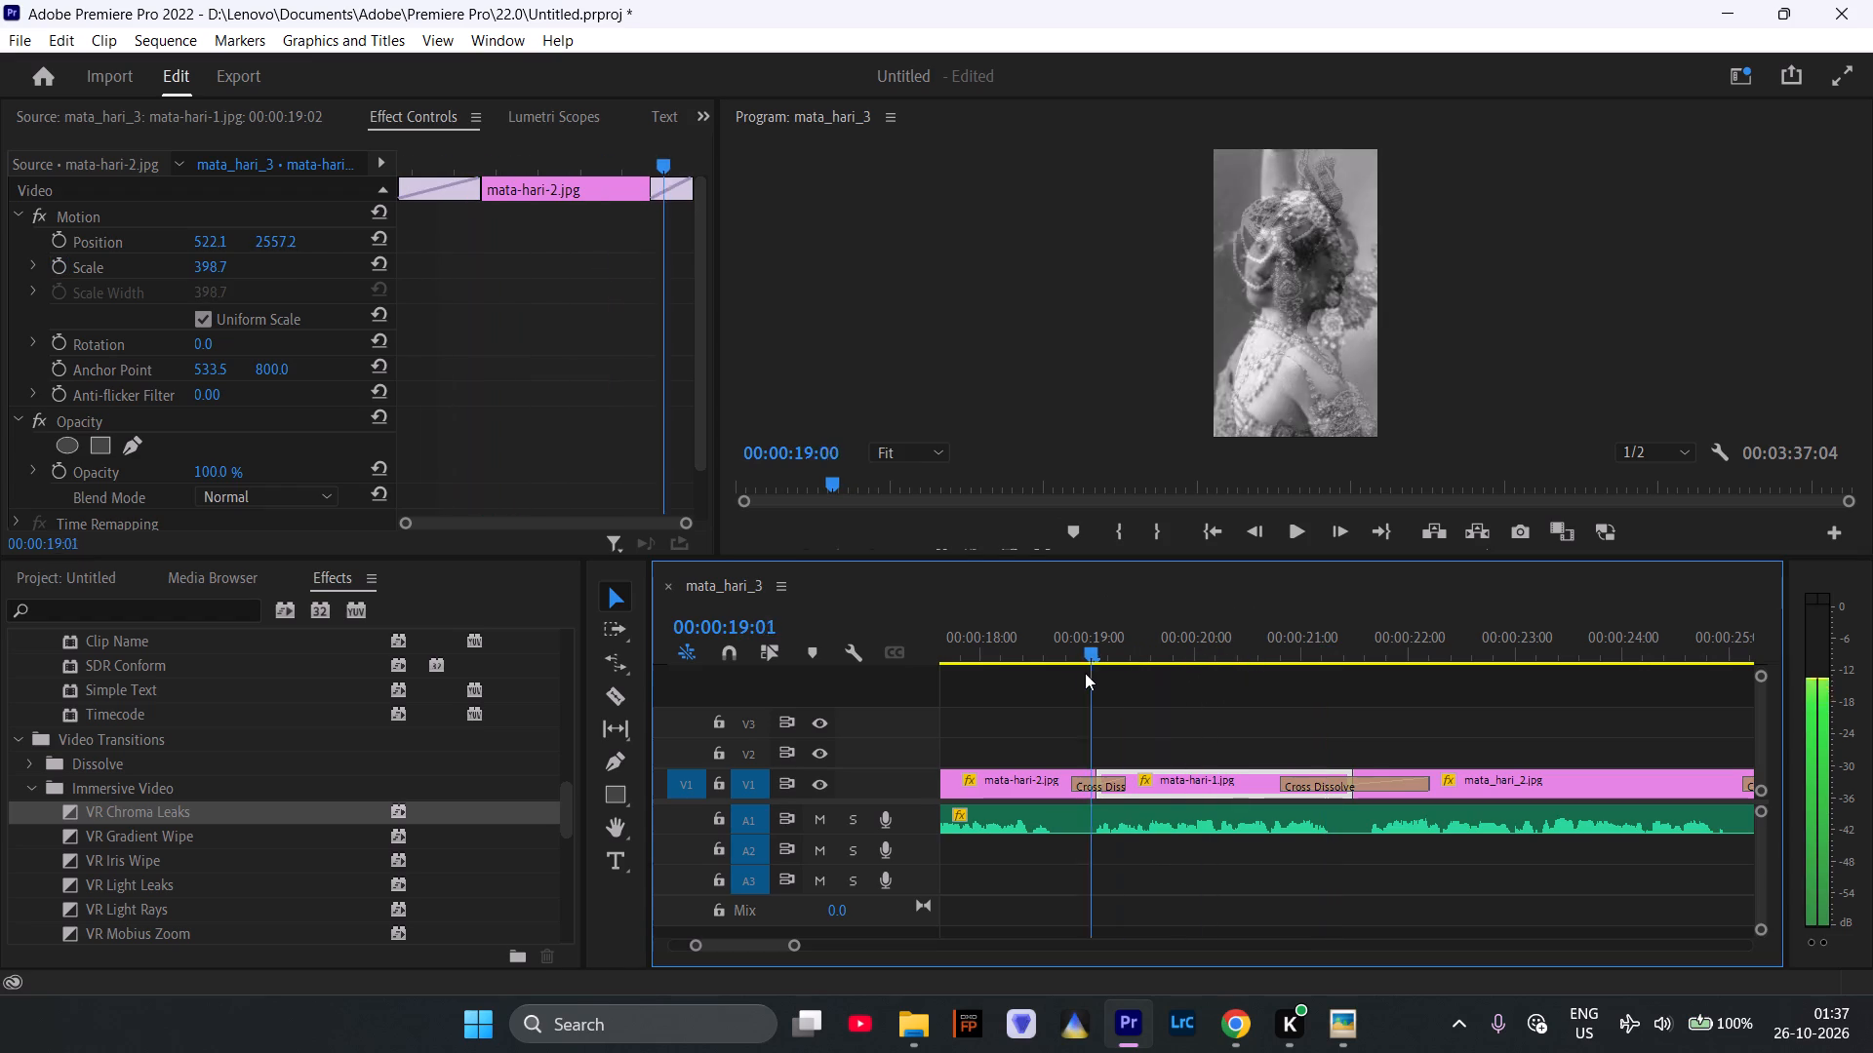
left_click_drag(1085, 673, 1042, 682)
left_click(1295, 520)
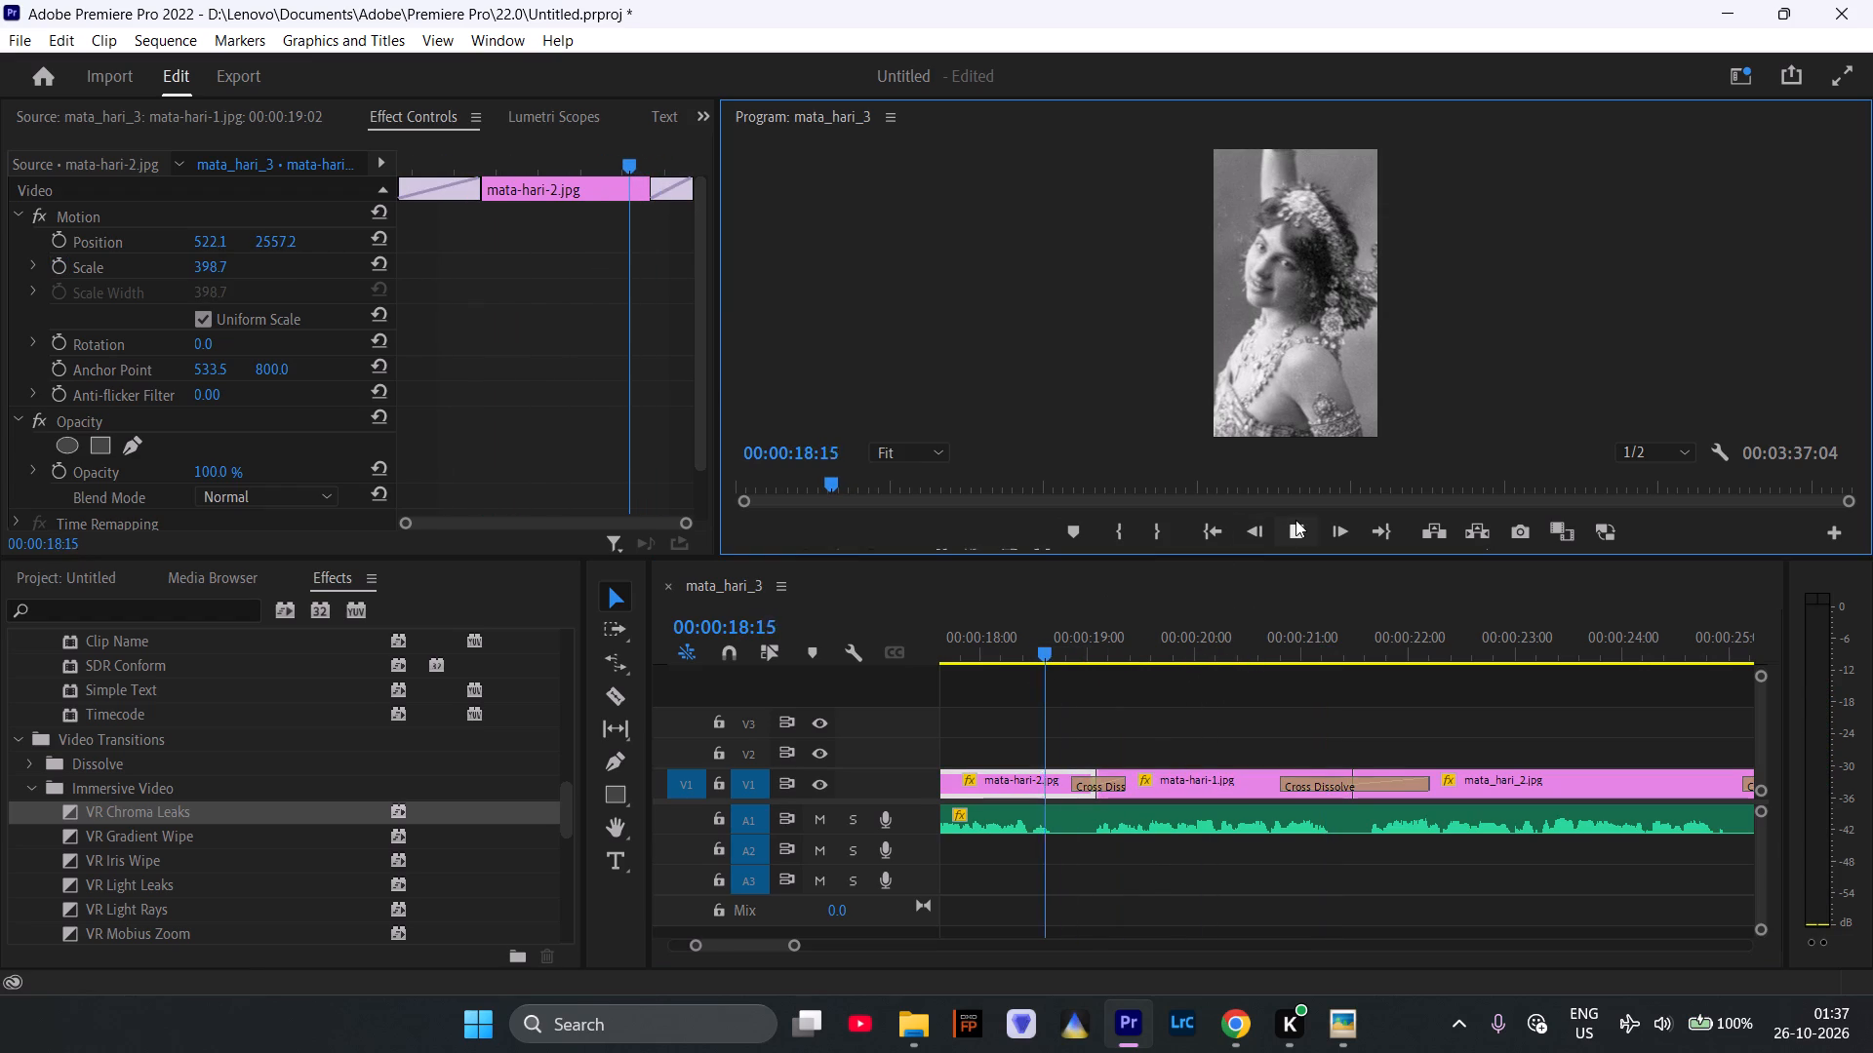
left_click(1295, 520)
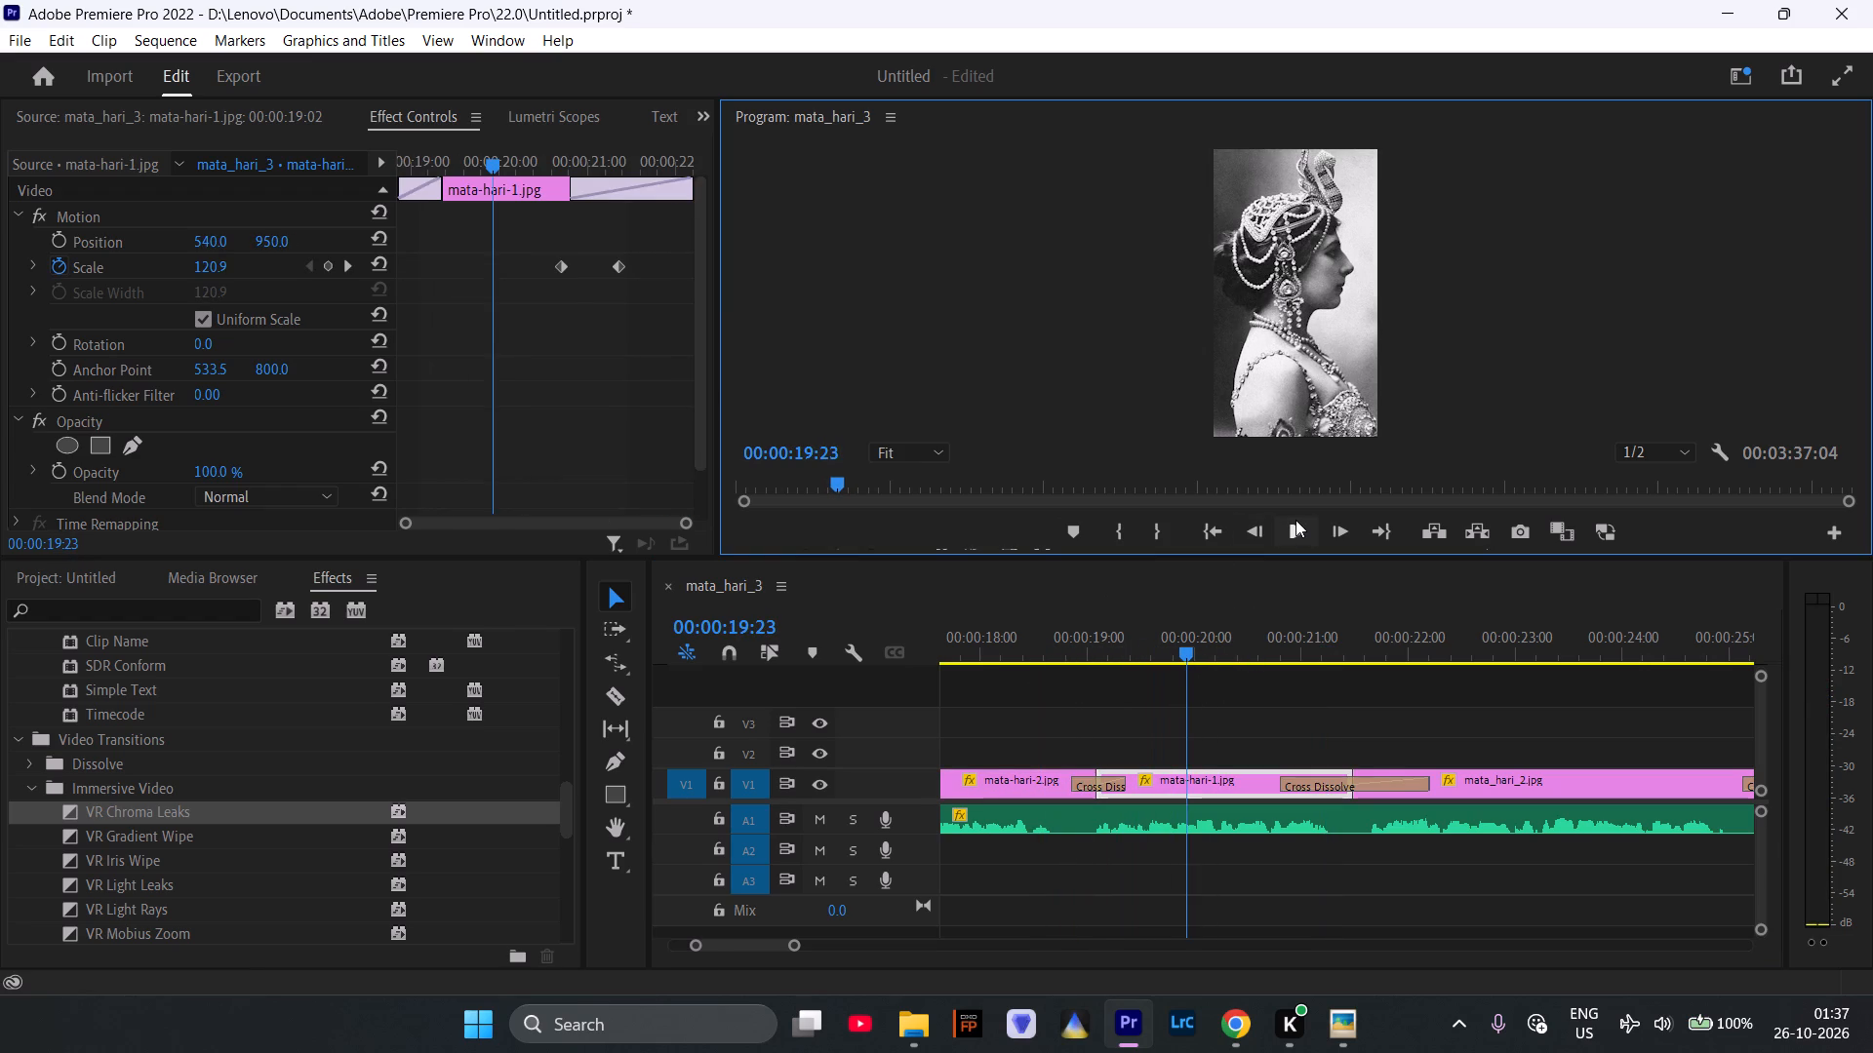
left_click(1295, 520)
left_click(1295, 520)
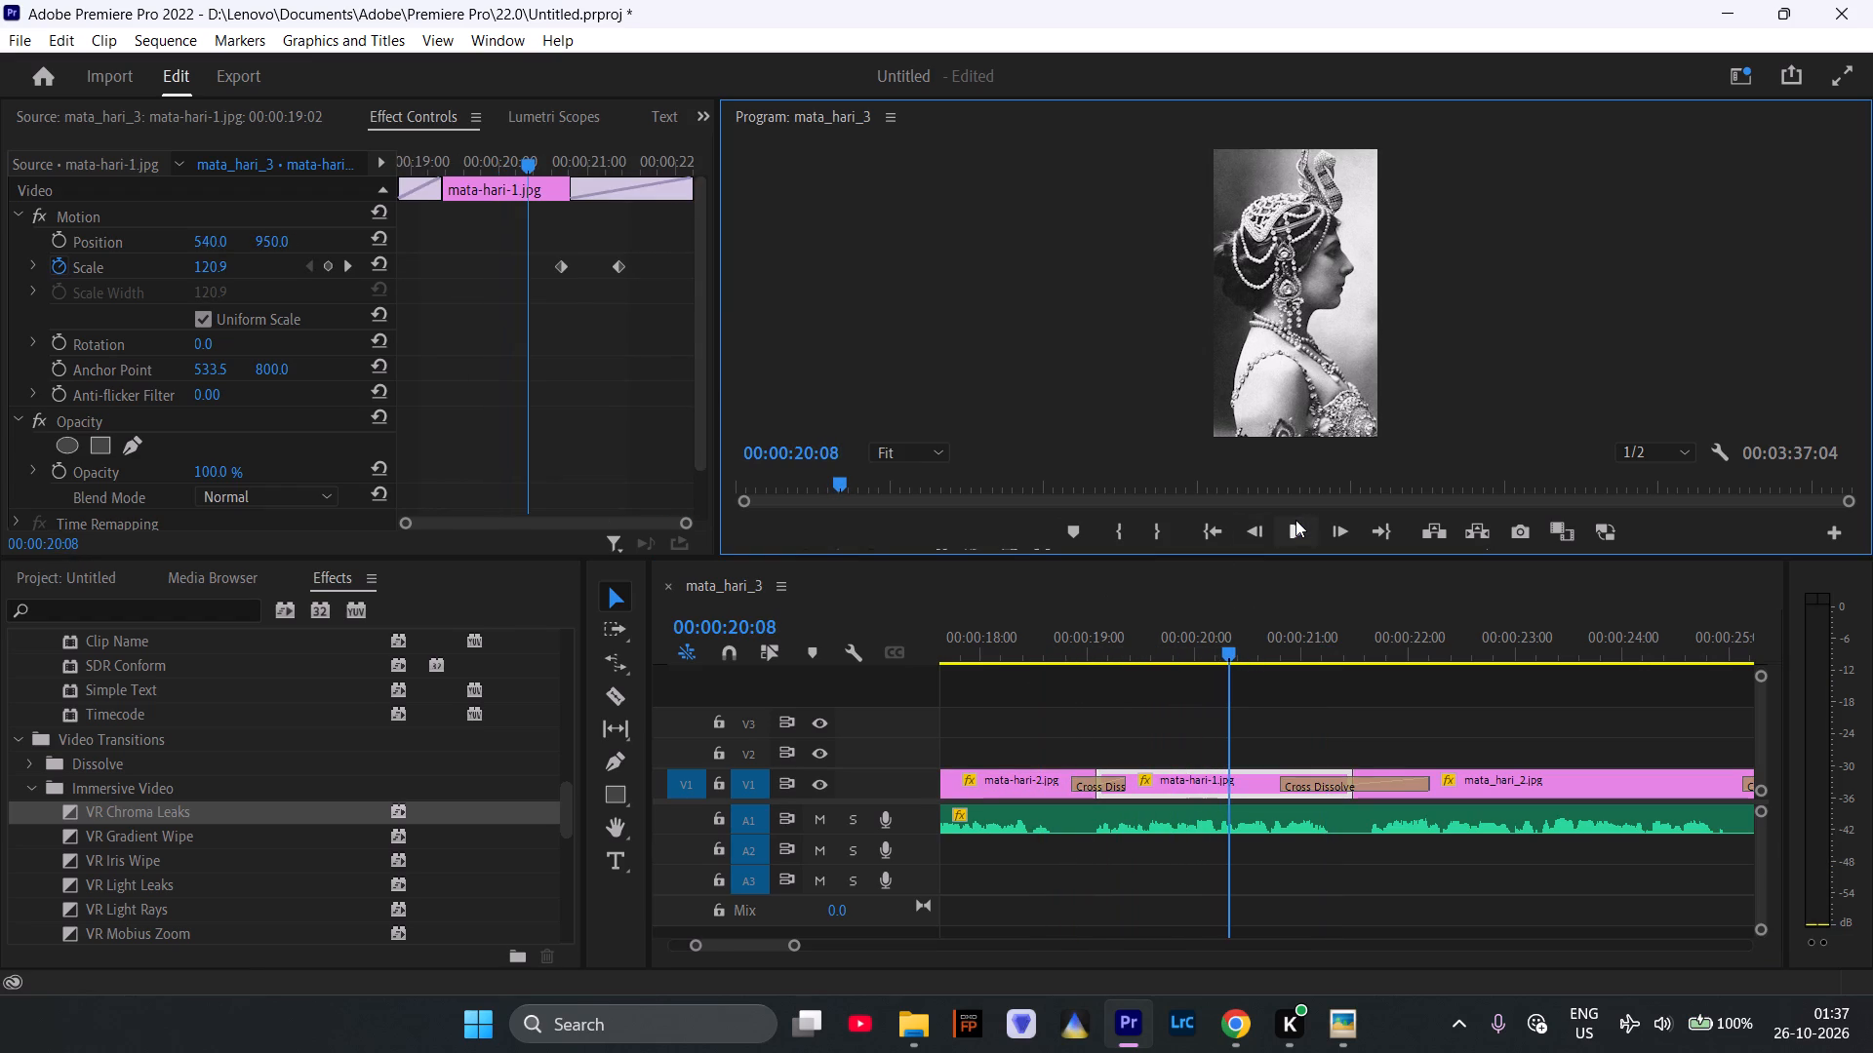
left_click(1295, 520)
left_click(1295, 520)
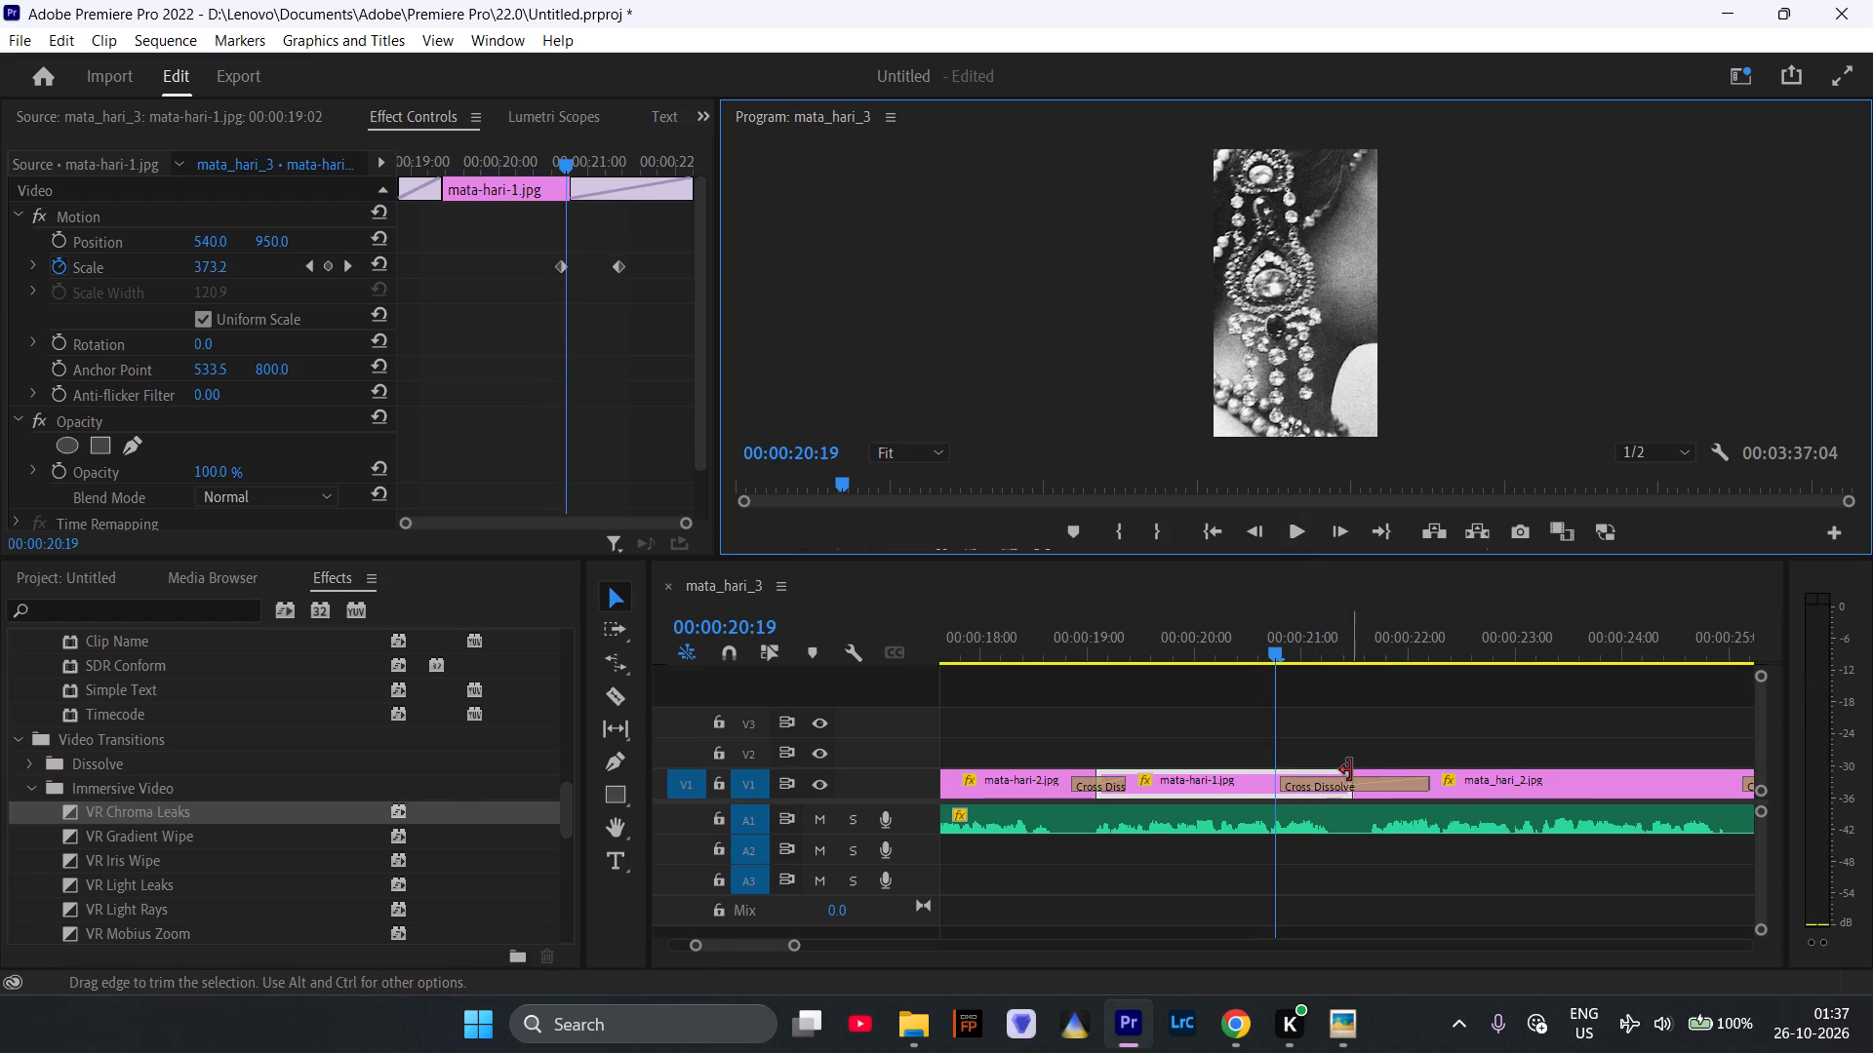
left_click_drag(1350, 769, 1278, 769)
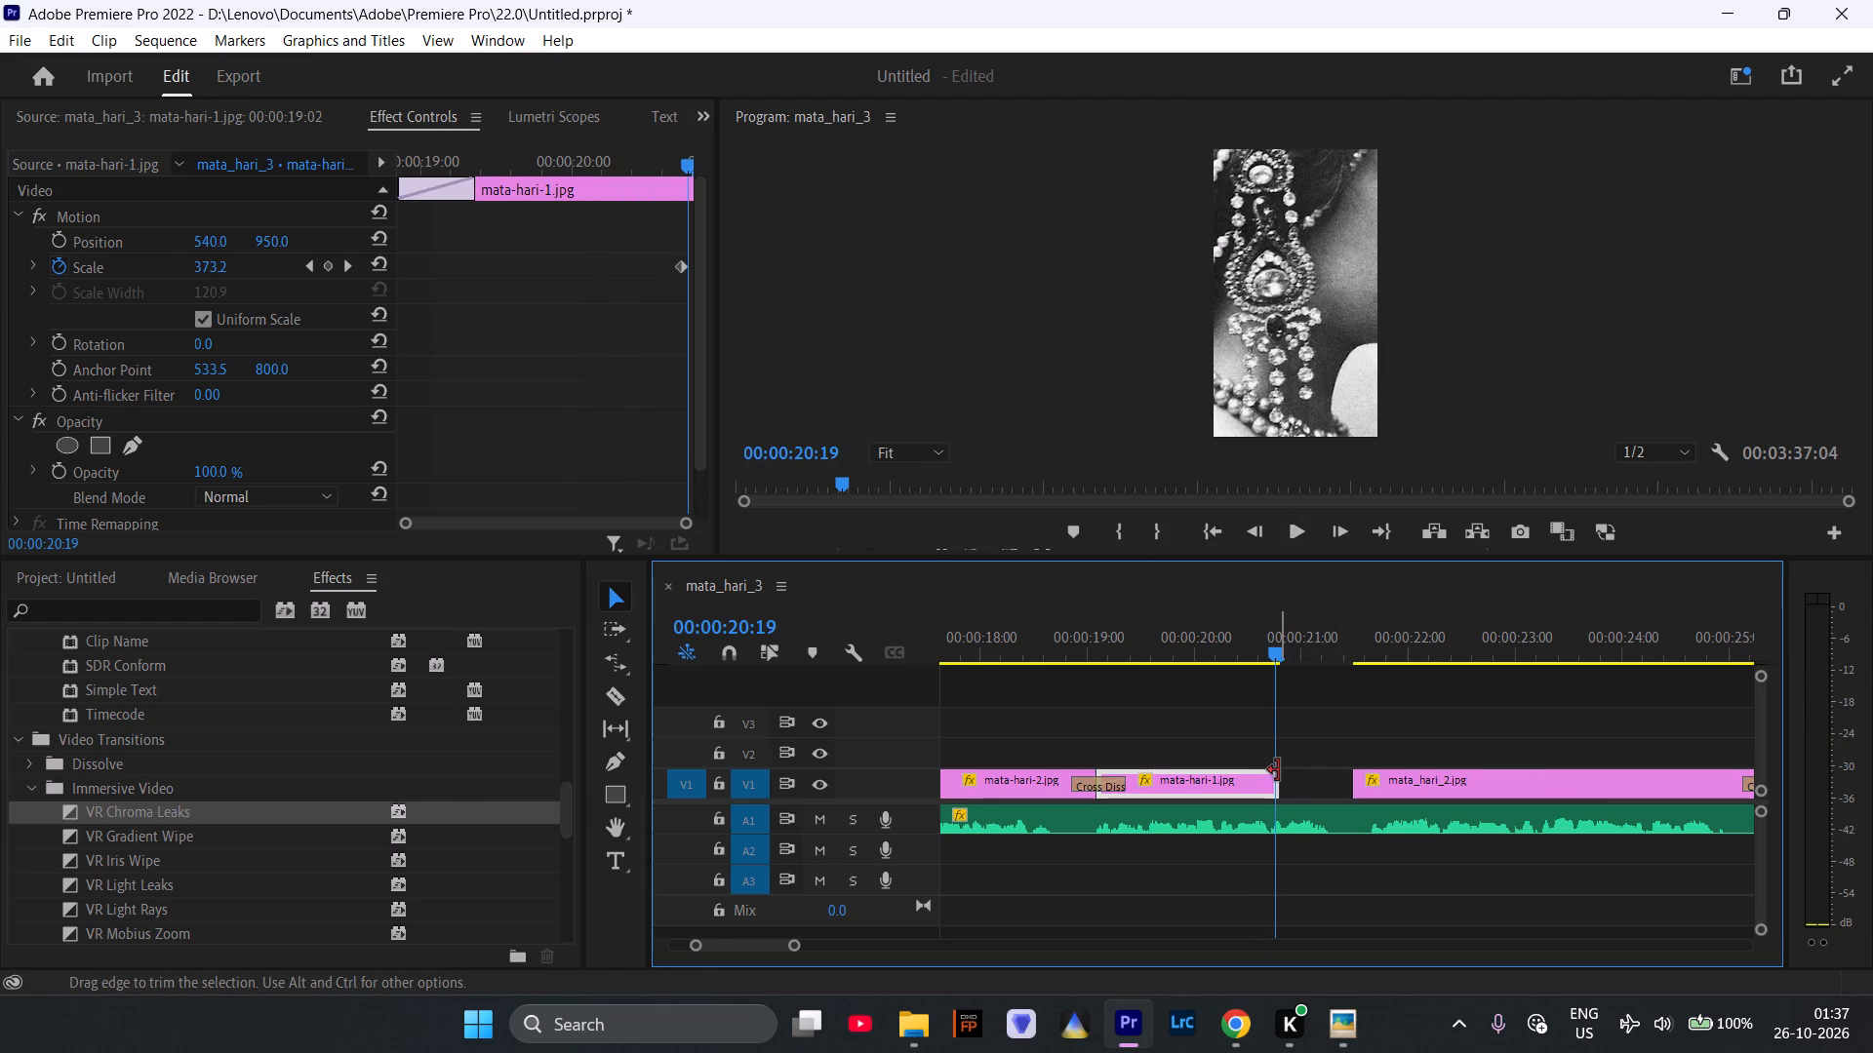
left_click(1305, 780)
key("Delete")
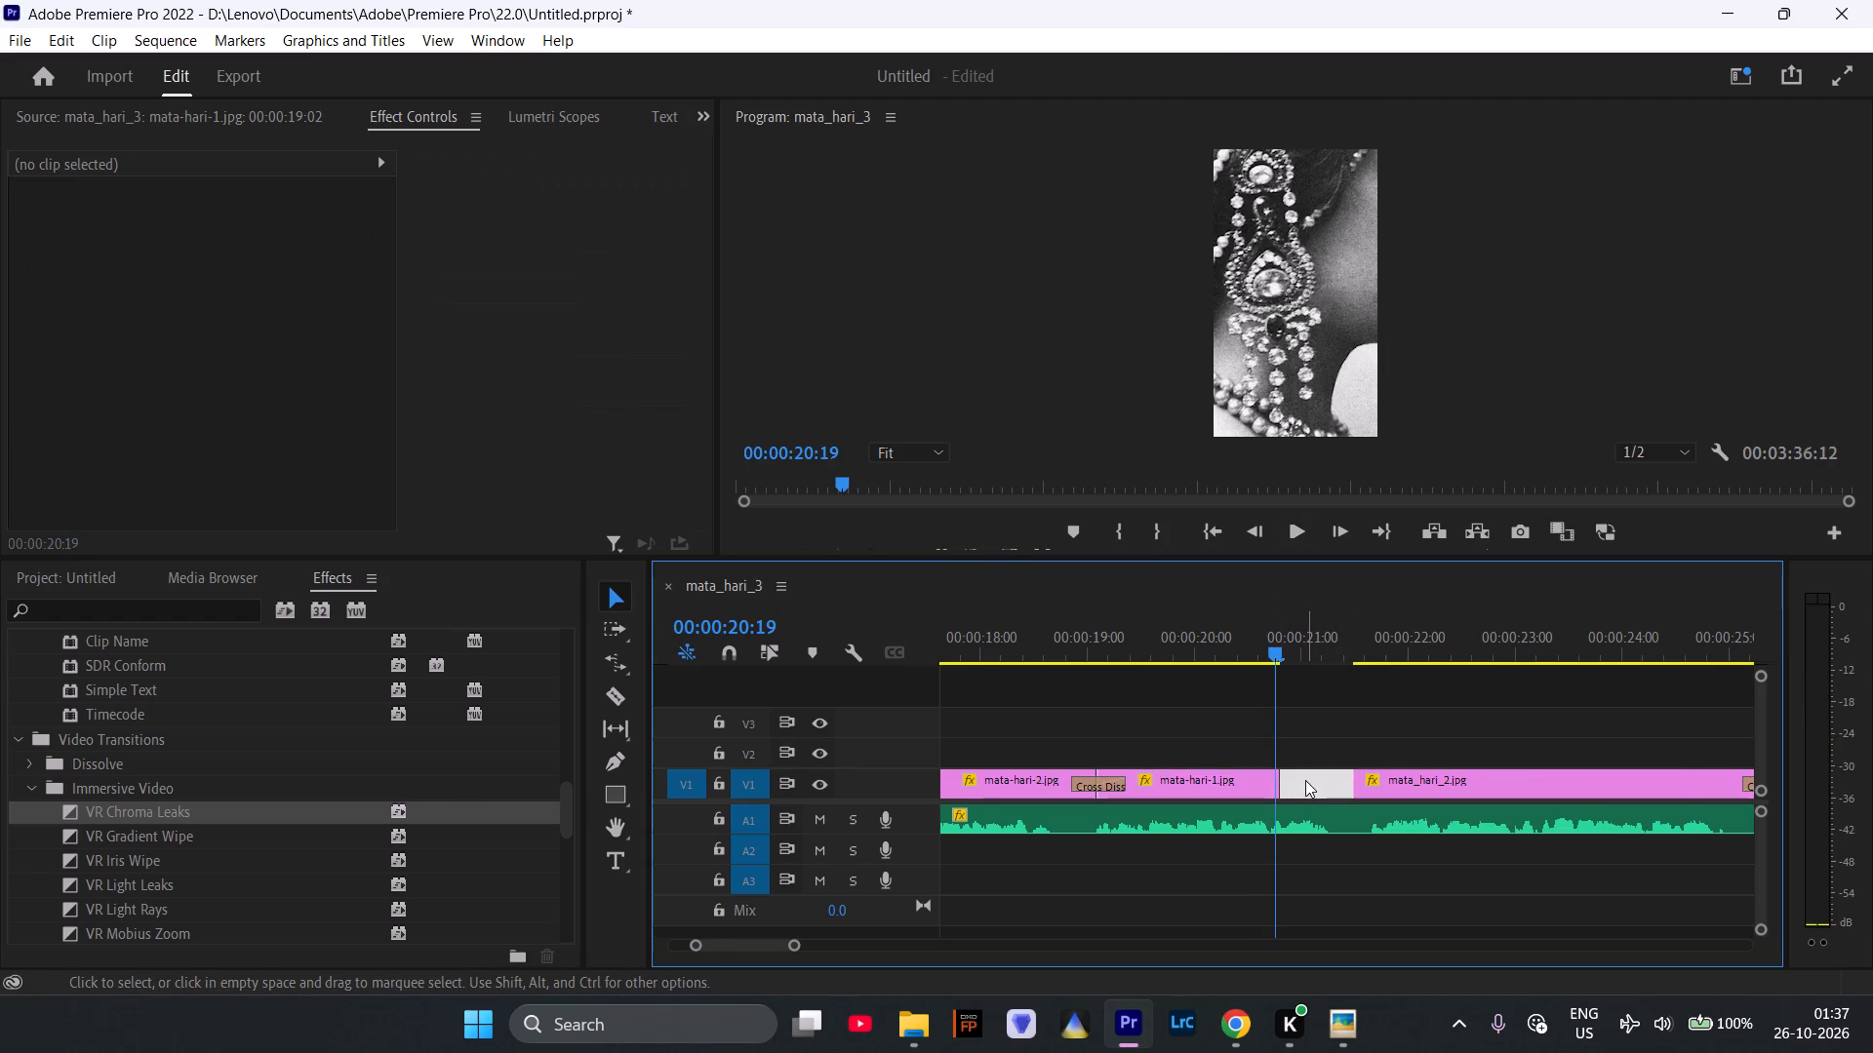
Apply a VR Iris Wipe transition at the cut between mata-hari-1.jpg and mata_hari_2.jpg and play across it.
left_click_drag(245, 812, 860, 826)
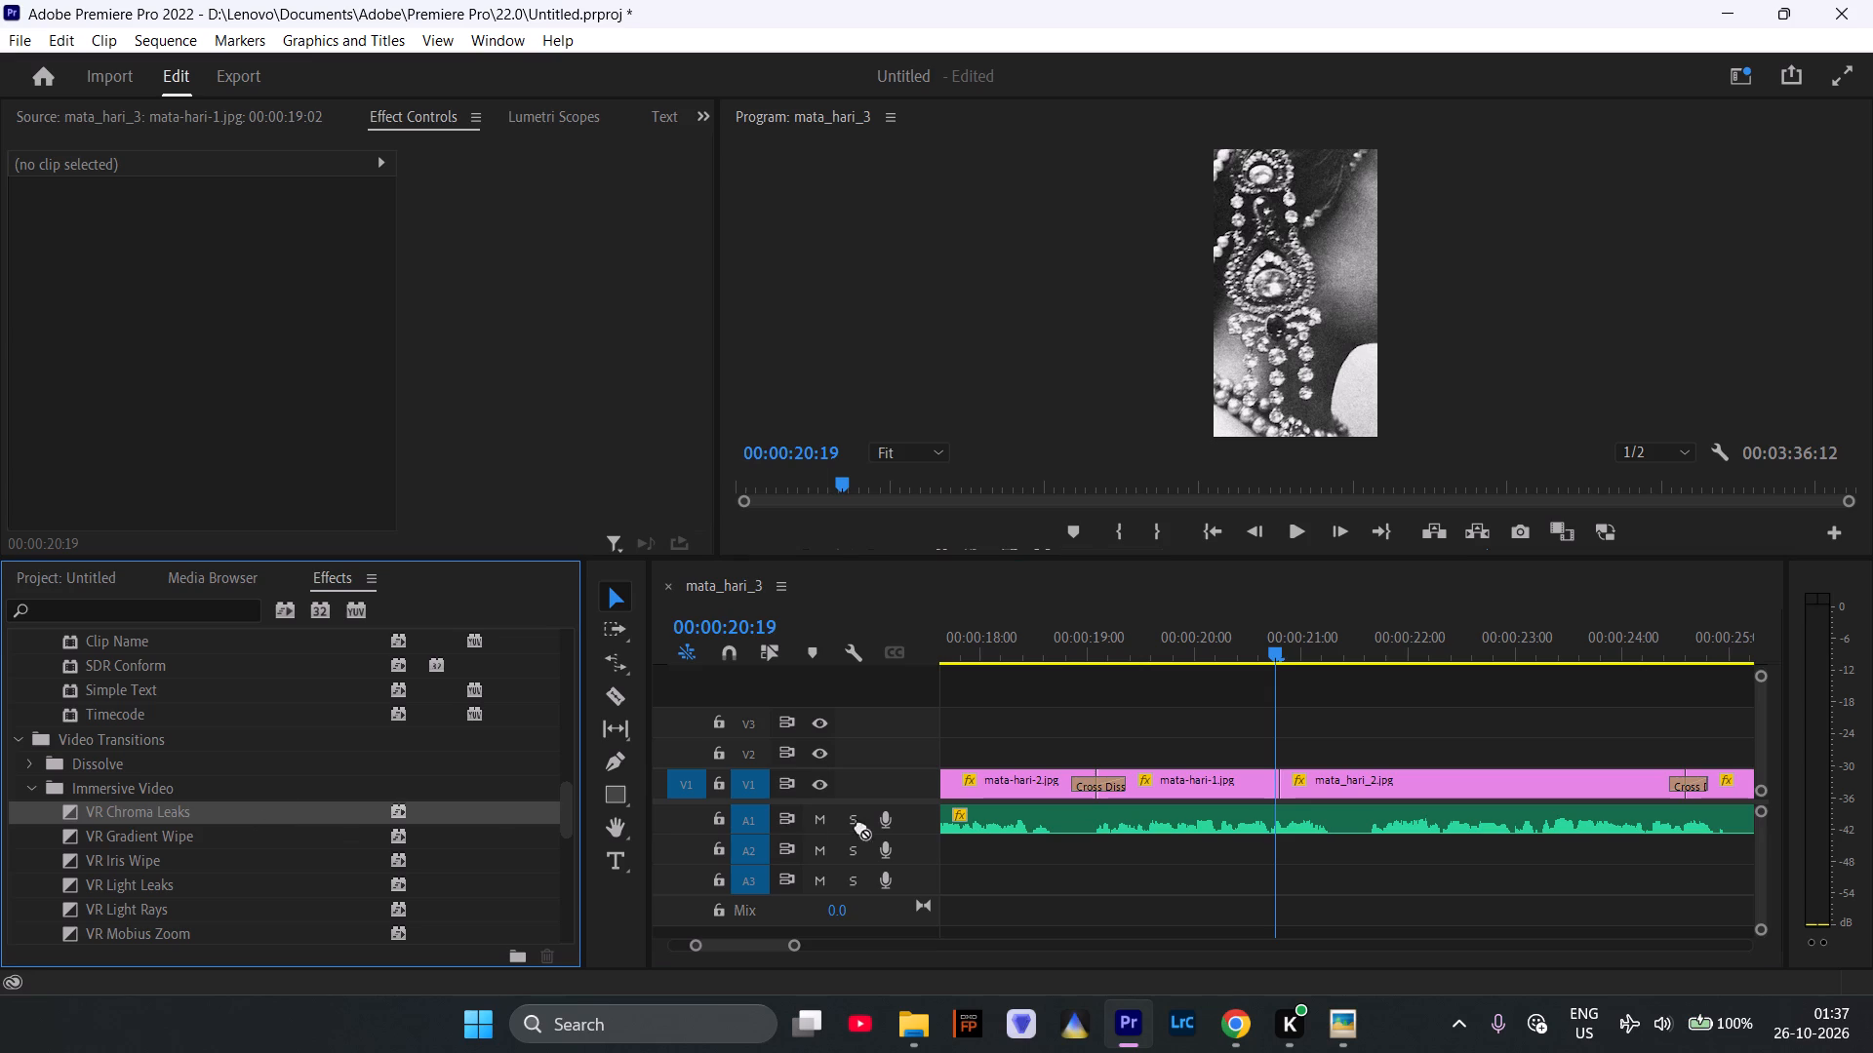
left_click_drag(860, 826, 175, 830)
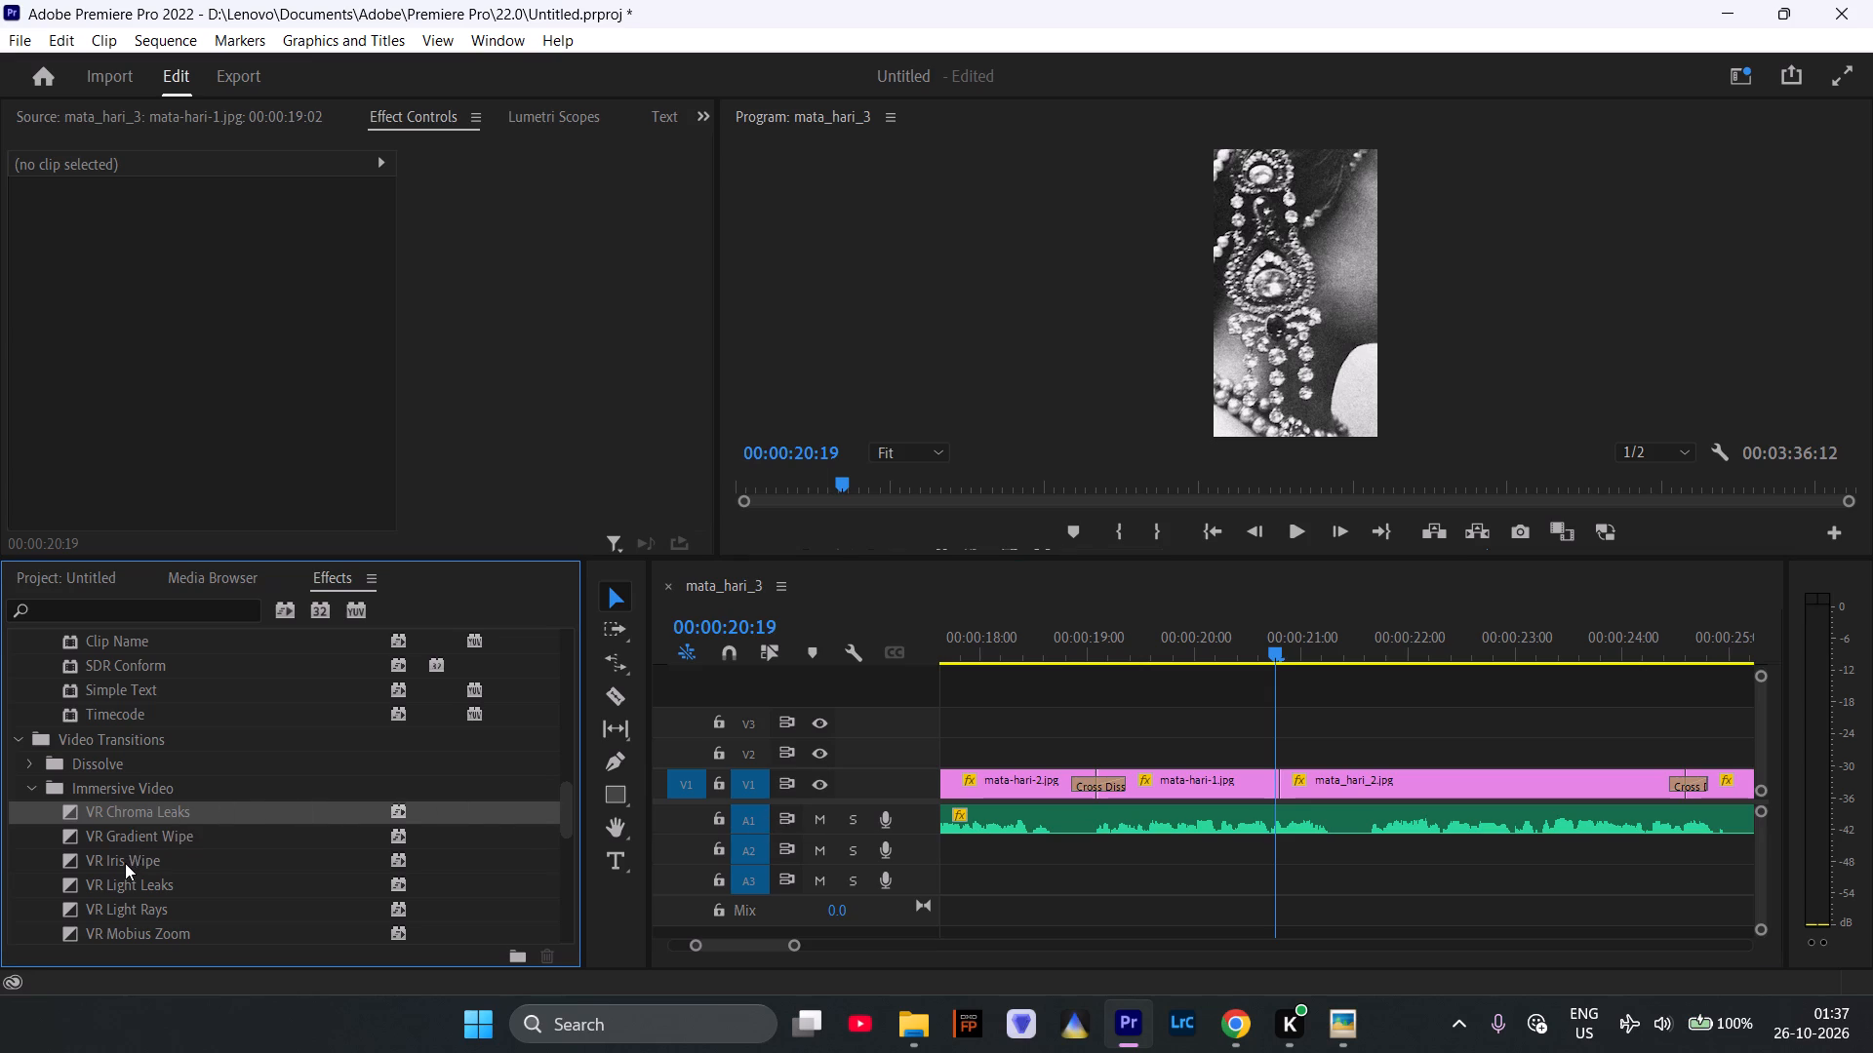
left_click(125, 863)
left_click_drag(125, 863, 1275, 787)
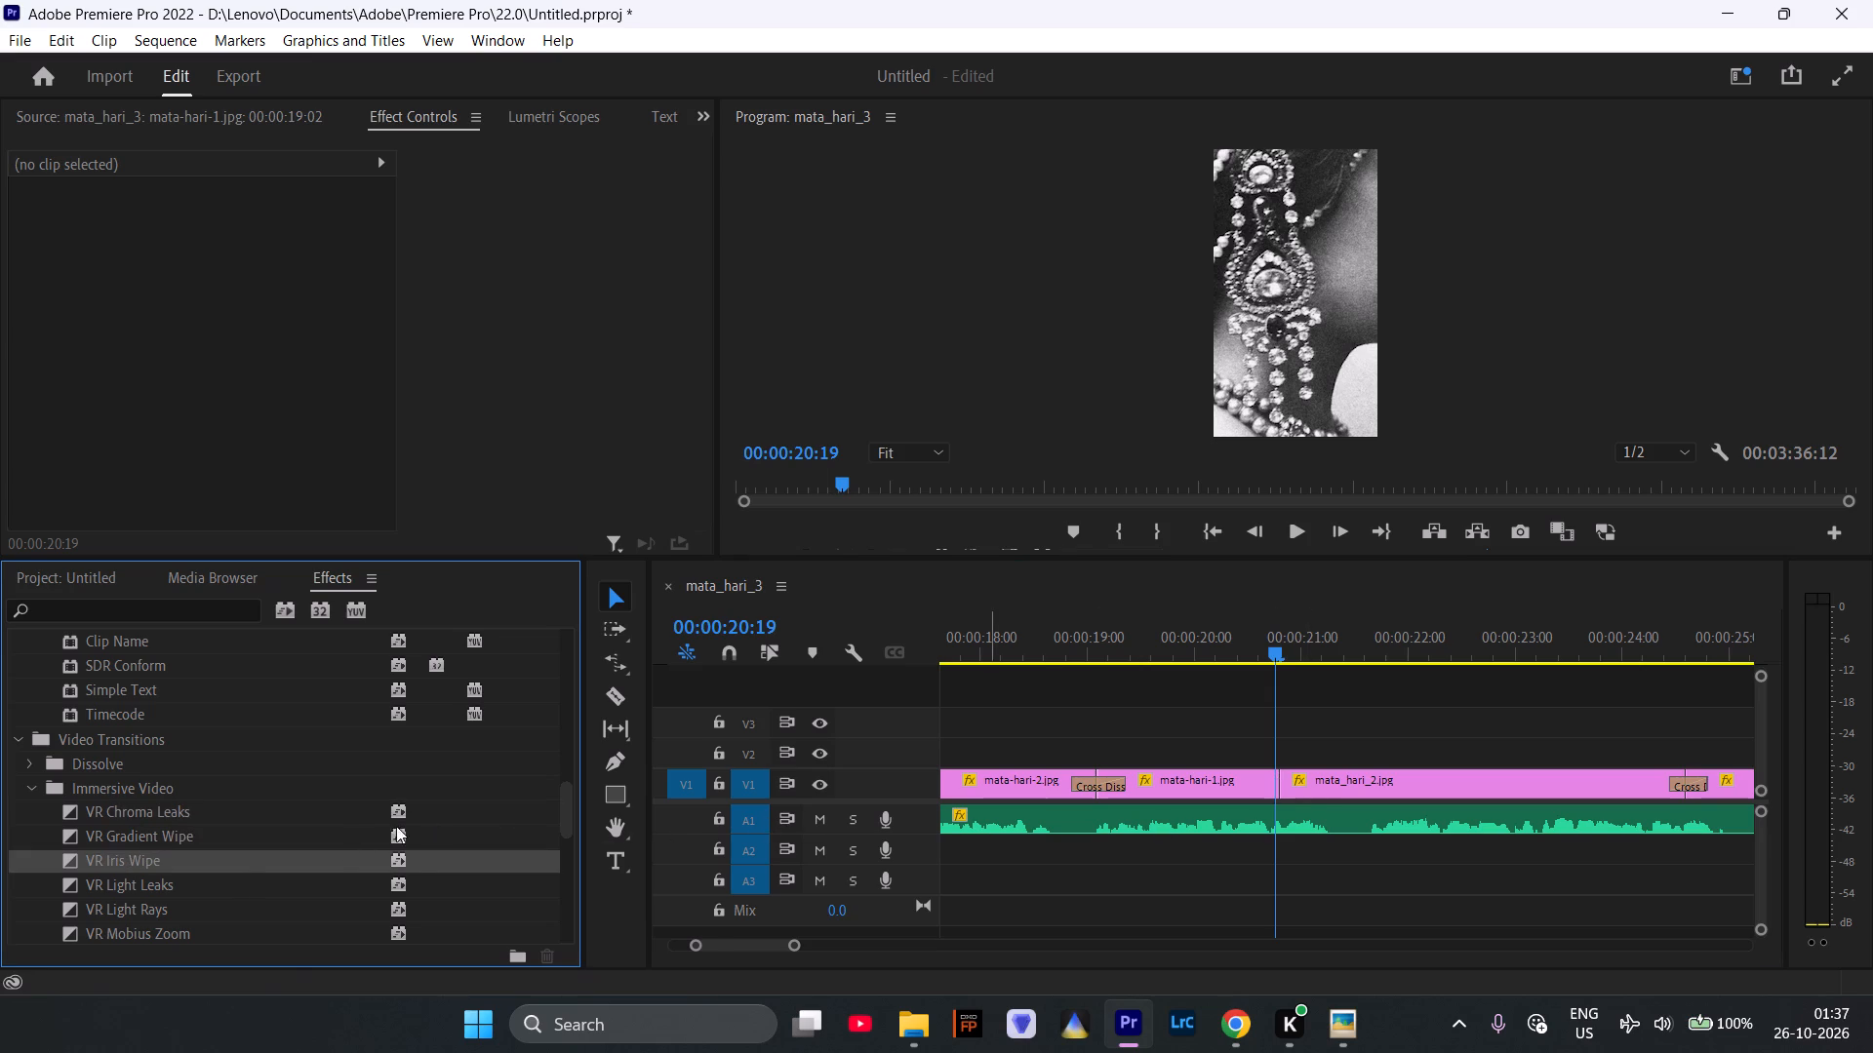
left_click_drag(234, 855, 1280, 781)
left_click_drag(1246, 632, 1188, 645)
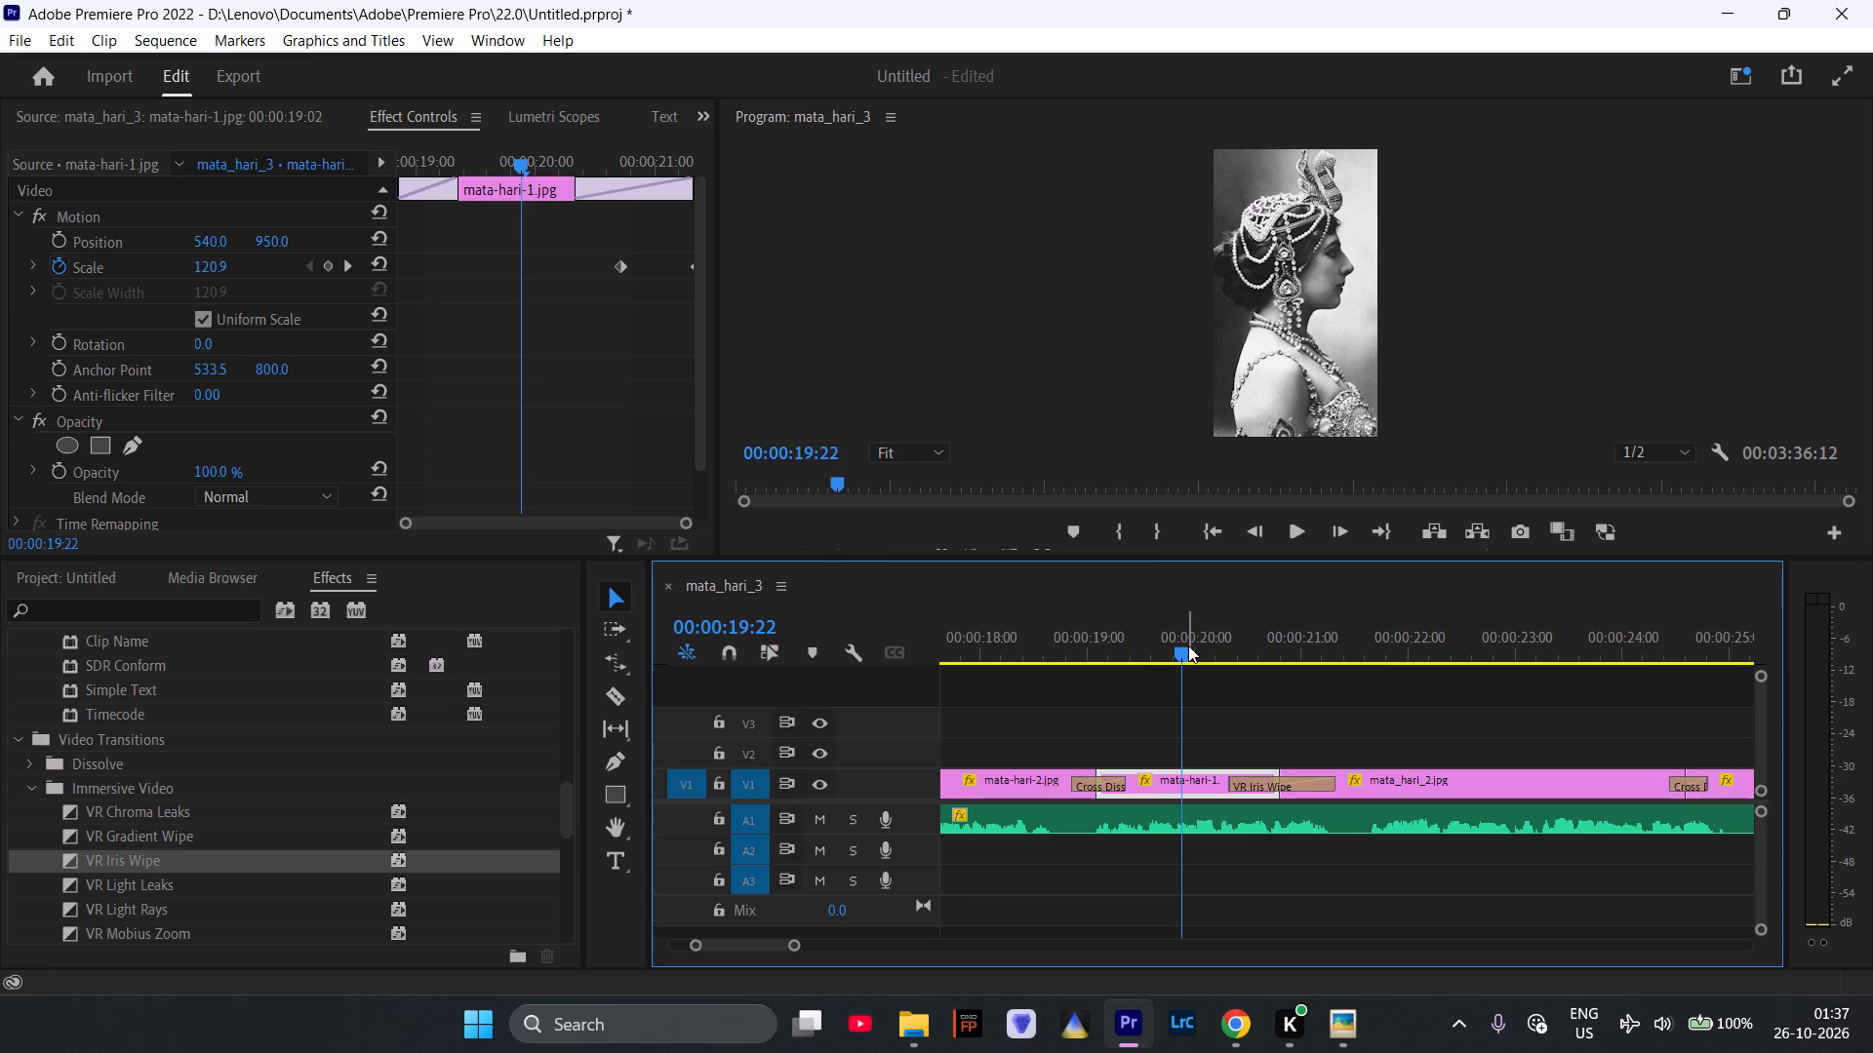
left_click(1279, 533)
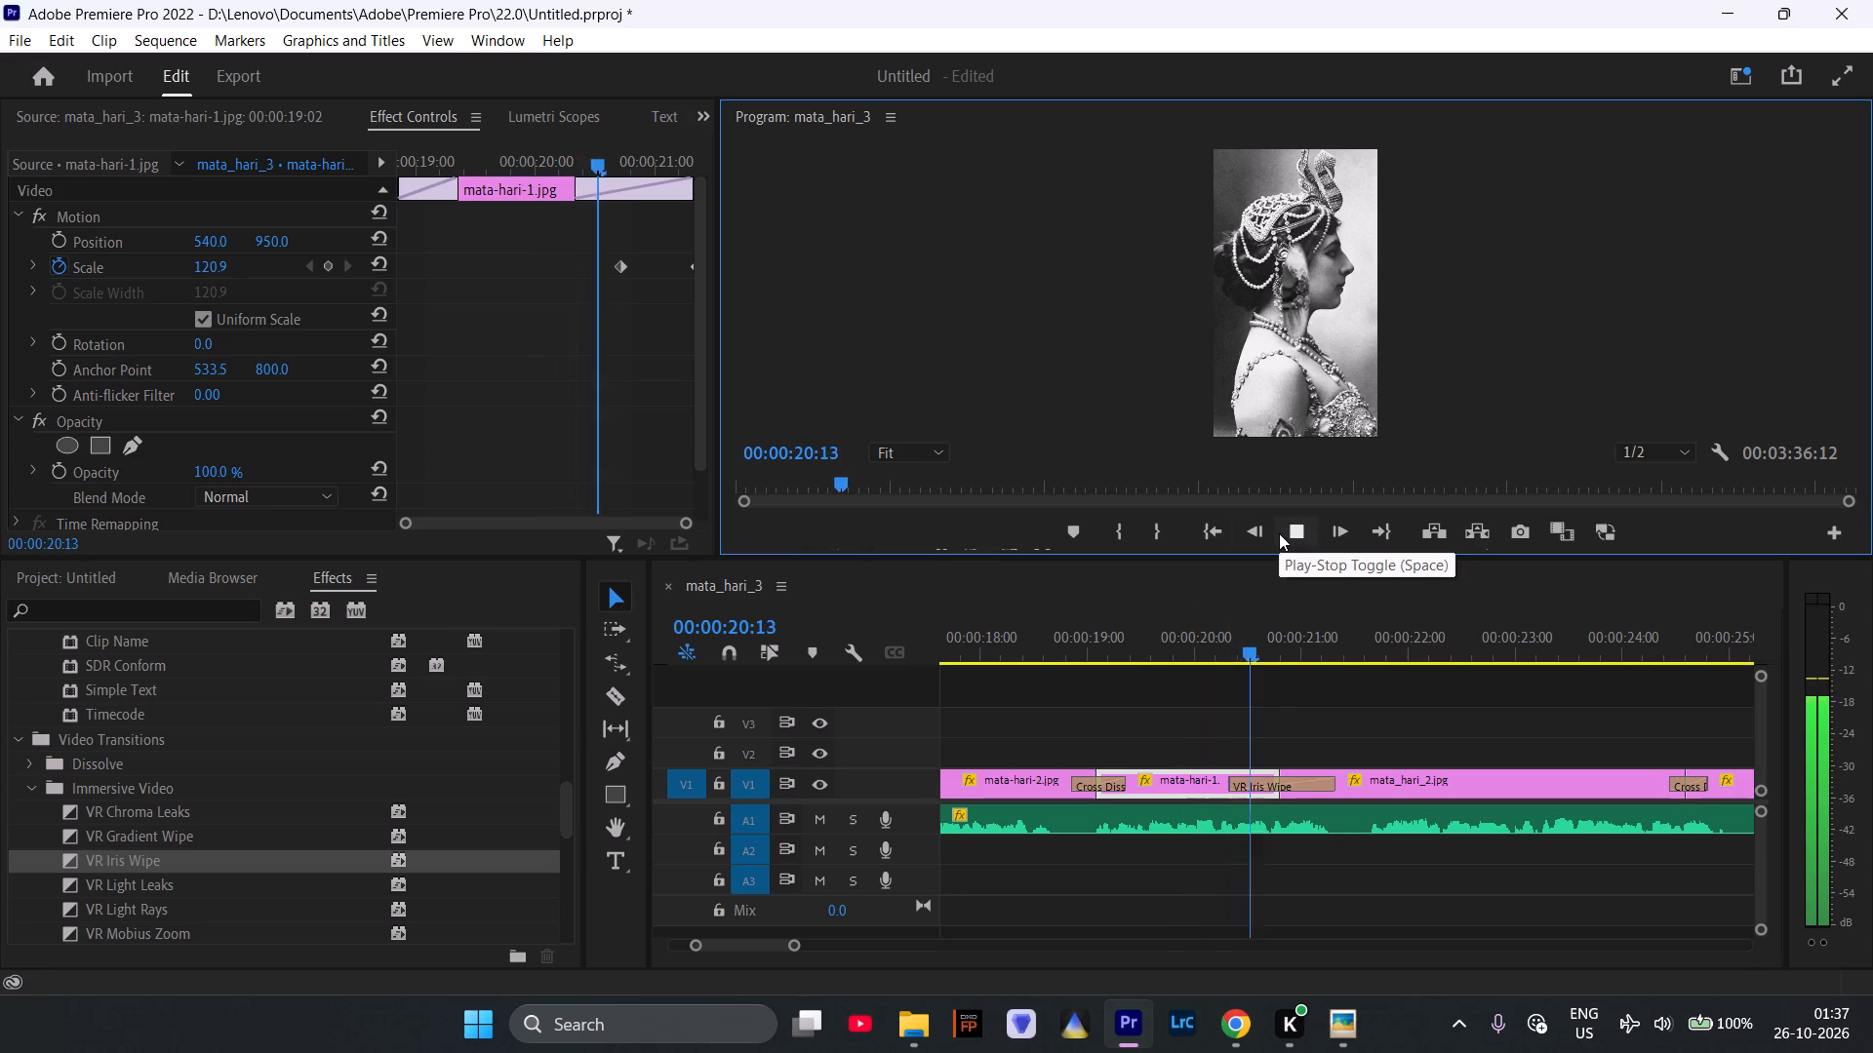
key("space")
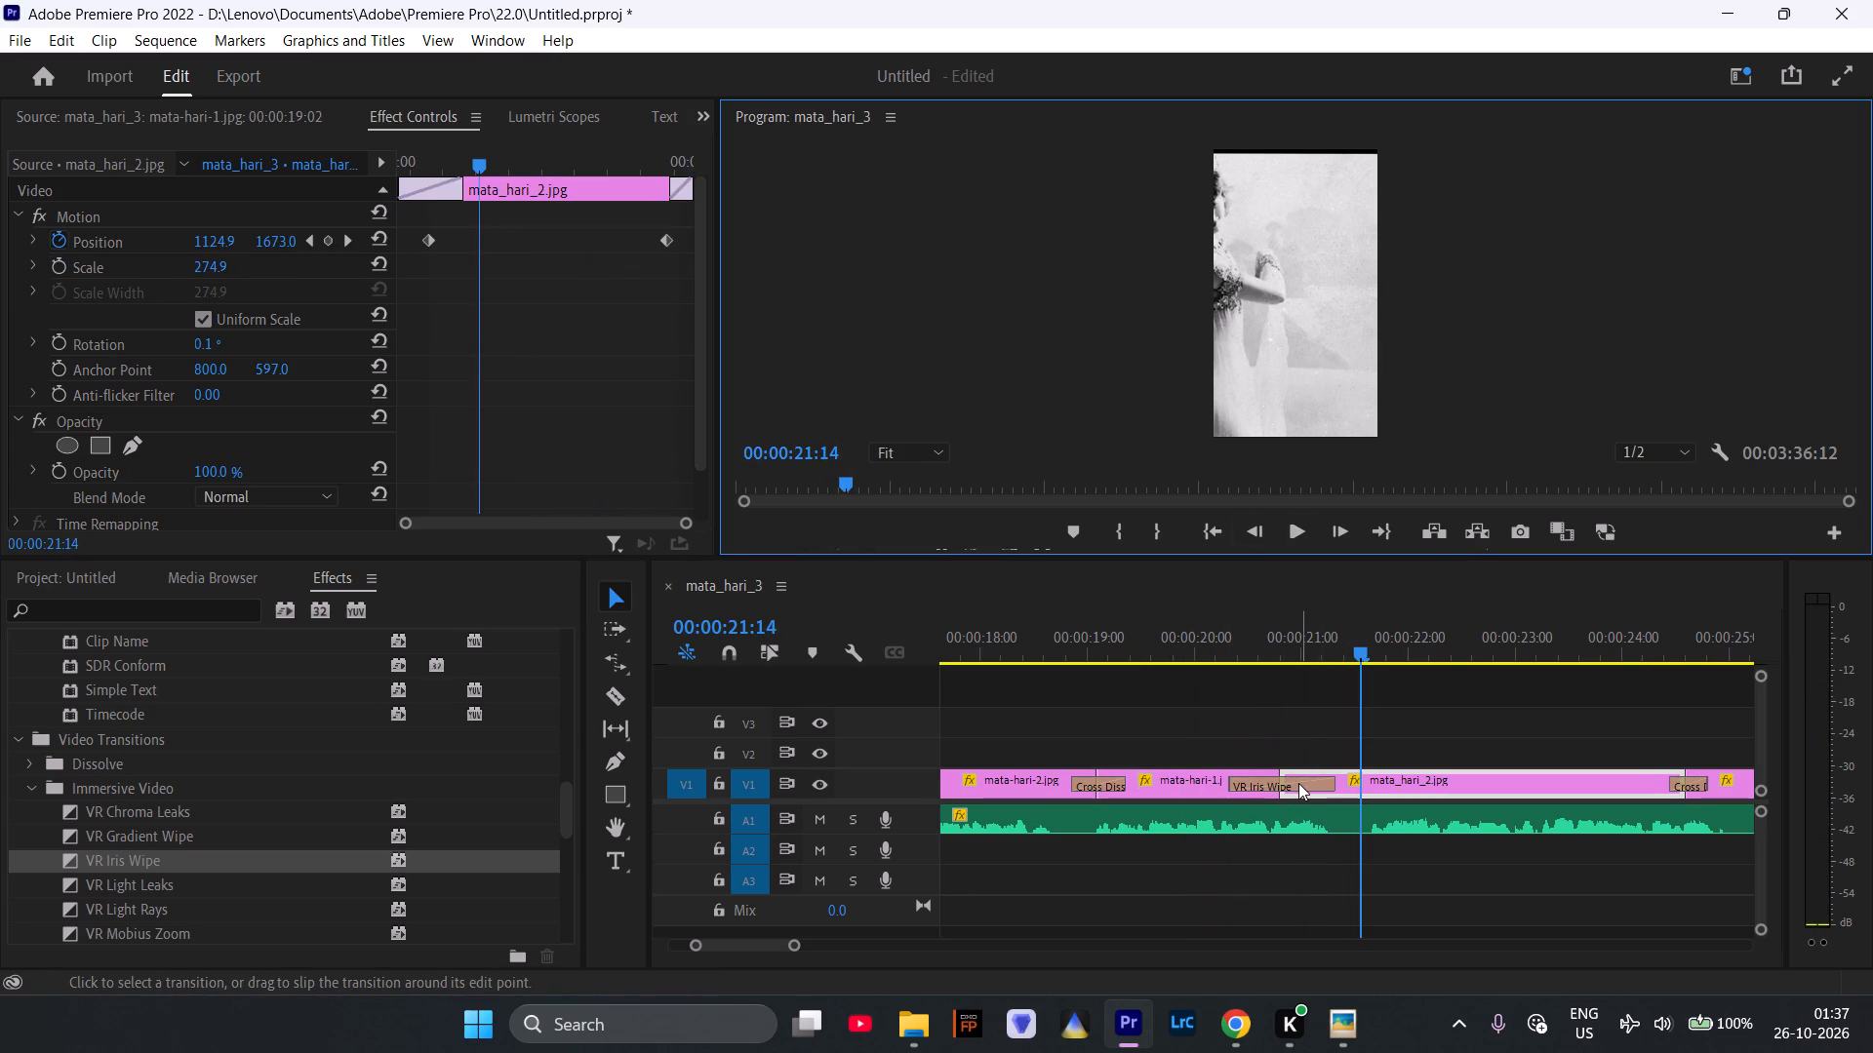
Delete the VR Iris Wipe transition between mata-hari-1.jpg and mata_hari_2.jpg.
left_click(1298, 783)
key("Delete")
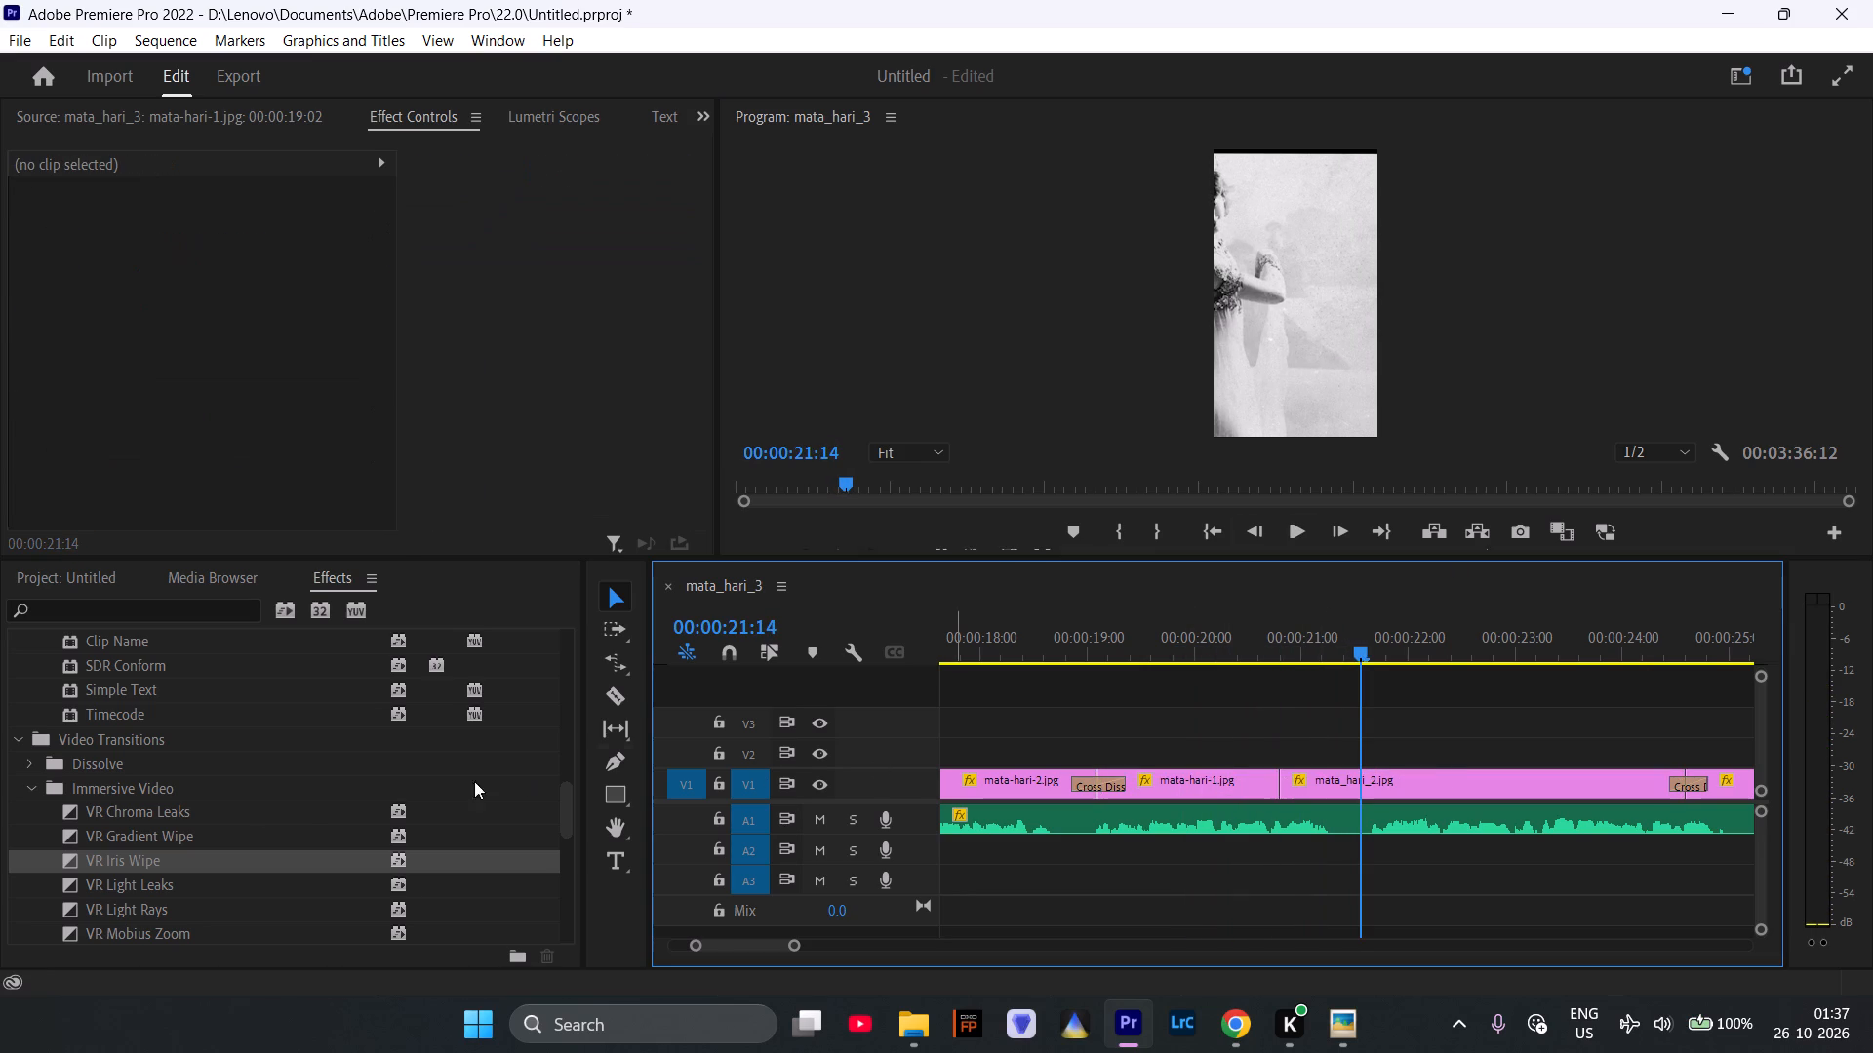
Apply a Cross Dissolve transition at the cut between mata-hari-1.jpg and mata_hari_2.jpg.
left_click(31, 766)
left_click_drag(96, 814, 243, 805)
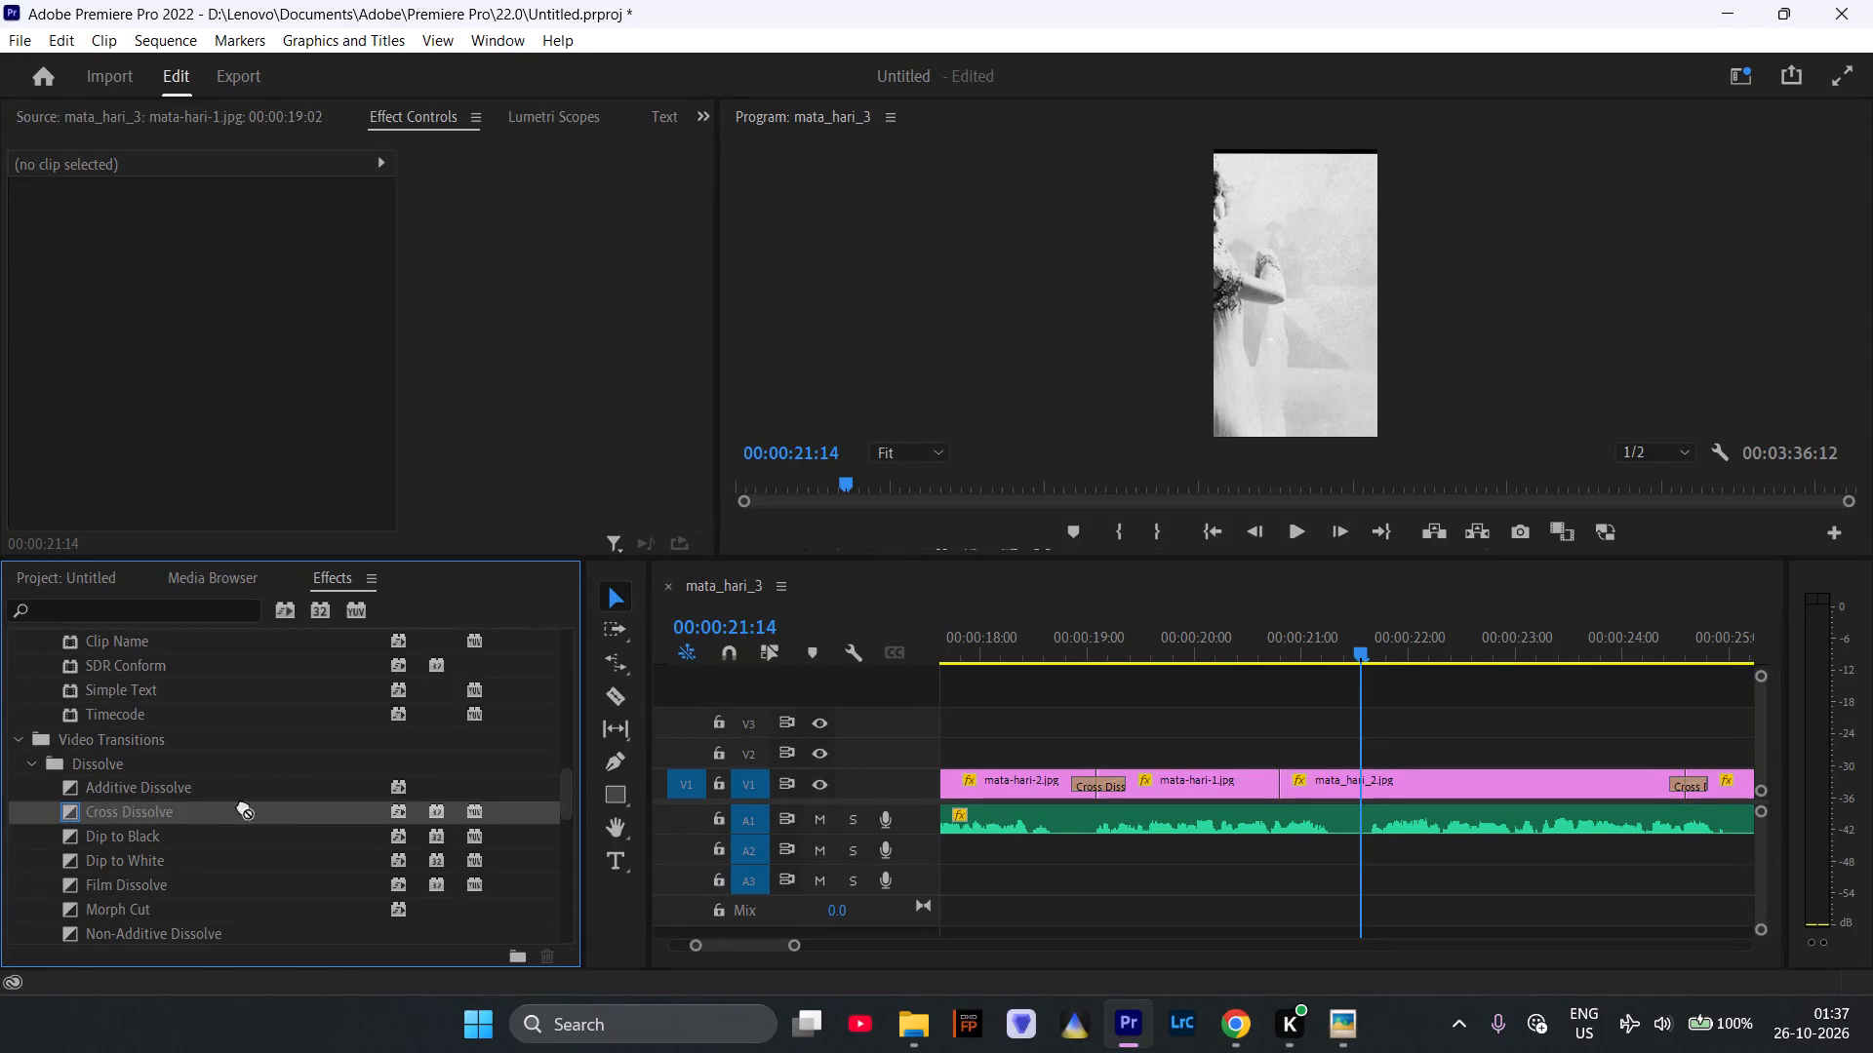
left_click_drag(243, 805, 1275, 778)
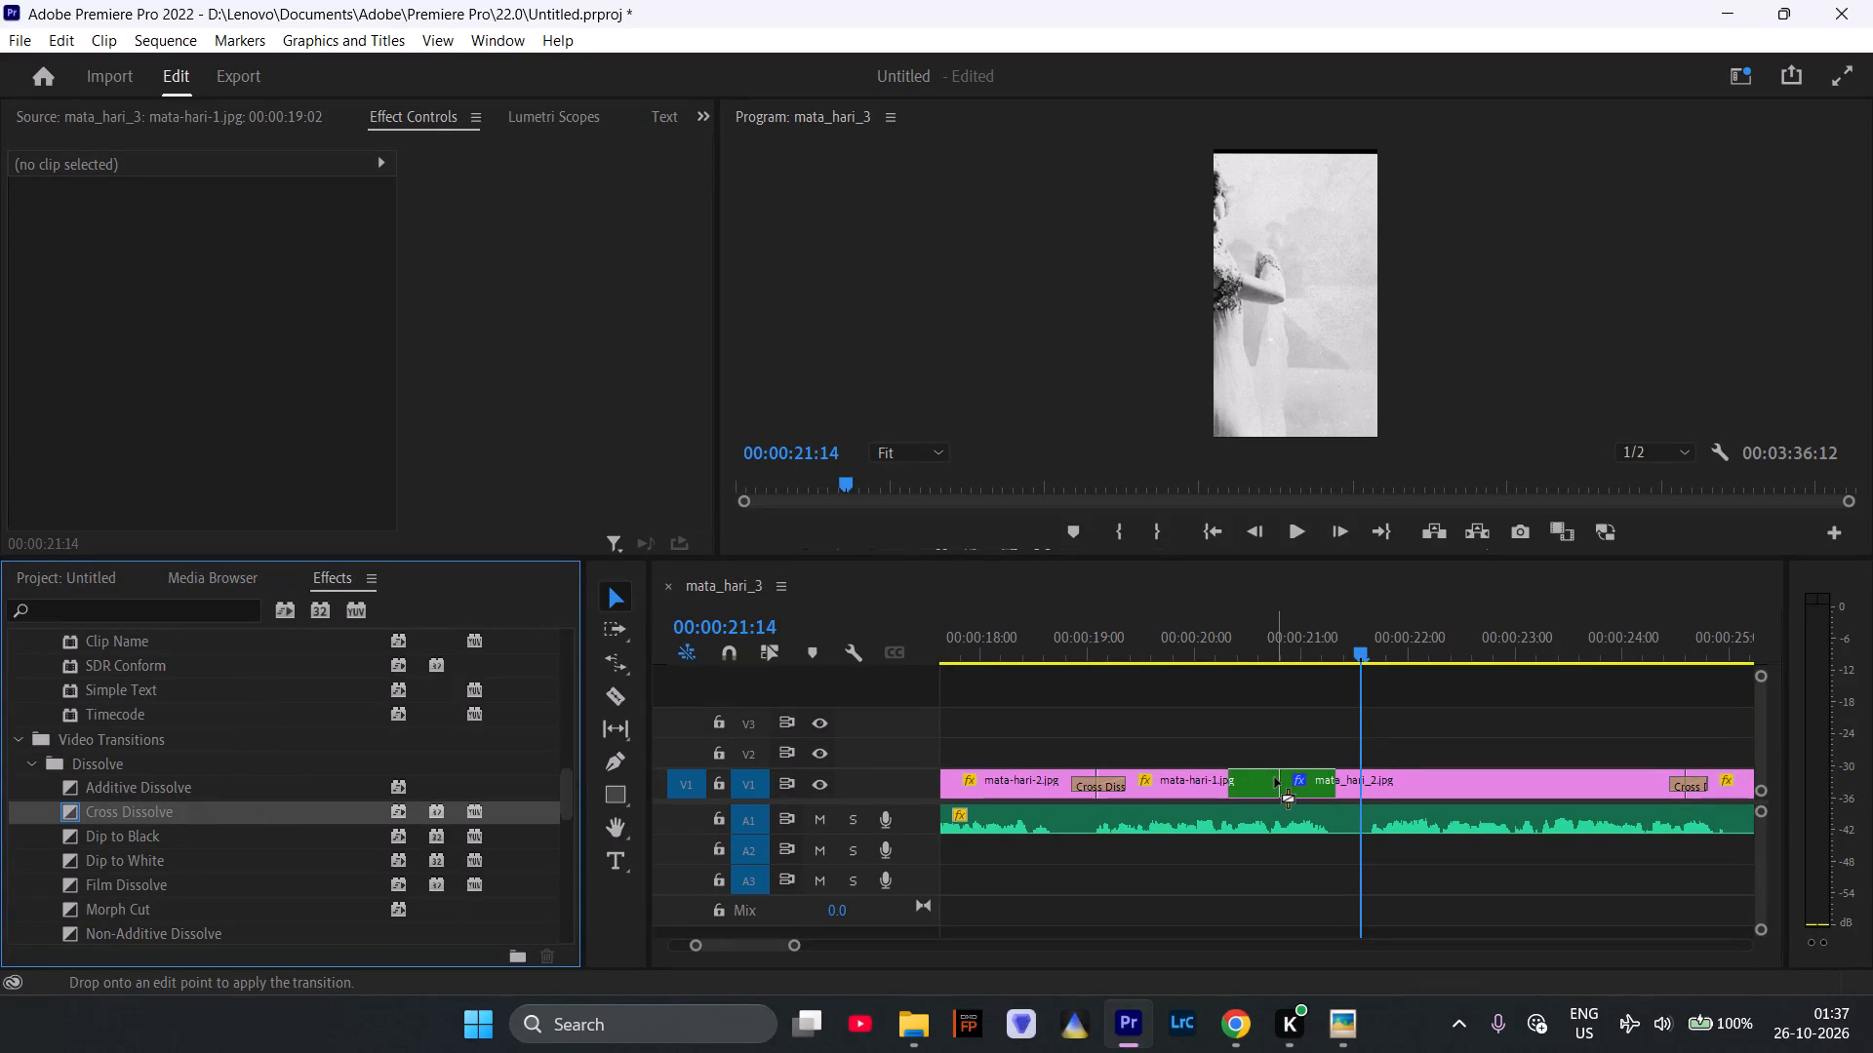
left_click_drag(1275, 778, 1276, 777)
Scrub and play across the Cross Dissolve into mata_hari_2.jpg, including a run from about 00:00:18:15, to check the zoom and transition.
left_click_drag(1179, 634, 1269, 657)
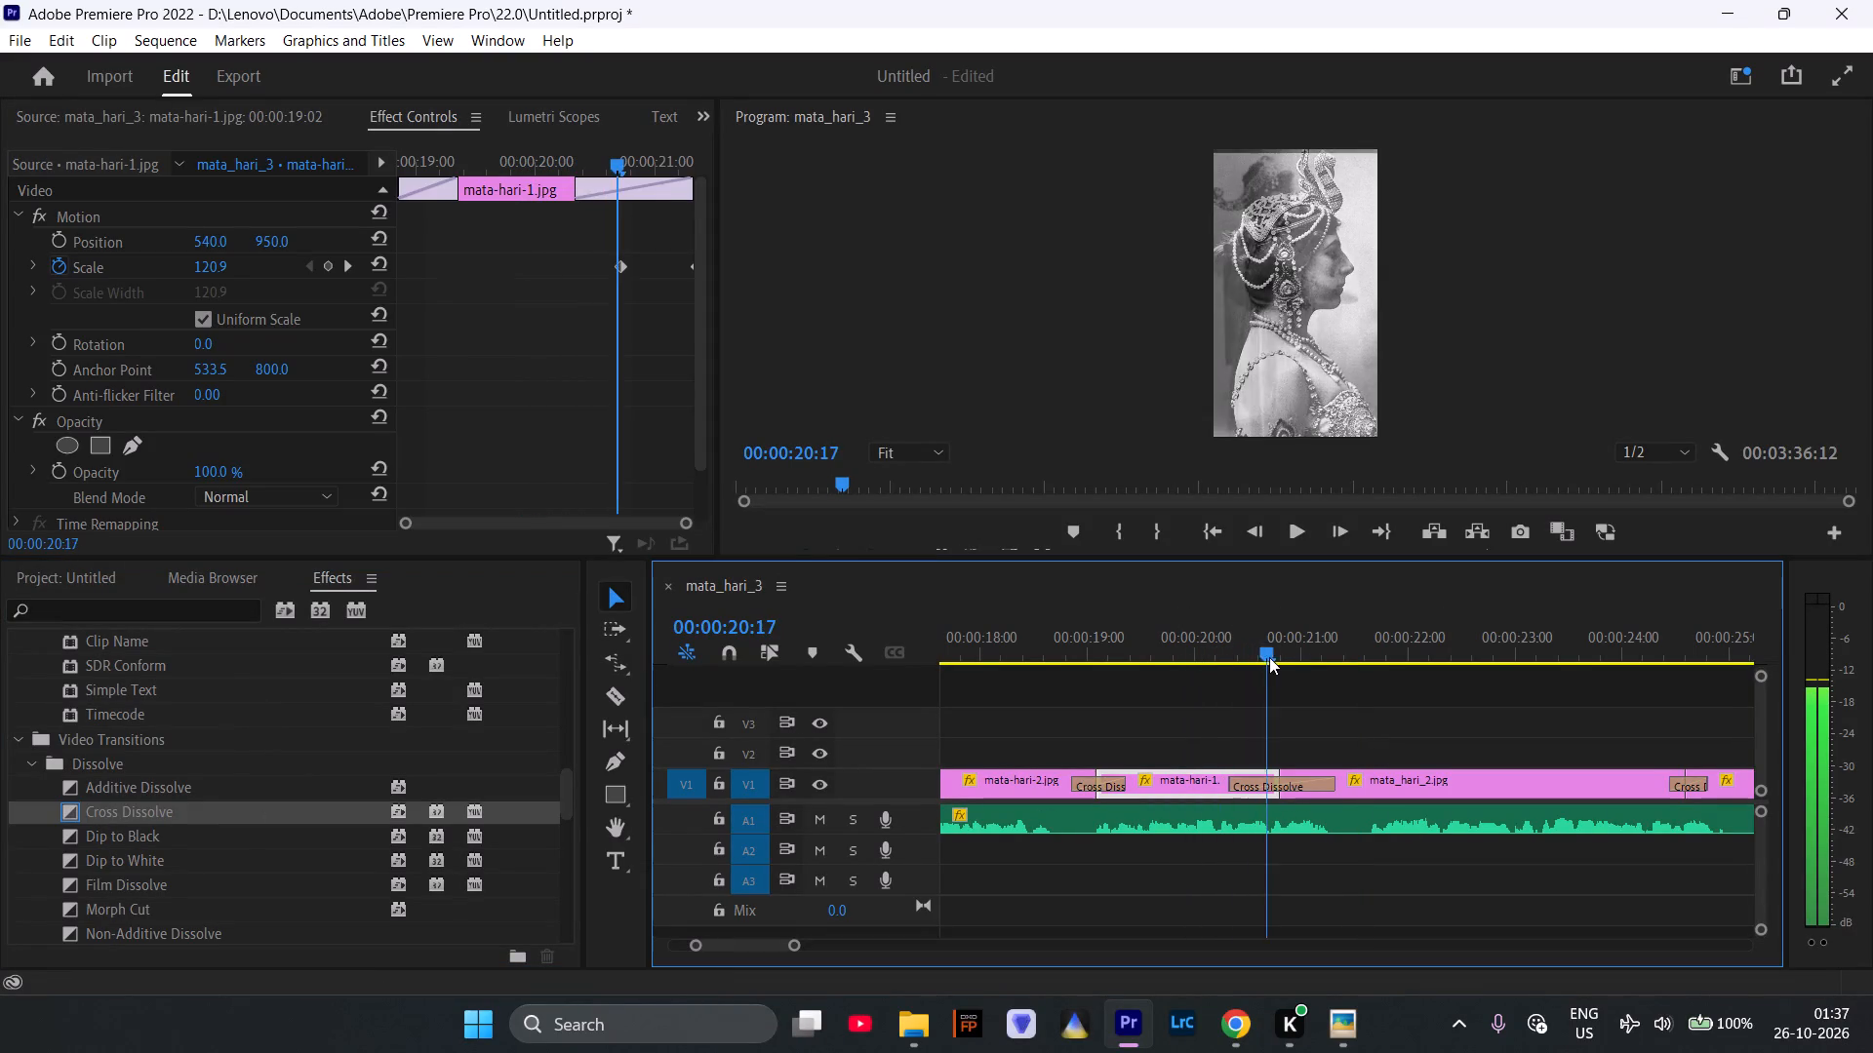
left_click_drag(1269, 657, 1290, 665)
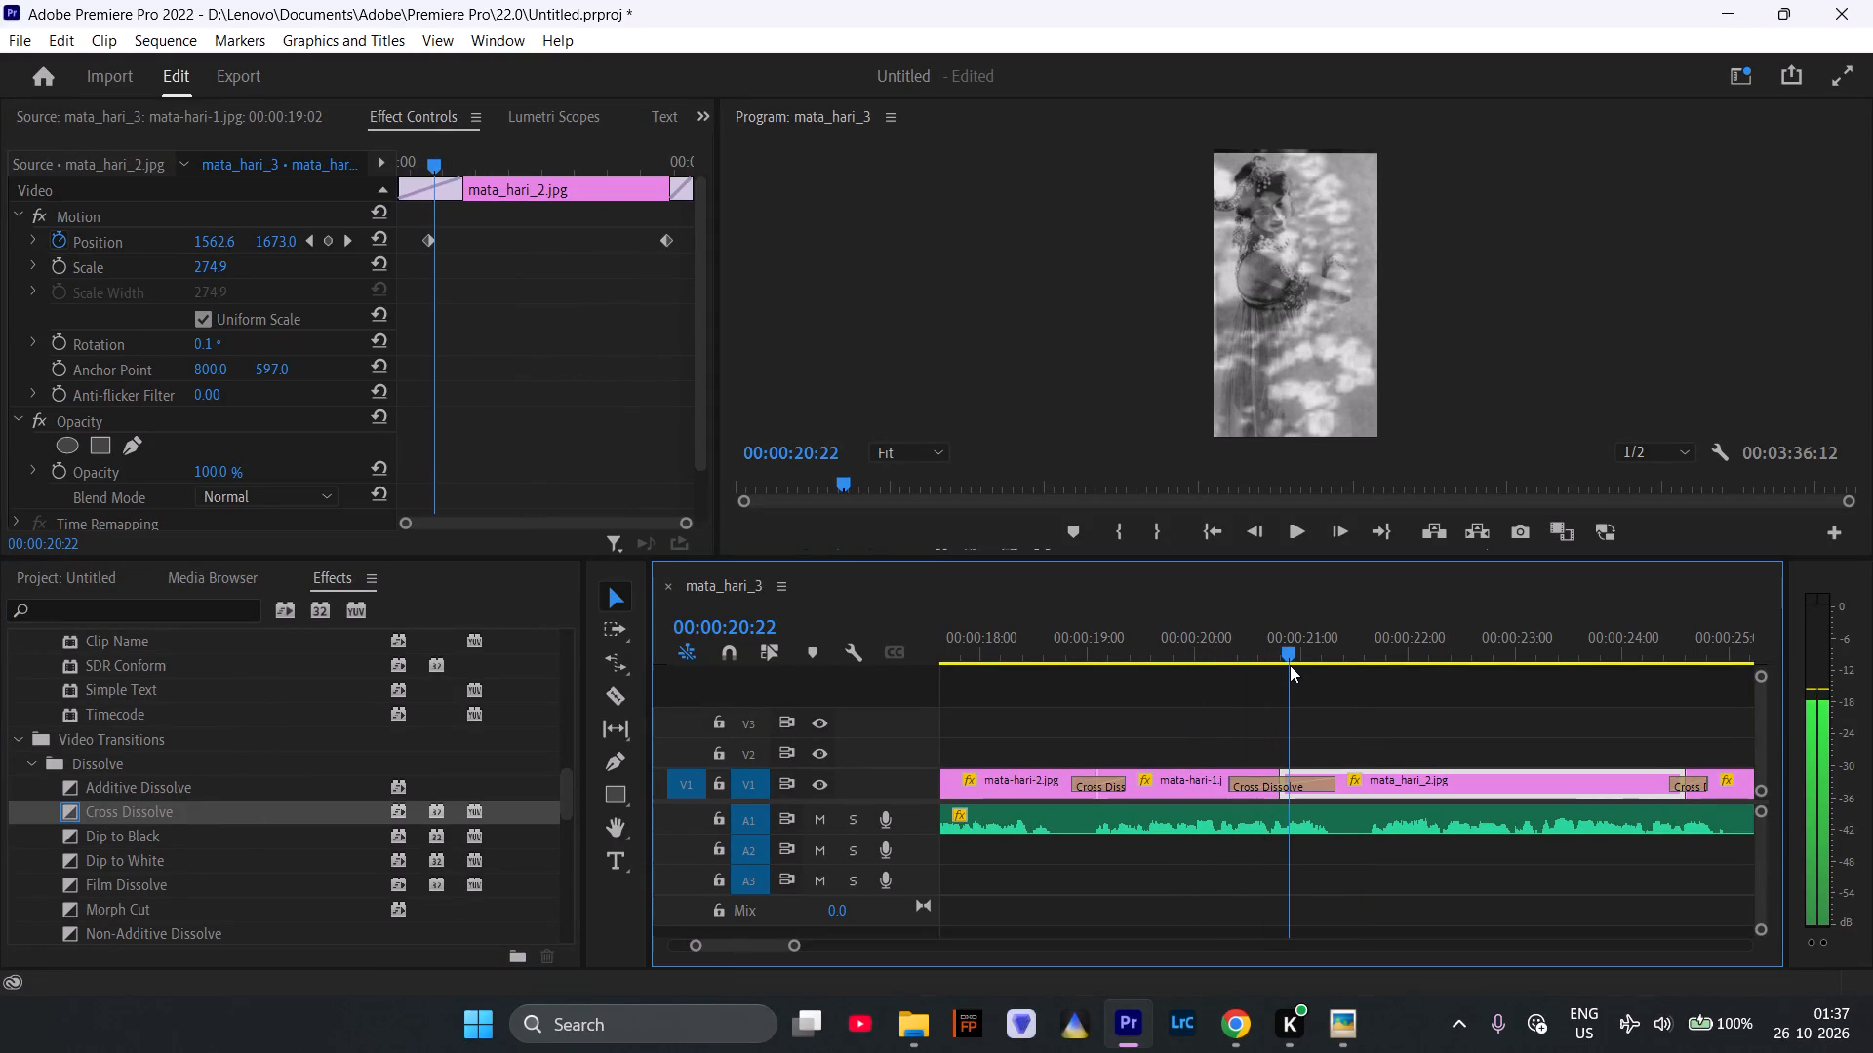
left_click_drag(1290, 665, 1230, 676)
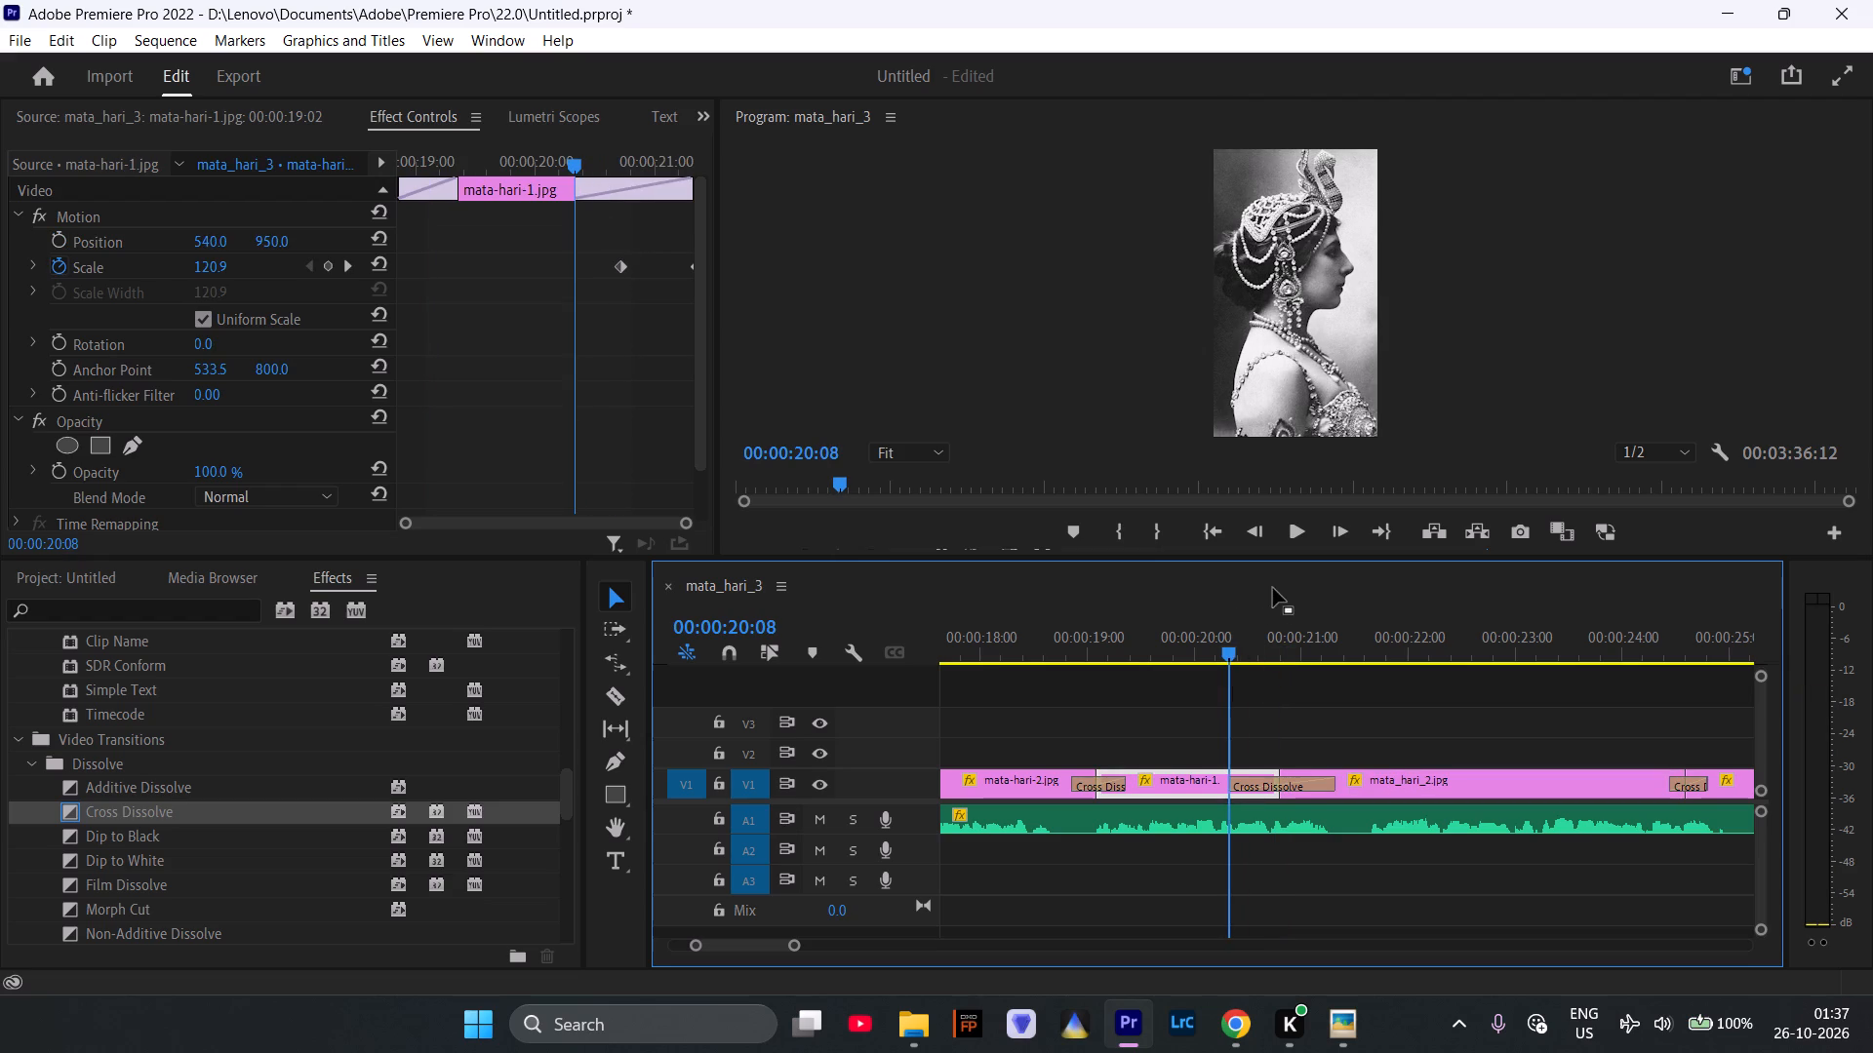
left_click(1297, 543)
left_click(1297, 543)
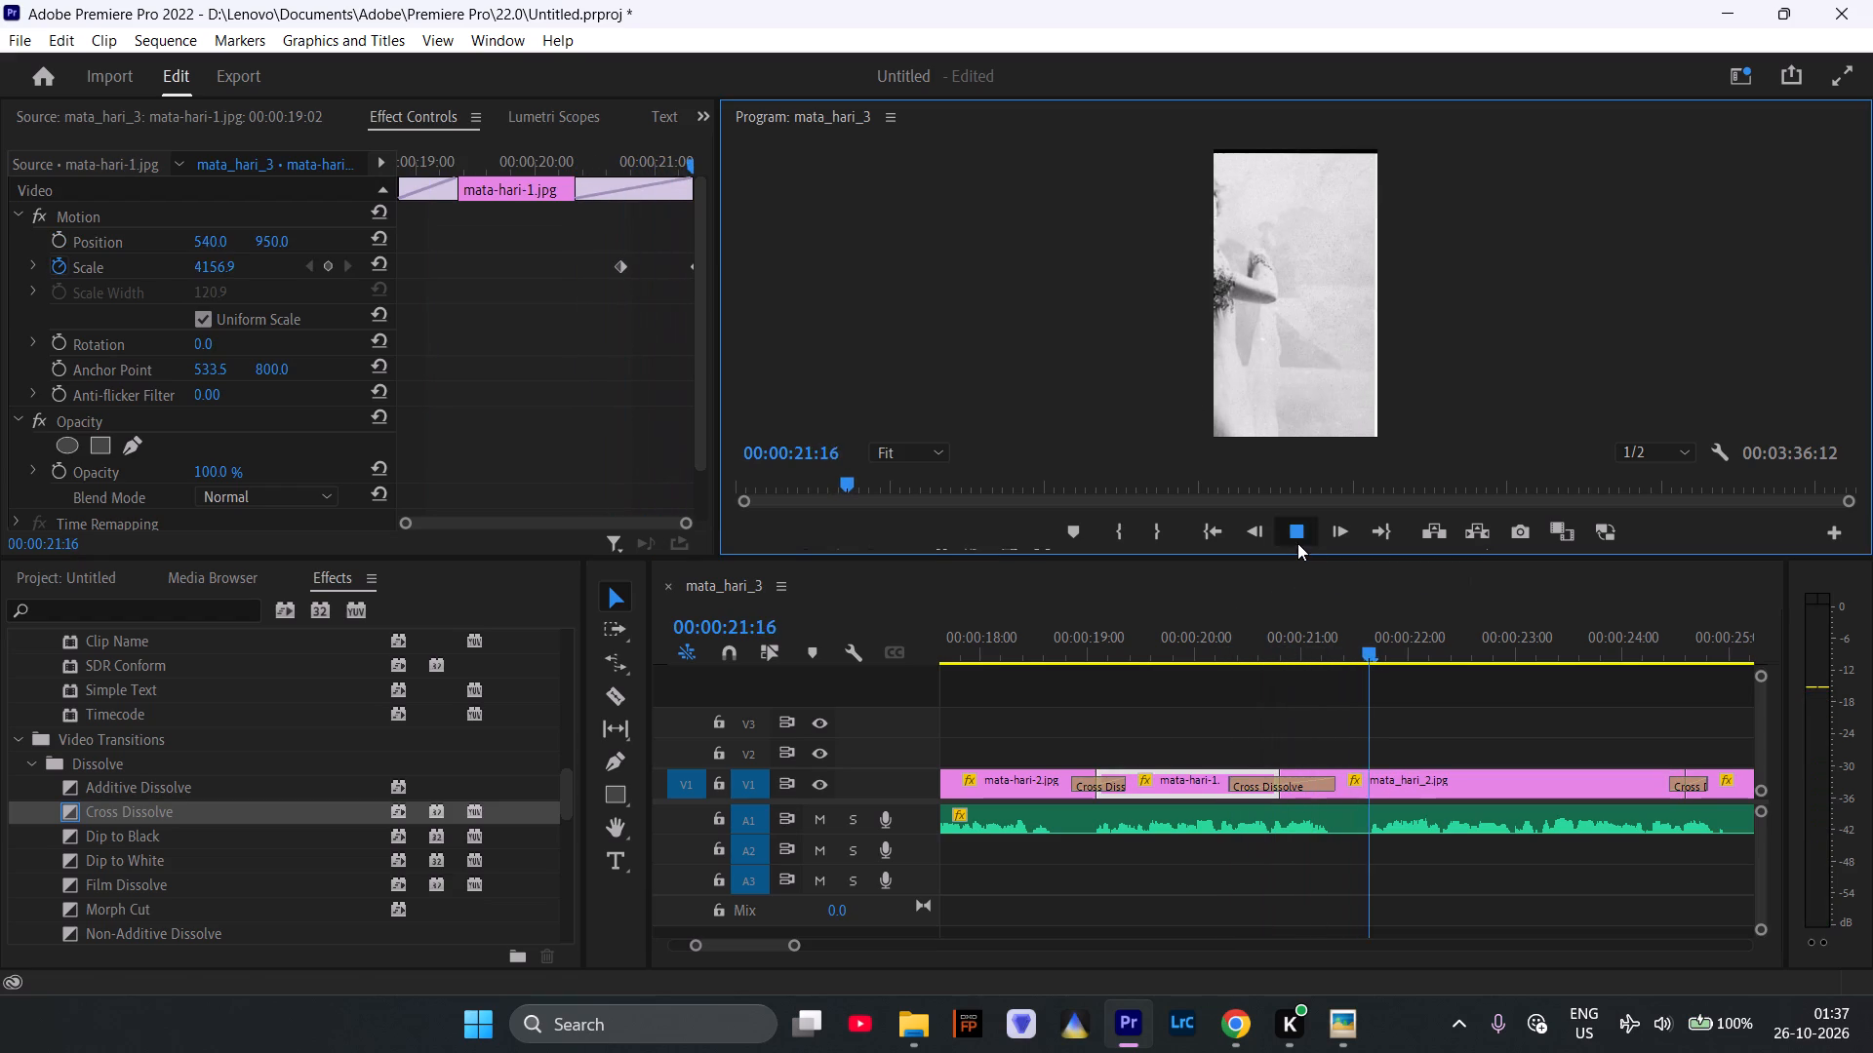
left_click_drag(1185, 631, 1049, 654)
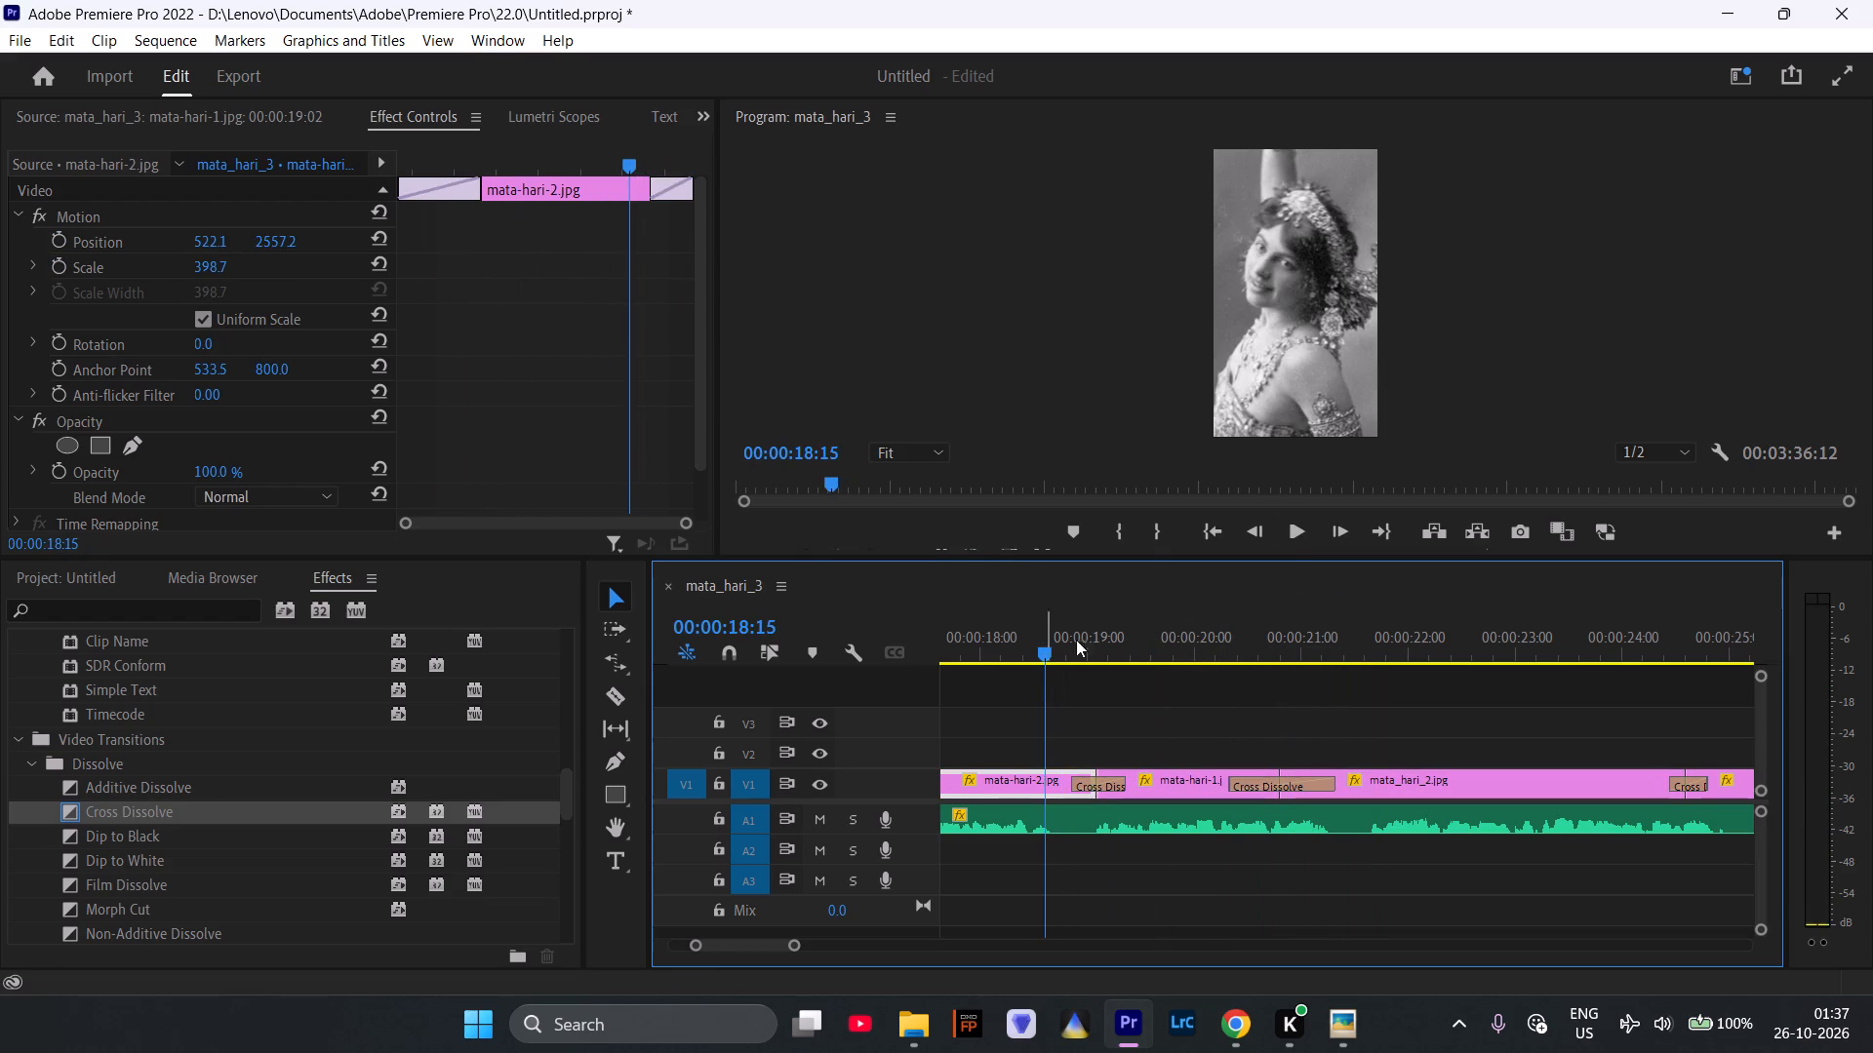
left_click(1287, 537)
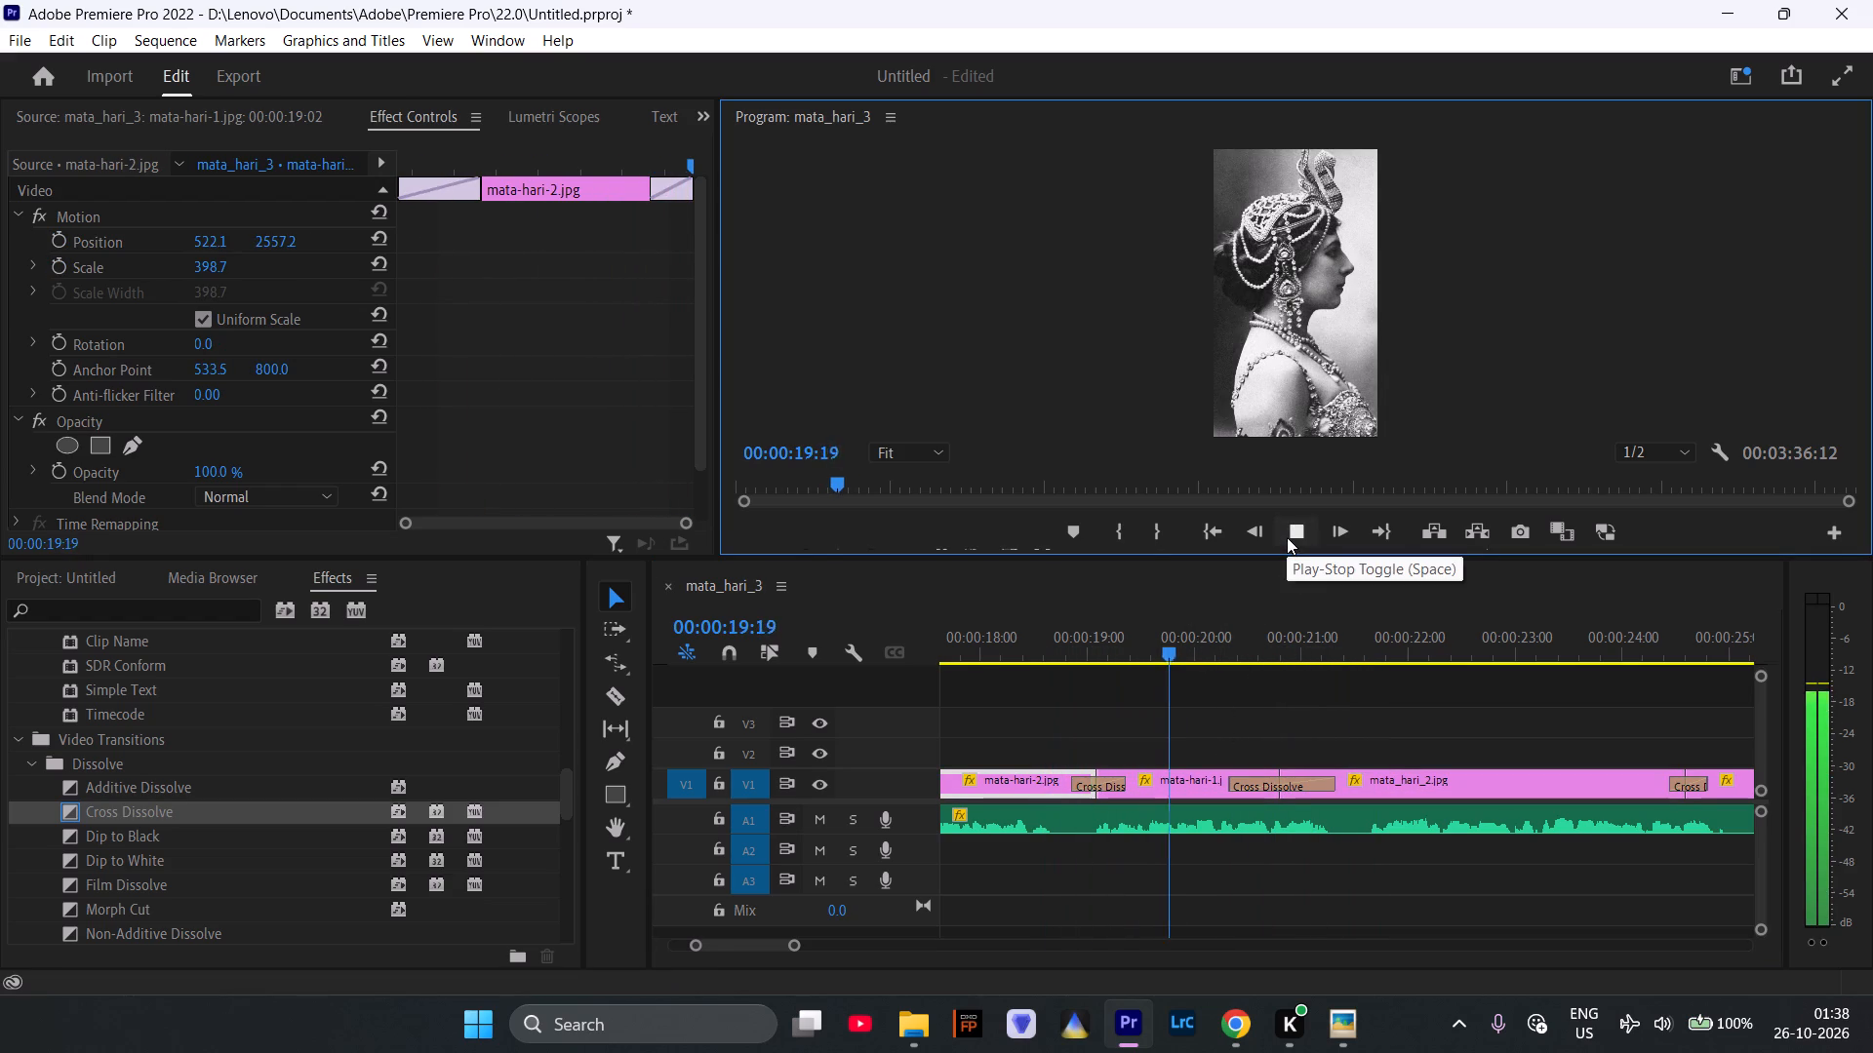
left_click(1287, 536)
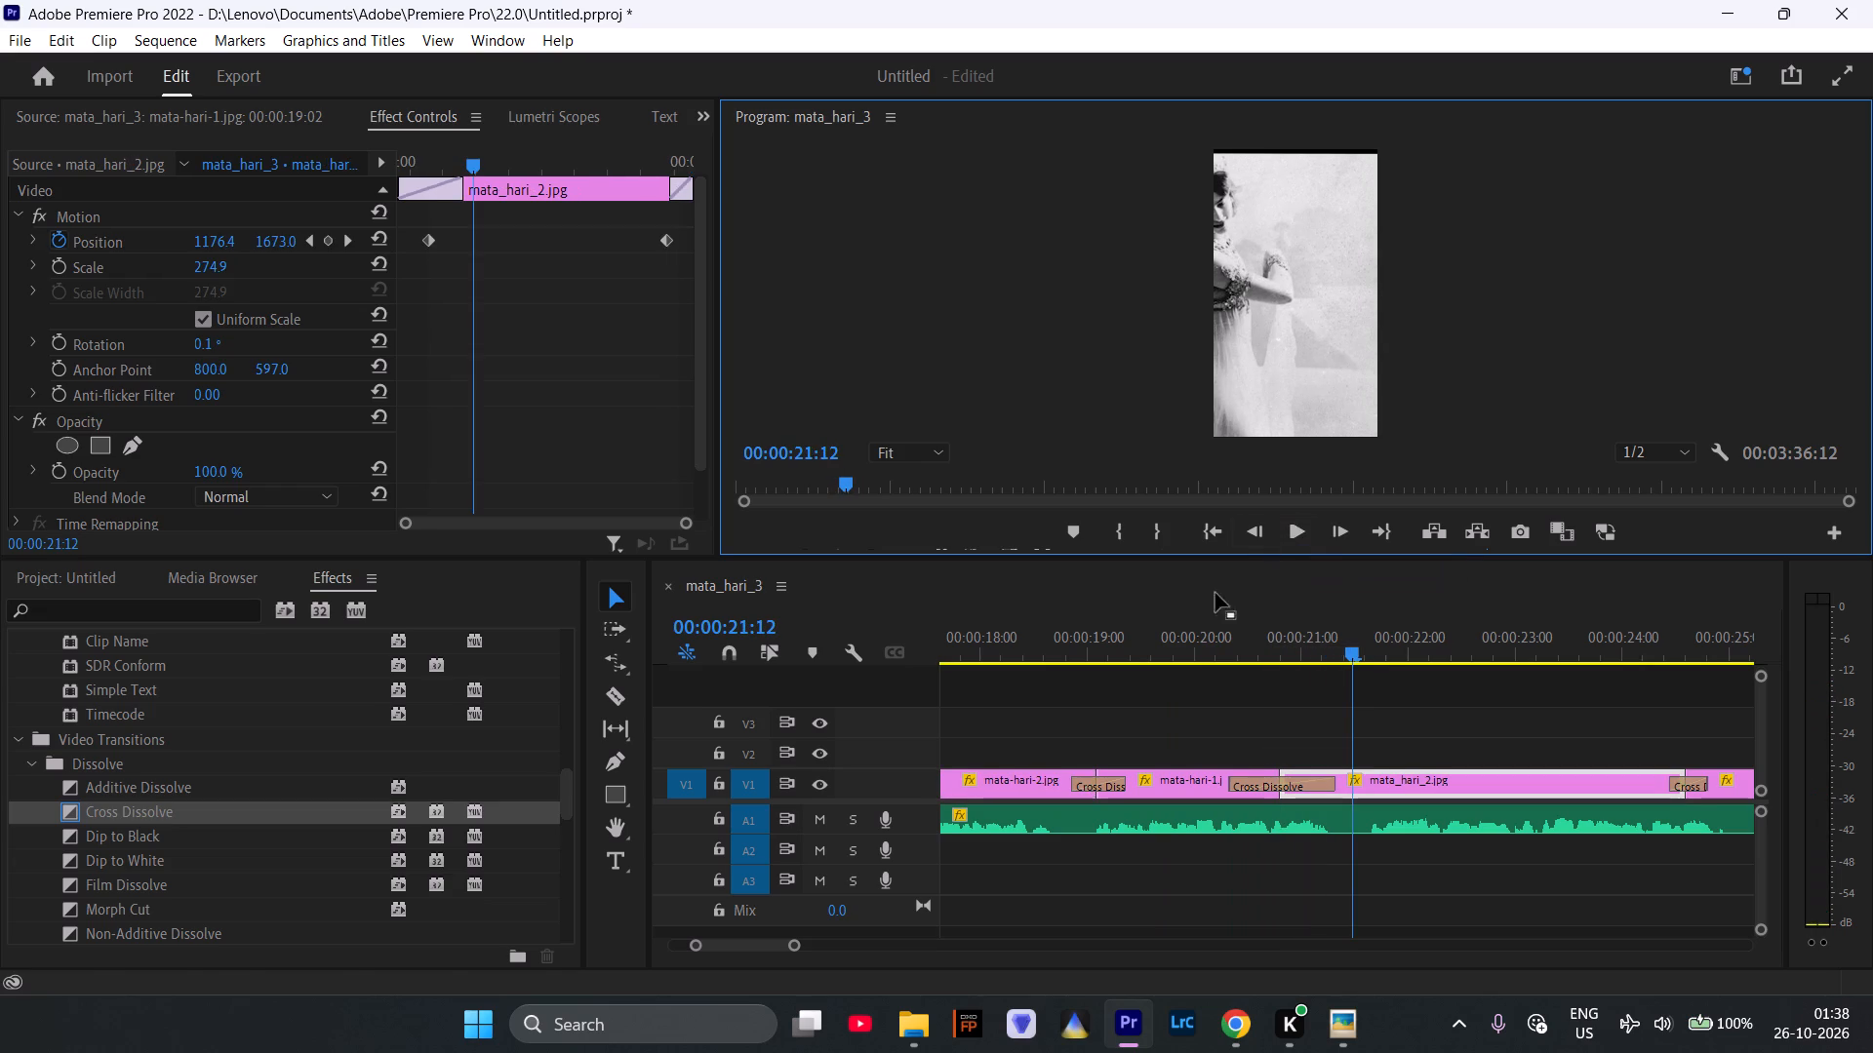
Delete the first Scale keyframe of mata-hari-1.jpg, at 00:00:20:18.
left_click(1175, 793)
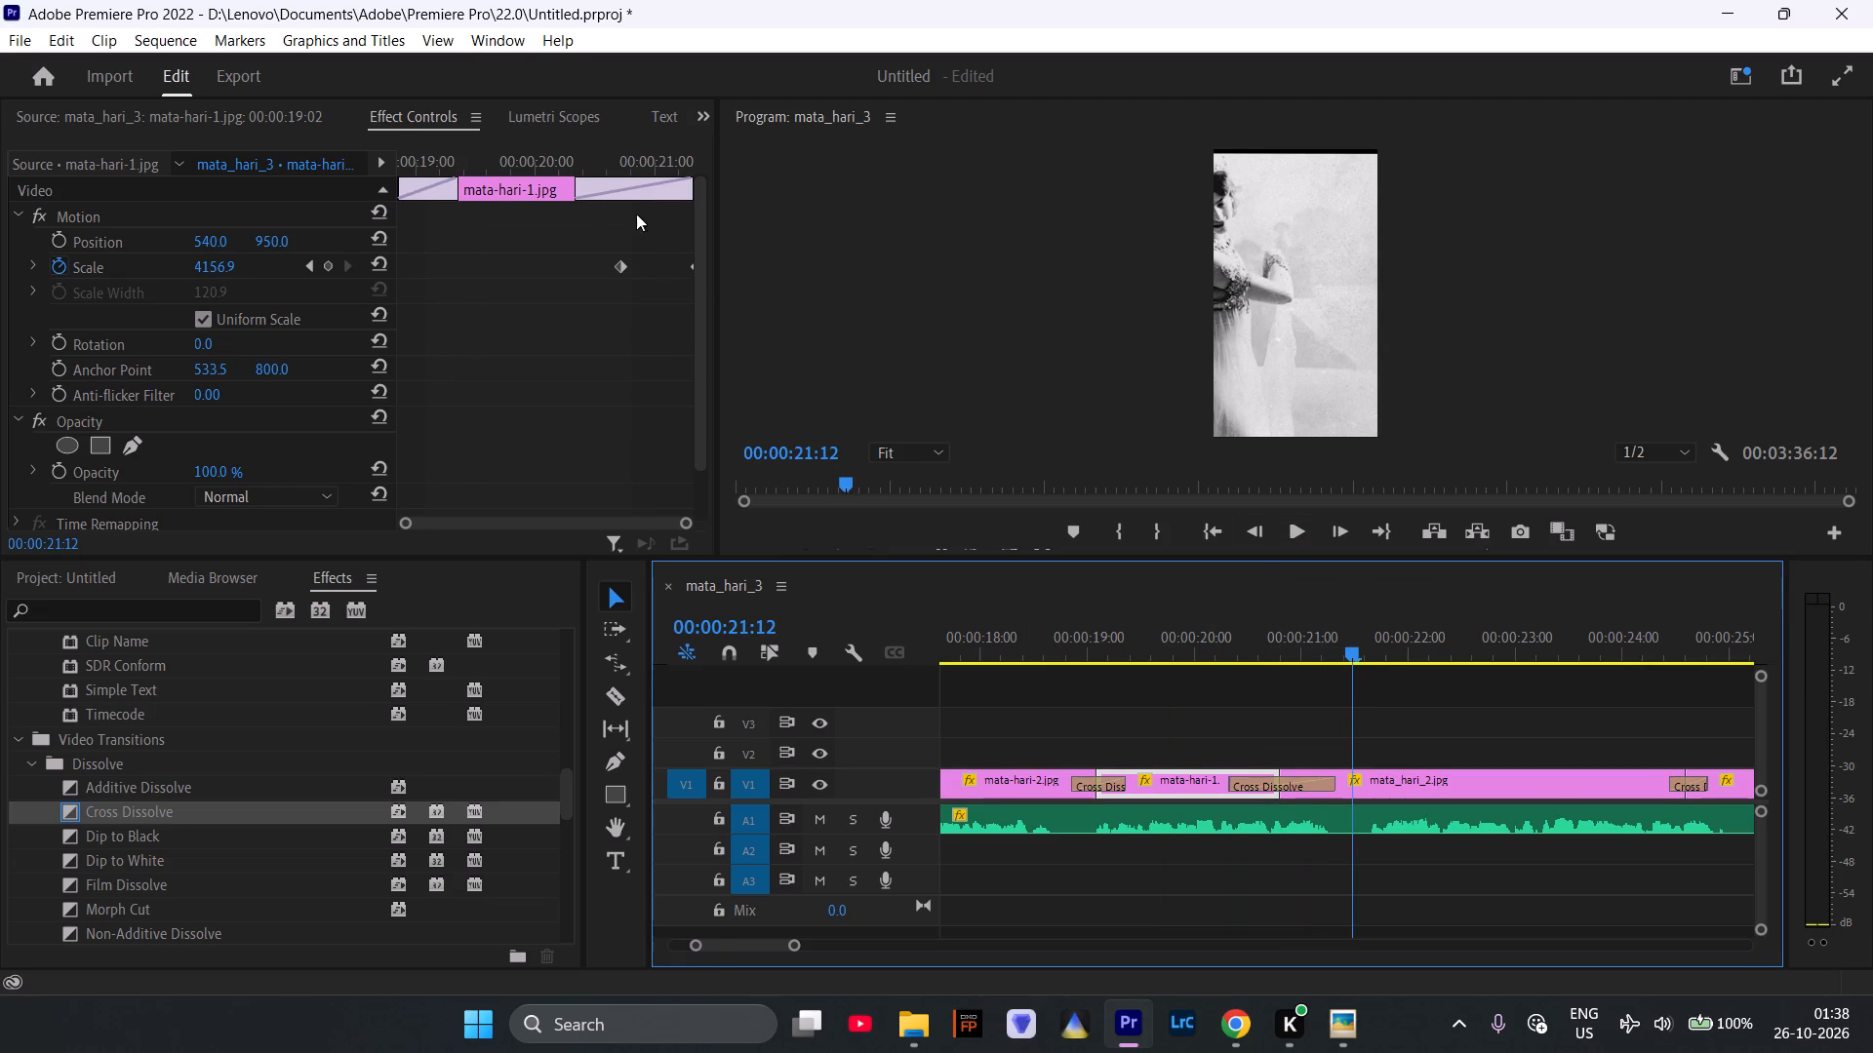
left_click(615, 270)
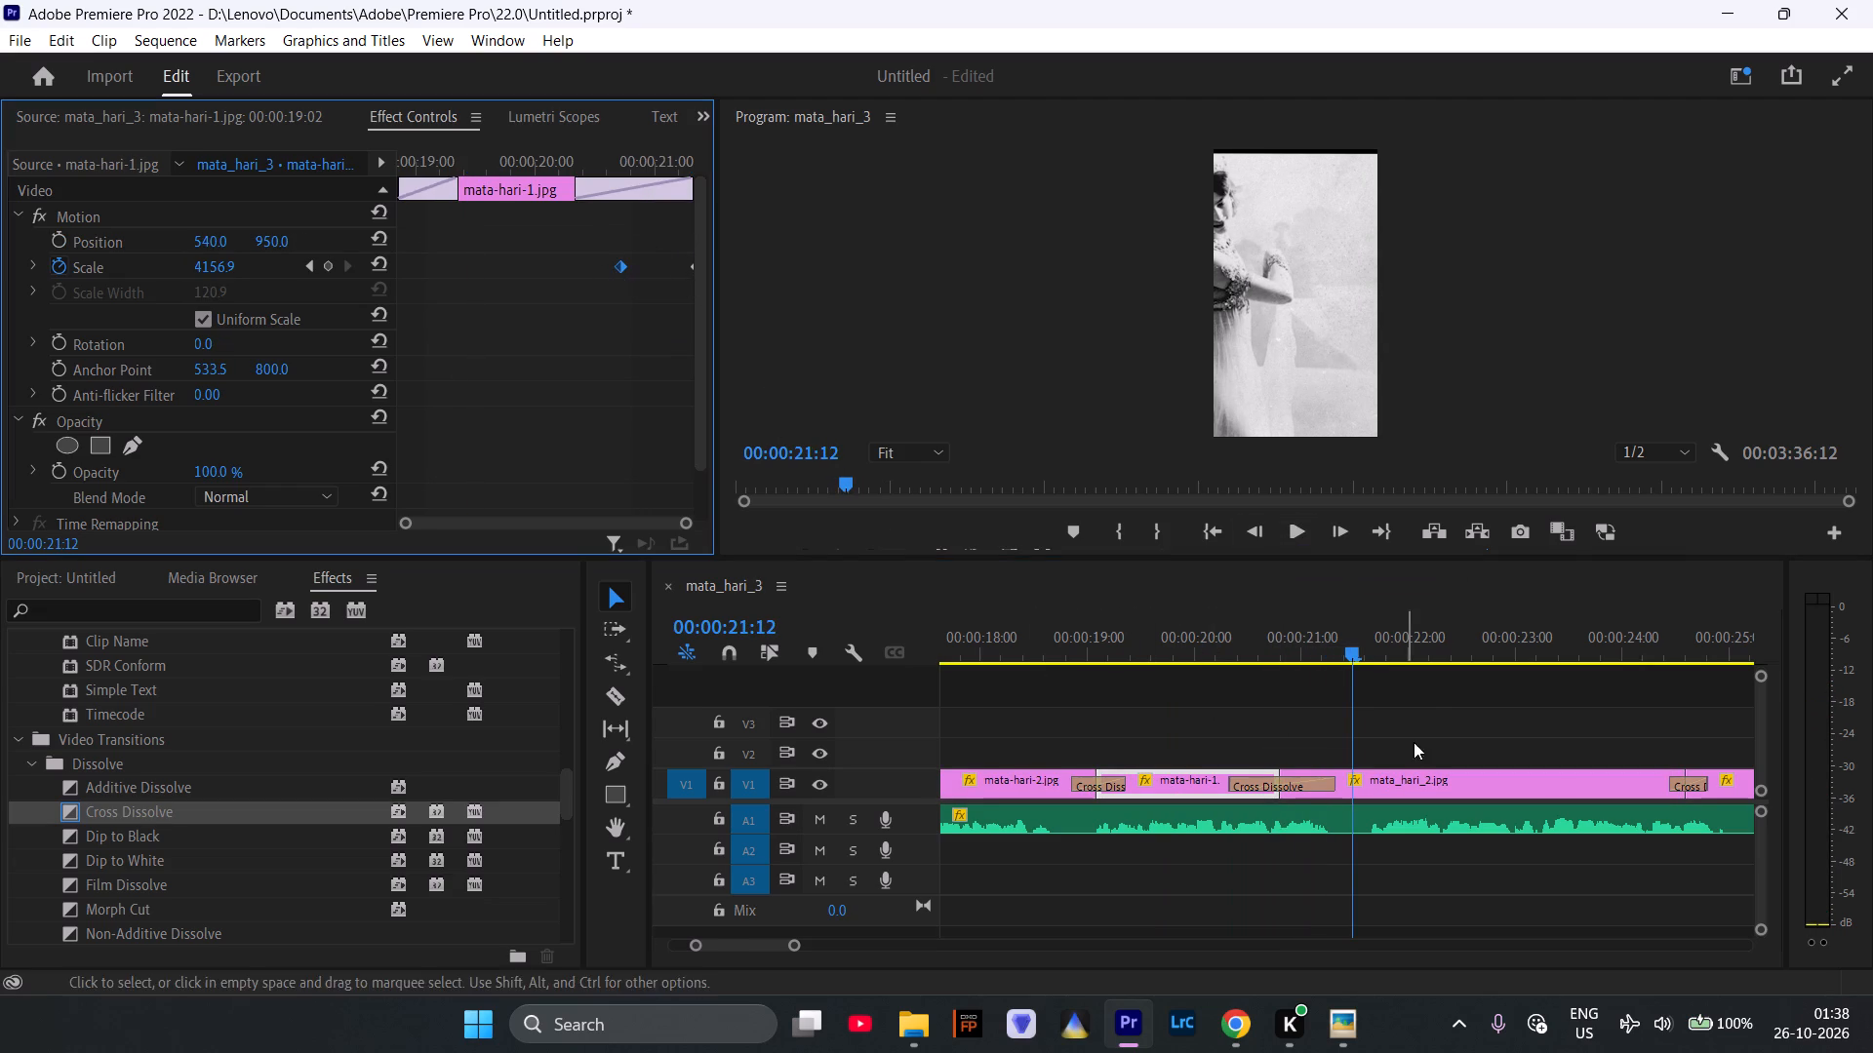
left_click_drag(1352, 643, 1282, 663)
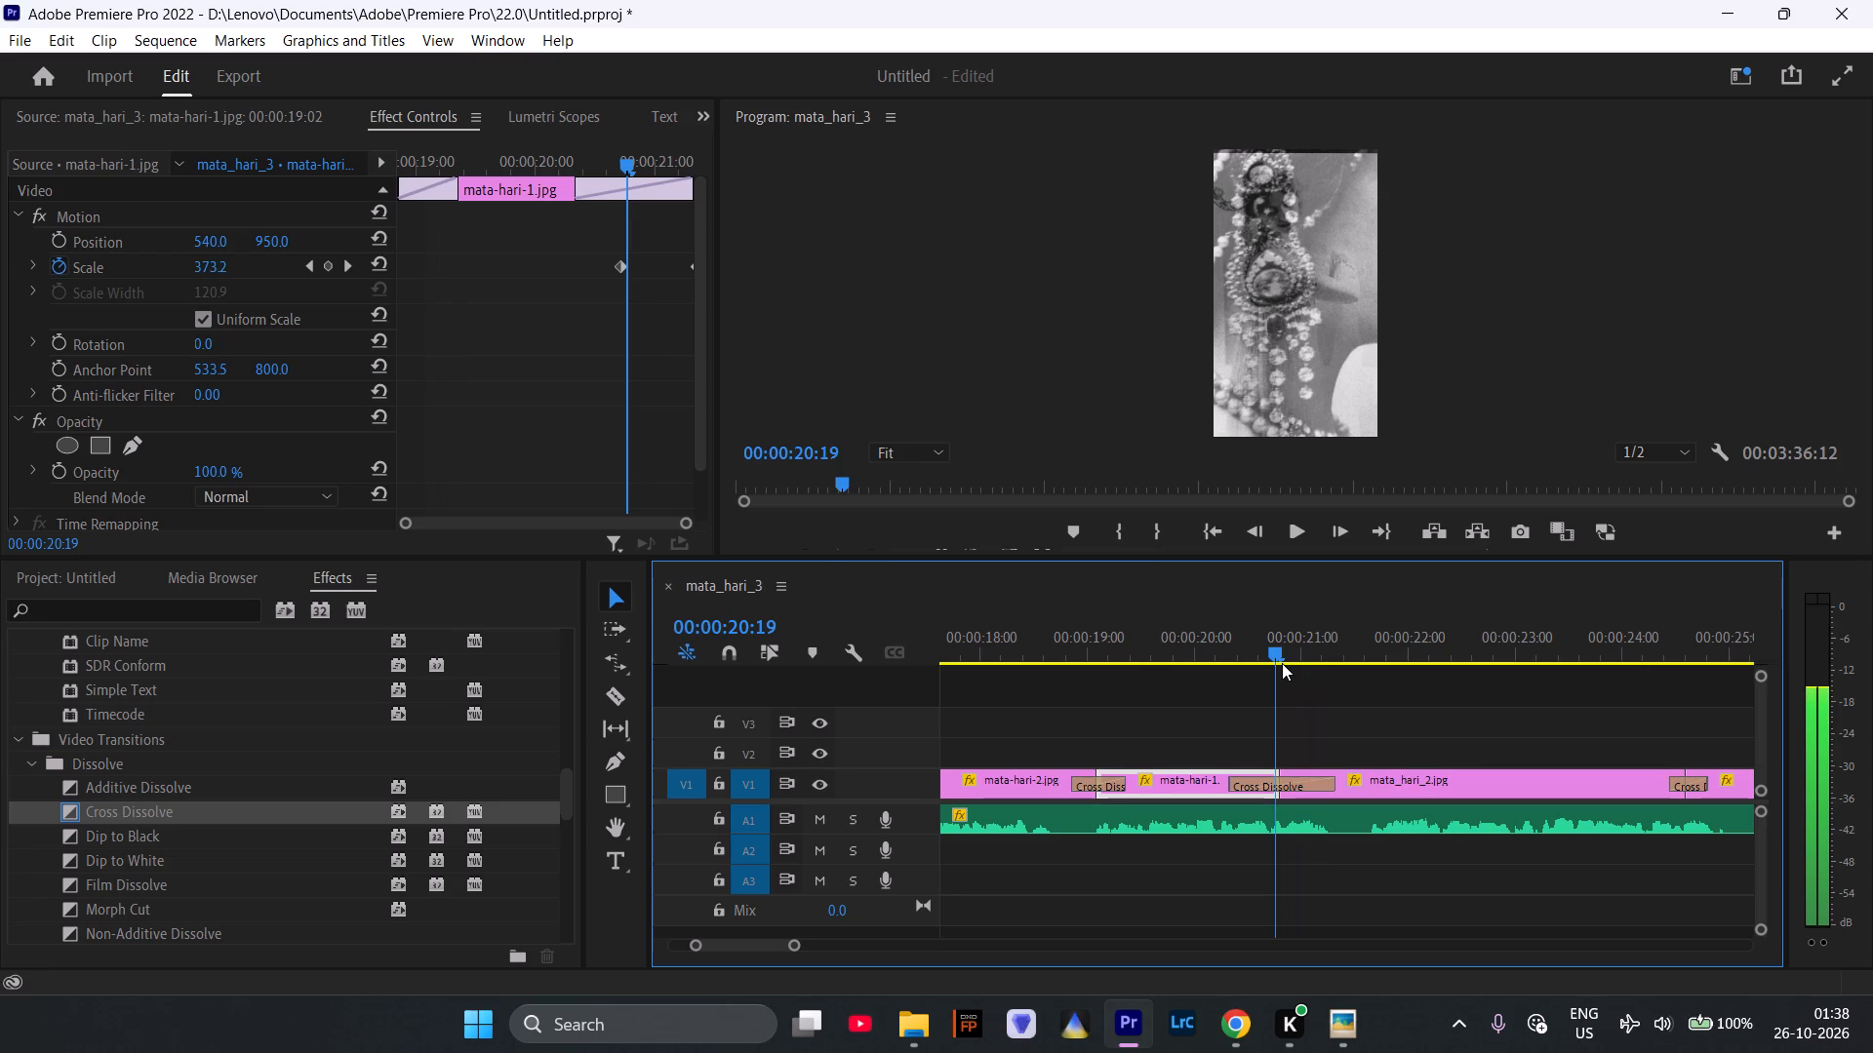
left_click_drag(1282, 663, 1275, 667)
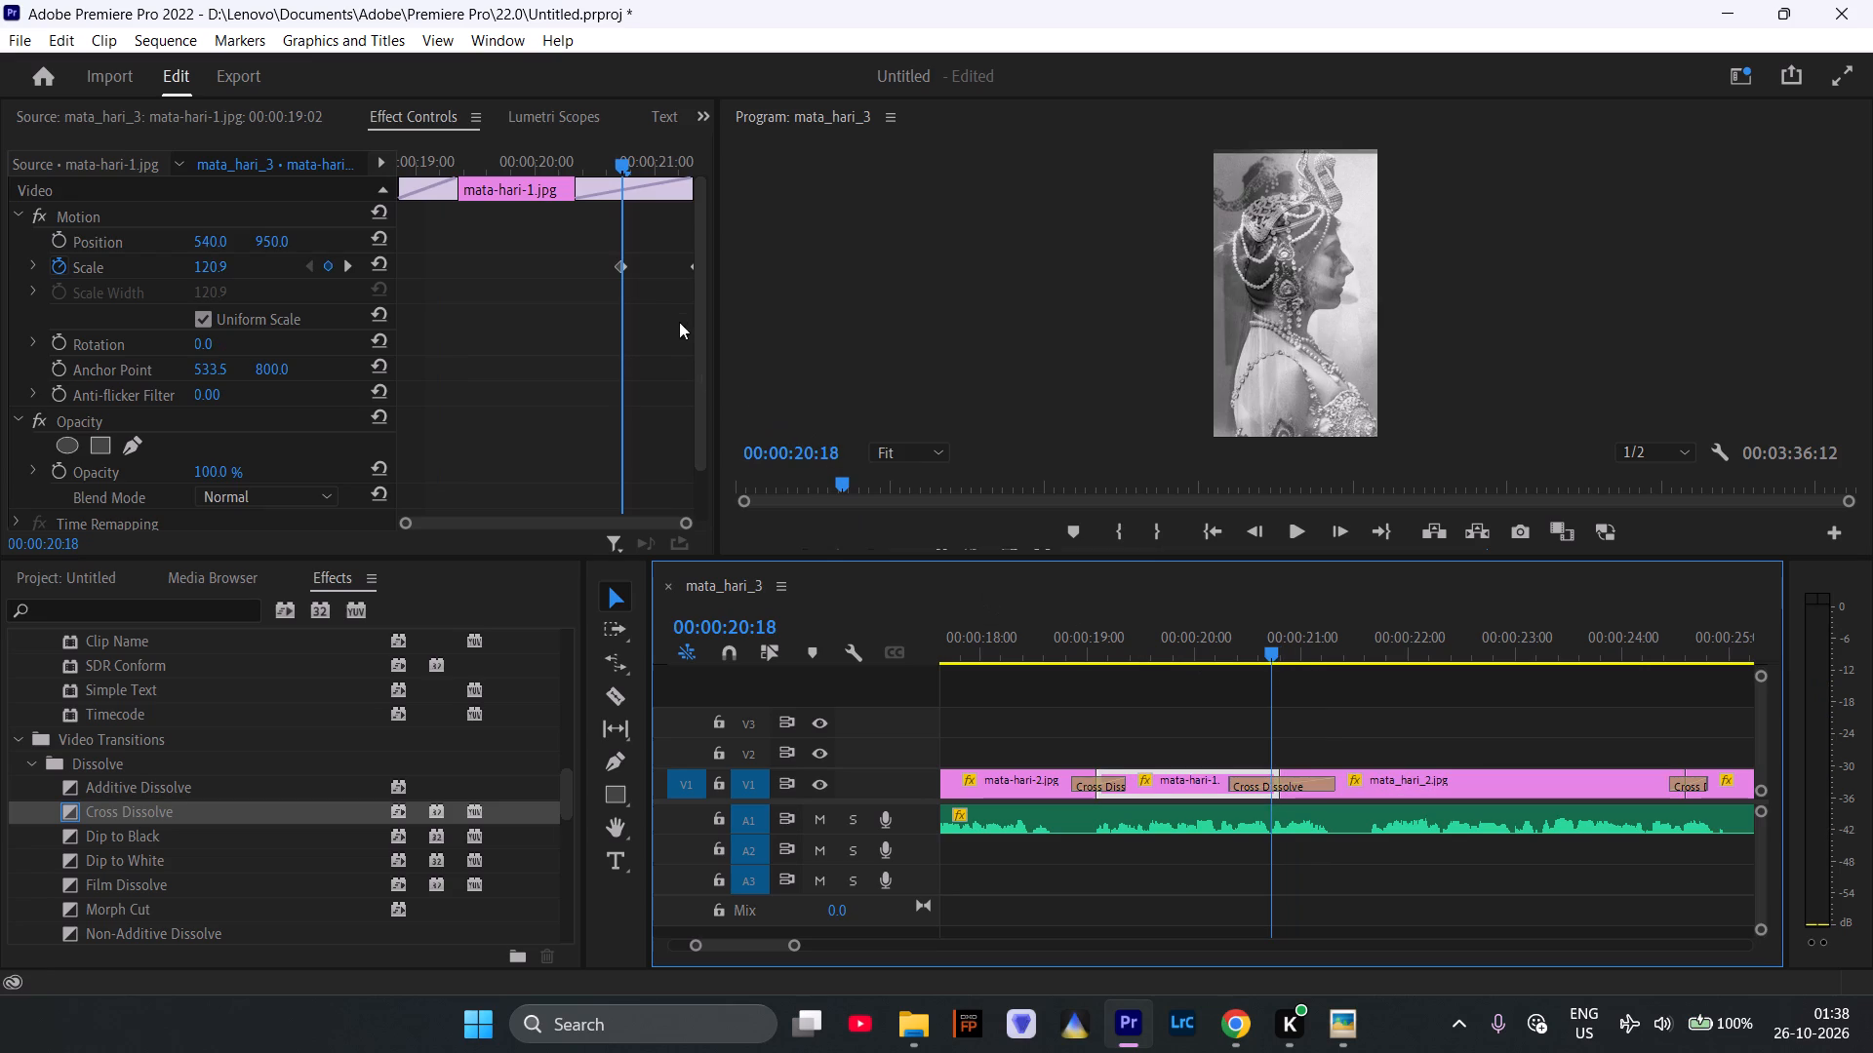
left_click(623, 267)
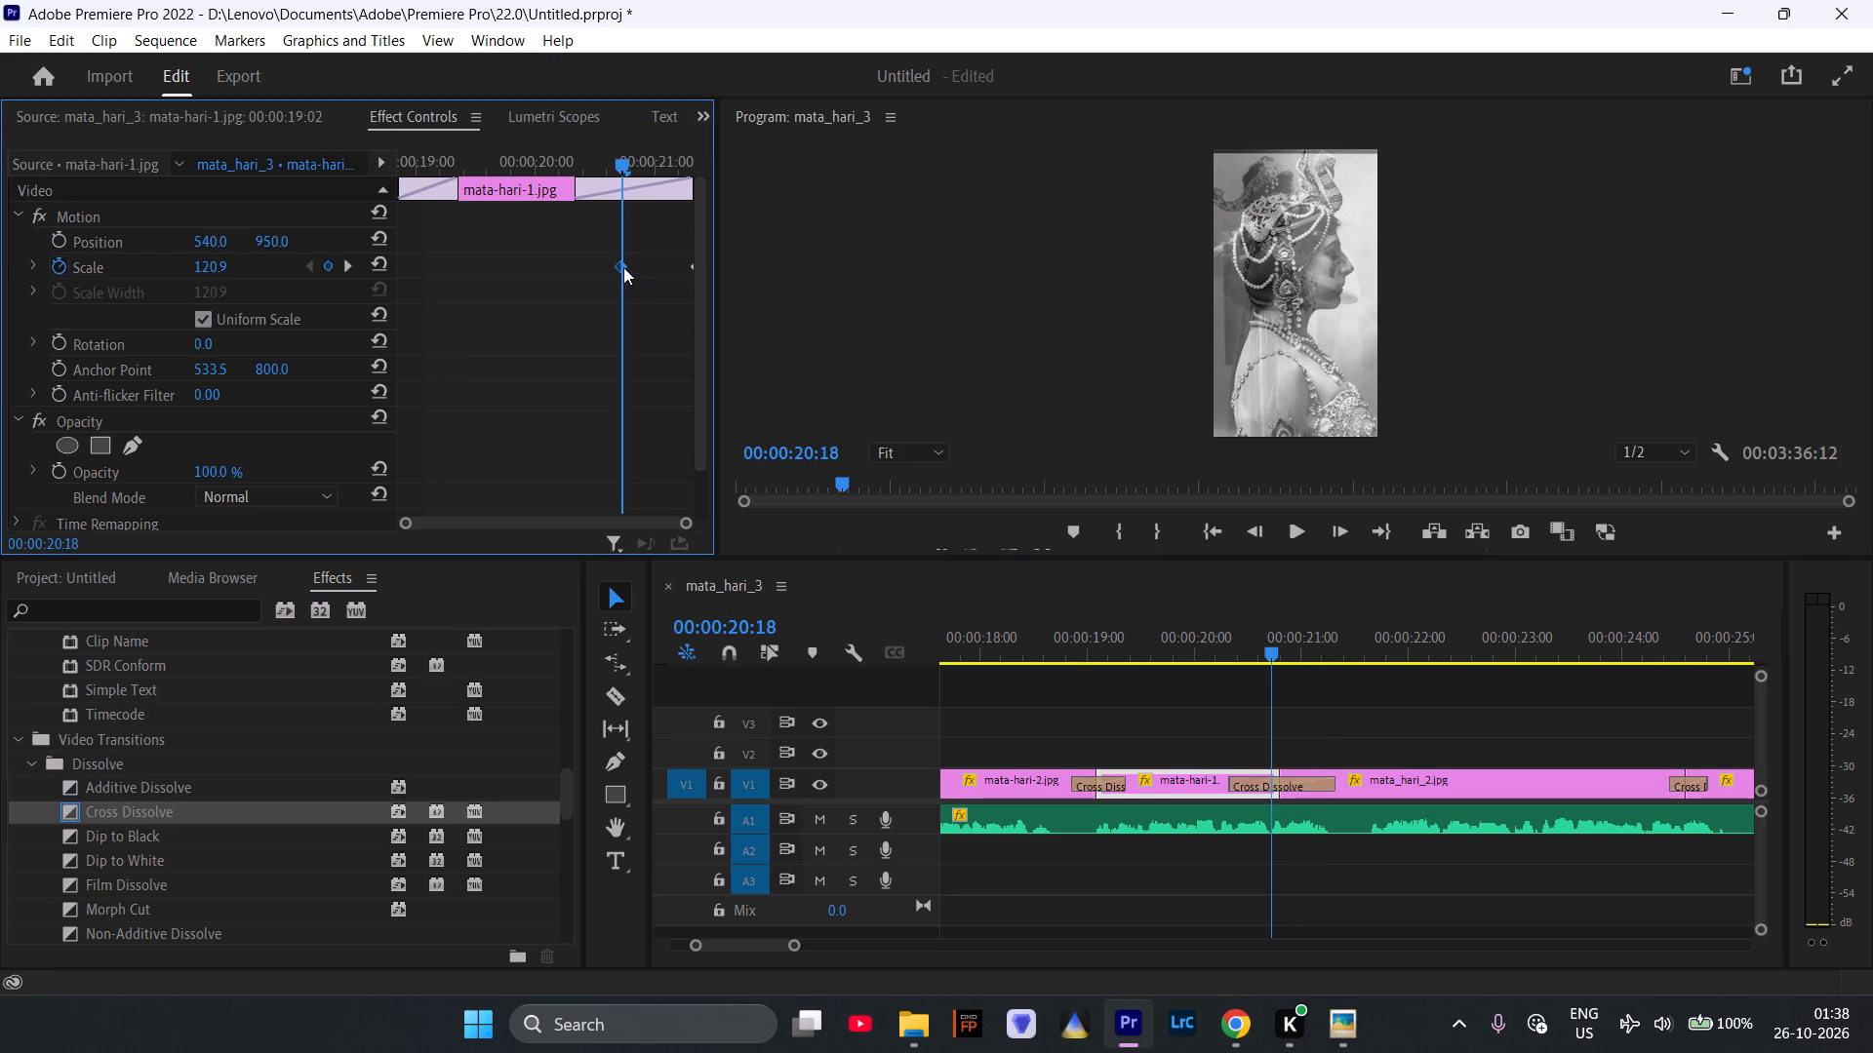
key("Delete")
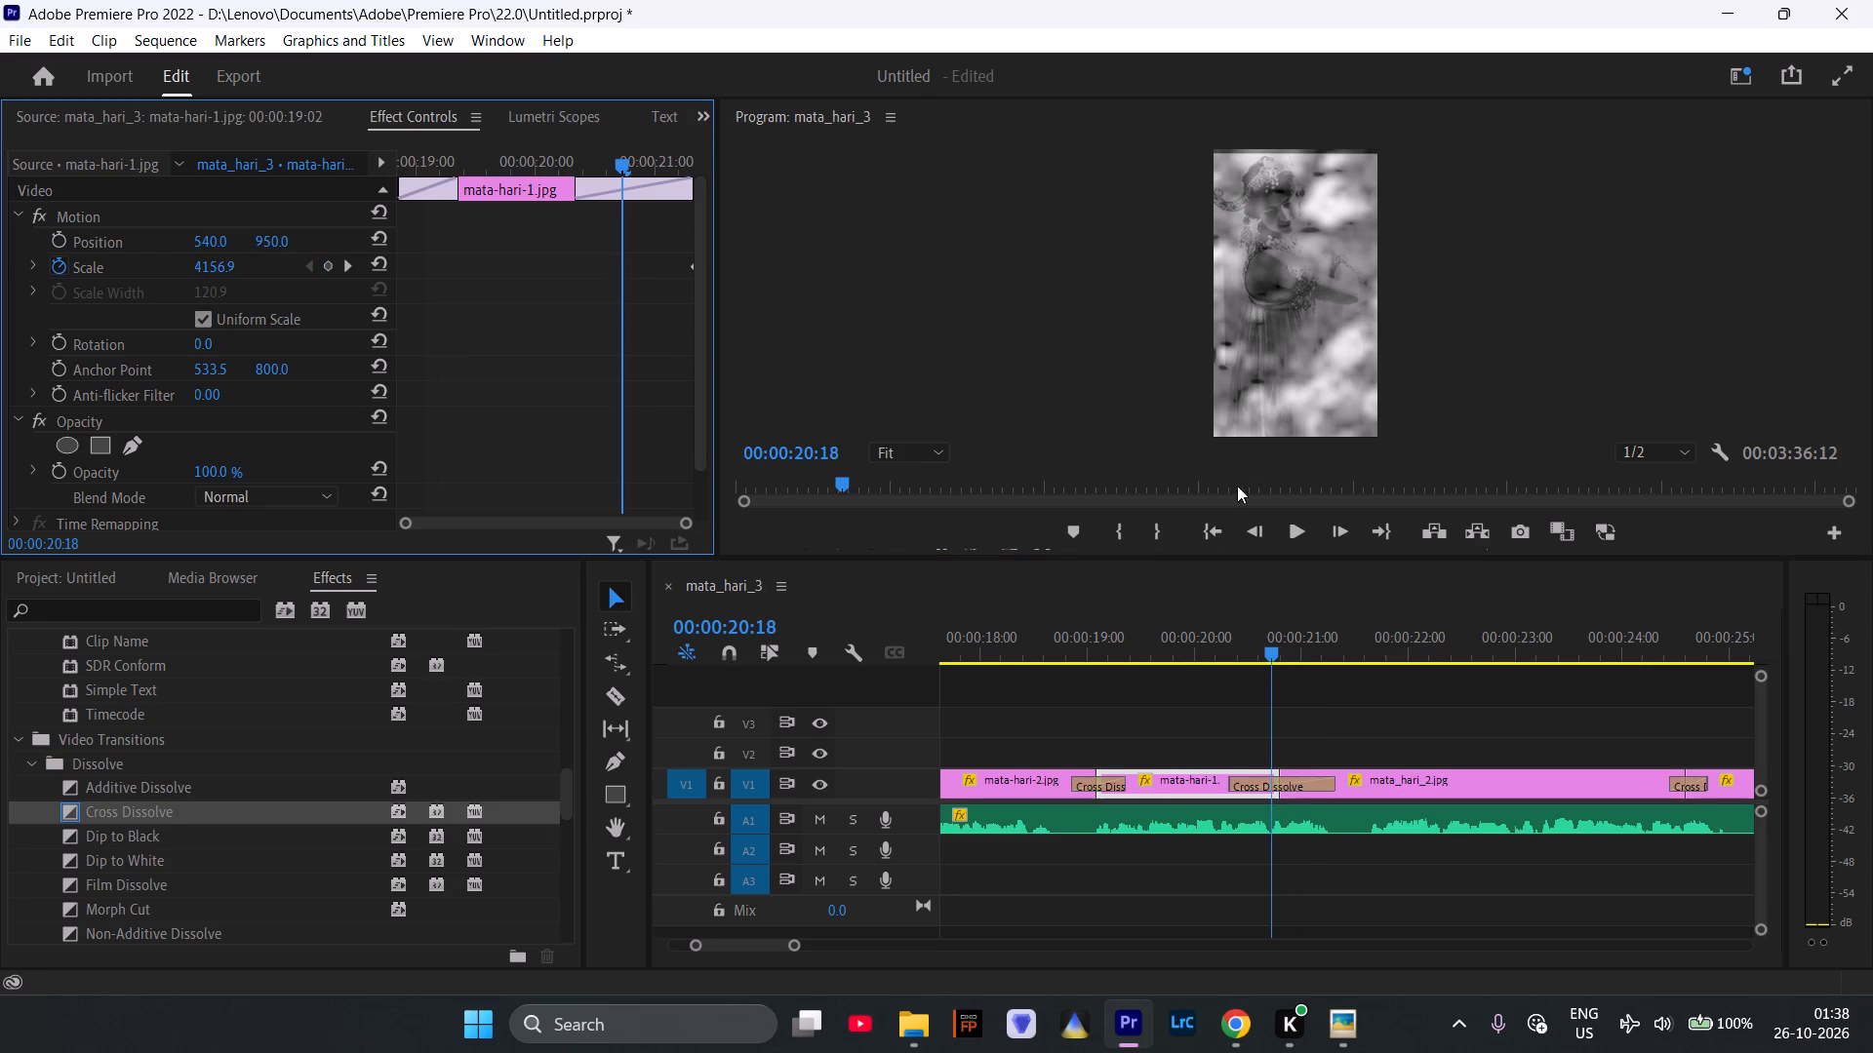
Move the playhead to 00:00:19:08 and turn off Scale animation on mata-hari-1.jpg, deleting its remaining keyframes.
left_click_drag(1275, 656, 1214, 665)
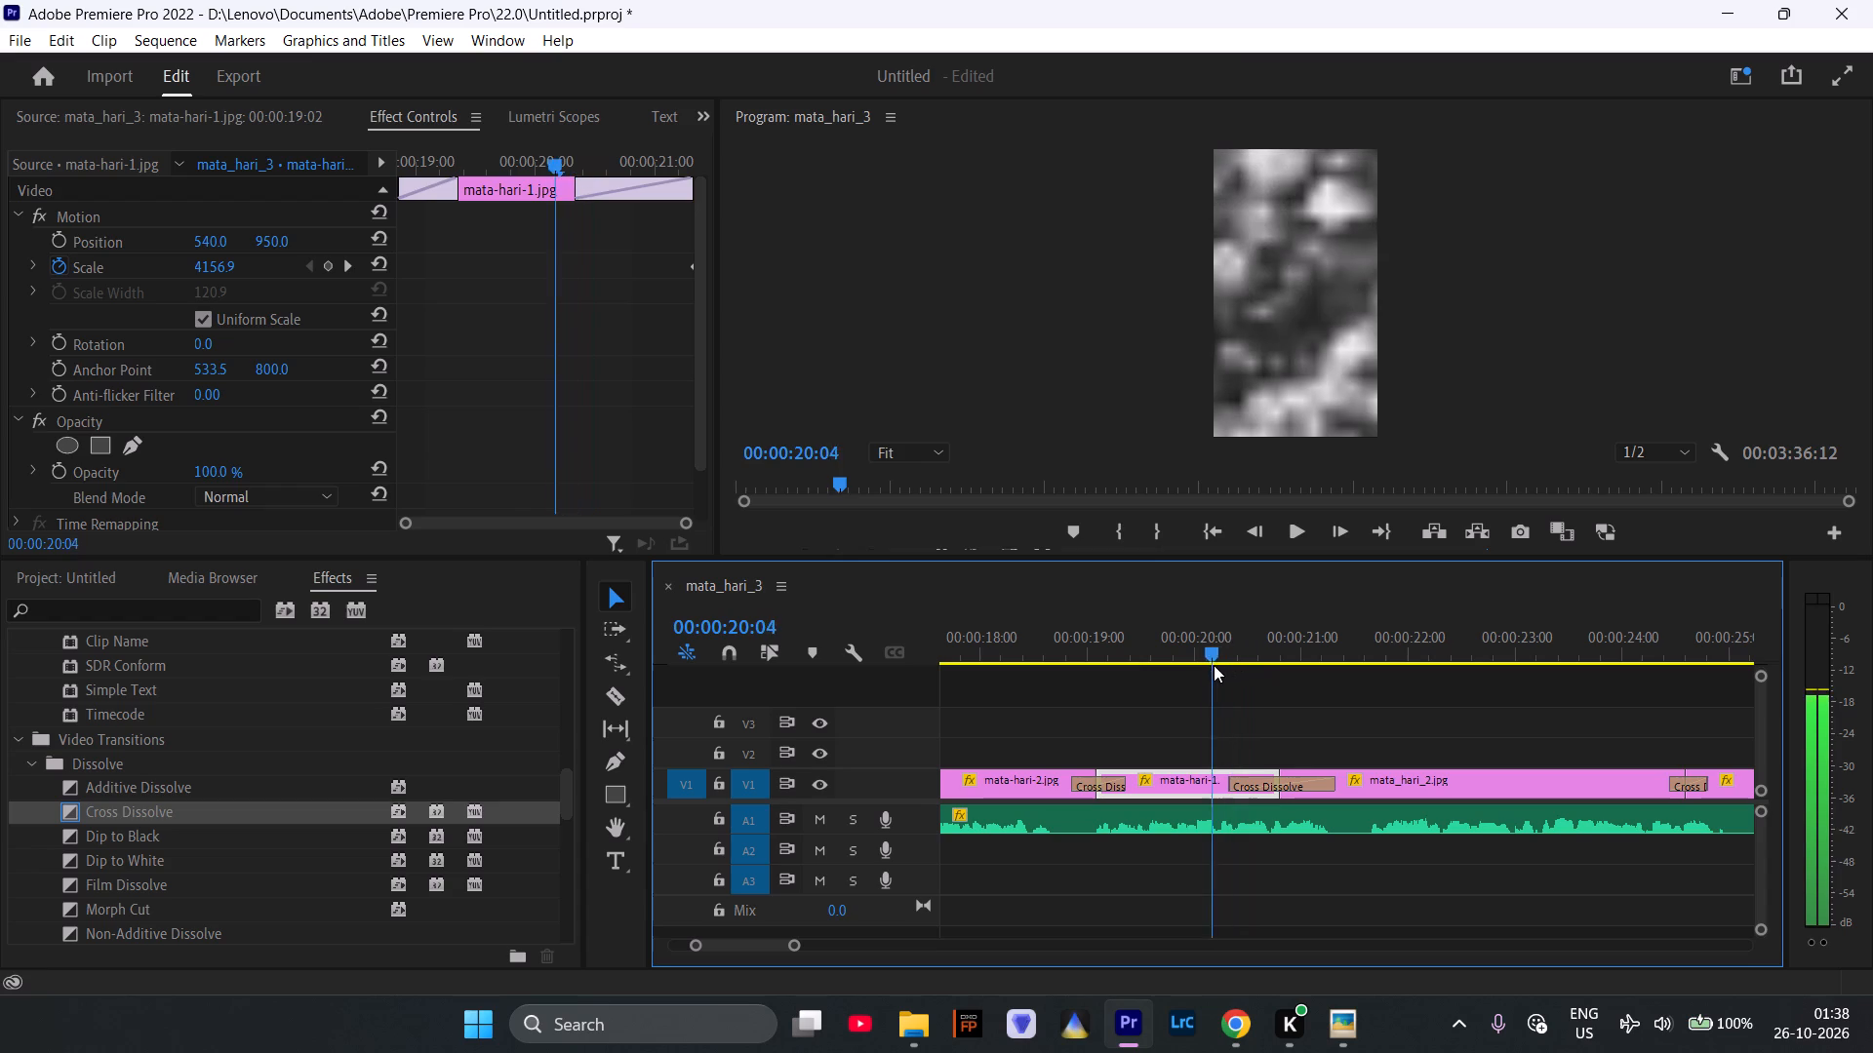
left_click_drag(1214, 665, 1123, 677)
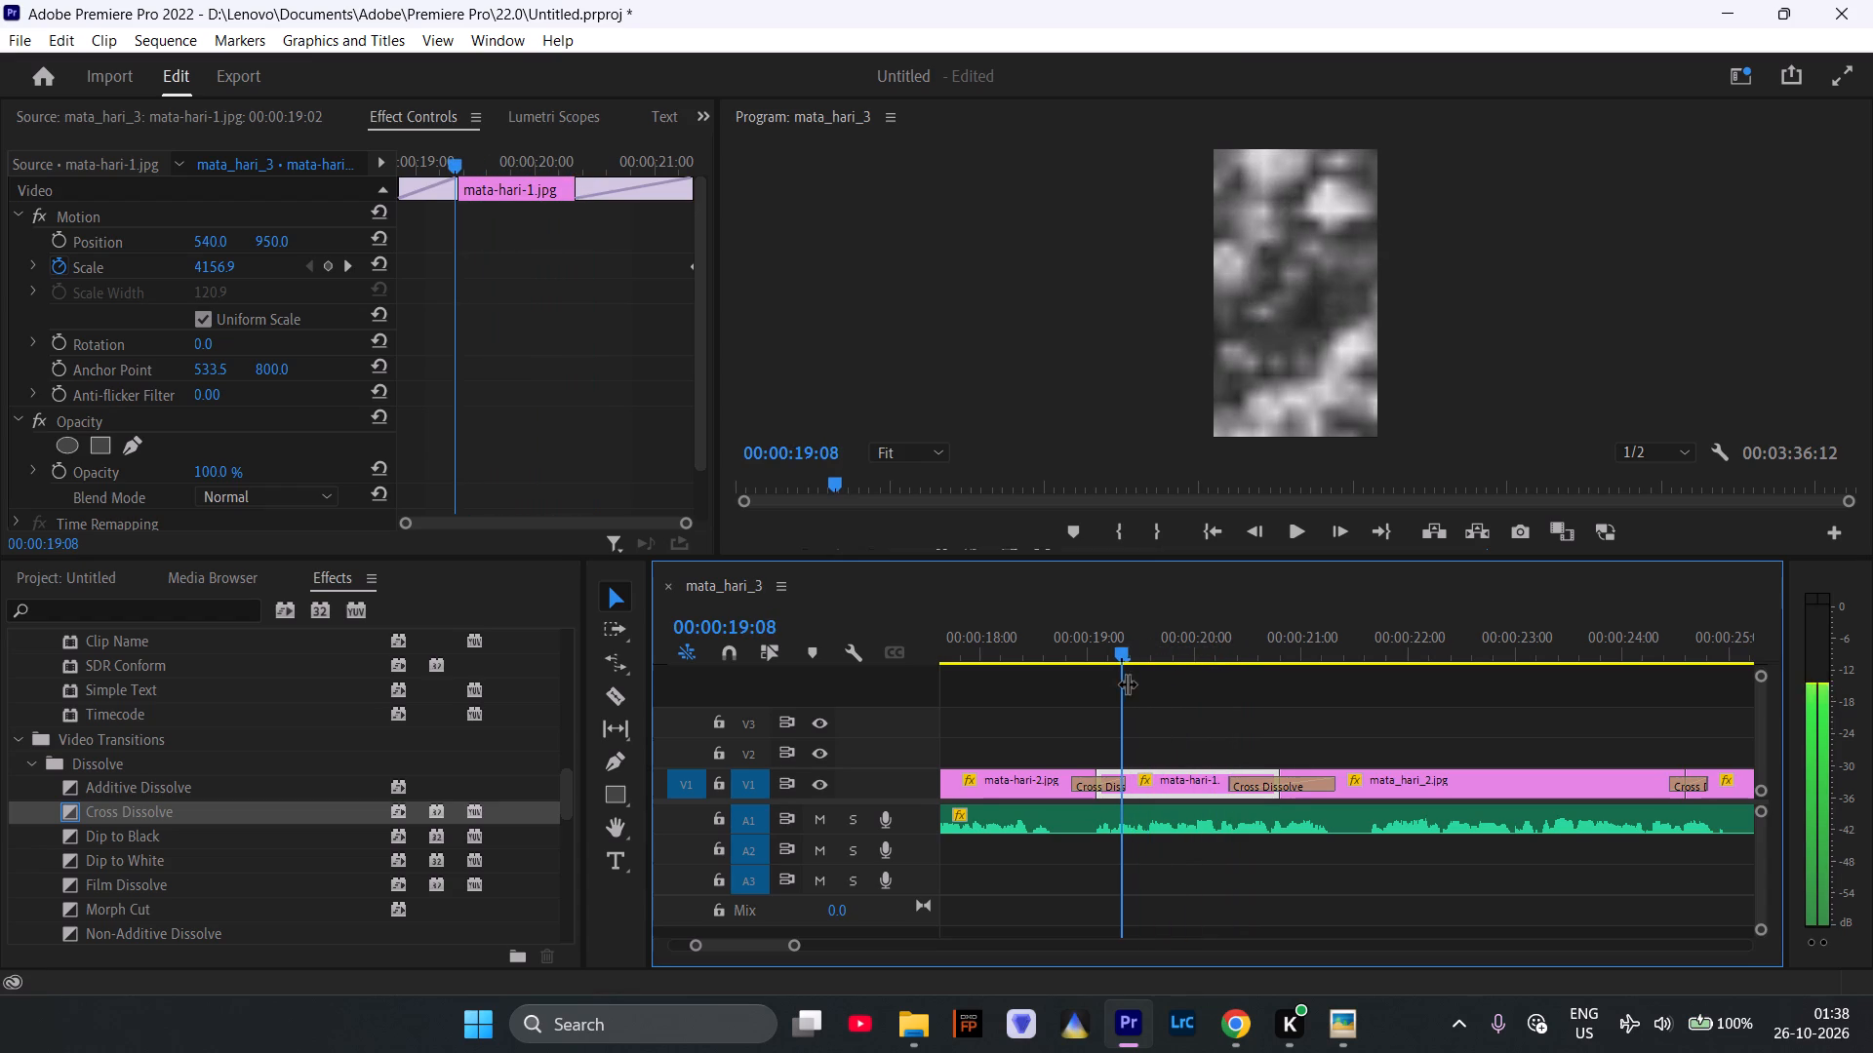
left_click(51, 262)
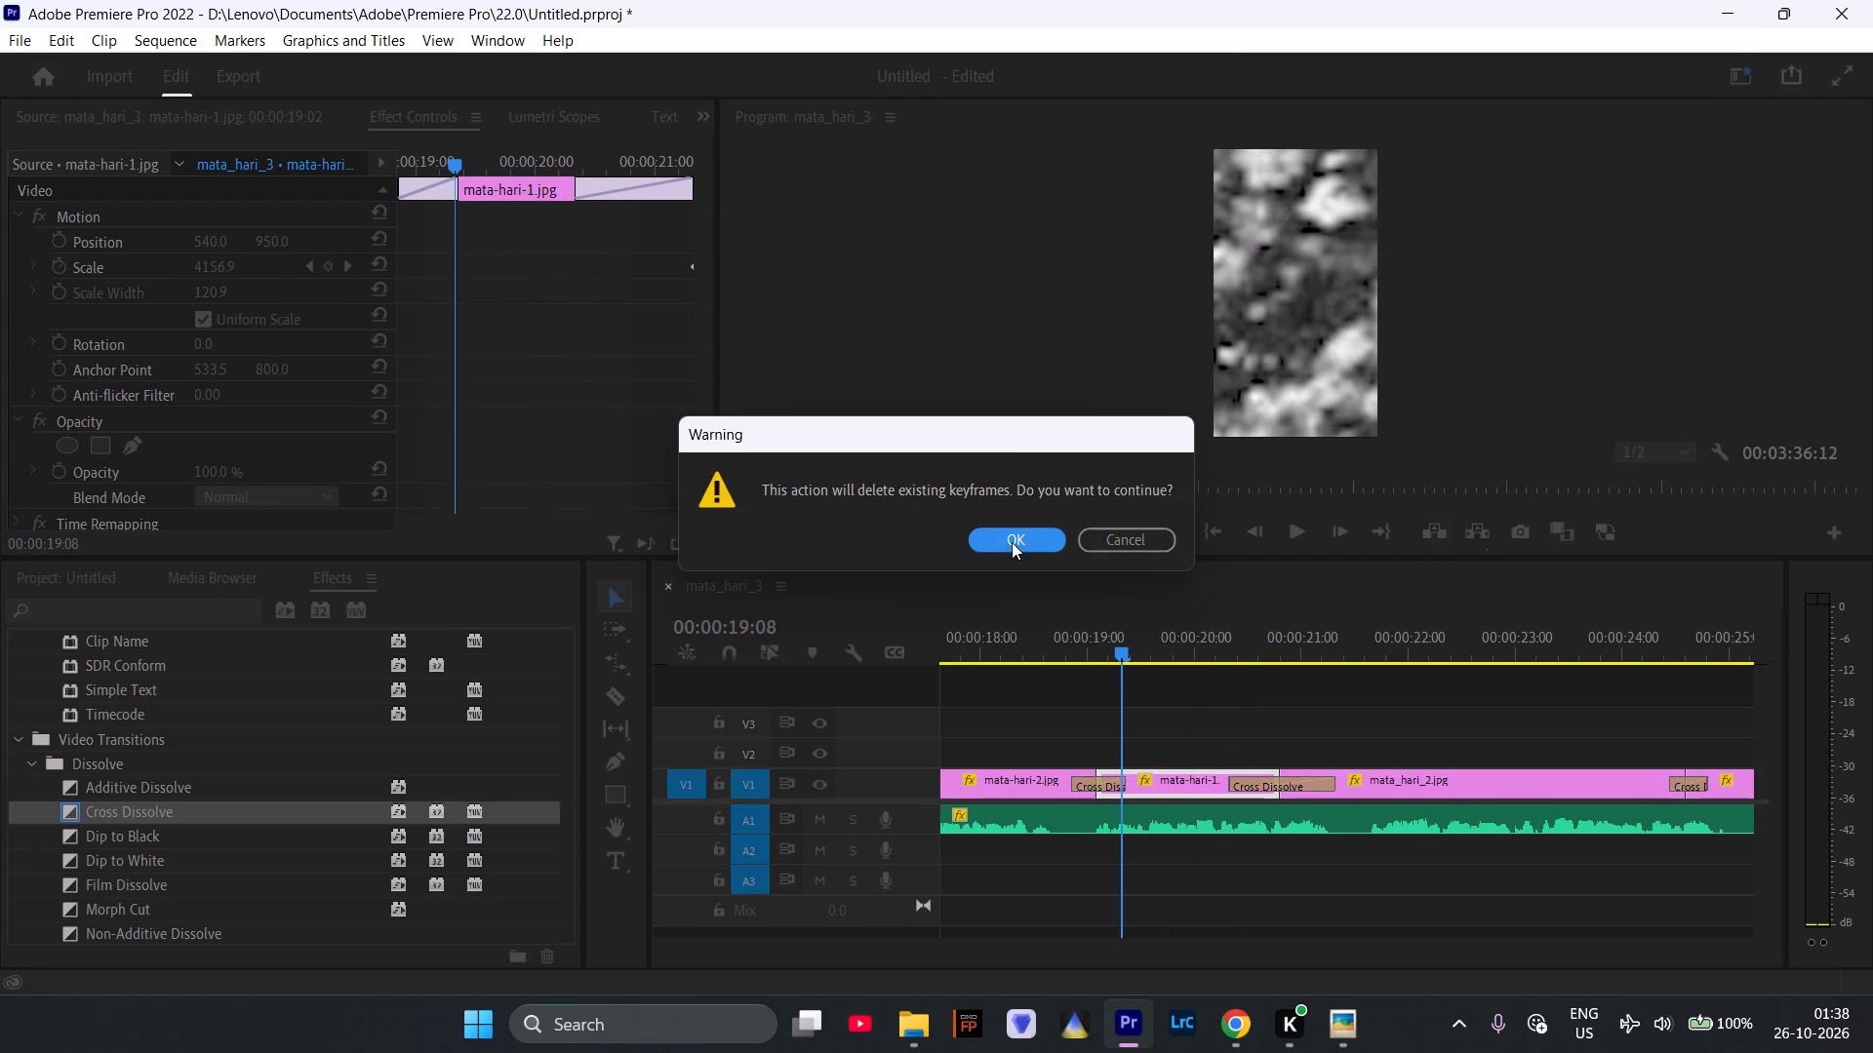
left_click(1013, 542)
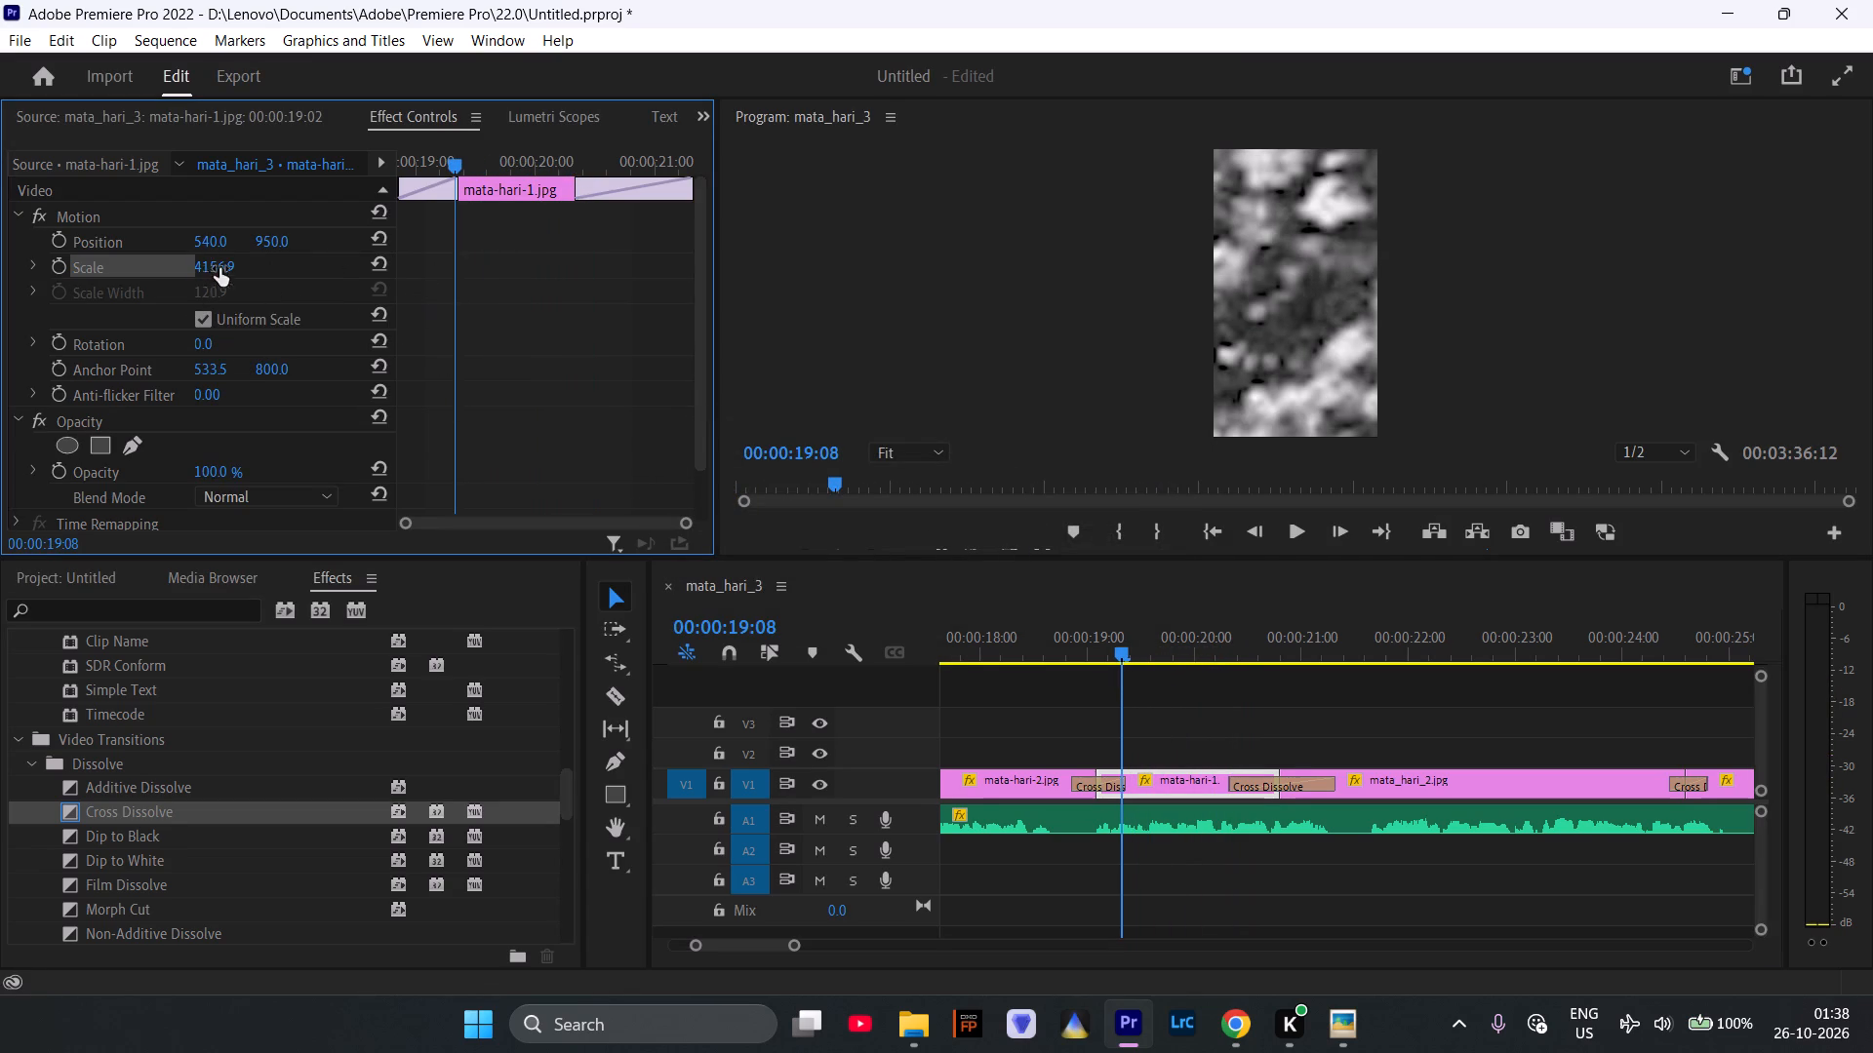
Reduce the Scale of mata-hari-1.jpg to 136.0 and add a starting Scale keyframe at 00:00:19:08.
left_click_drag(219, 267, 139, 267)
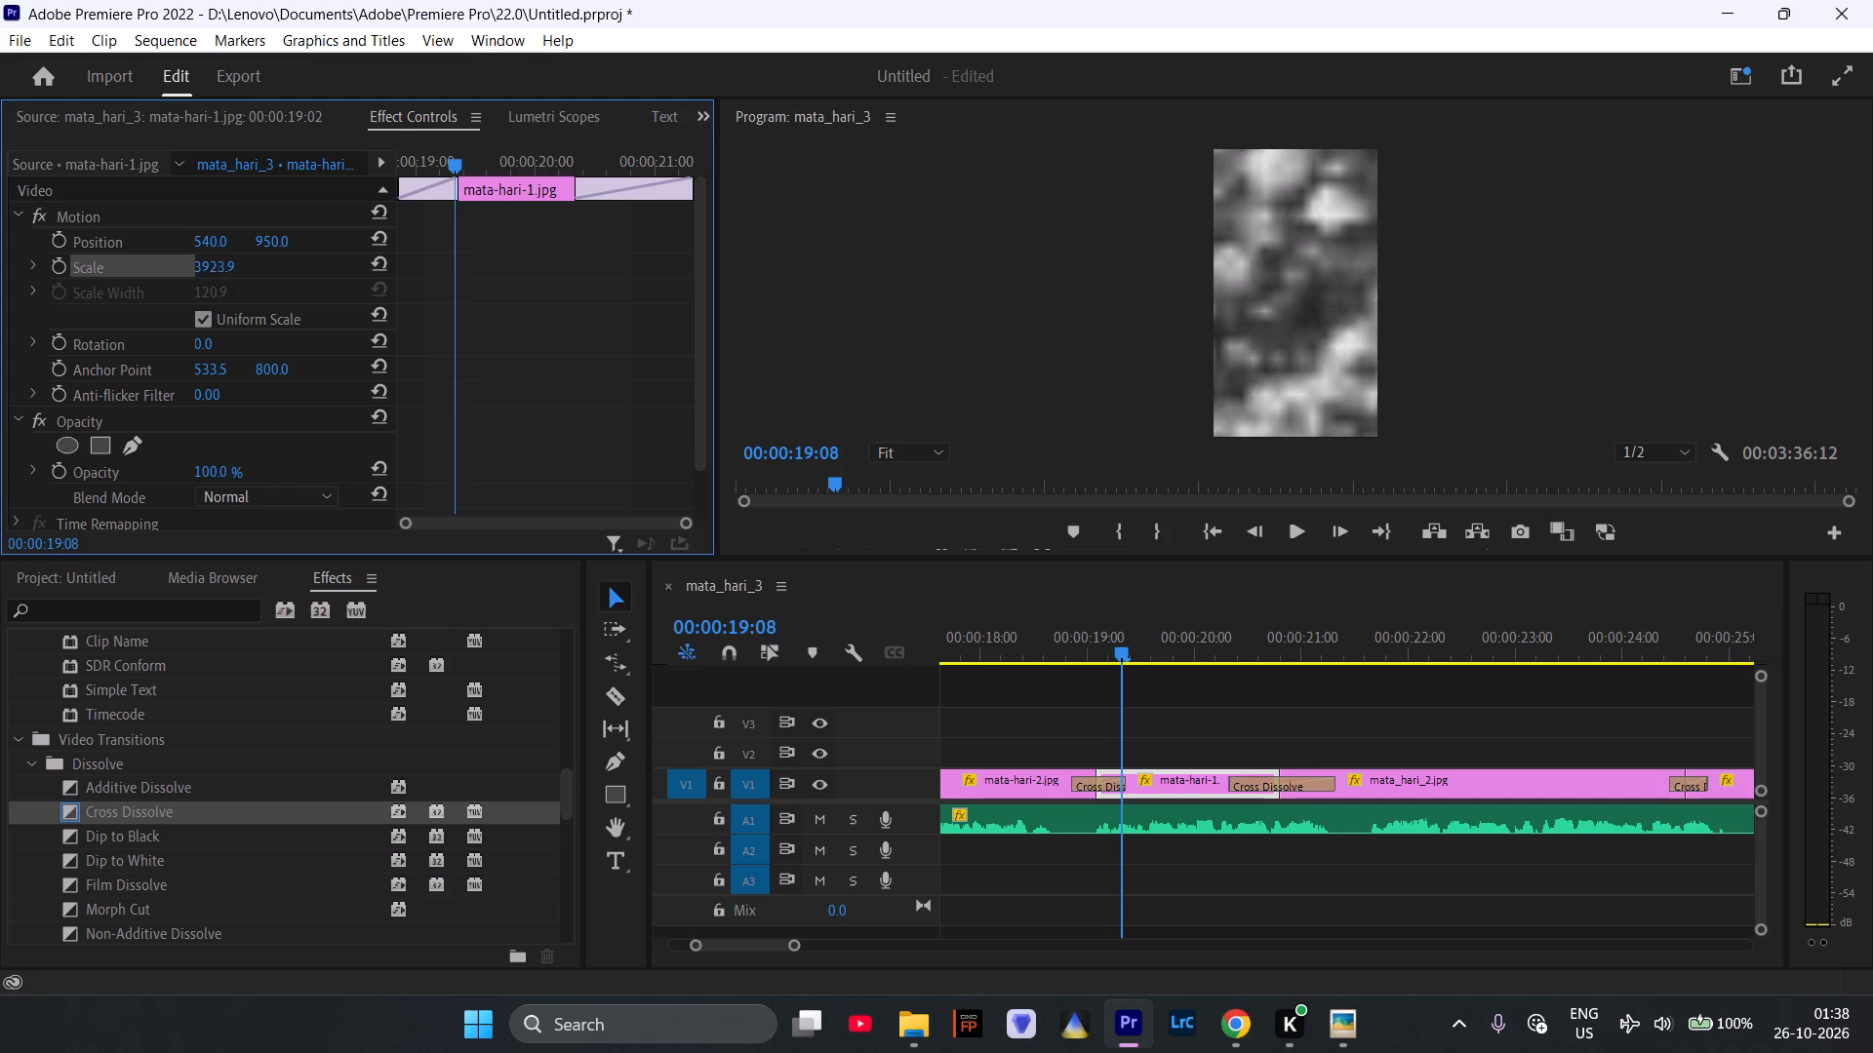
left_click_drag(139, 267, 167, 266)
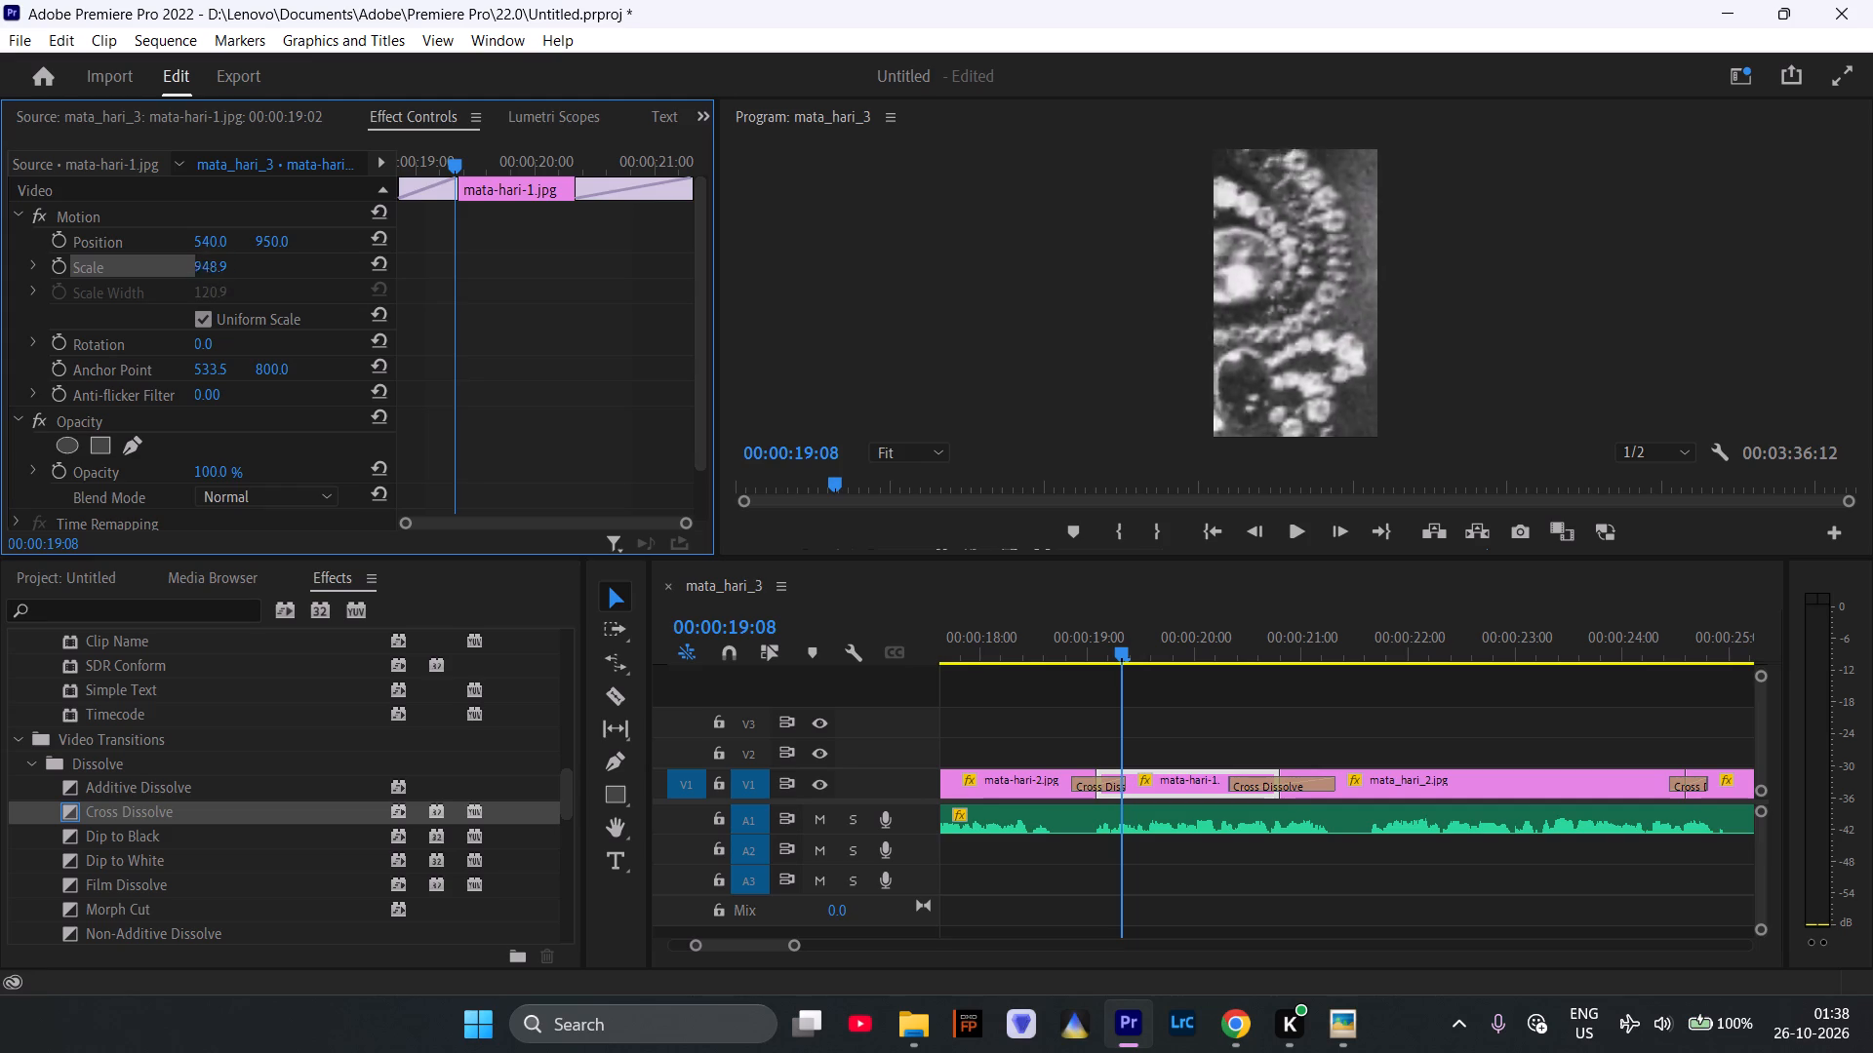
left_click_drag(167, 266, 176, 271)
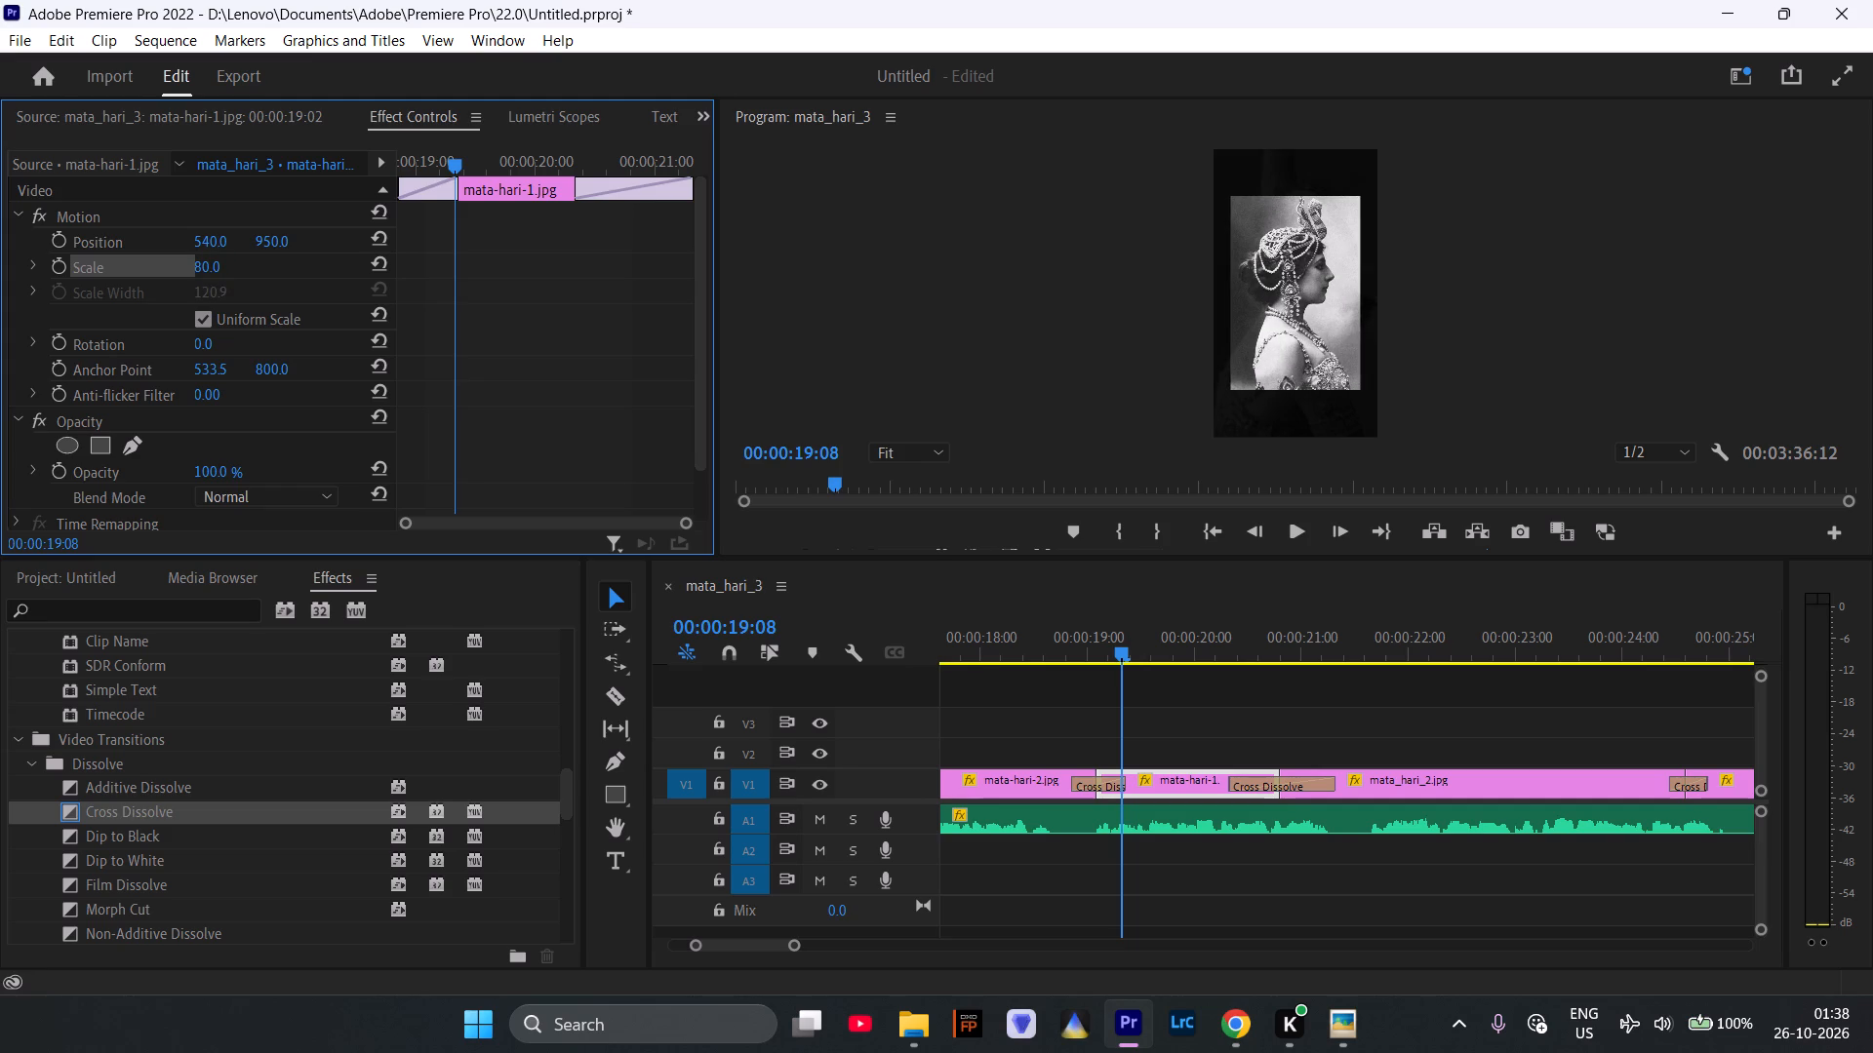
left_click_drag(176, 271, 173, 271)
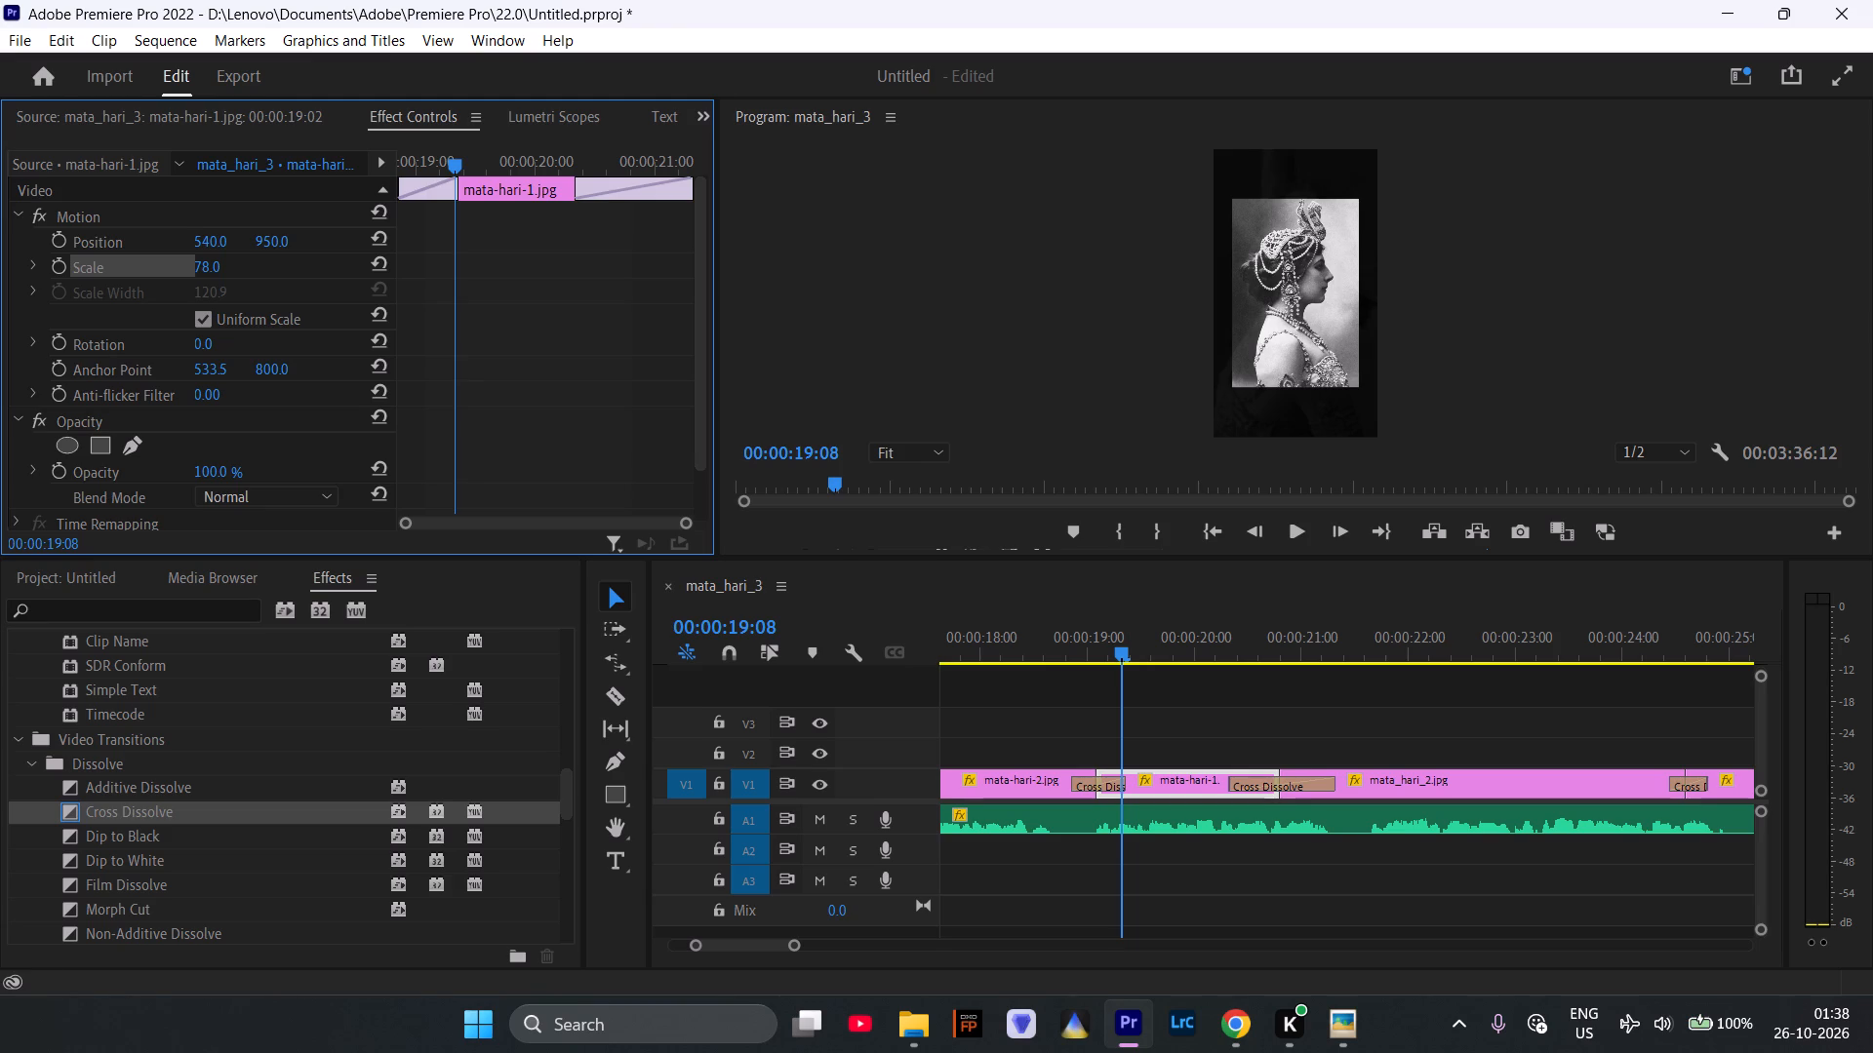
left_click_drag(173, 271, 201, 273)
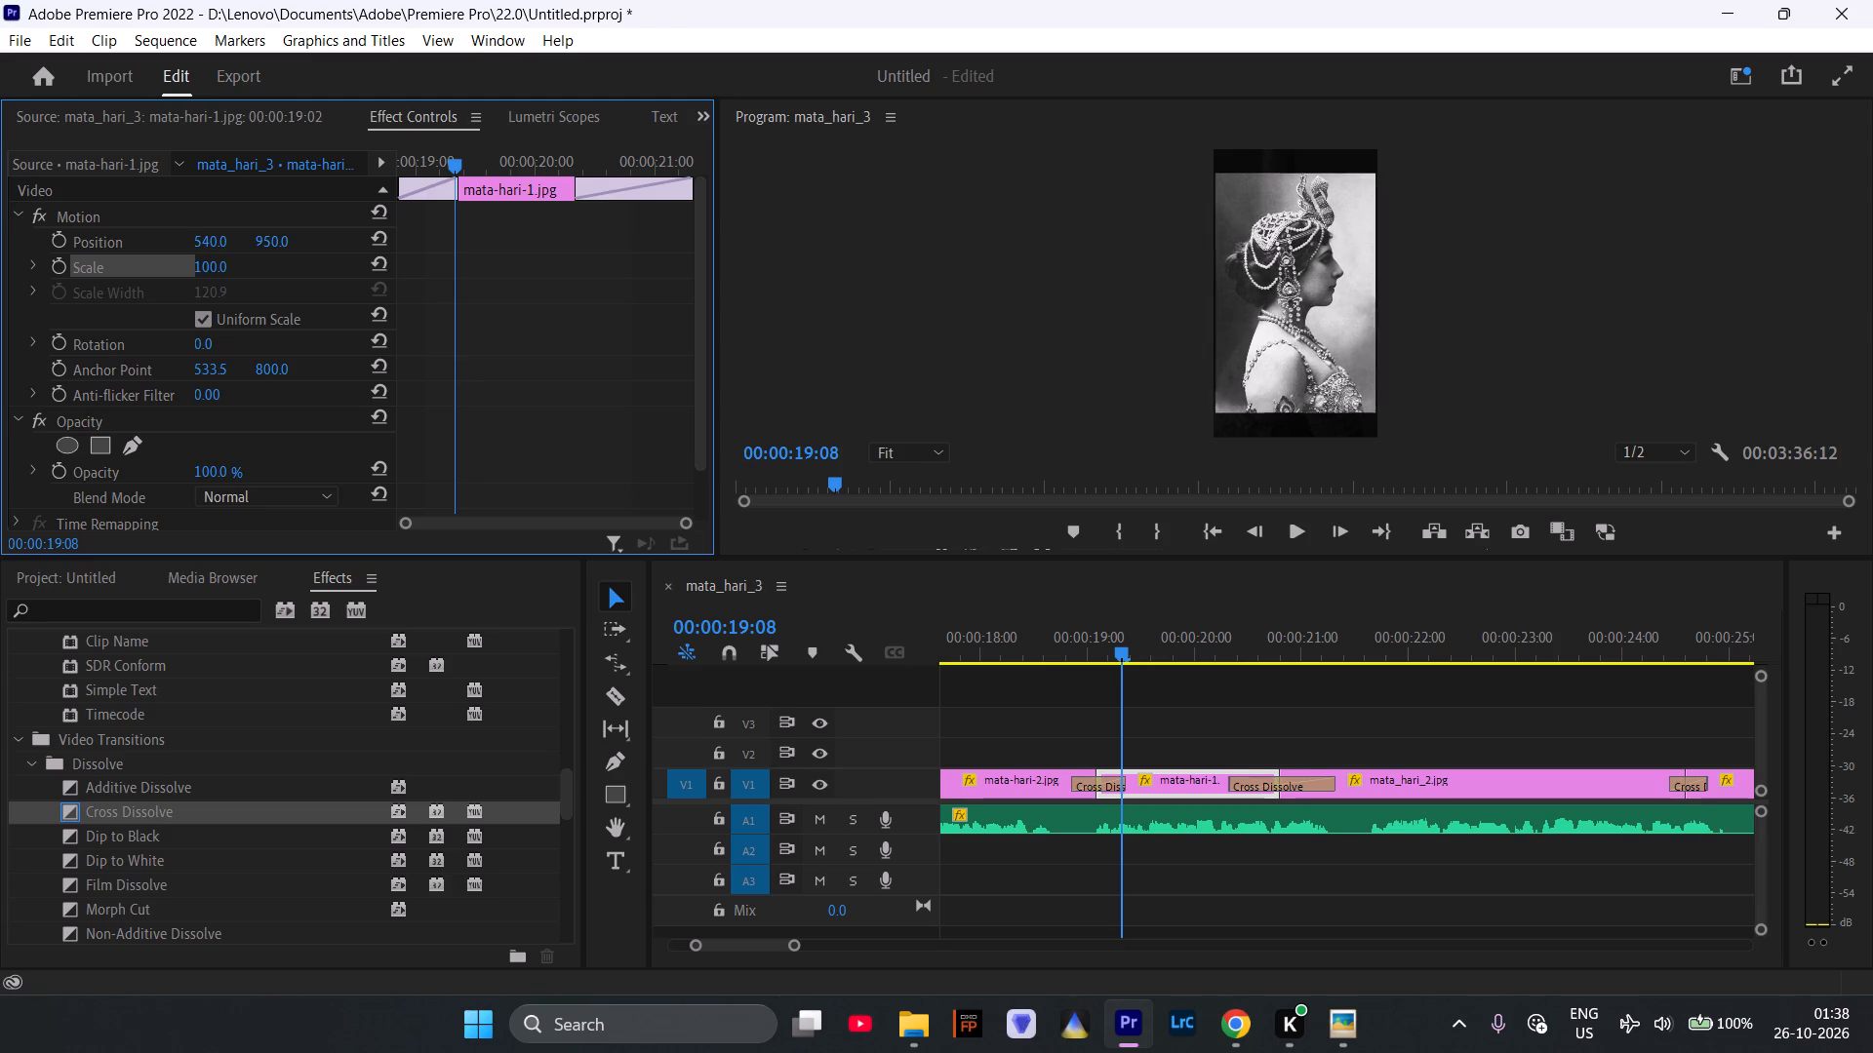
left_click_drag(201, 273, 254, 289)
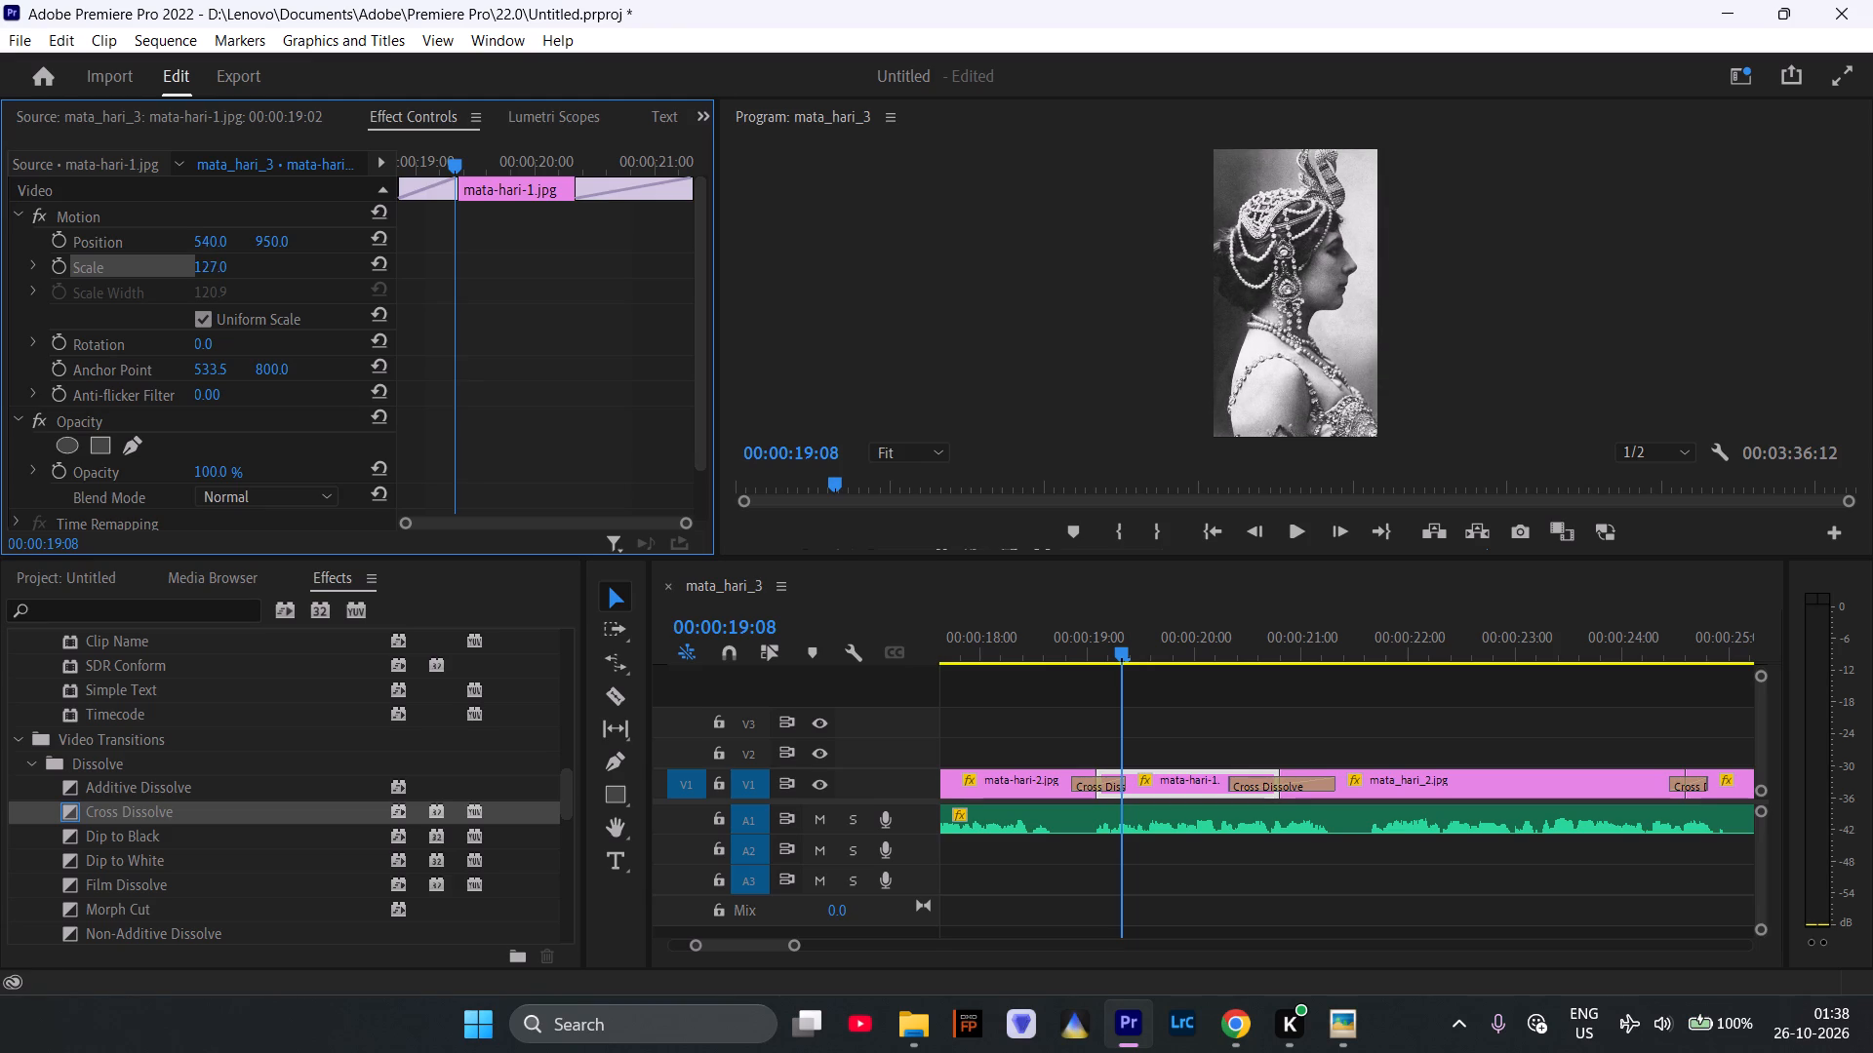
left_click_drag(254, 289, 266, 292)
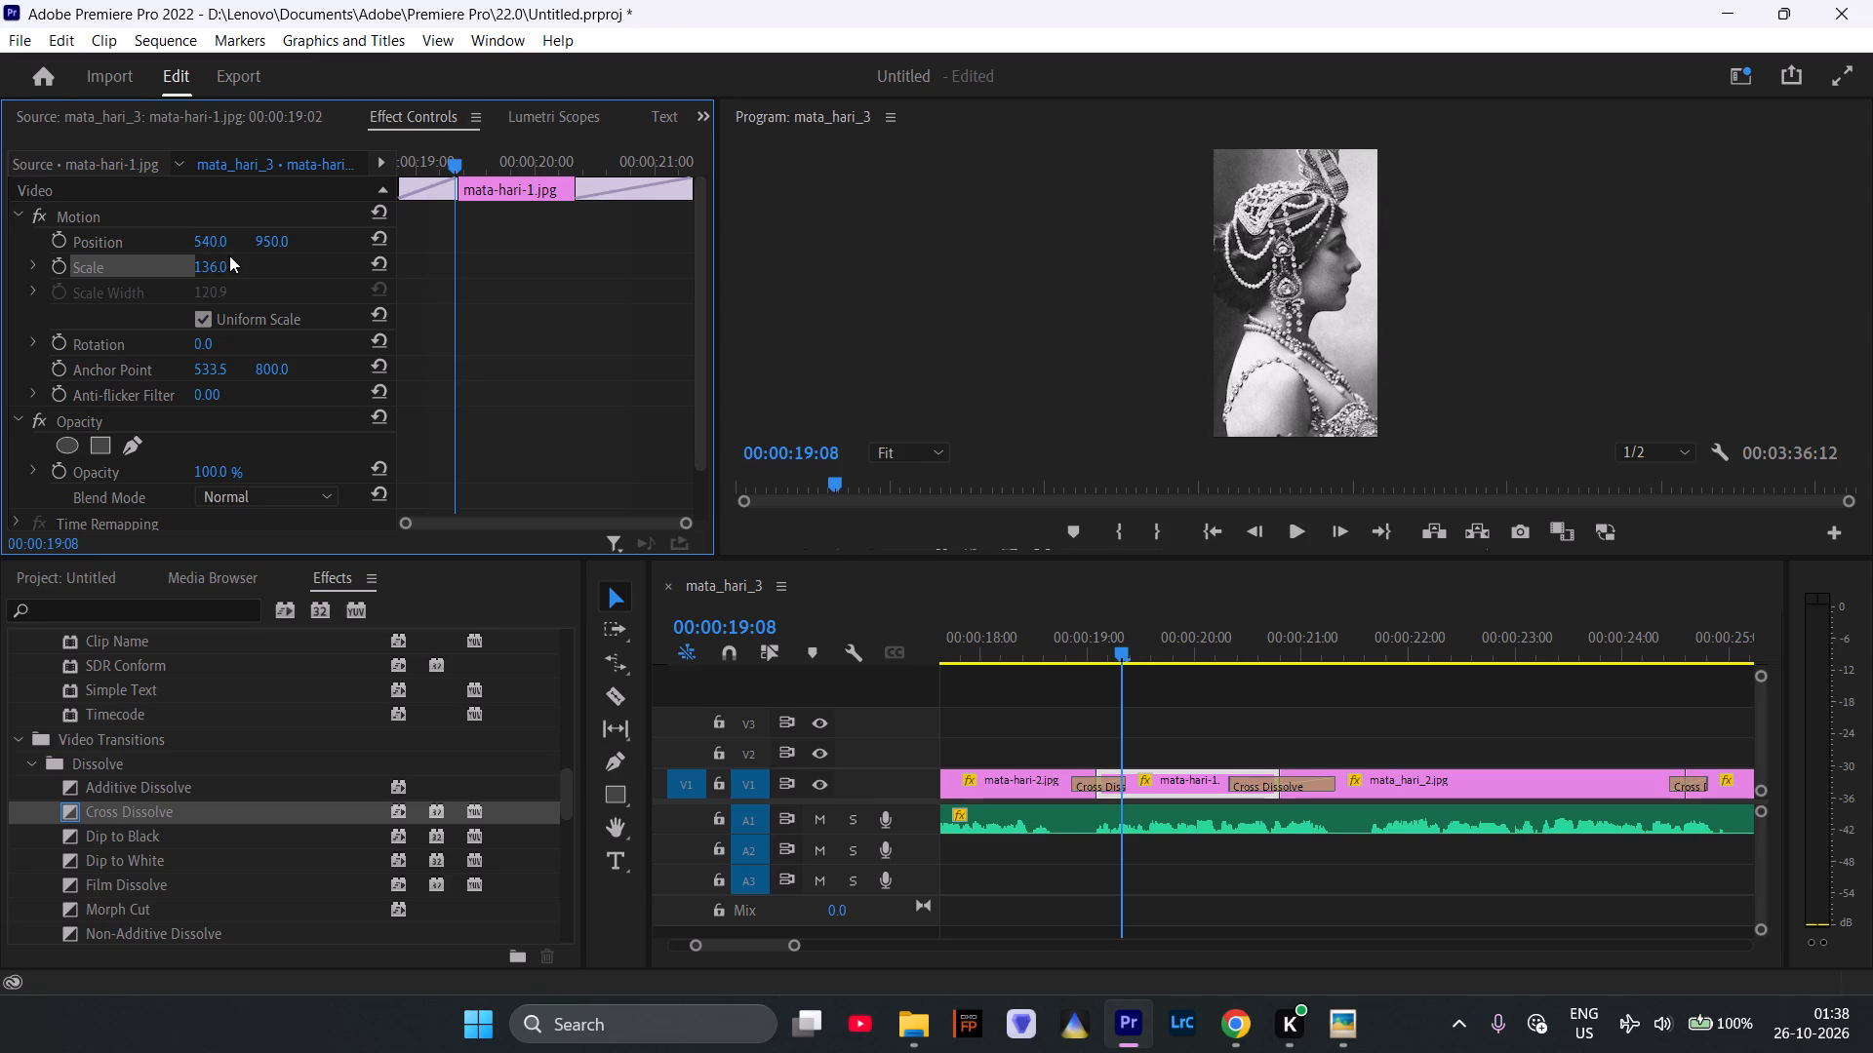
left_click(58, 264)
Add an ending Scale keyframe of 158.0 to mata-hari-1.jpg at 00:00:20:18.
left_click_drag(456, 168, 571, 218)
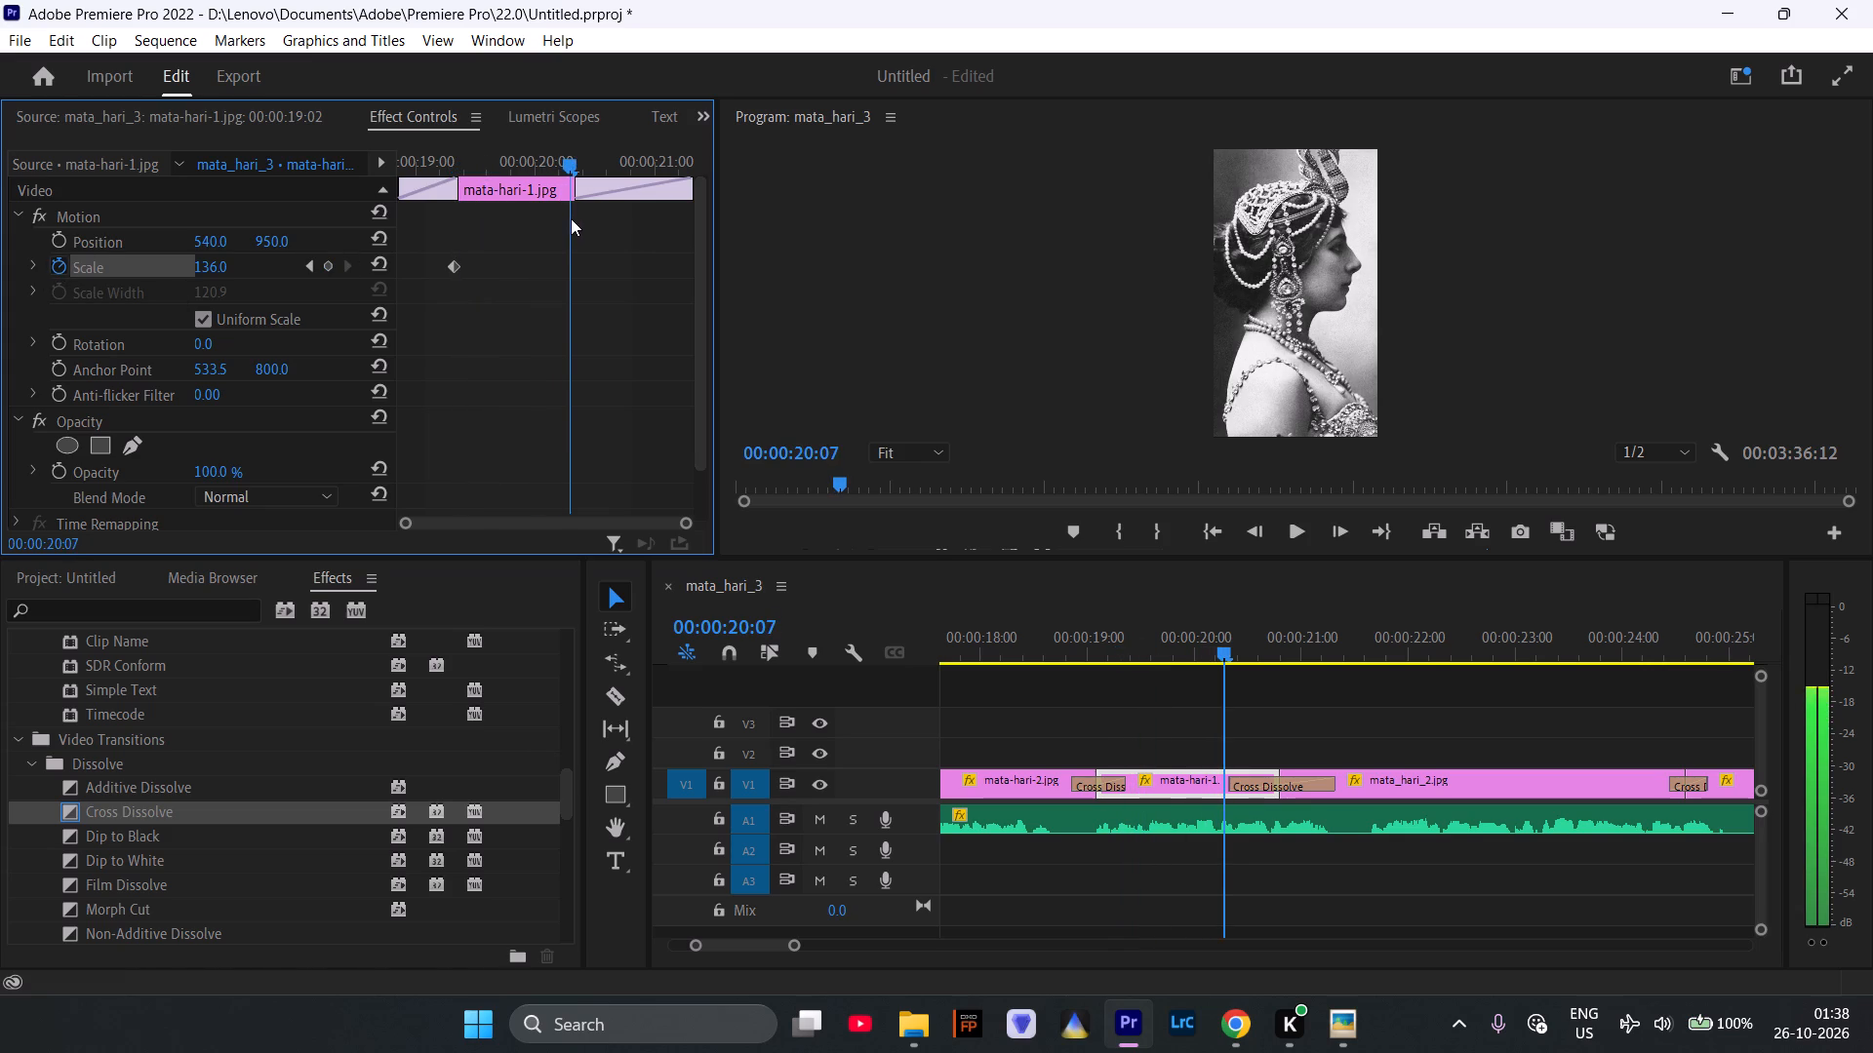
left_click_drag(571, 218, 622, 256)
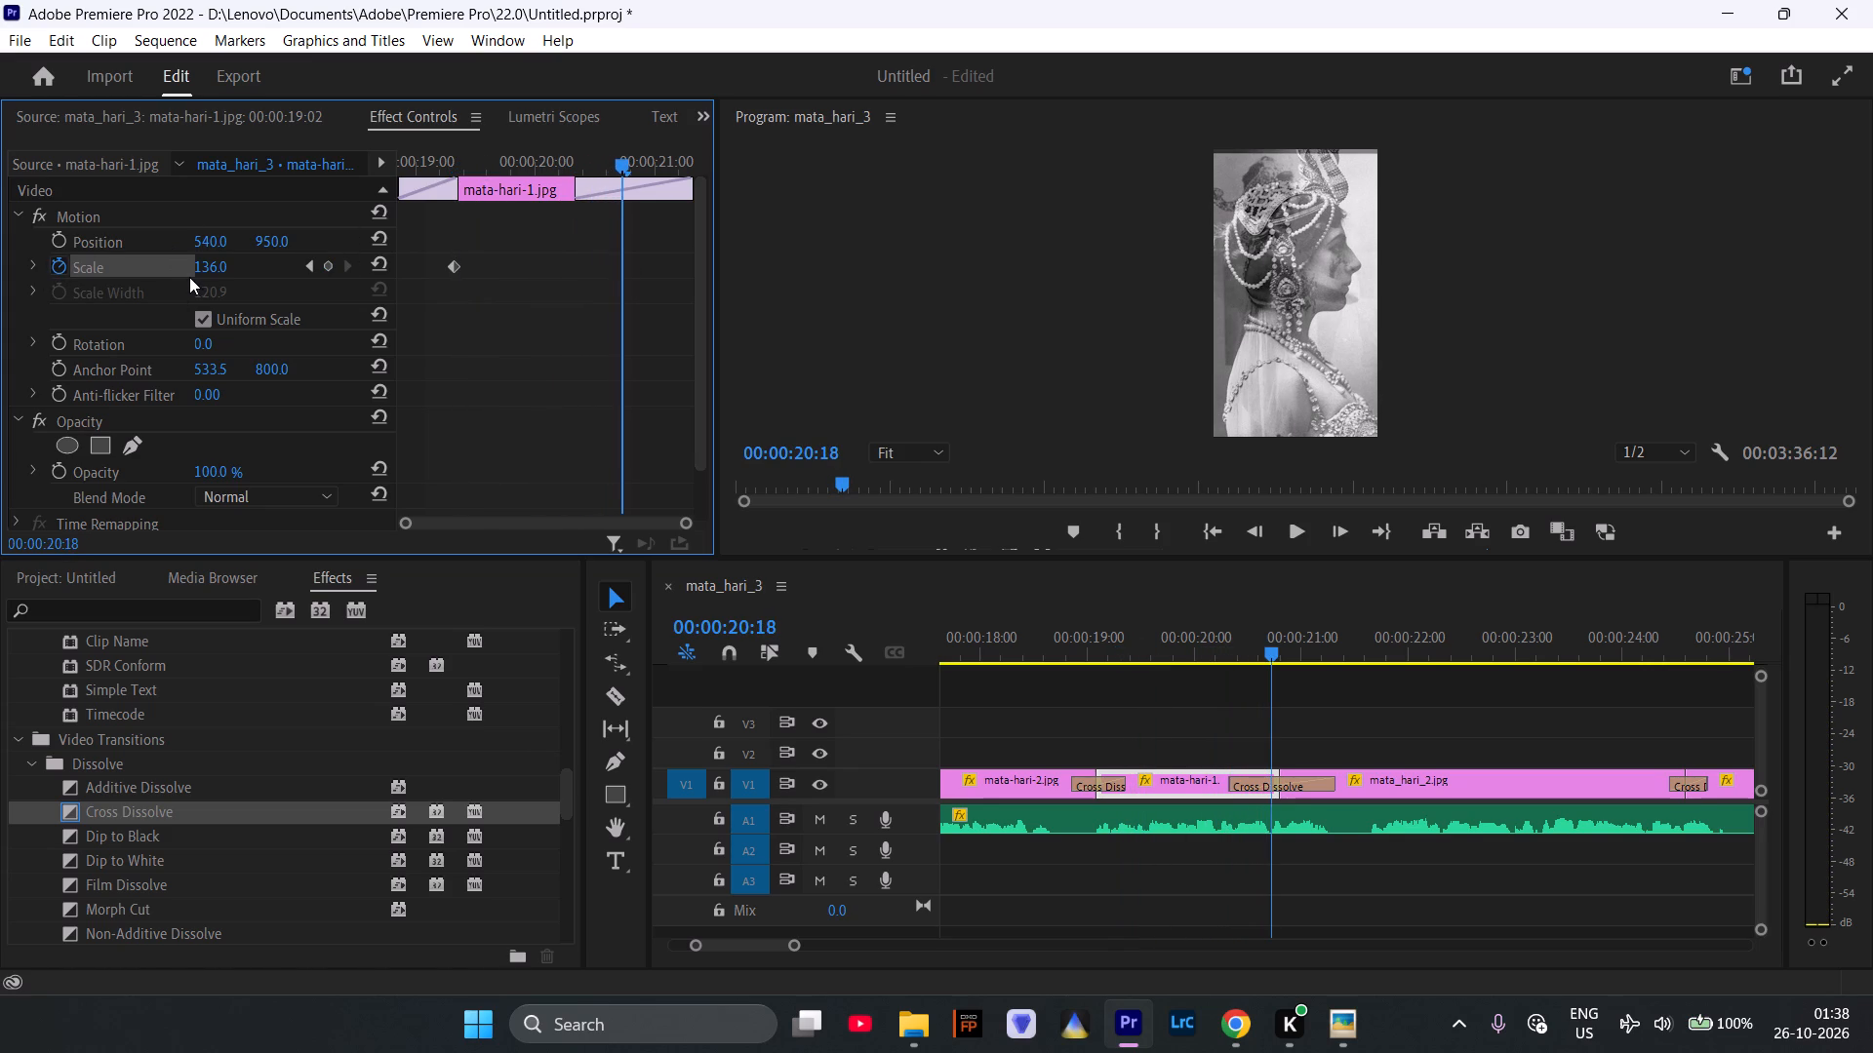
left_click_drag(217, 266, 218, 266)
left_click_drag(218, 266, 292, 275)
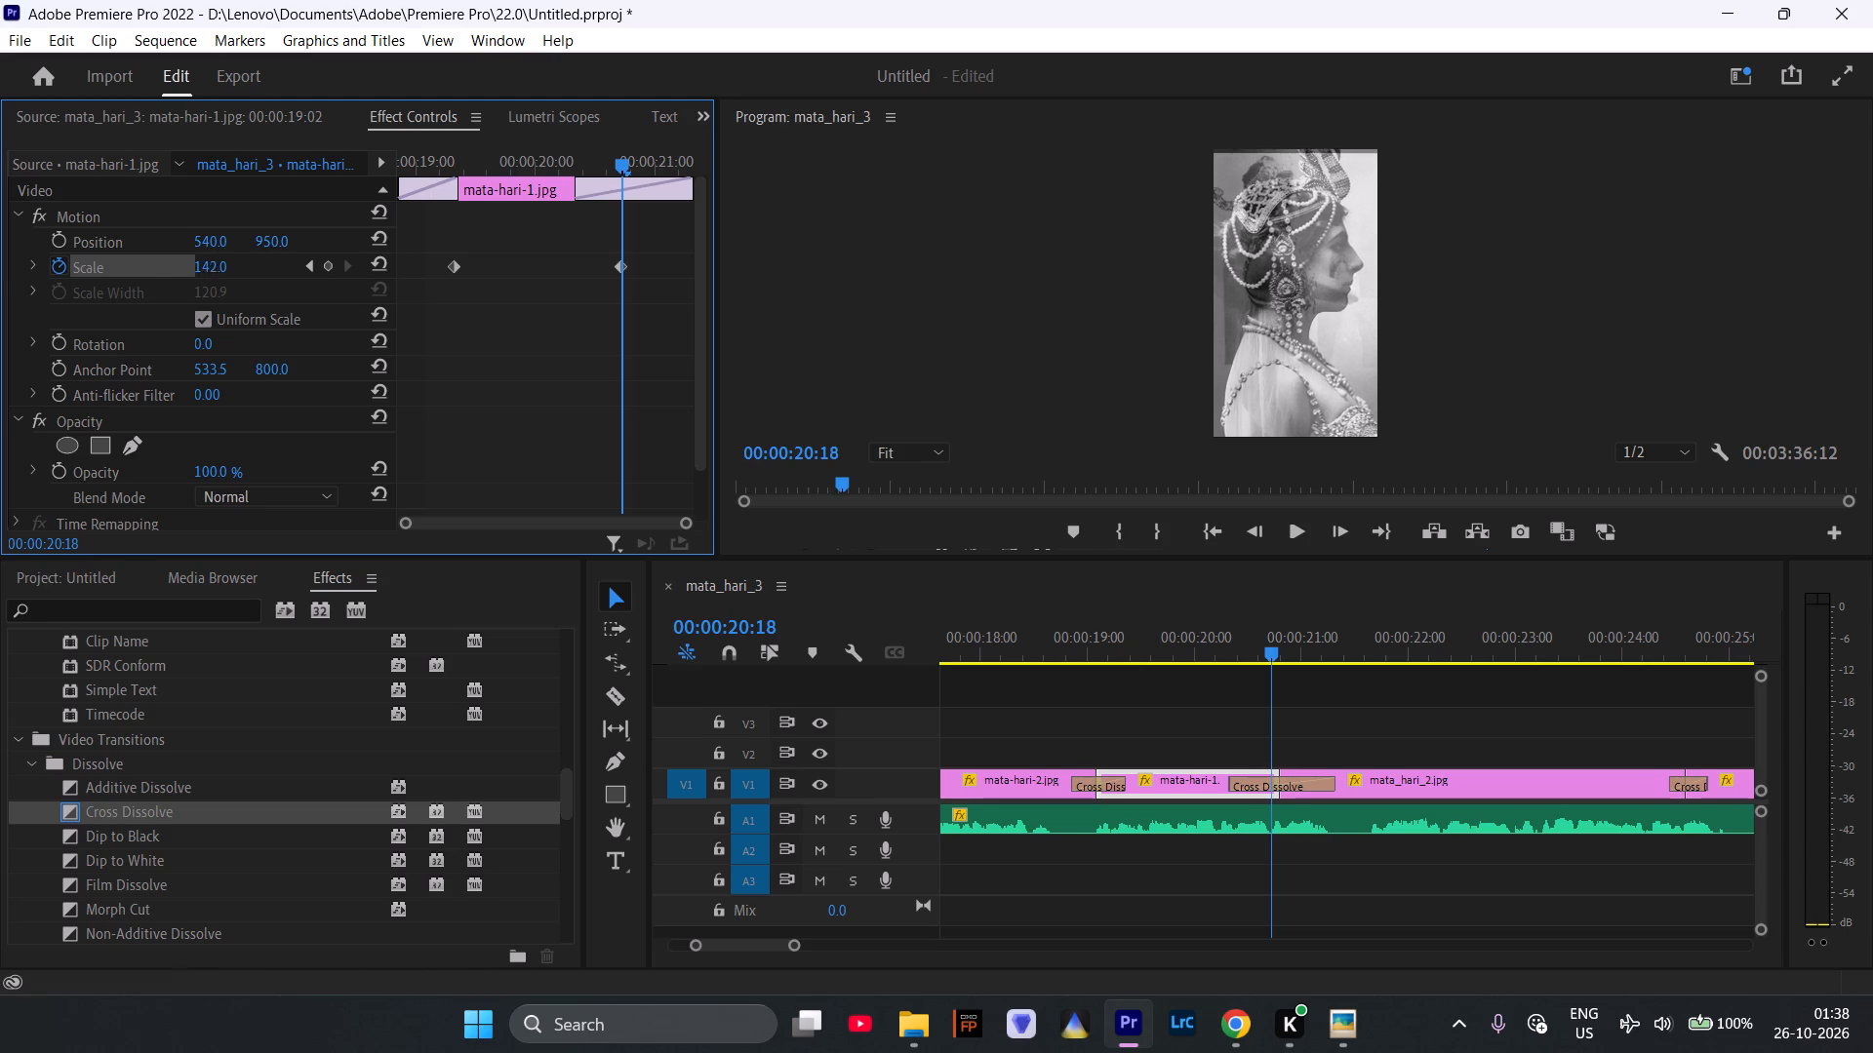
left_click_drag(292, 275, 327, 278)
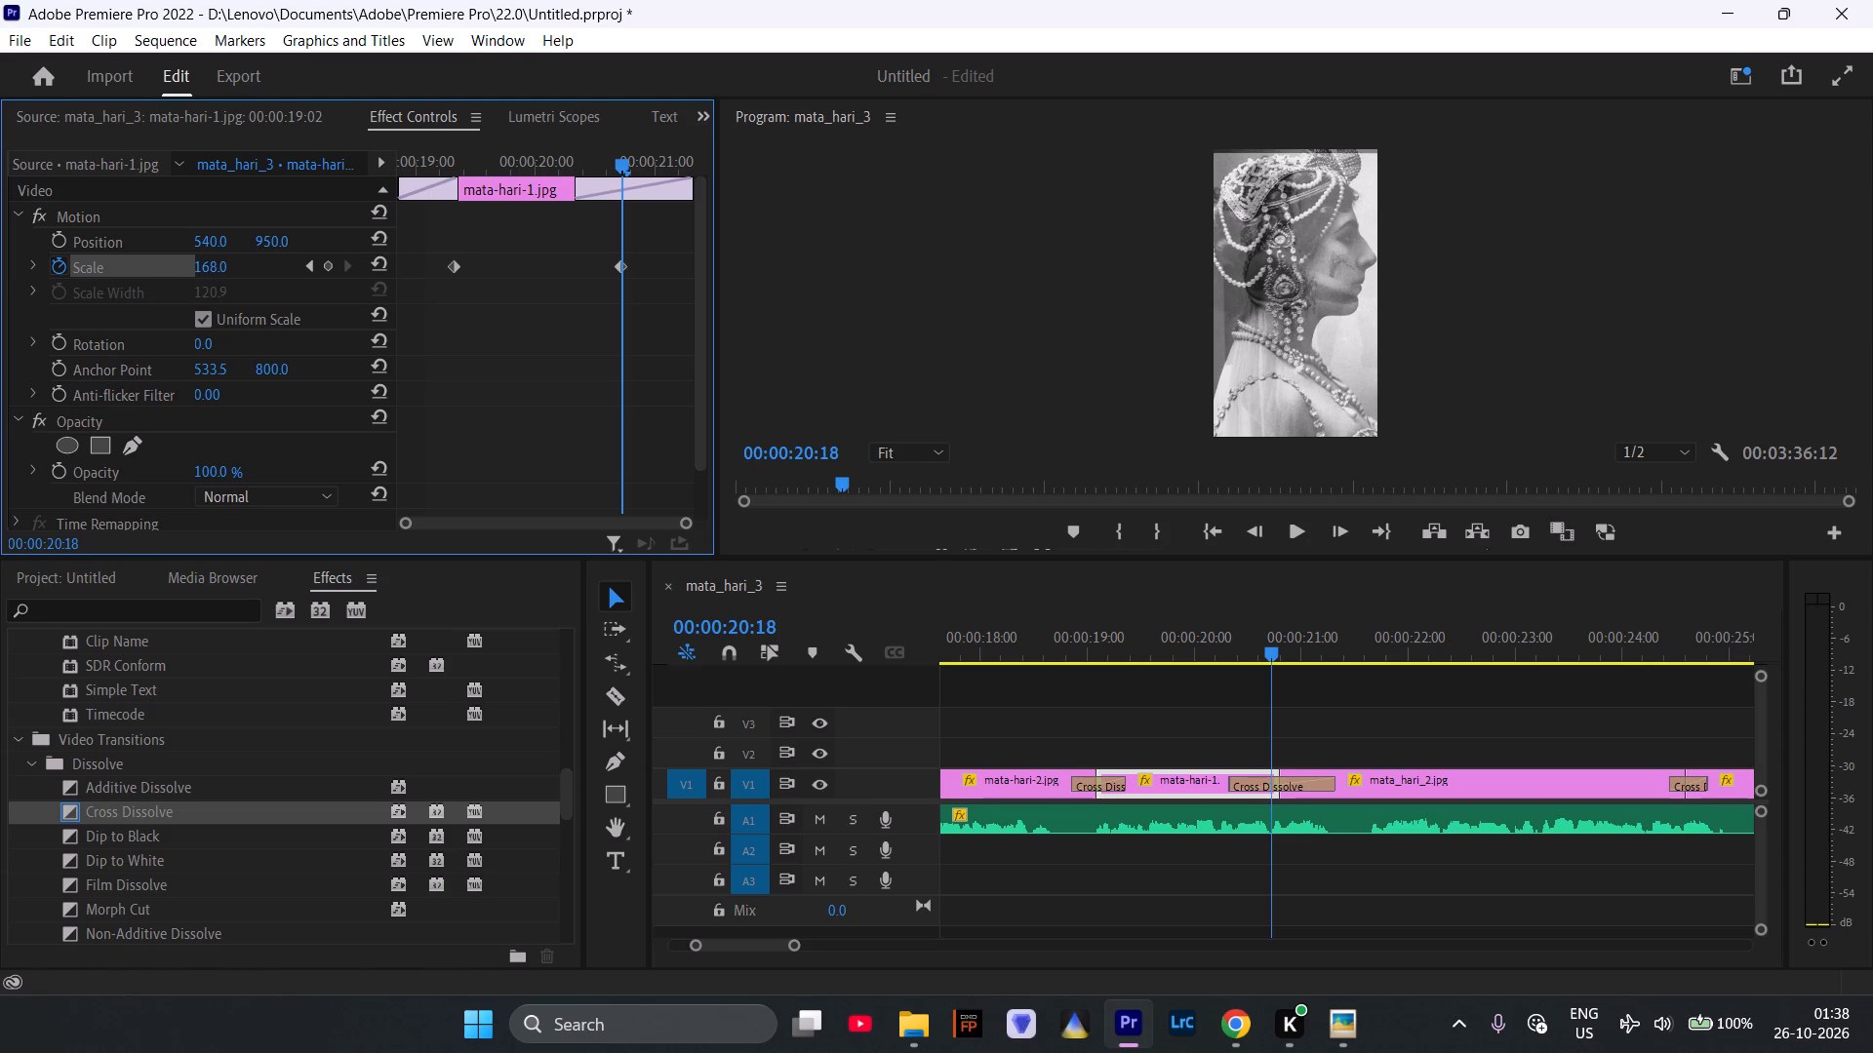
left_click_drag(327, 278, 315, 279)
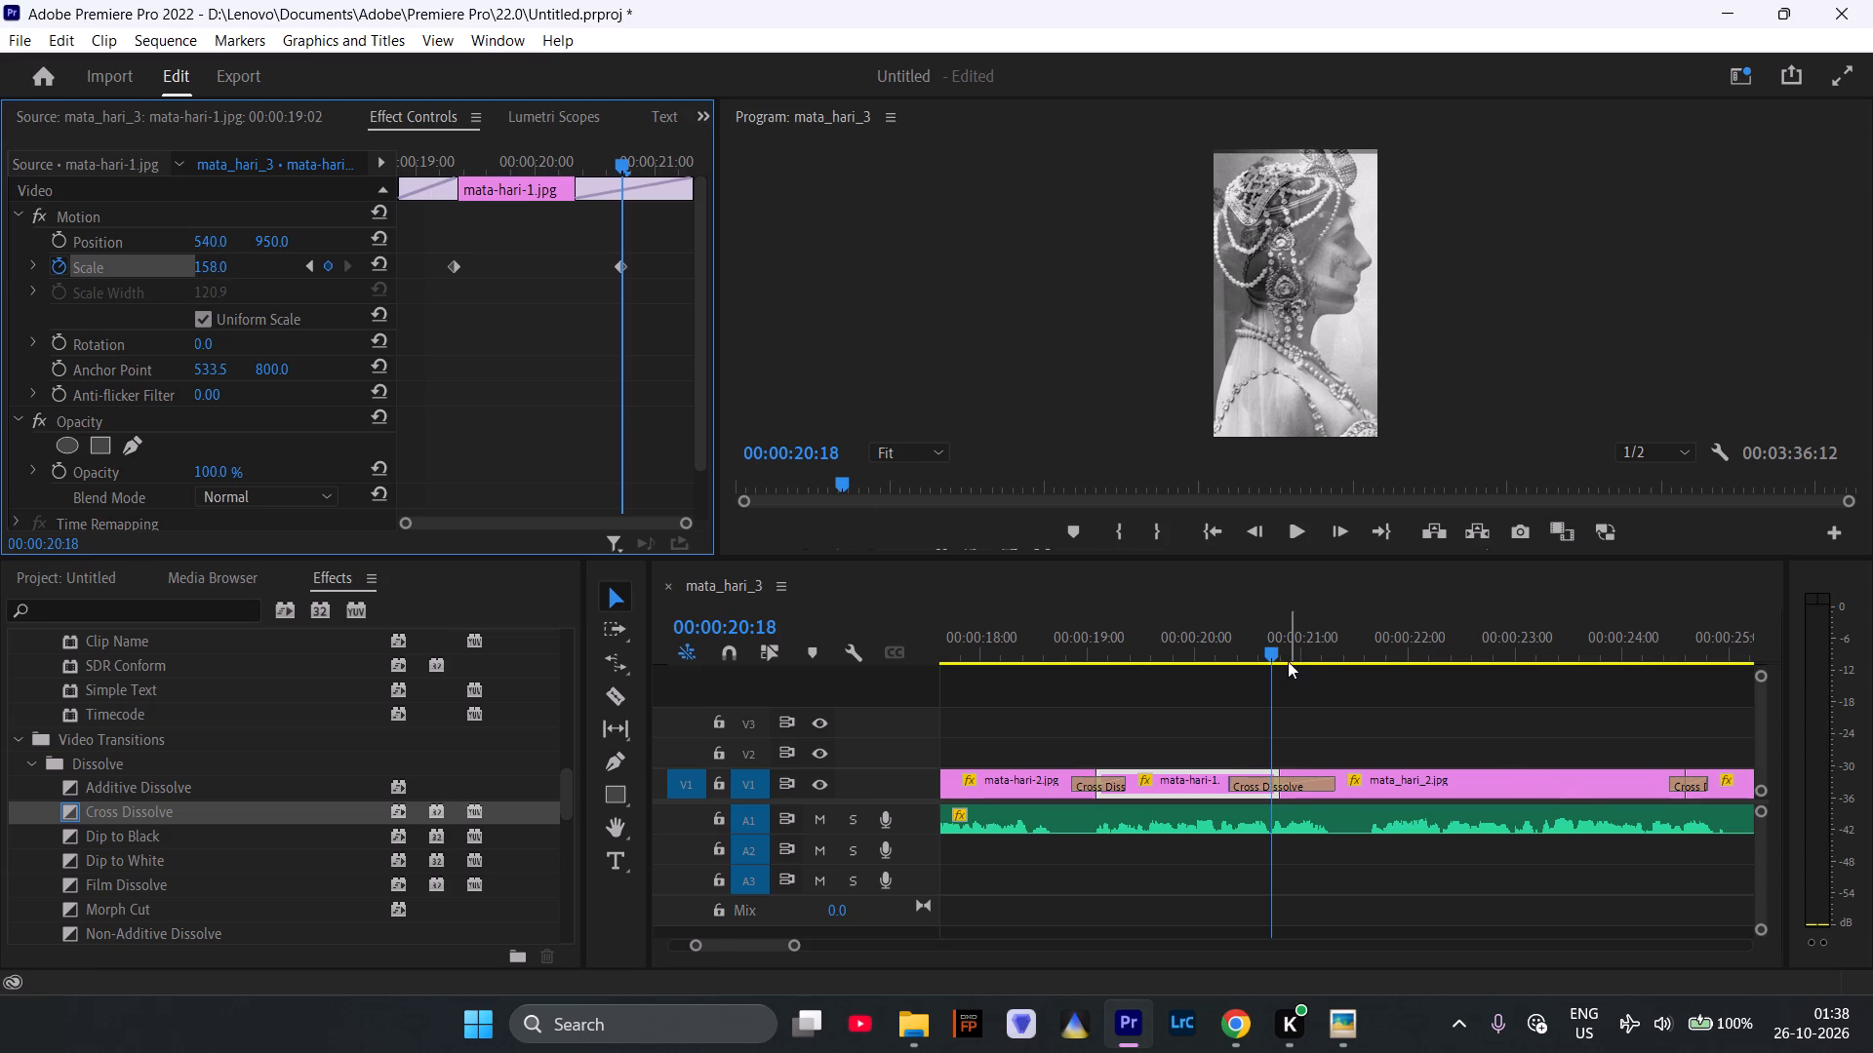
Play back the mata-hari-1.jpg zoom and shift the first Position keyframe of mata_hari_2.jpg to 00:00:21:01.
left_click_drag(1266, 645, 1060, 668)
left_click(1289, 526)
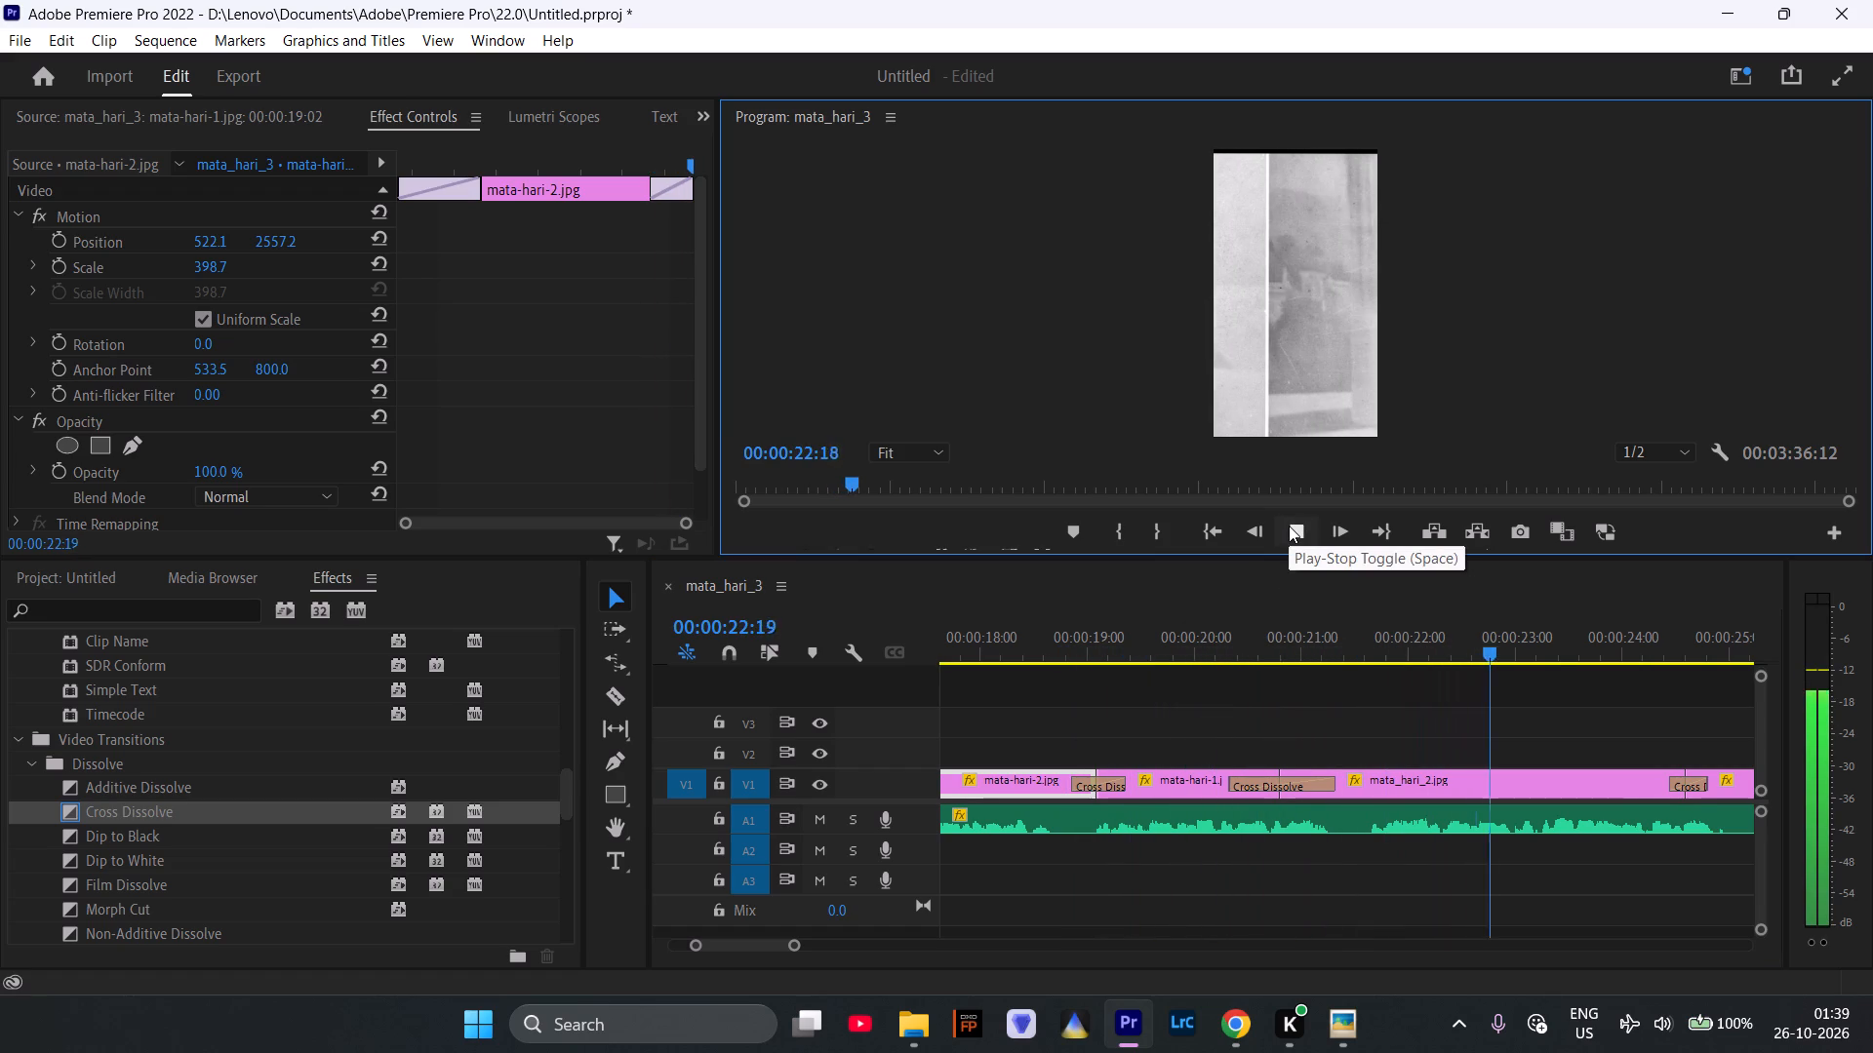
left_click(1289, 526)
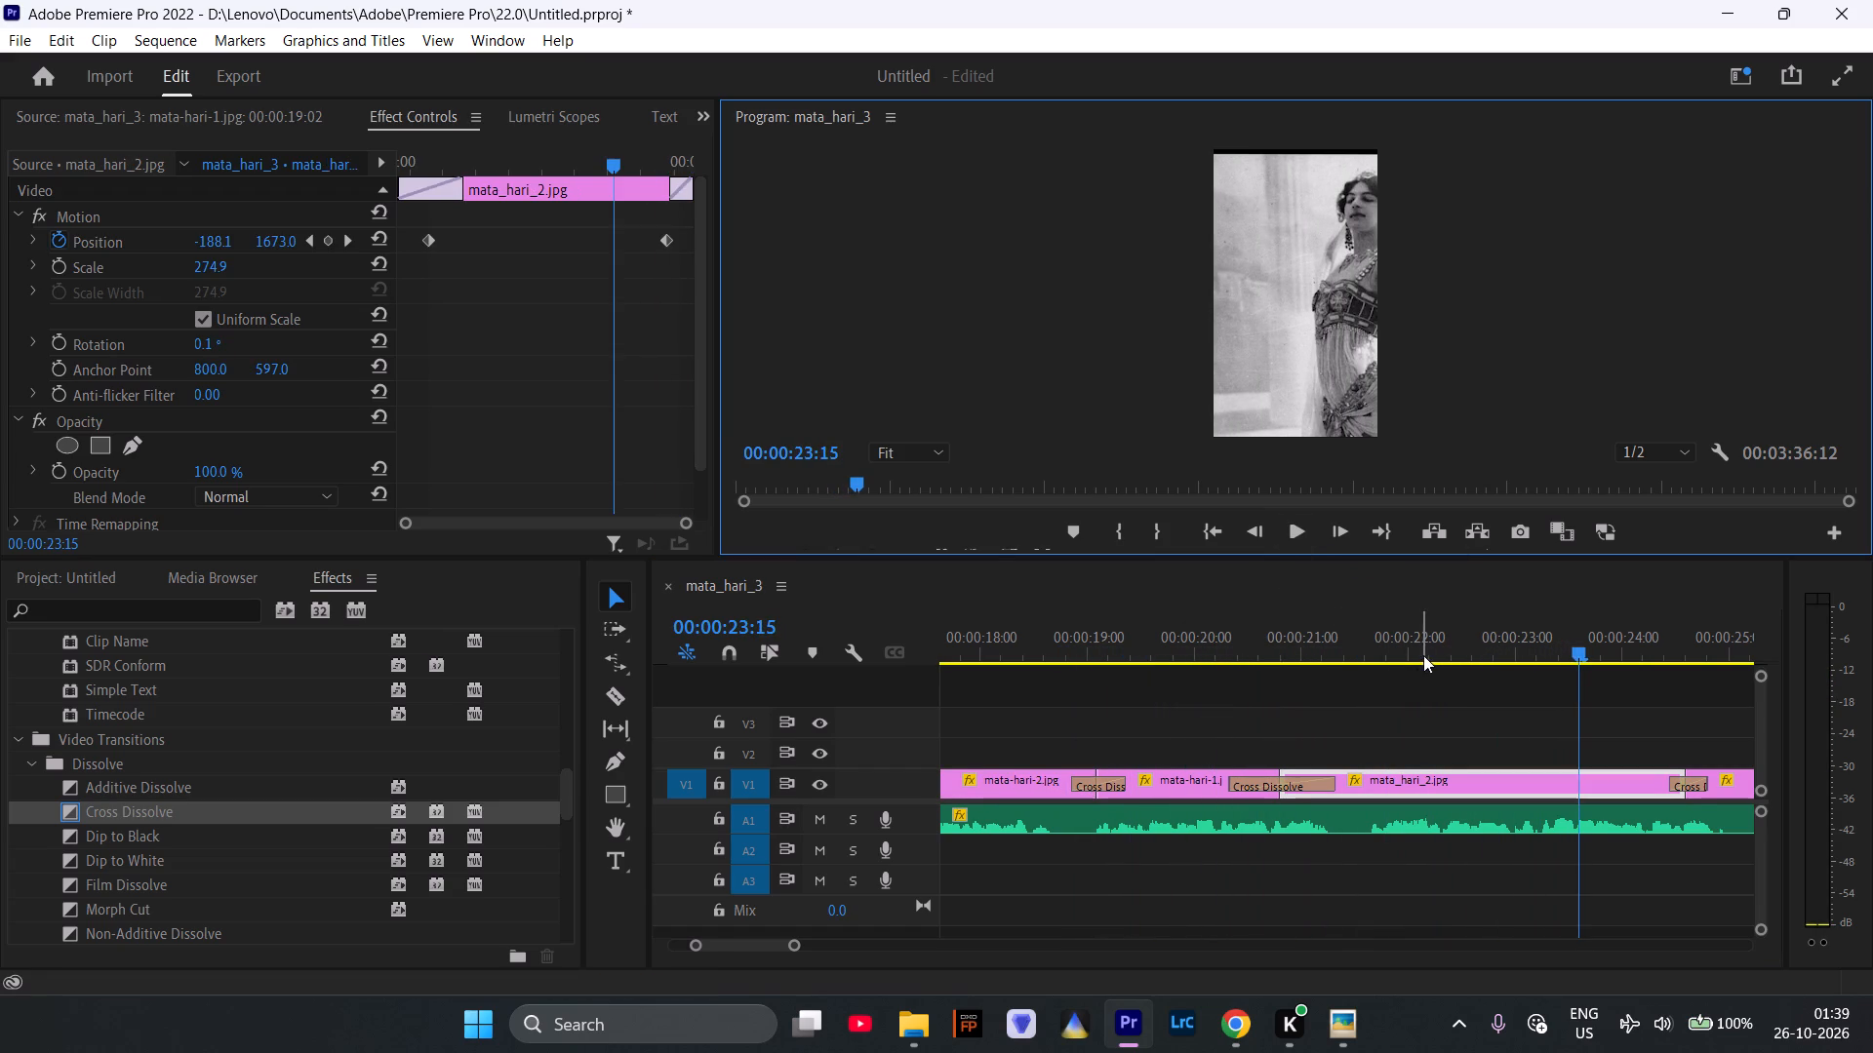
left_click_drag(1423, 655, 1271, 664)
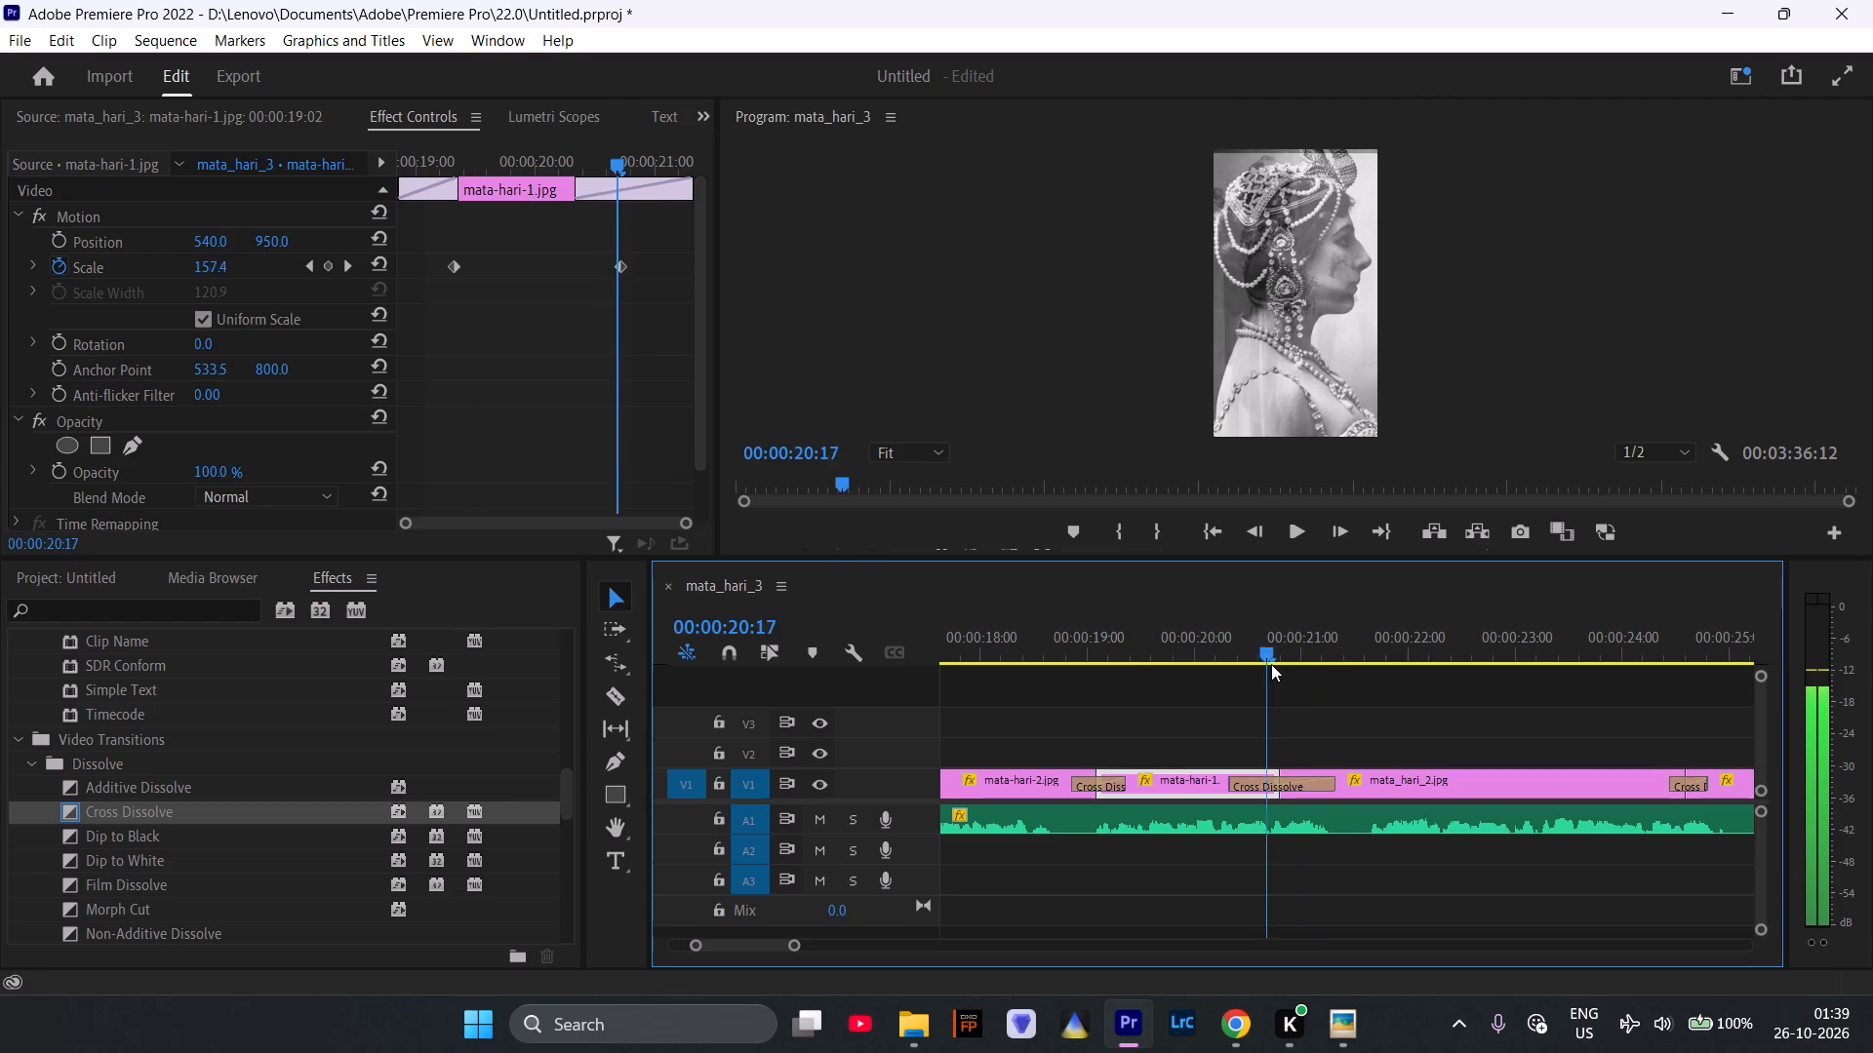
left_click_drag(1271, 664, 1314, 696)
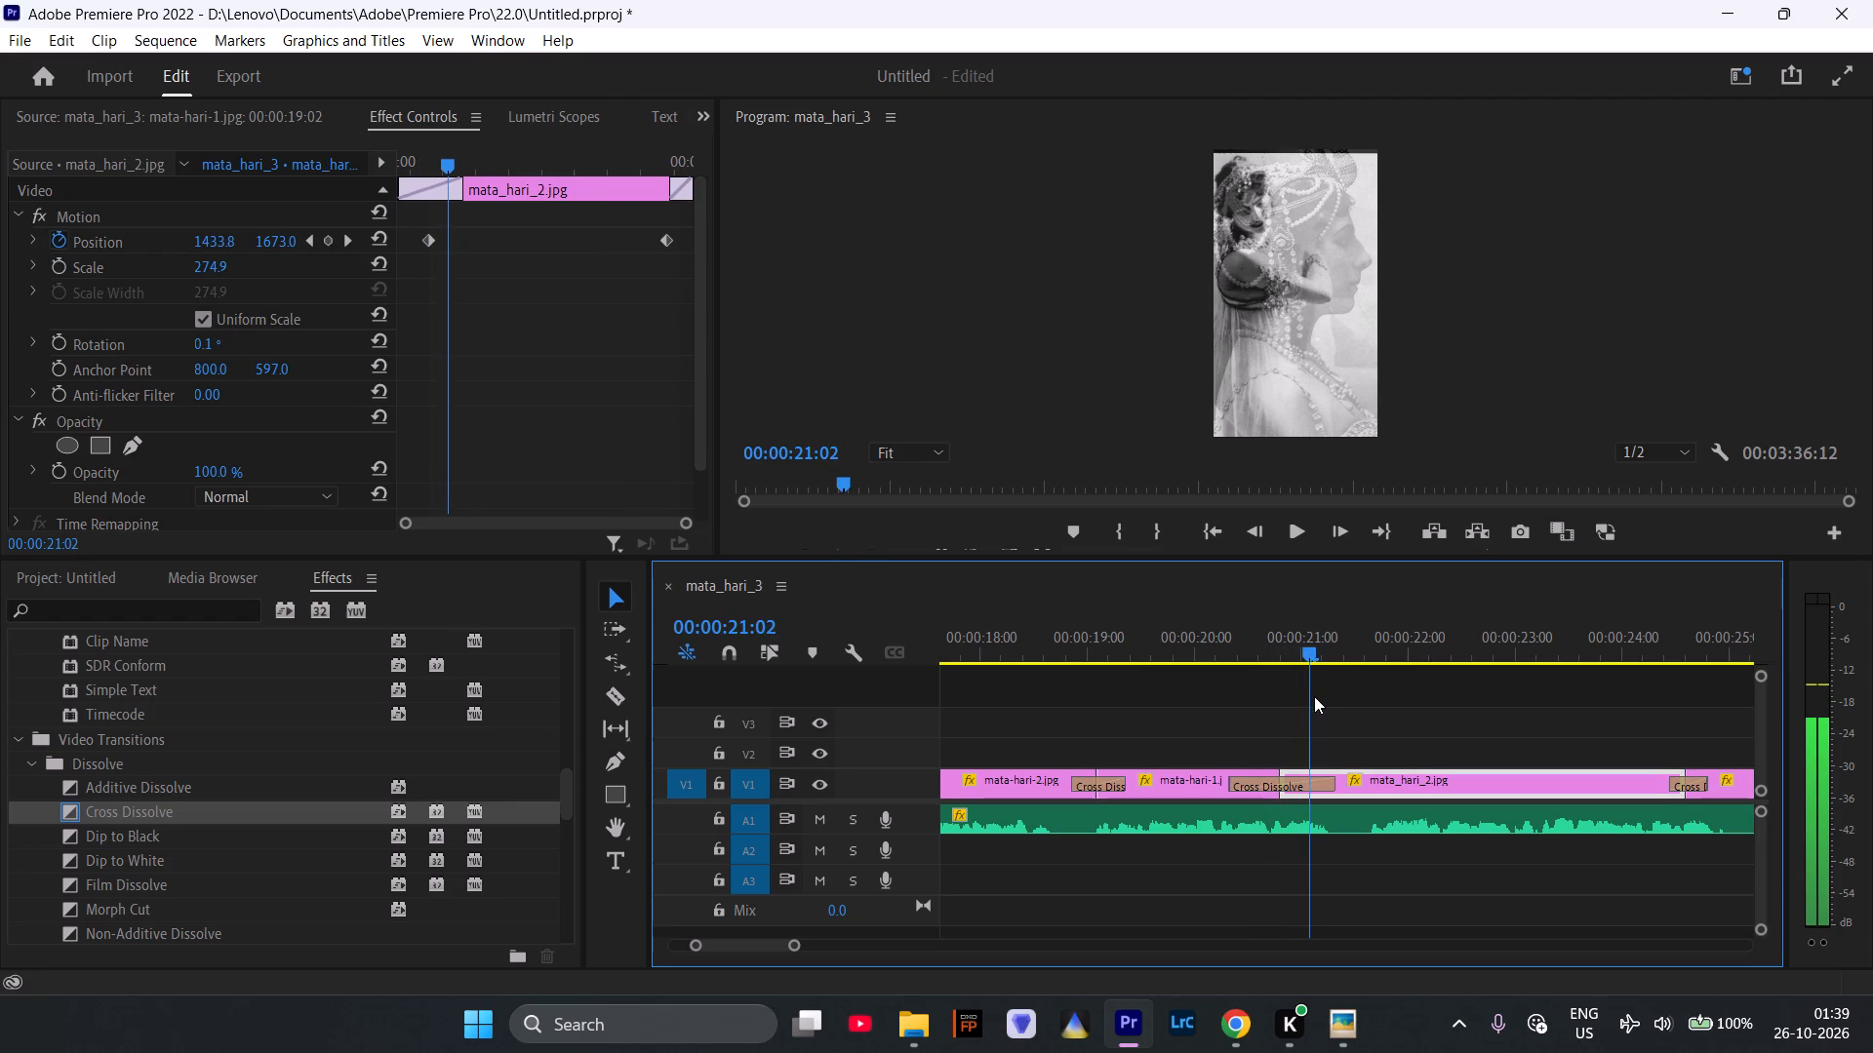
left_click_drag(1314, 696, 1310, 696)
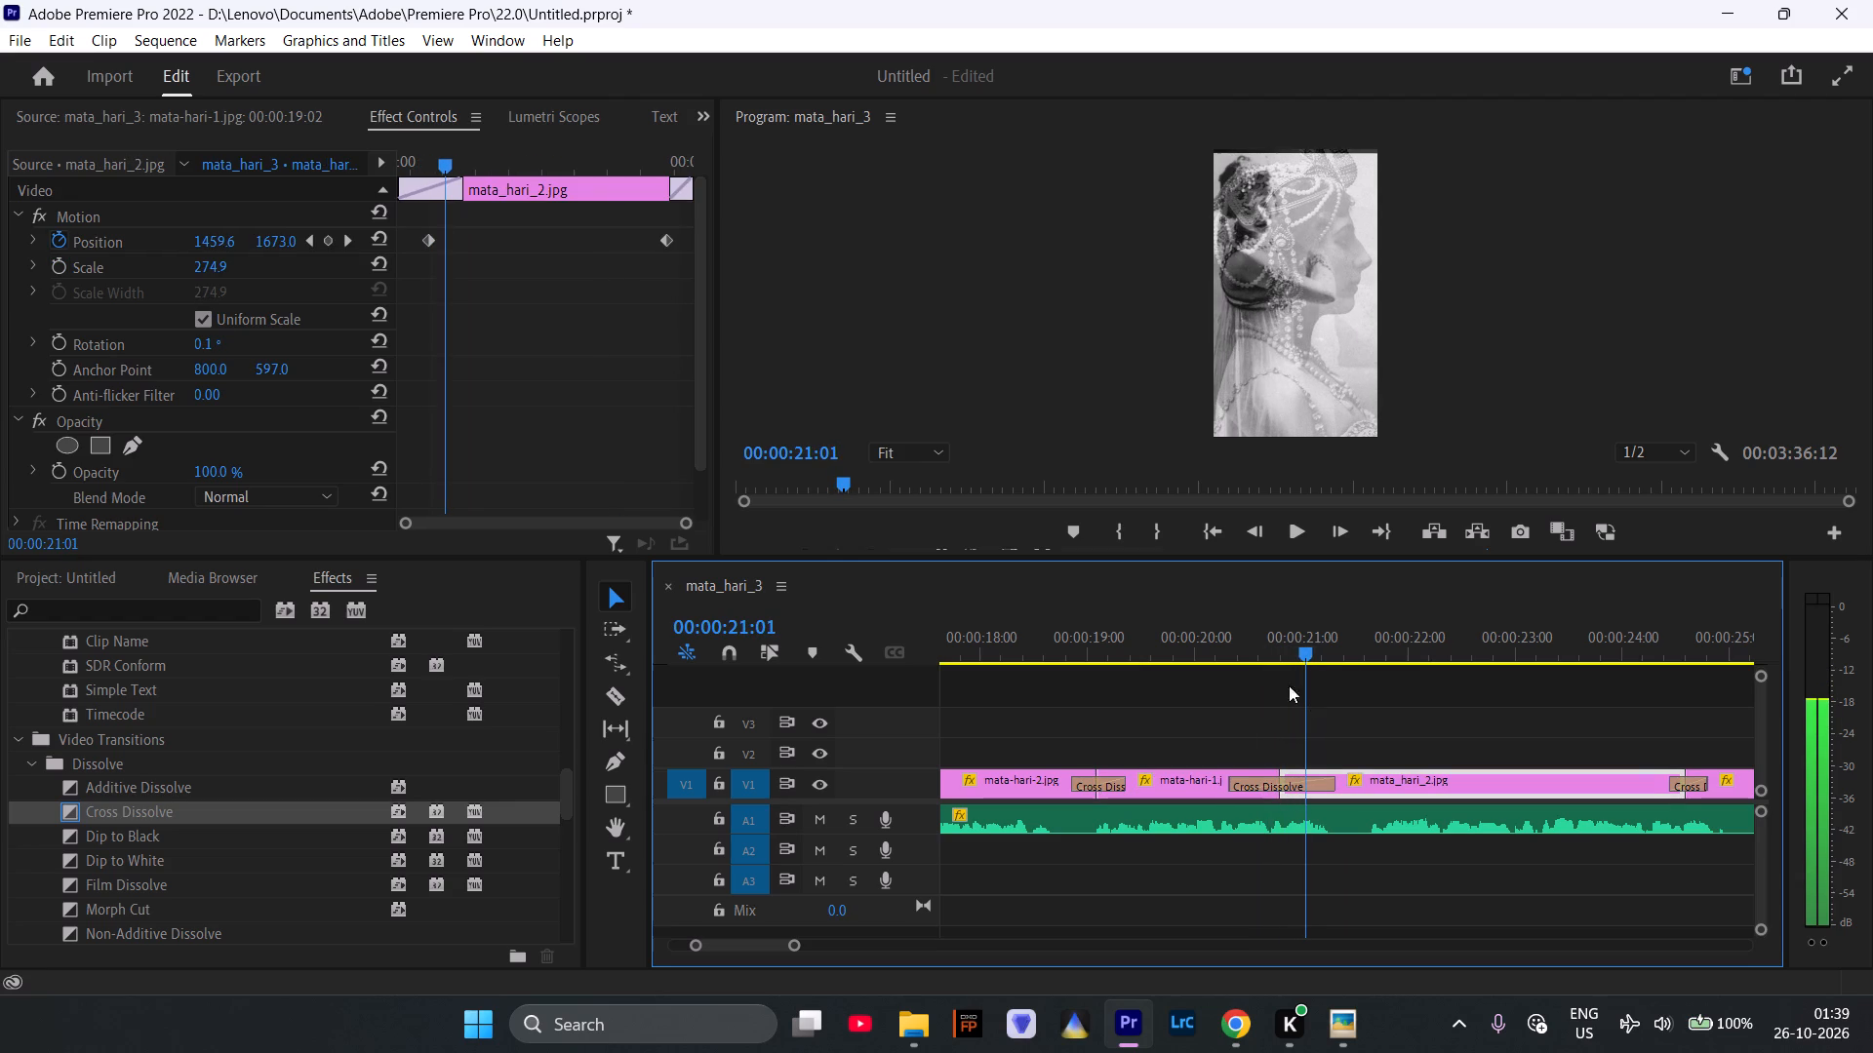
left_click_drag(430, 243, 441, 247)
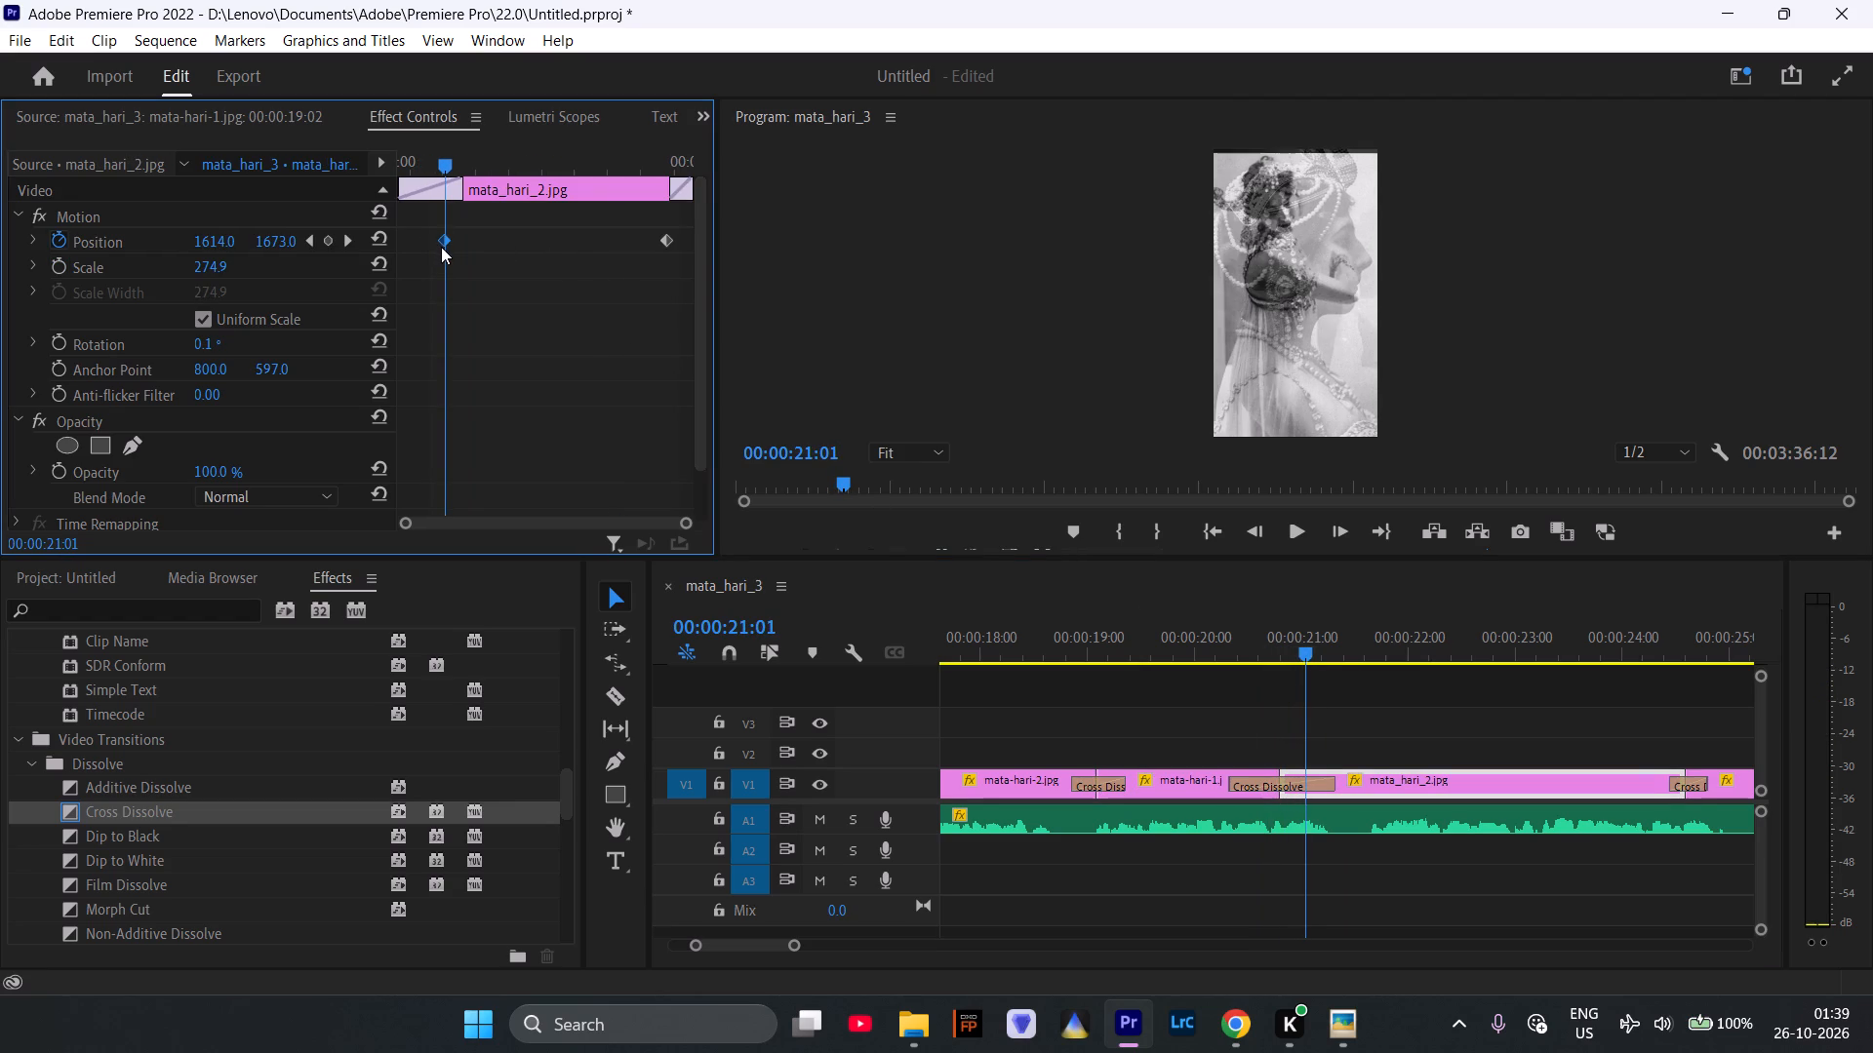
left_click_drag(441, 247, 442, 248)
Replay the Cross Dissolve and shift the first Position keyframe of mata_hari_2.jpg to 00:00:21:07, where the transition ends.
left_click_drag(1296, 646, 1286, 646)
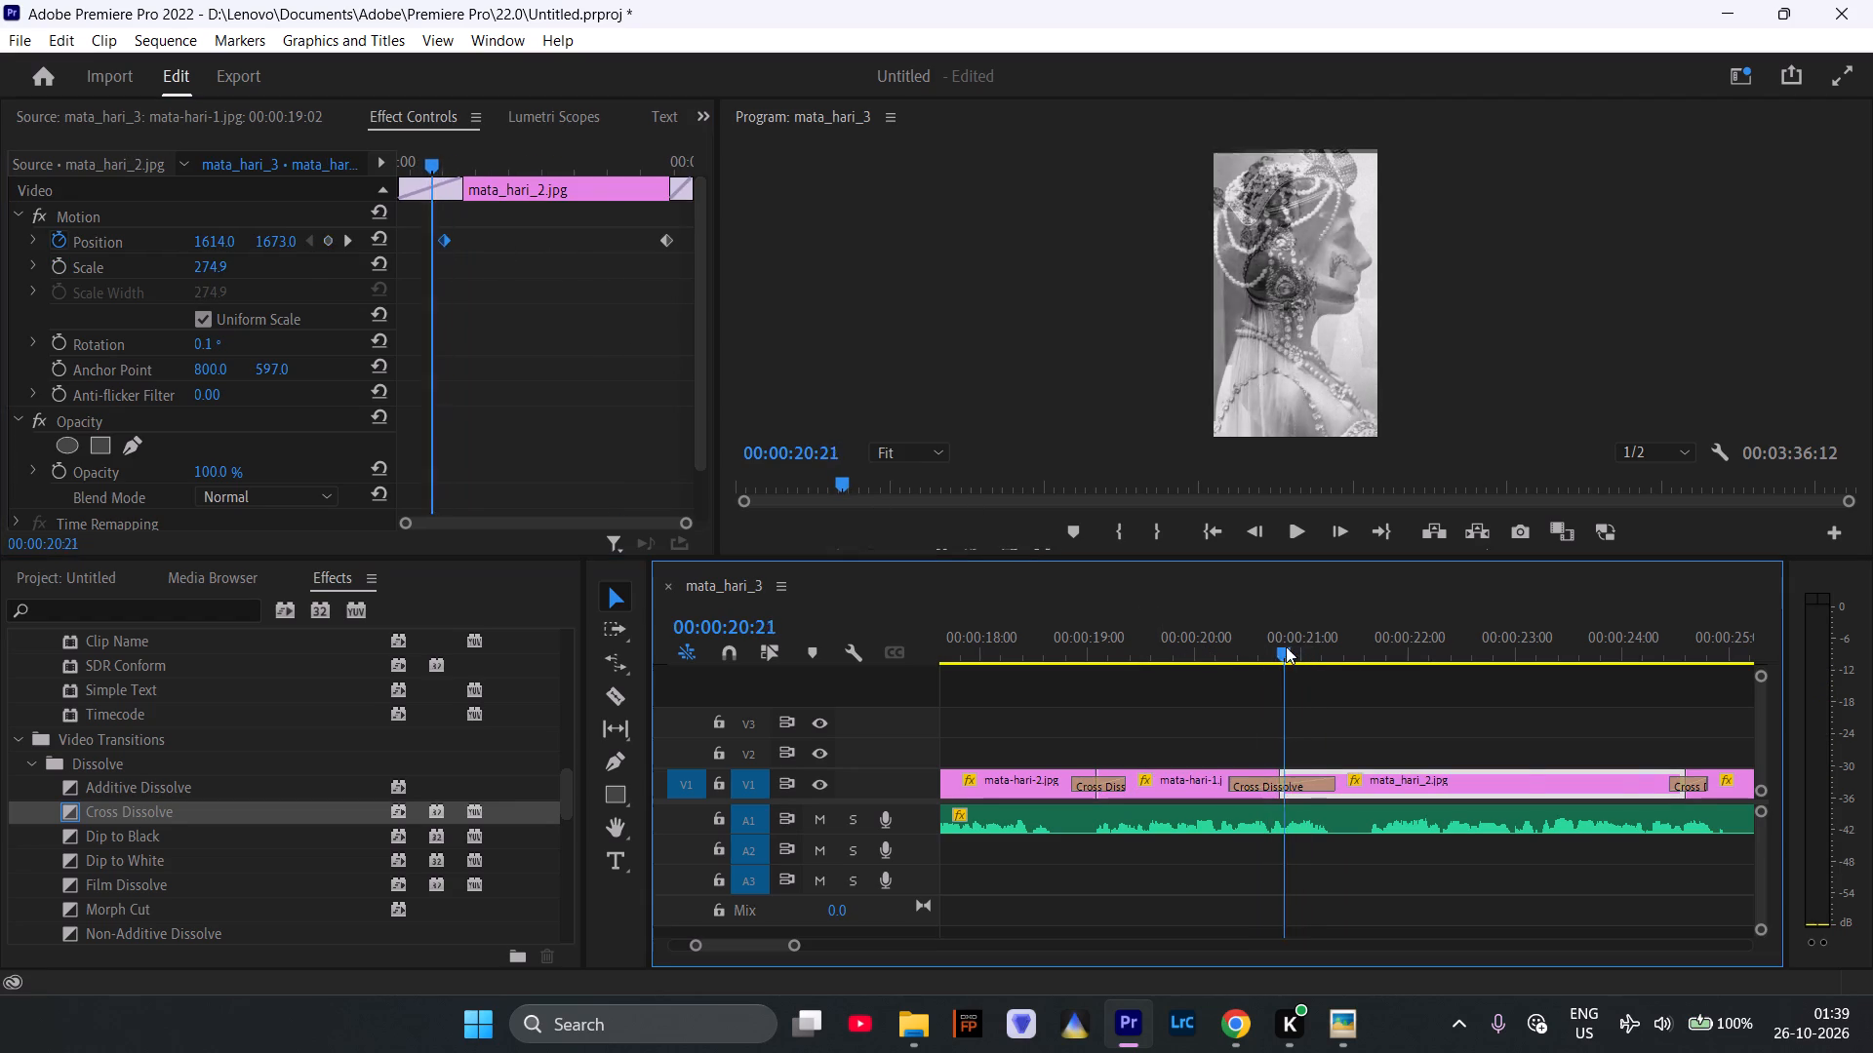
left_click_drag(1286, 646, 1206, 649)
left_click(1293, 533)
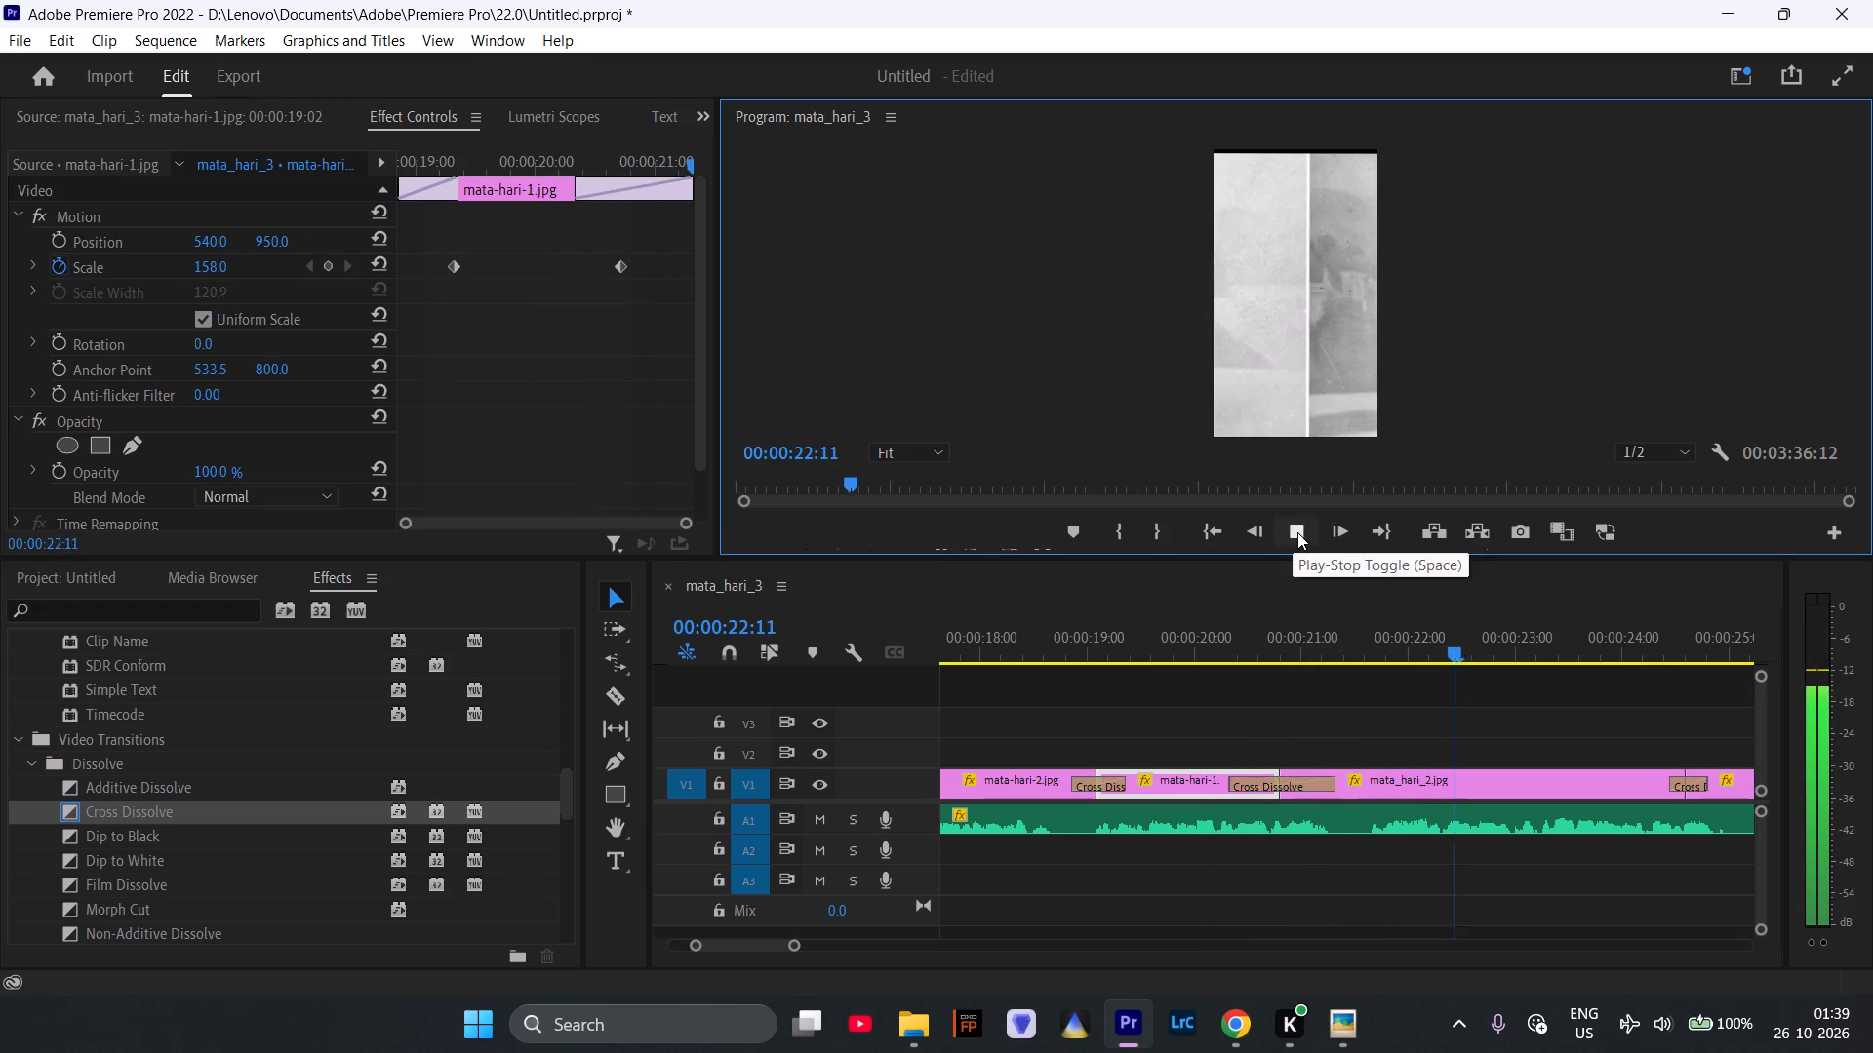
left_click(1347, 638)
left_click_drag(1337, 643, 1329, 646)
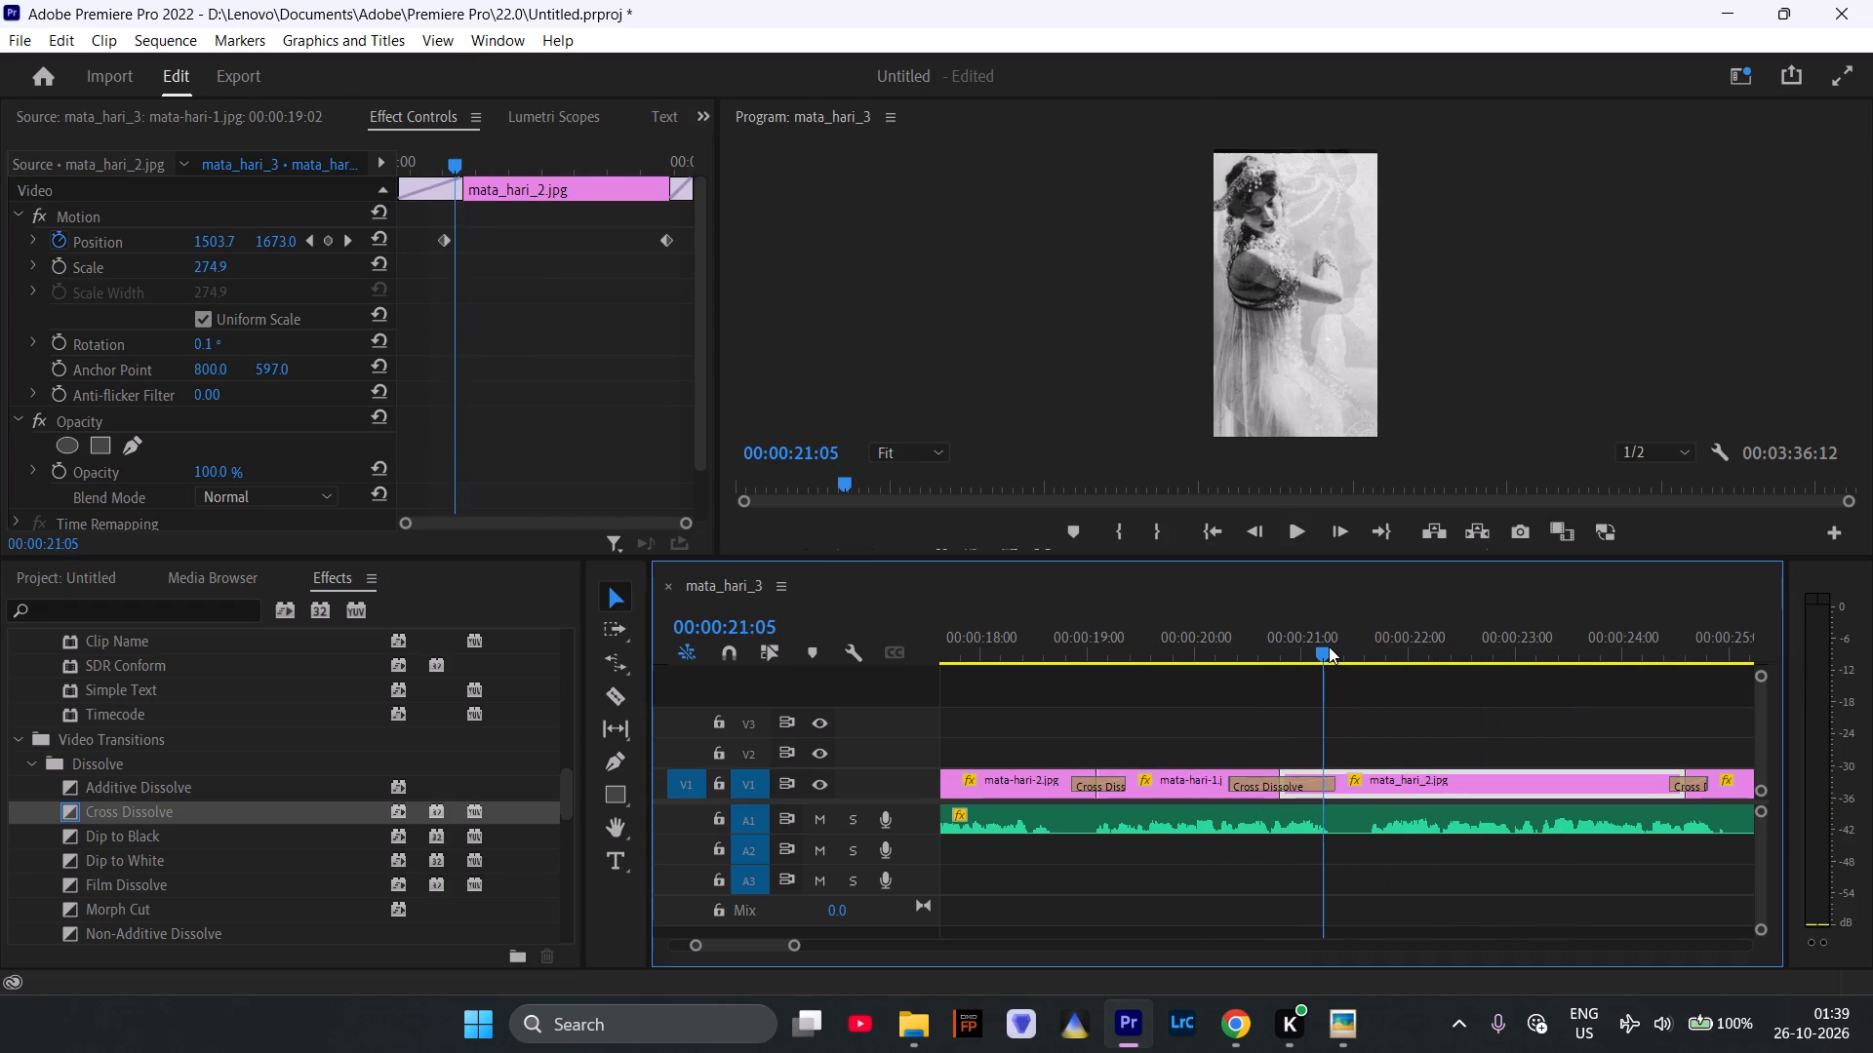
left_click_drag(1329, 646, 1323, 649)
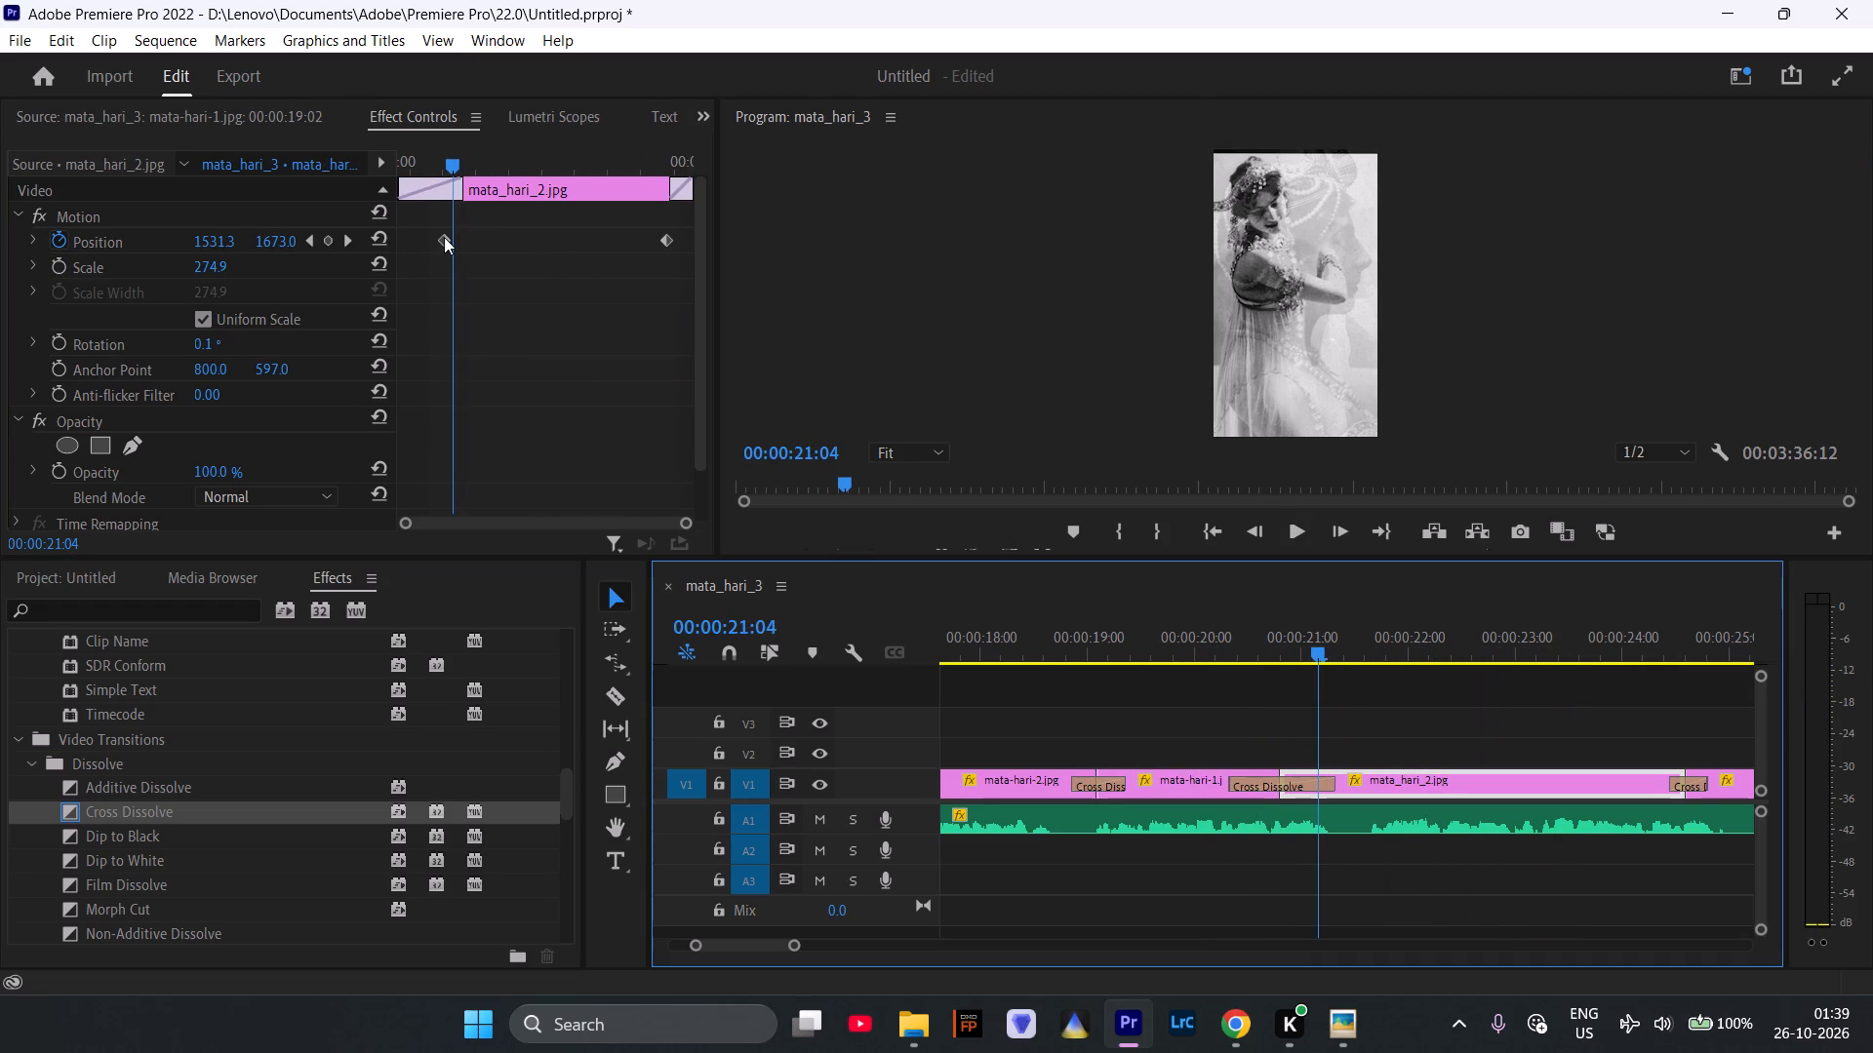
left_click_drag(444, 236, 461, 242)
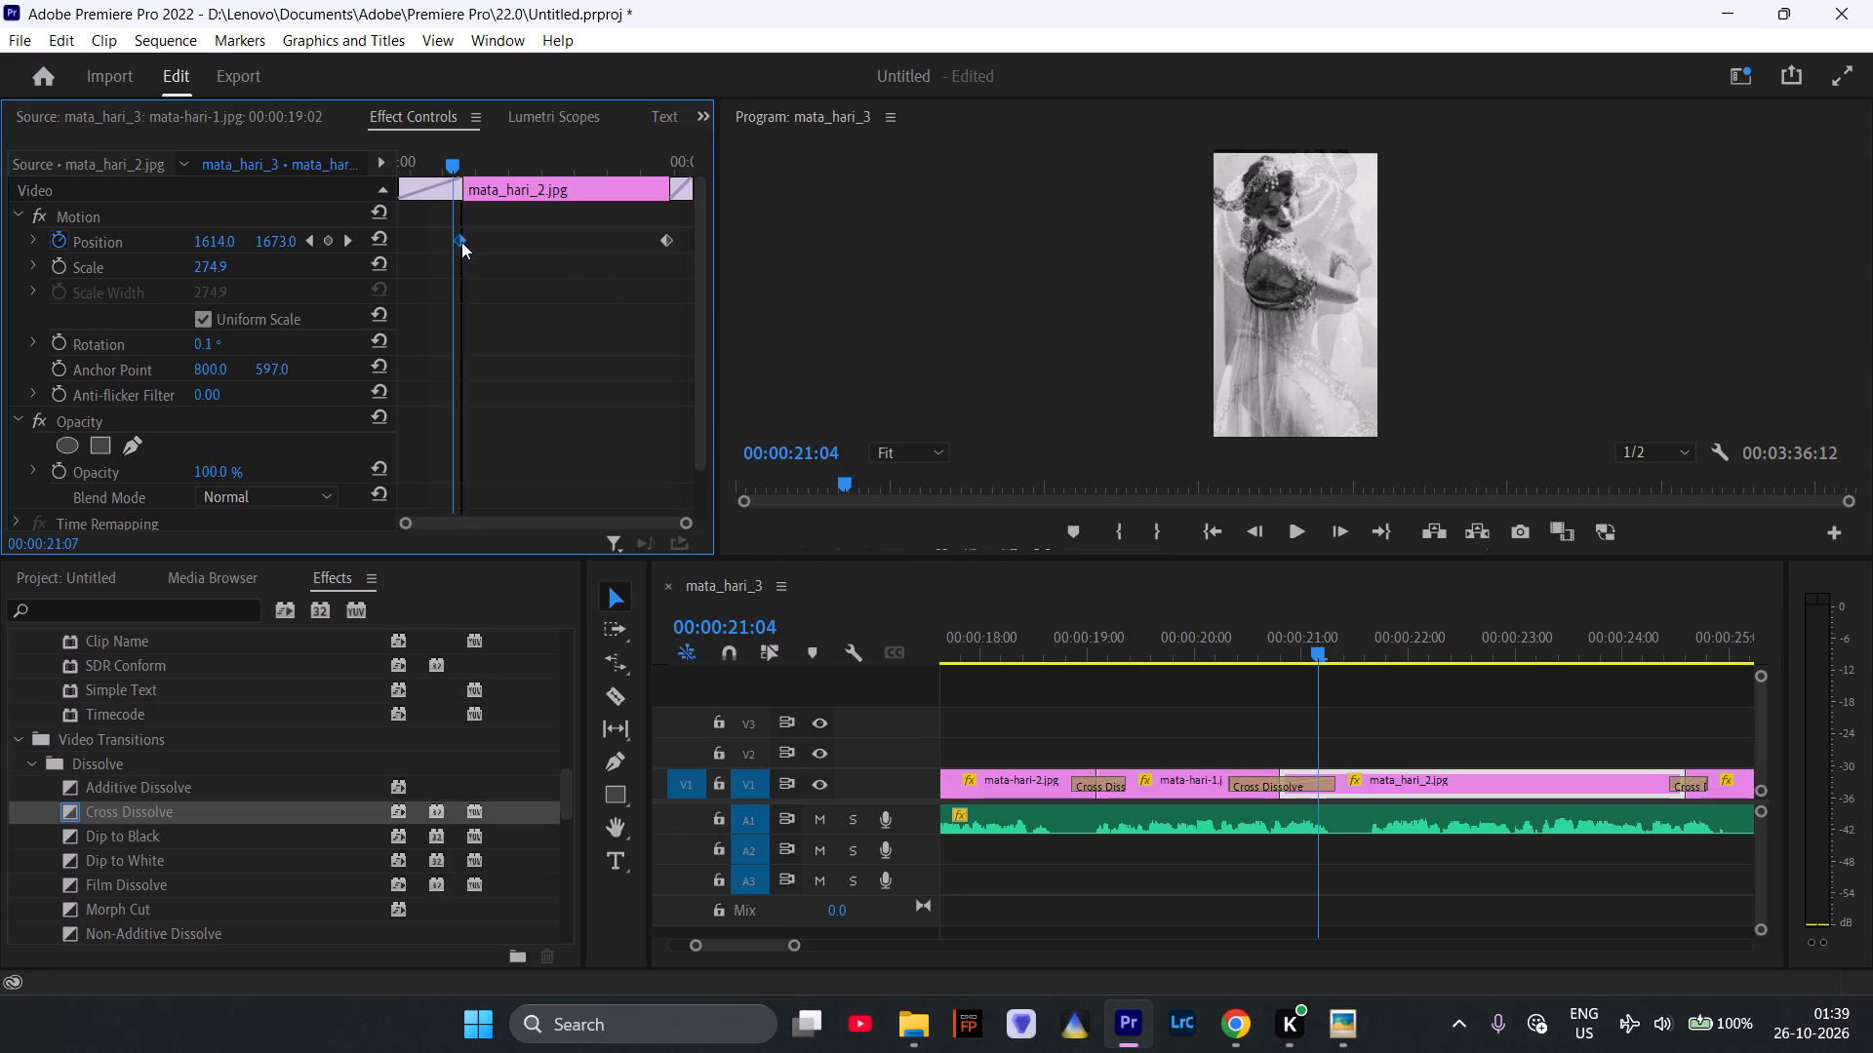
left_click_drag(461, 242, 463, 242)
left_click(451, 159)
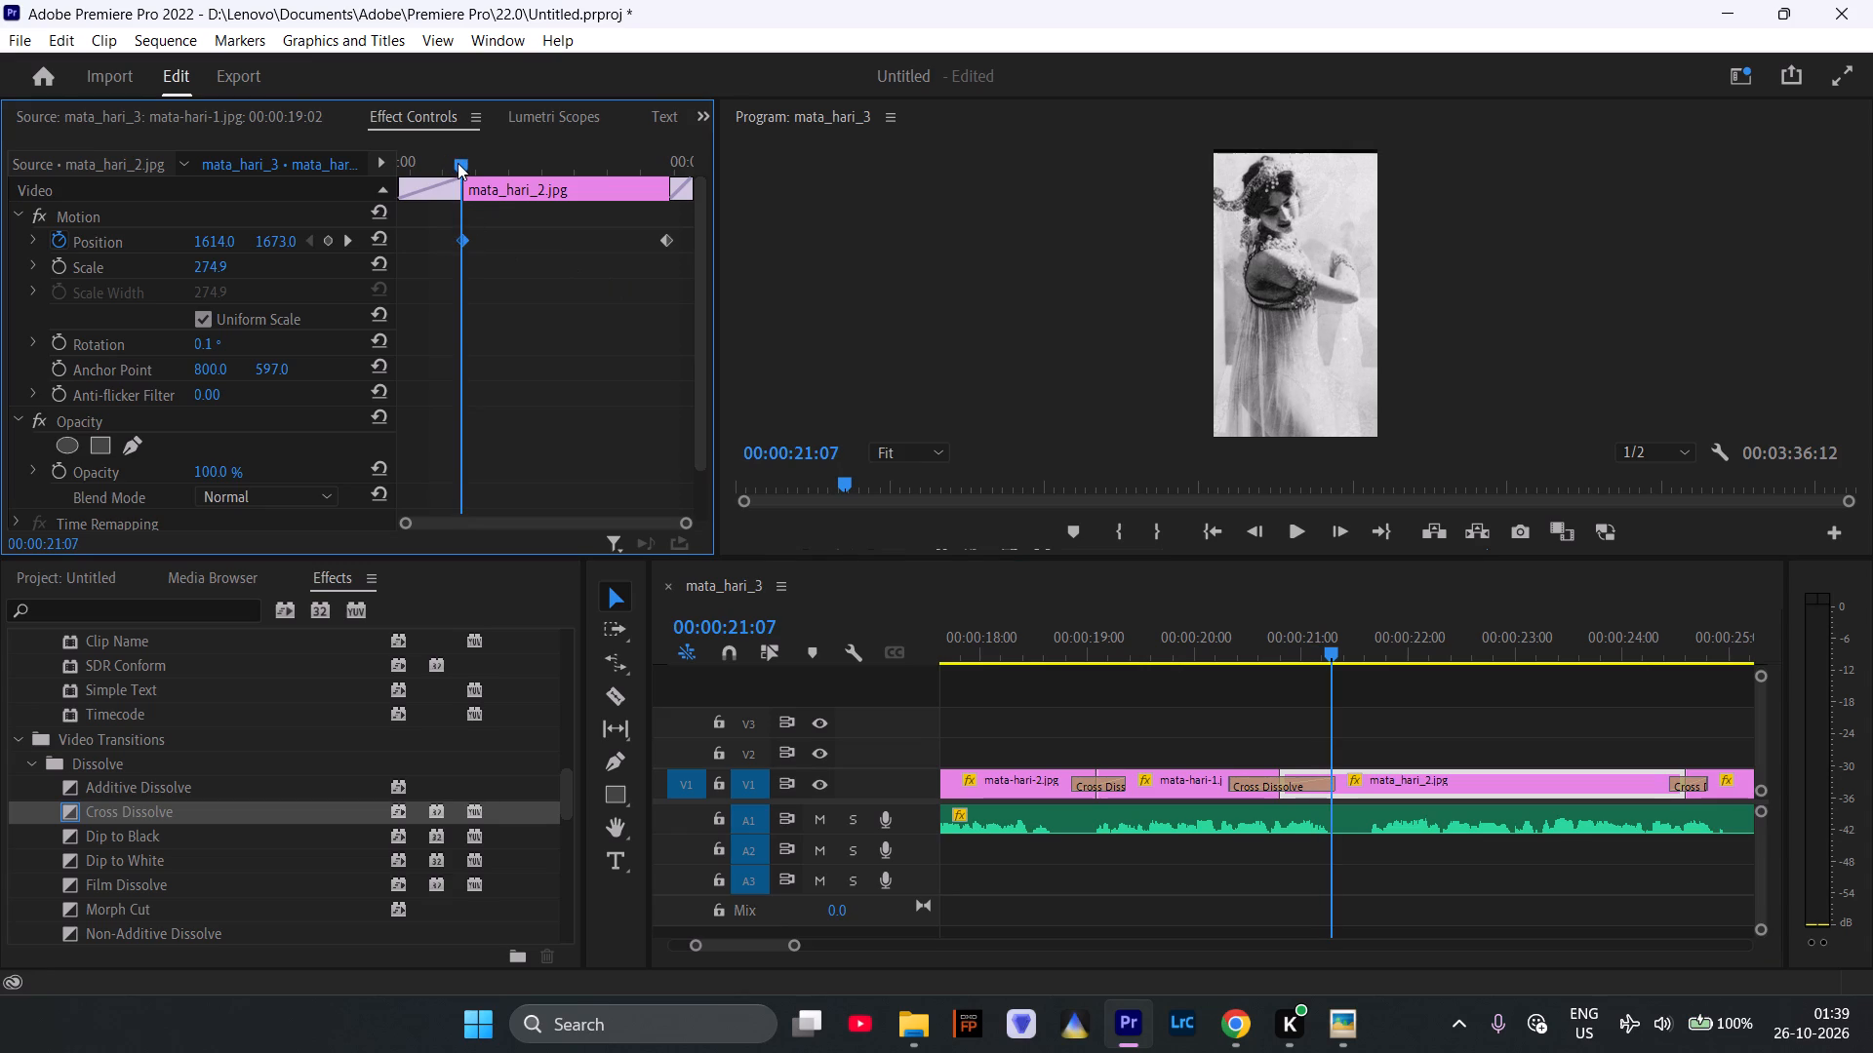
Play the sequence from 00:00:19:23 to 00:00:34:07 and apply Scale to Frame Size to images (6).jfif.
left_click(1186, 633)
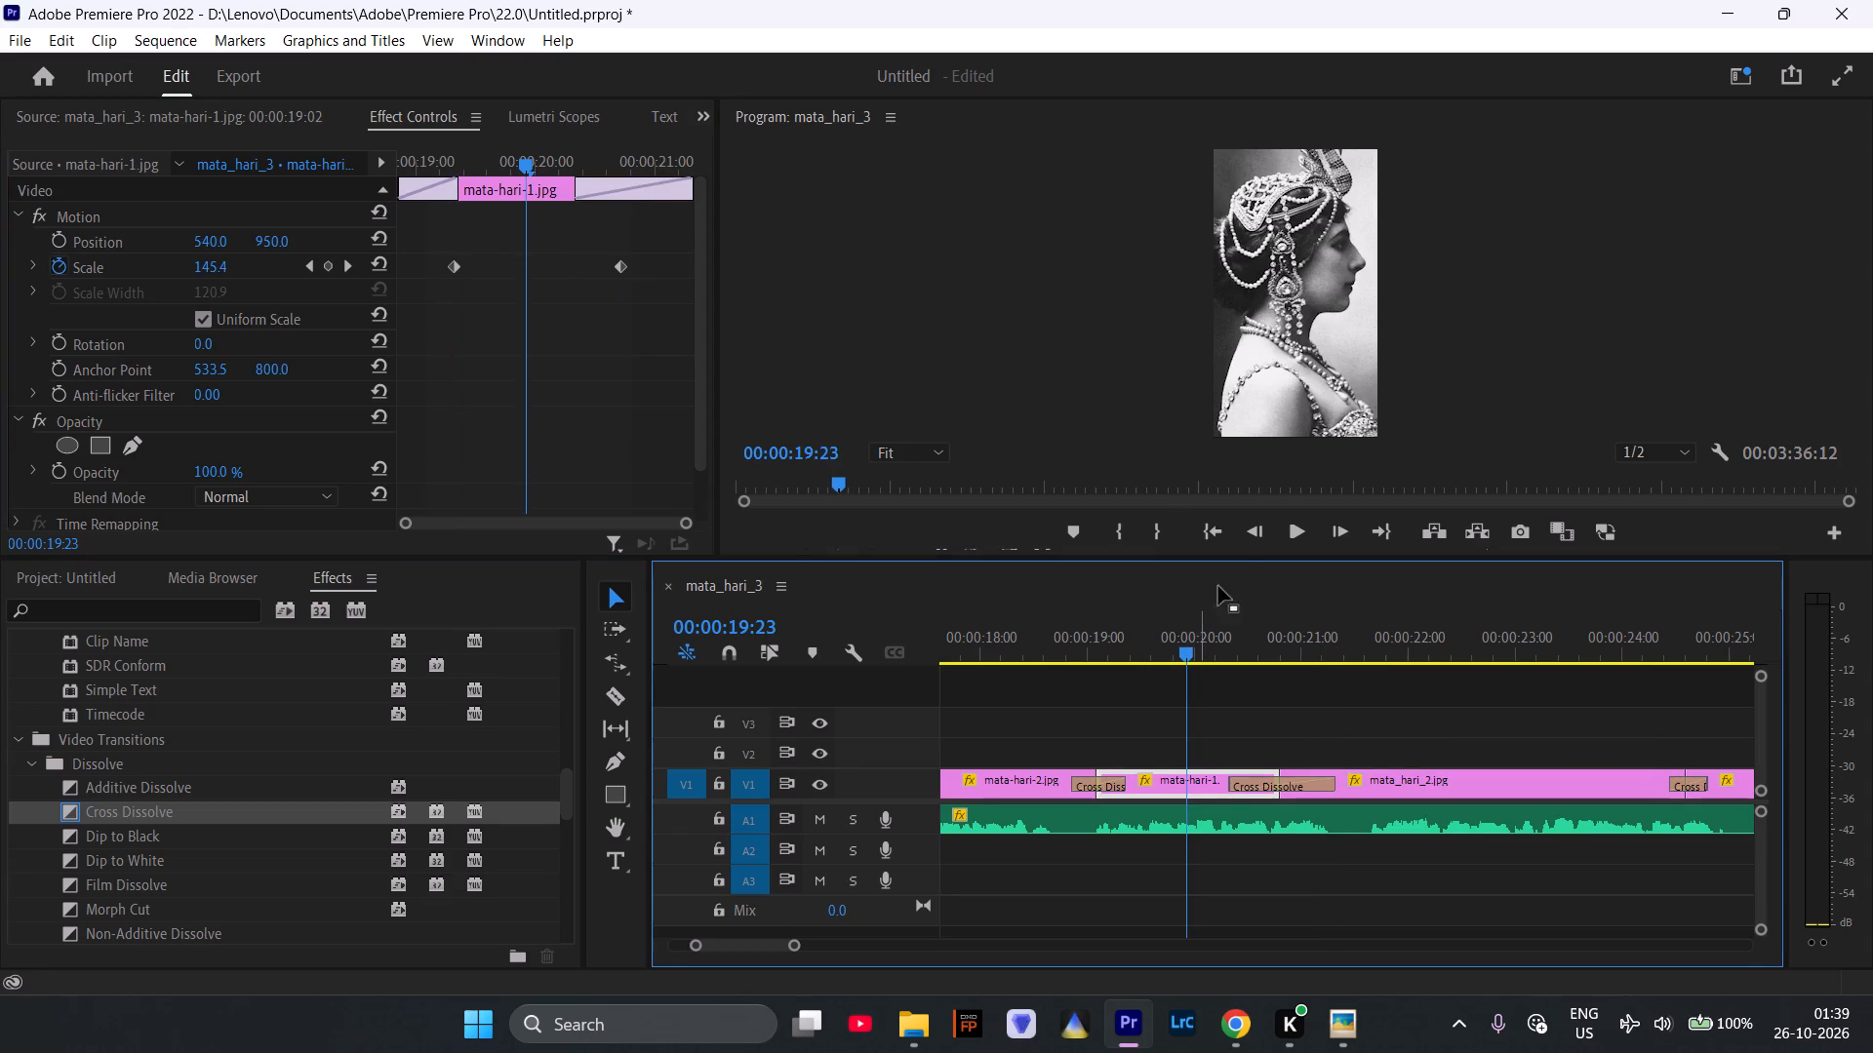
left_click(1283, 529)
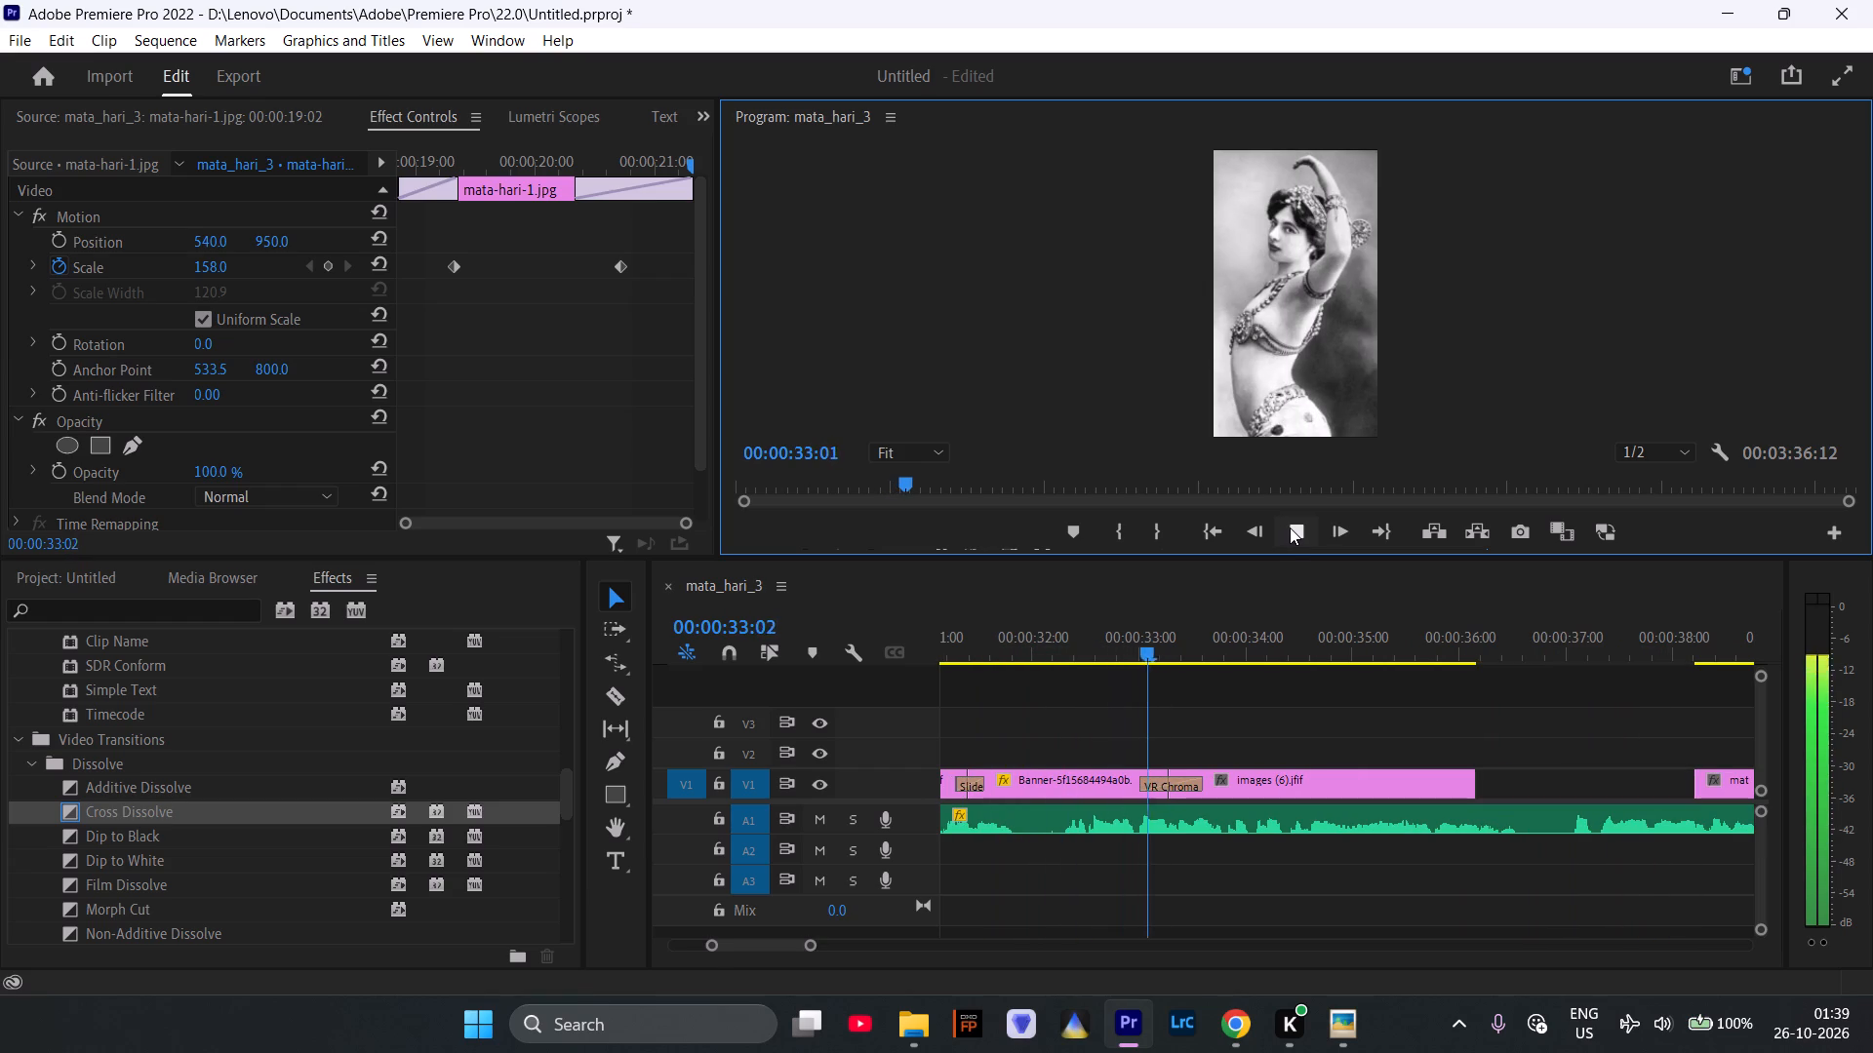
left_click(1291, 526)
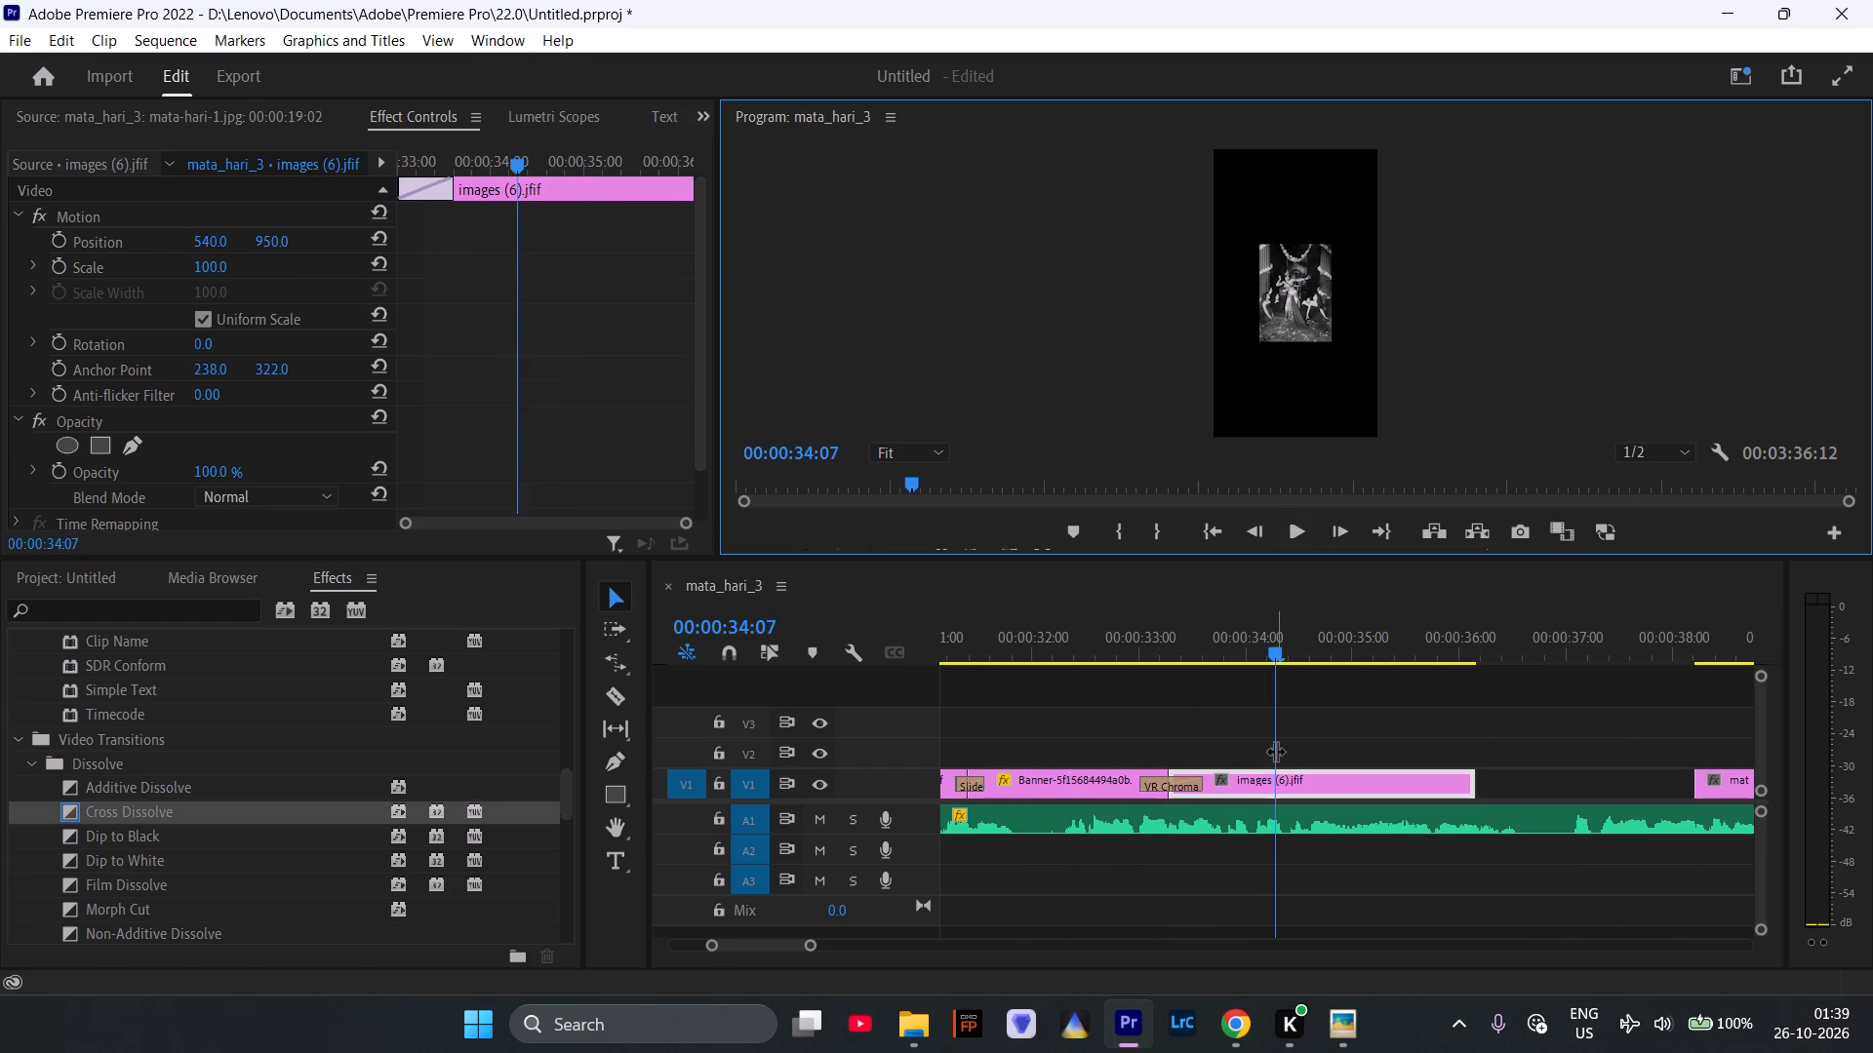
right_click(1369, 774)
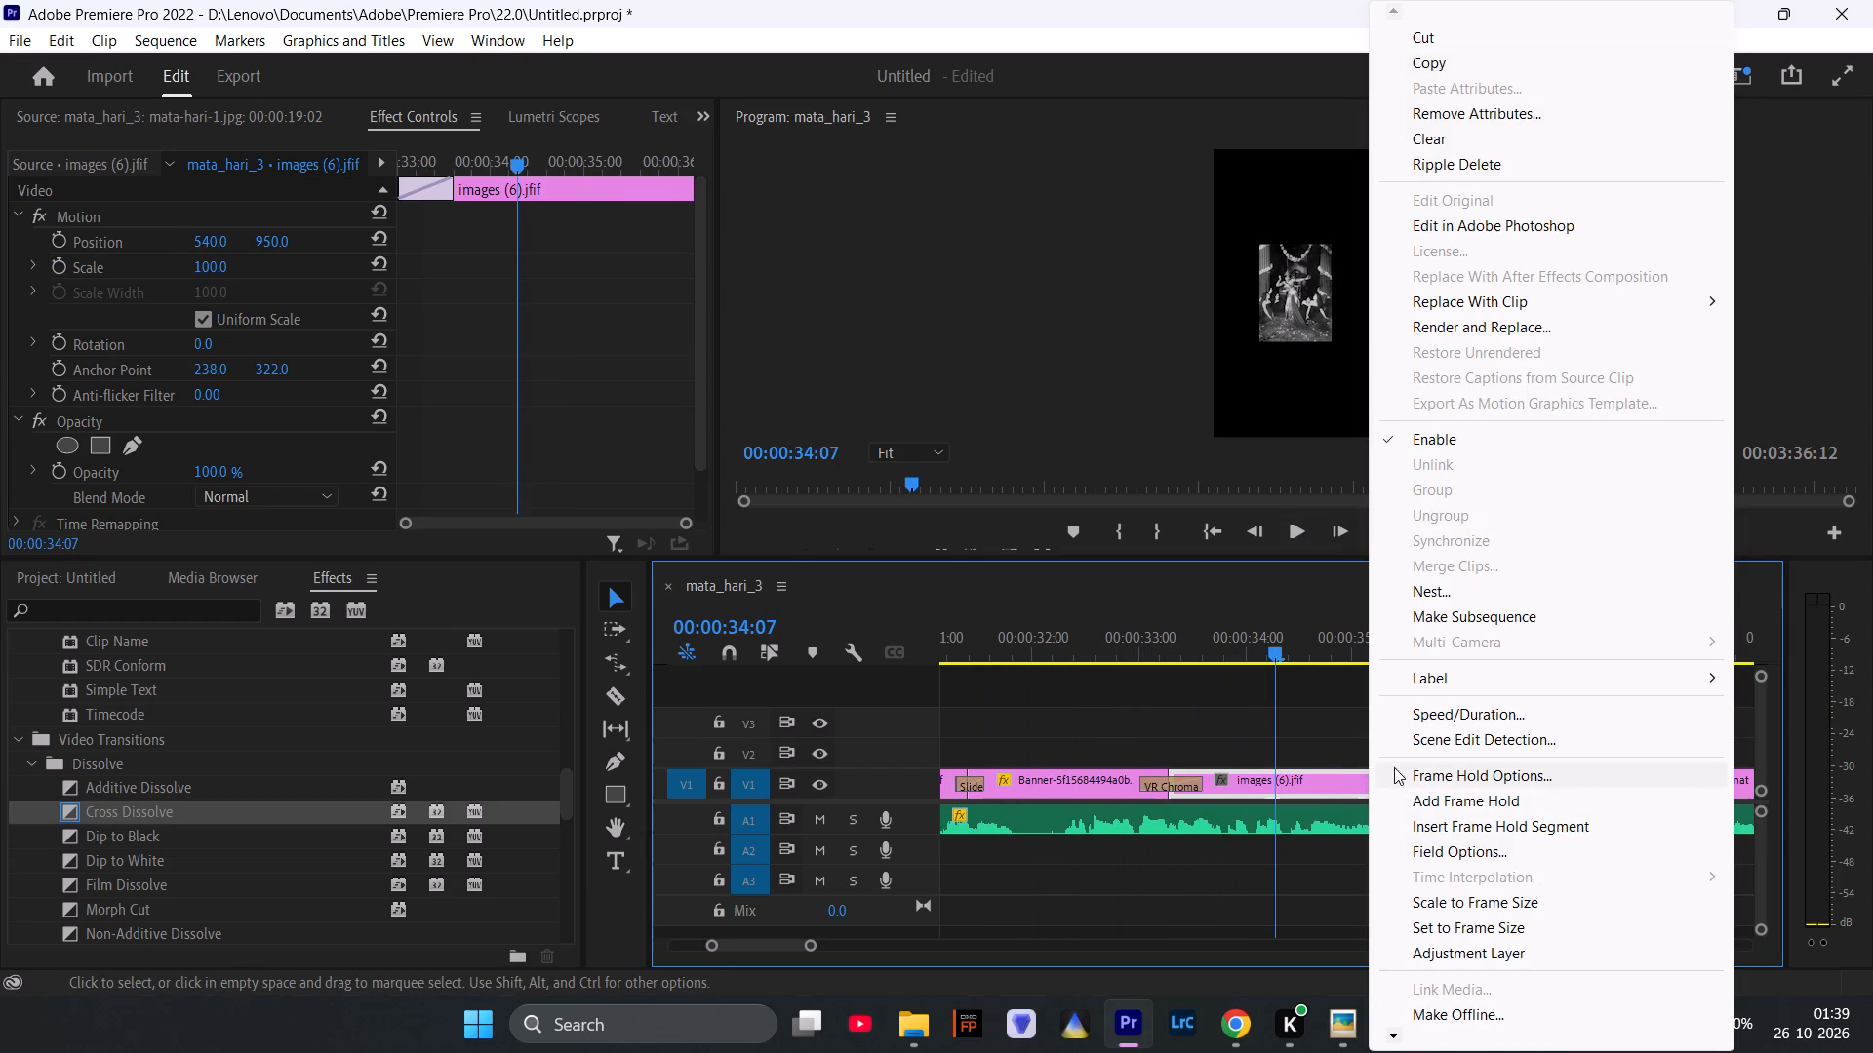
left_click(1441, 900)
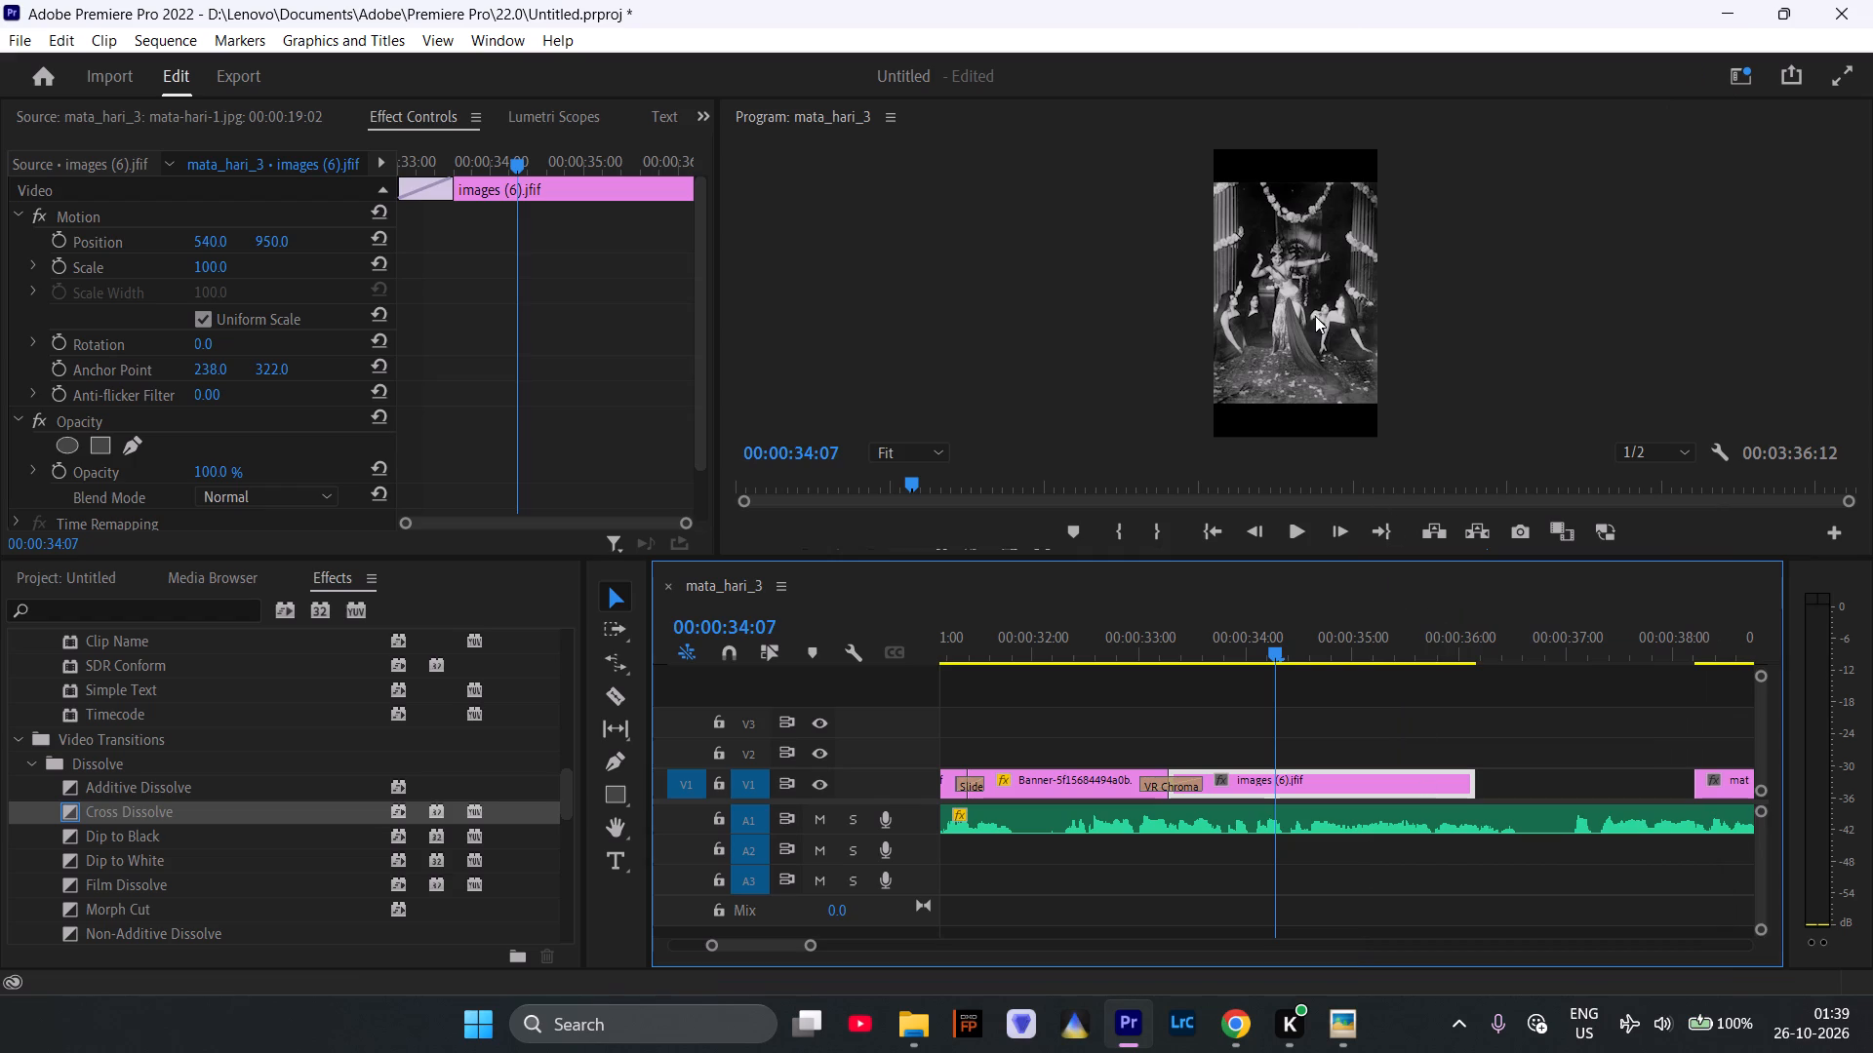
Enlarge images (6).jfif to a Scale of about 146.3 and reposition it to about 636.7, 990.3, filling the vertical frame.
double_click(1315, 315)
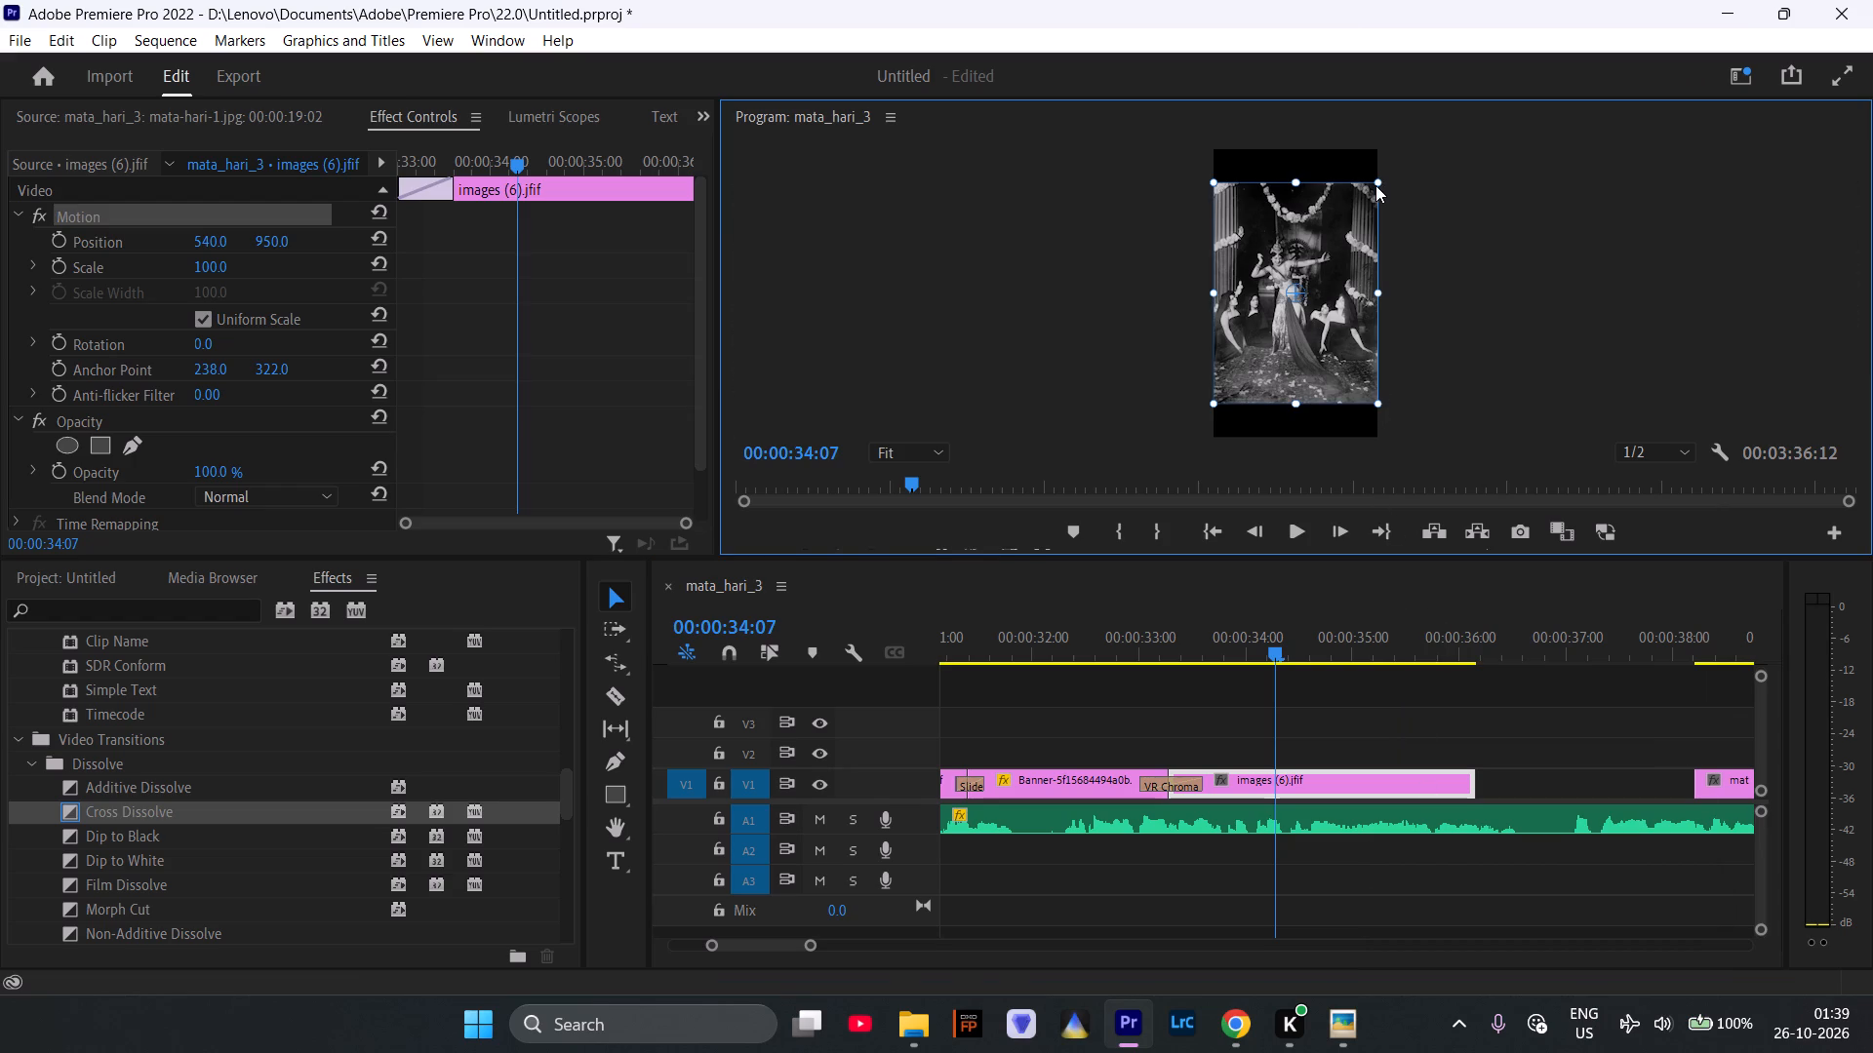
left_click_drag(1378, 182, 1413, 164)
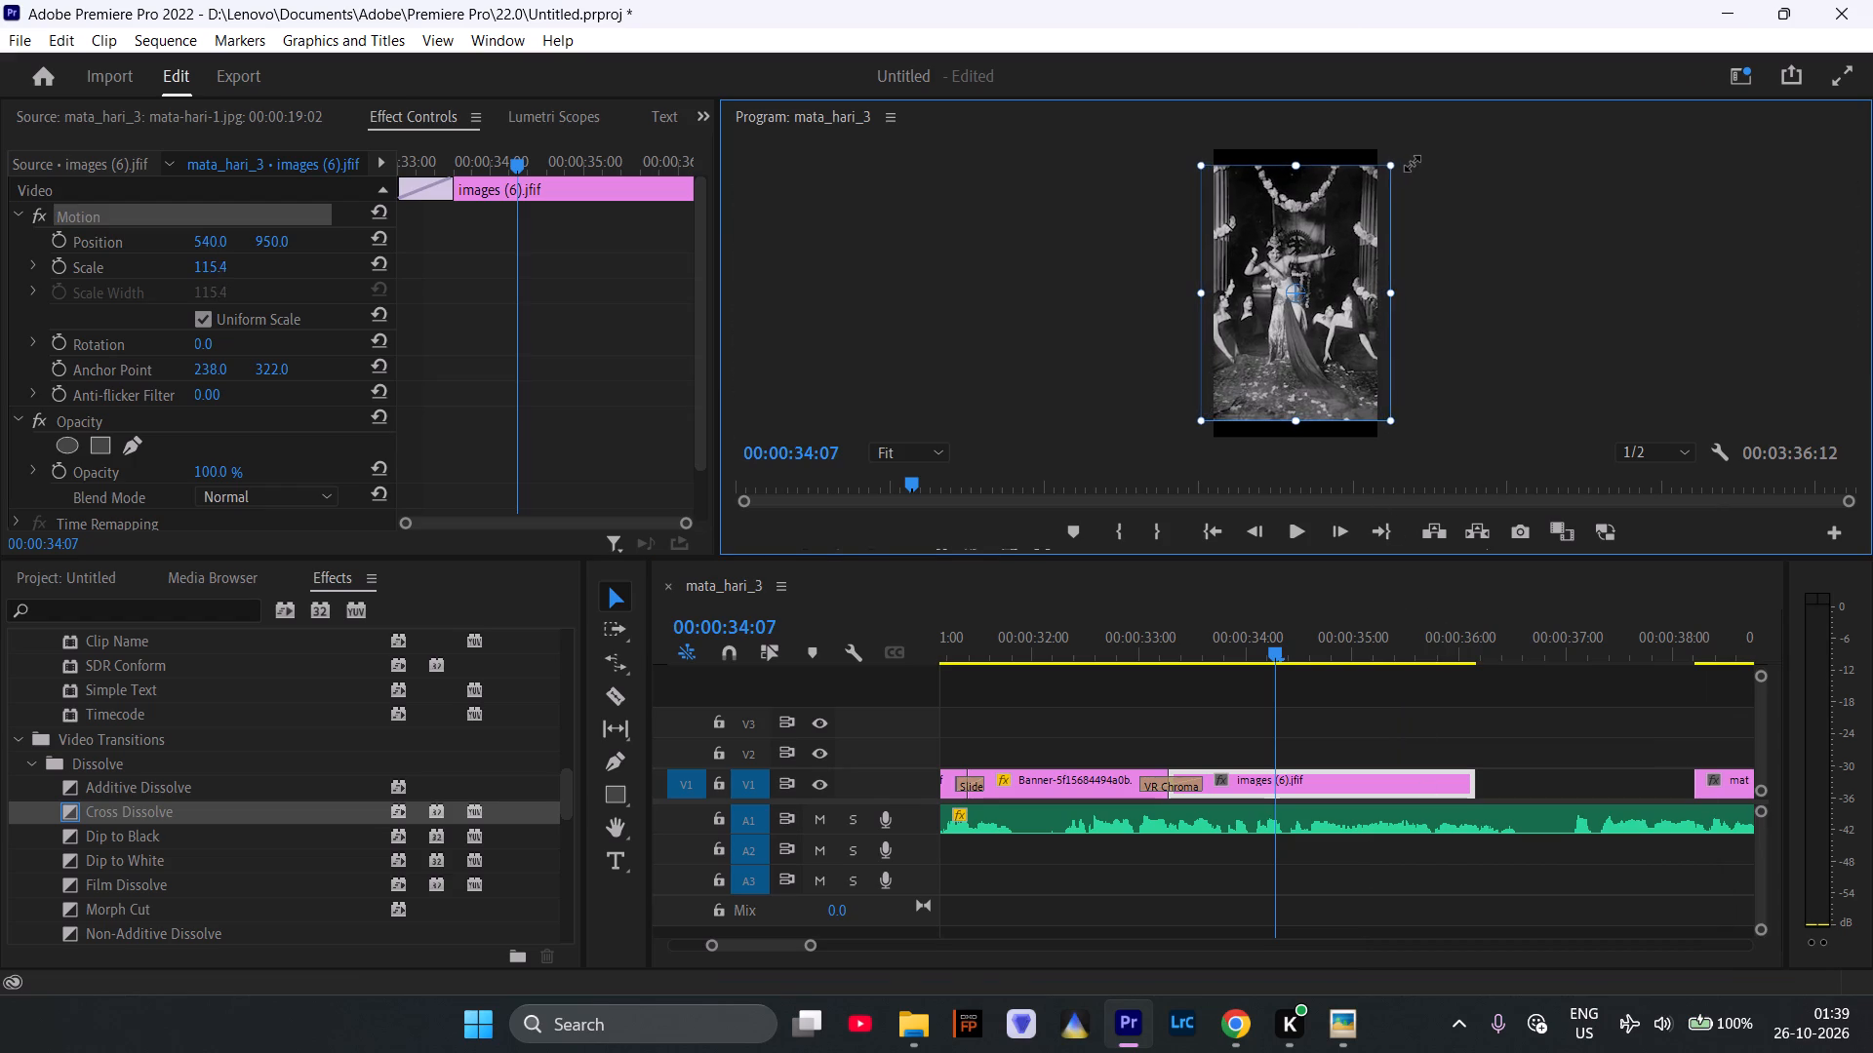
left_click_drag(1413, 164, 1512, 132)
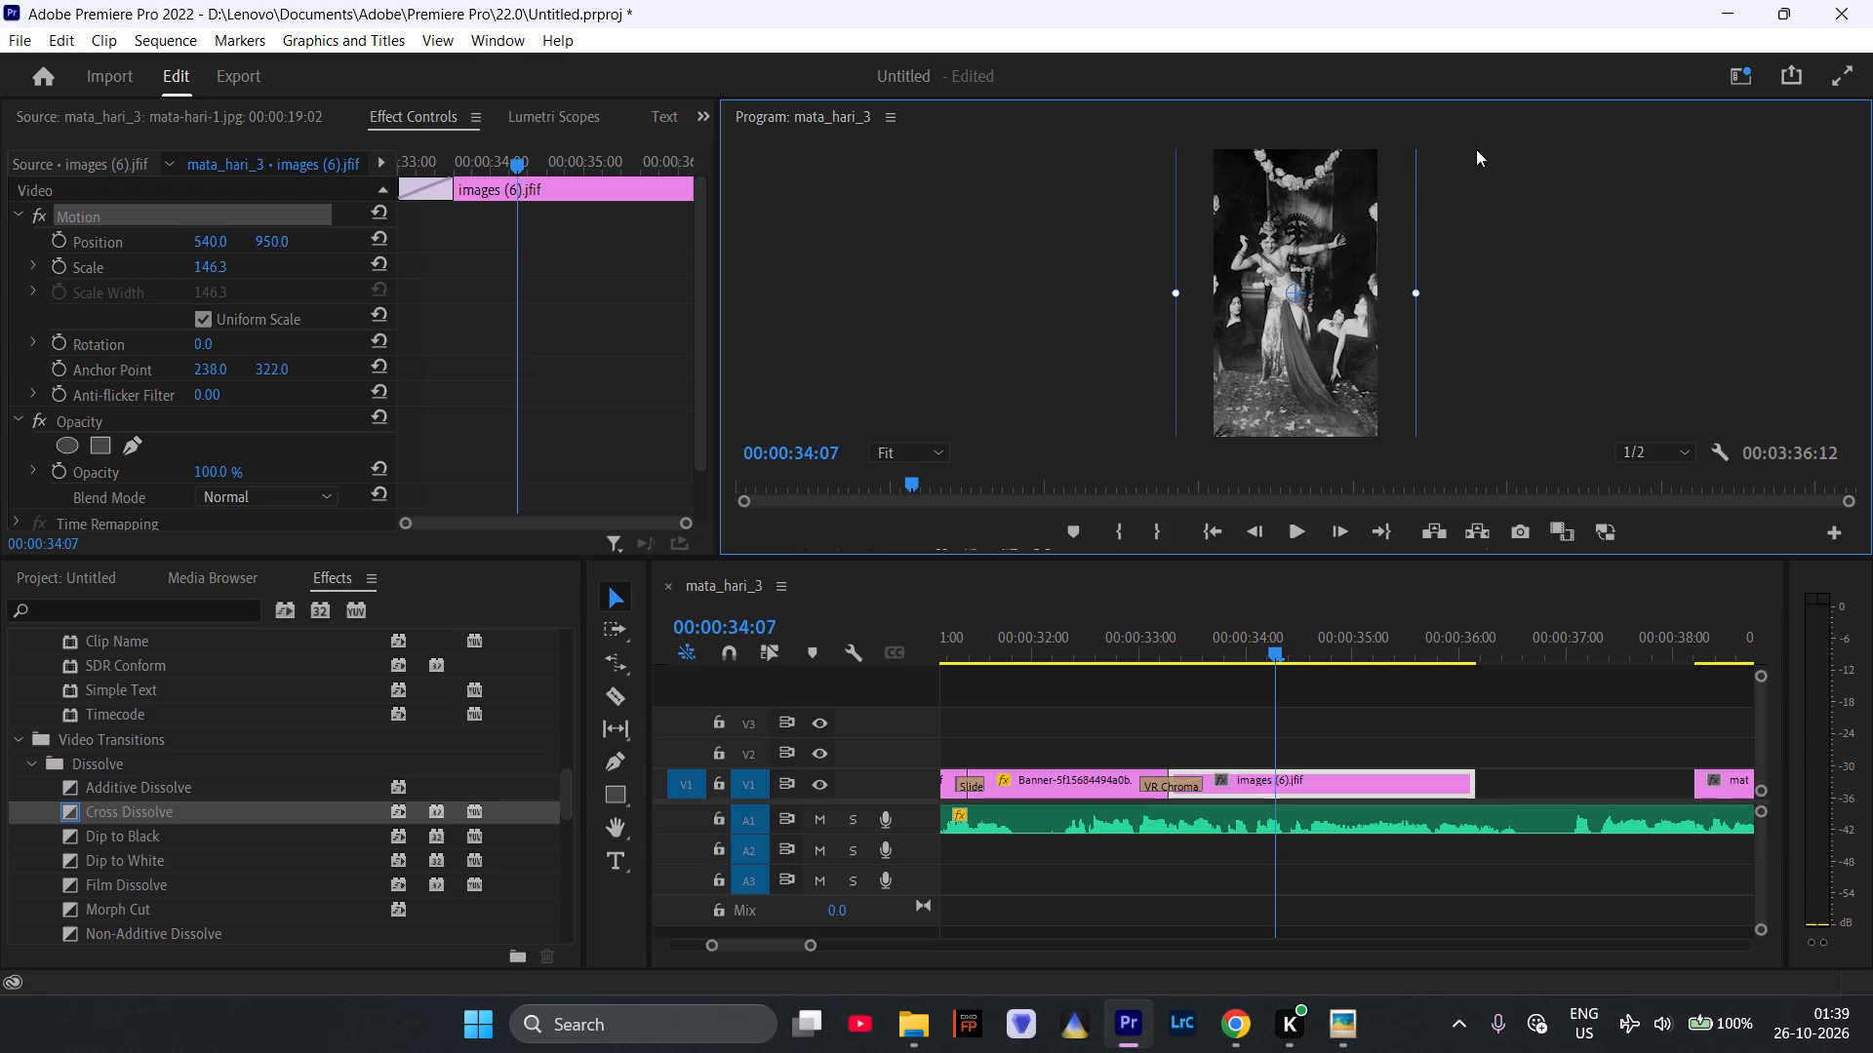
left_click_drag(1367, 226, 1382, 231)
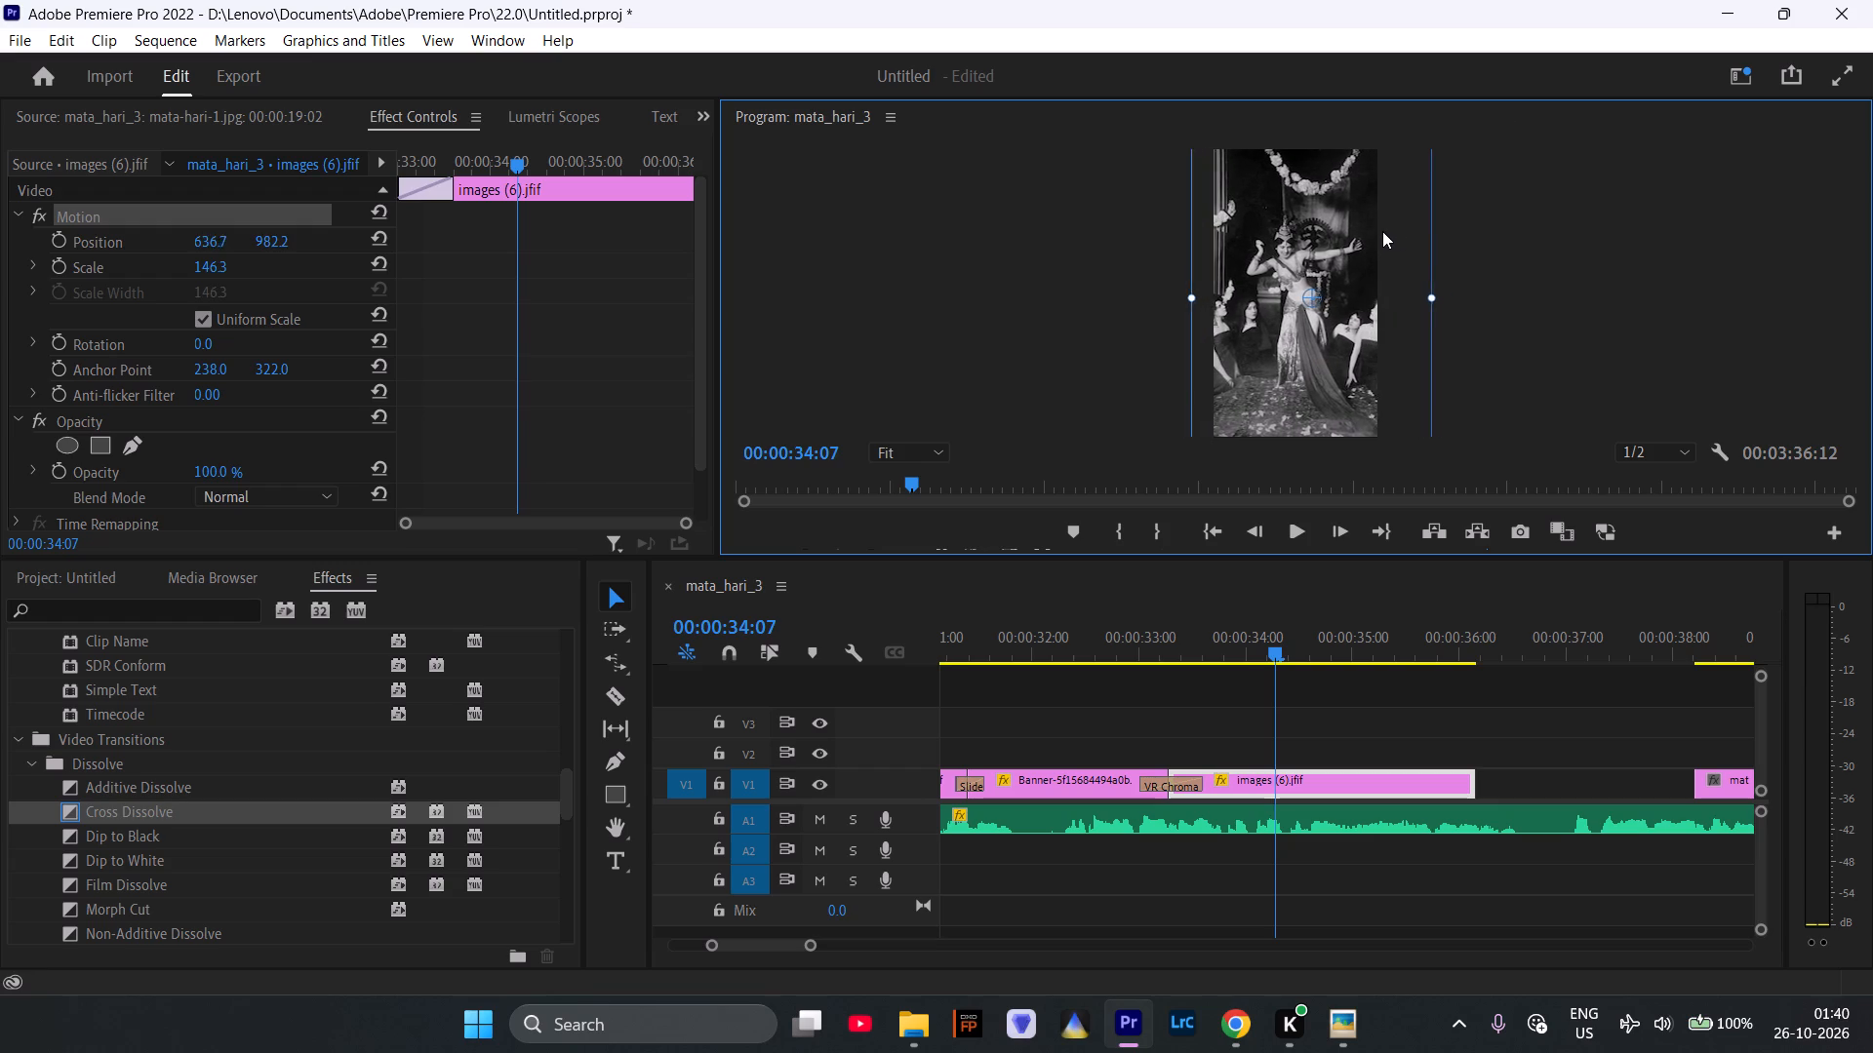
left_click_drag(1382, 231, 1381, 232)
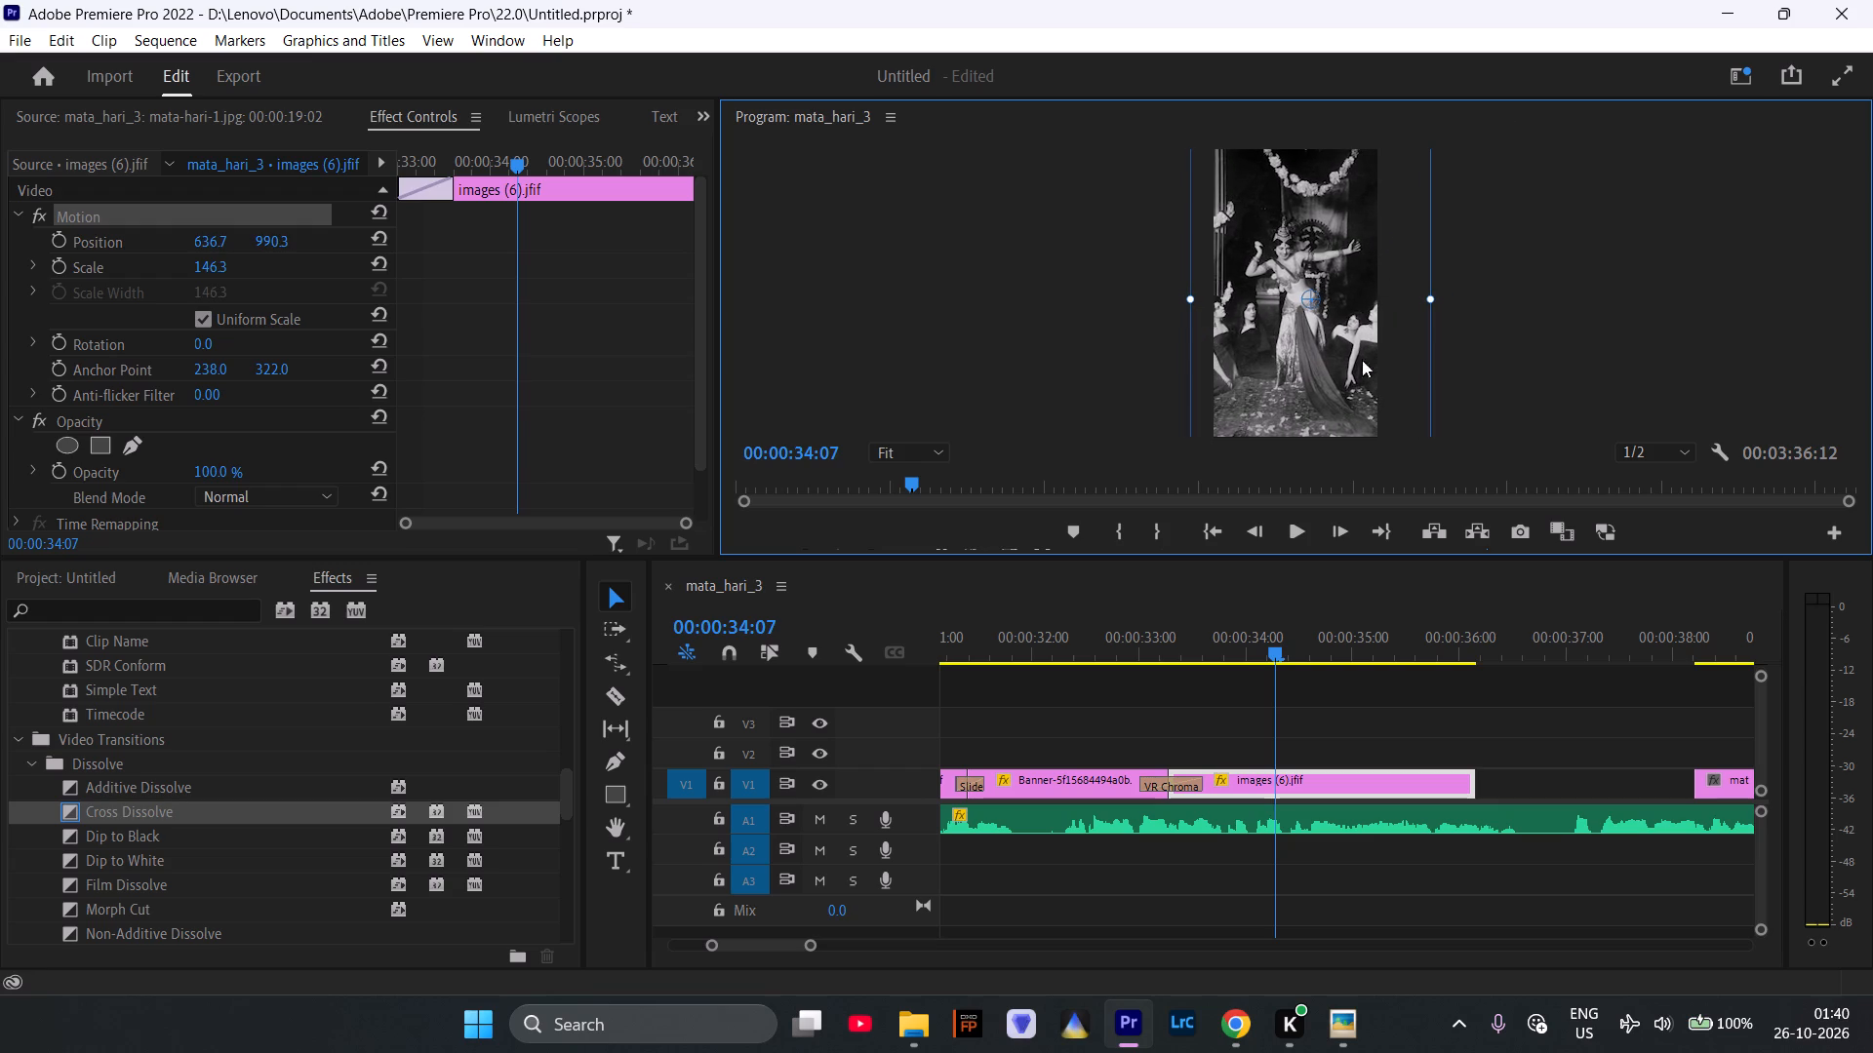
Play the narration over images (6).jfif and trim the clip's end to 00:00:35:00.
left_click(1300, 541)
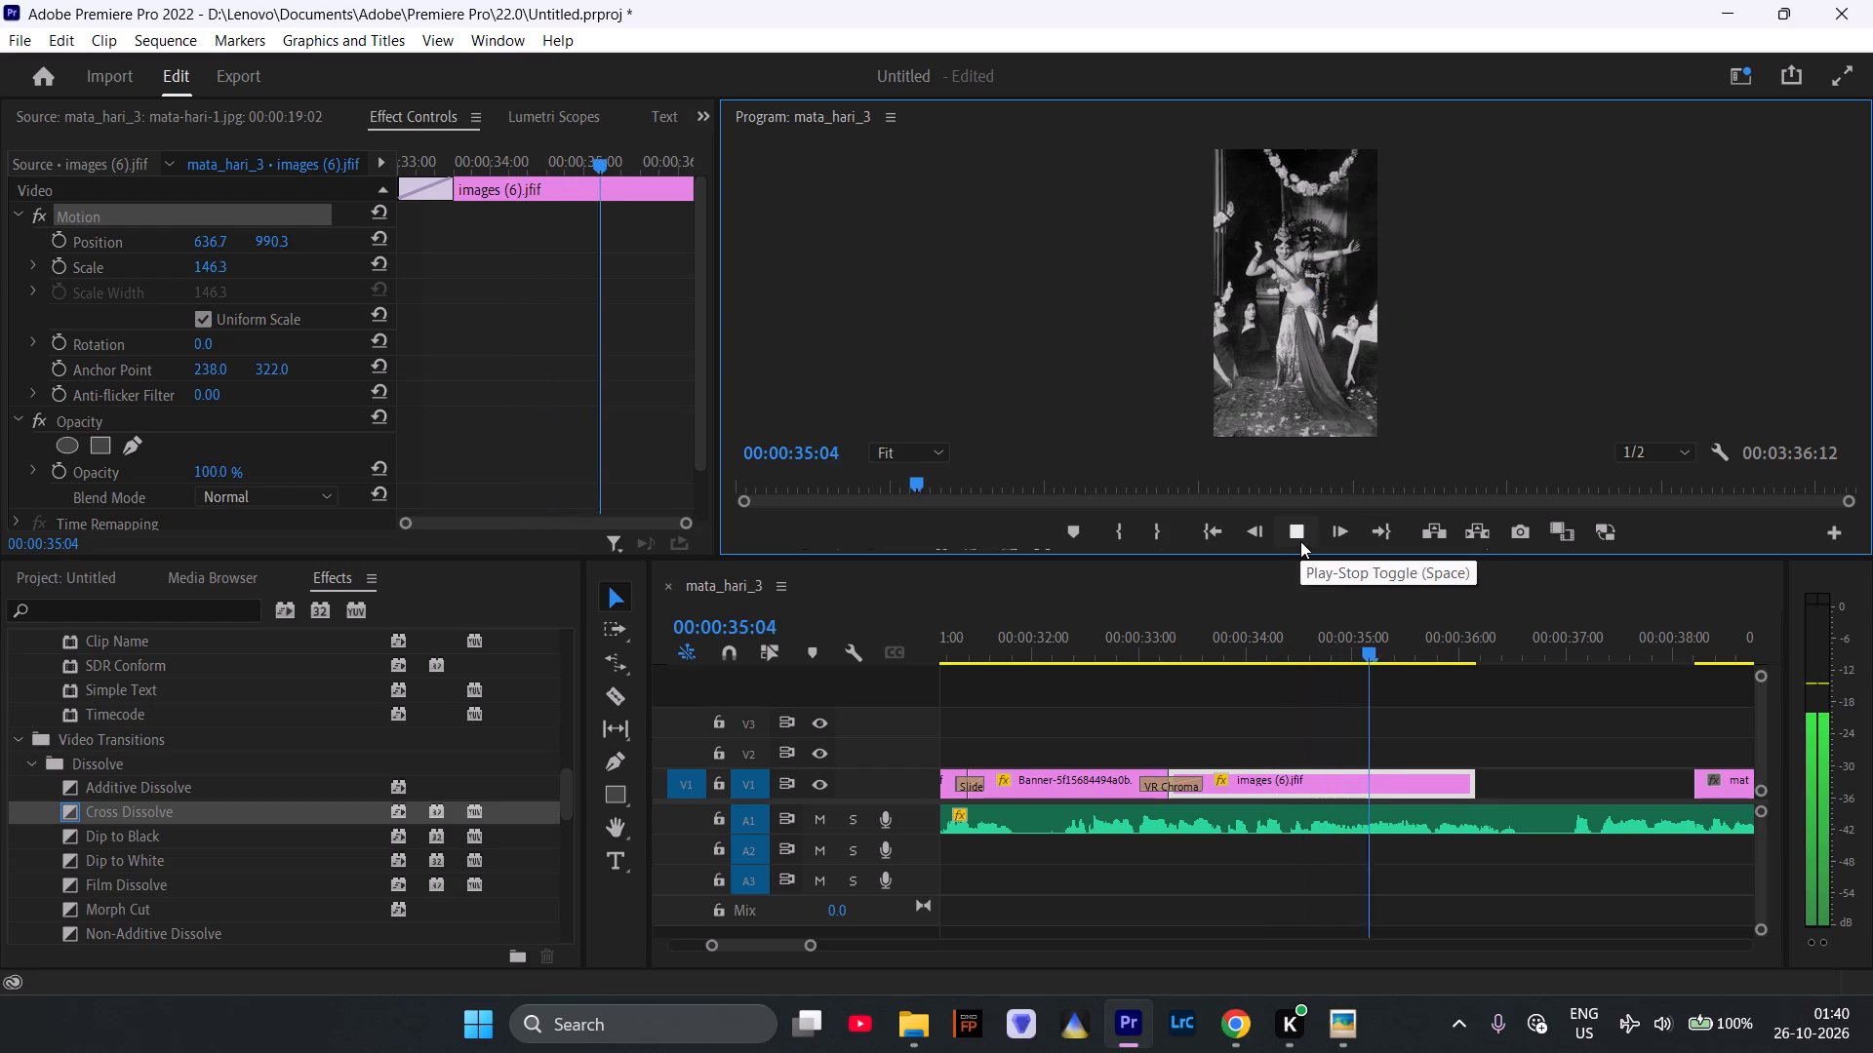
left_click(1300, 541)
left_click(1300, 541)
left_click(1300, 541)
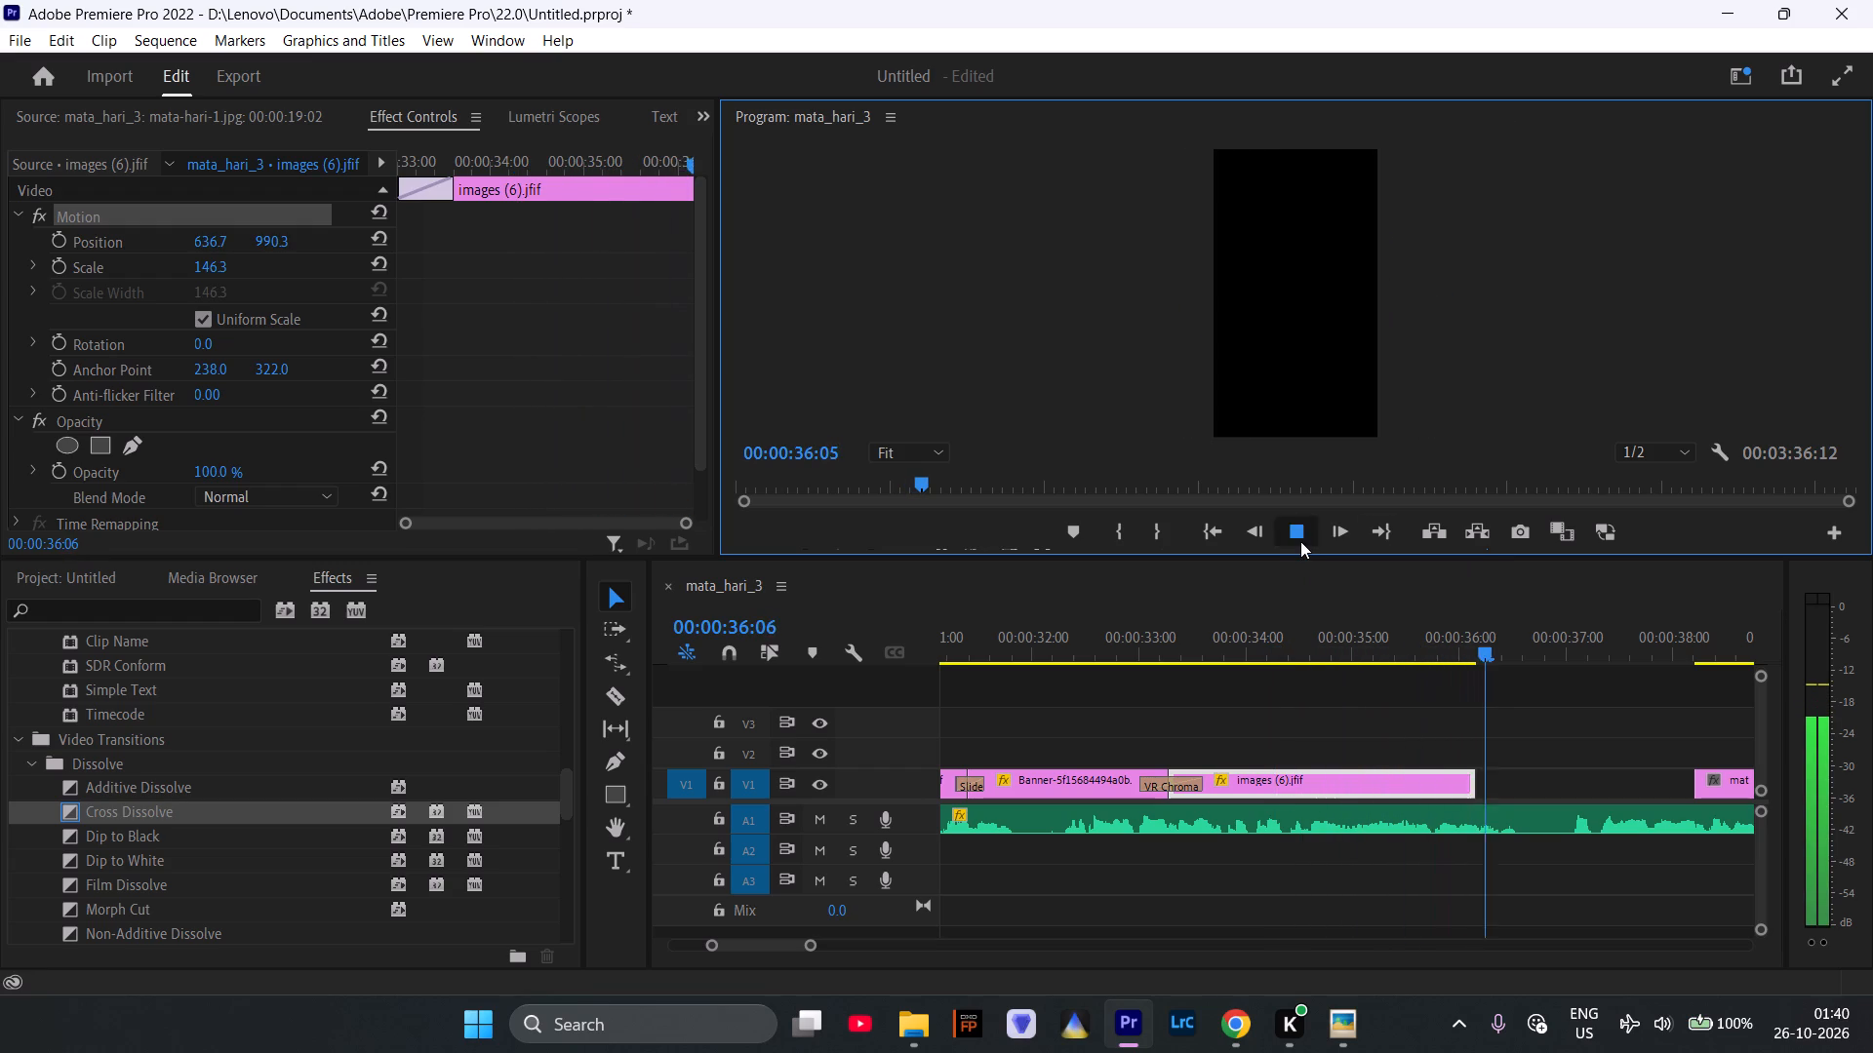
left_click(1274, 645)
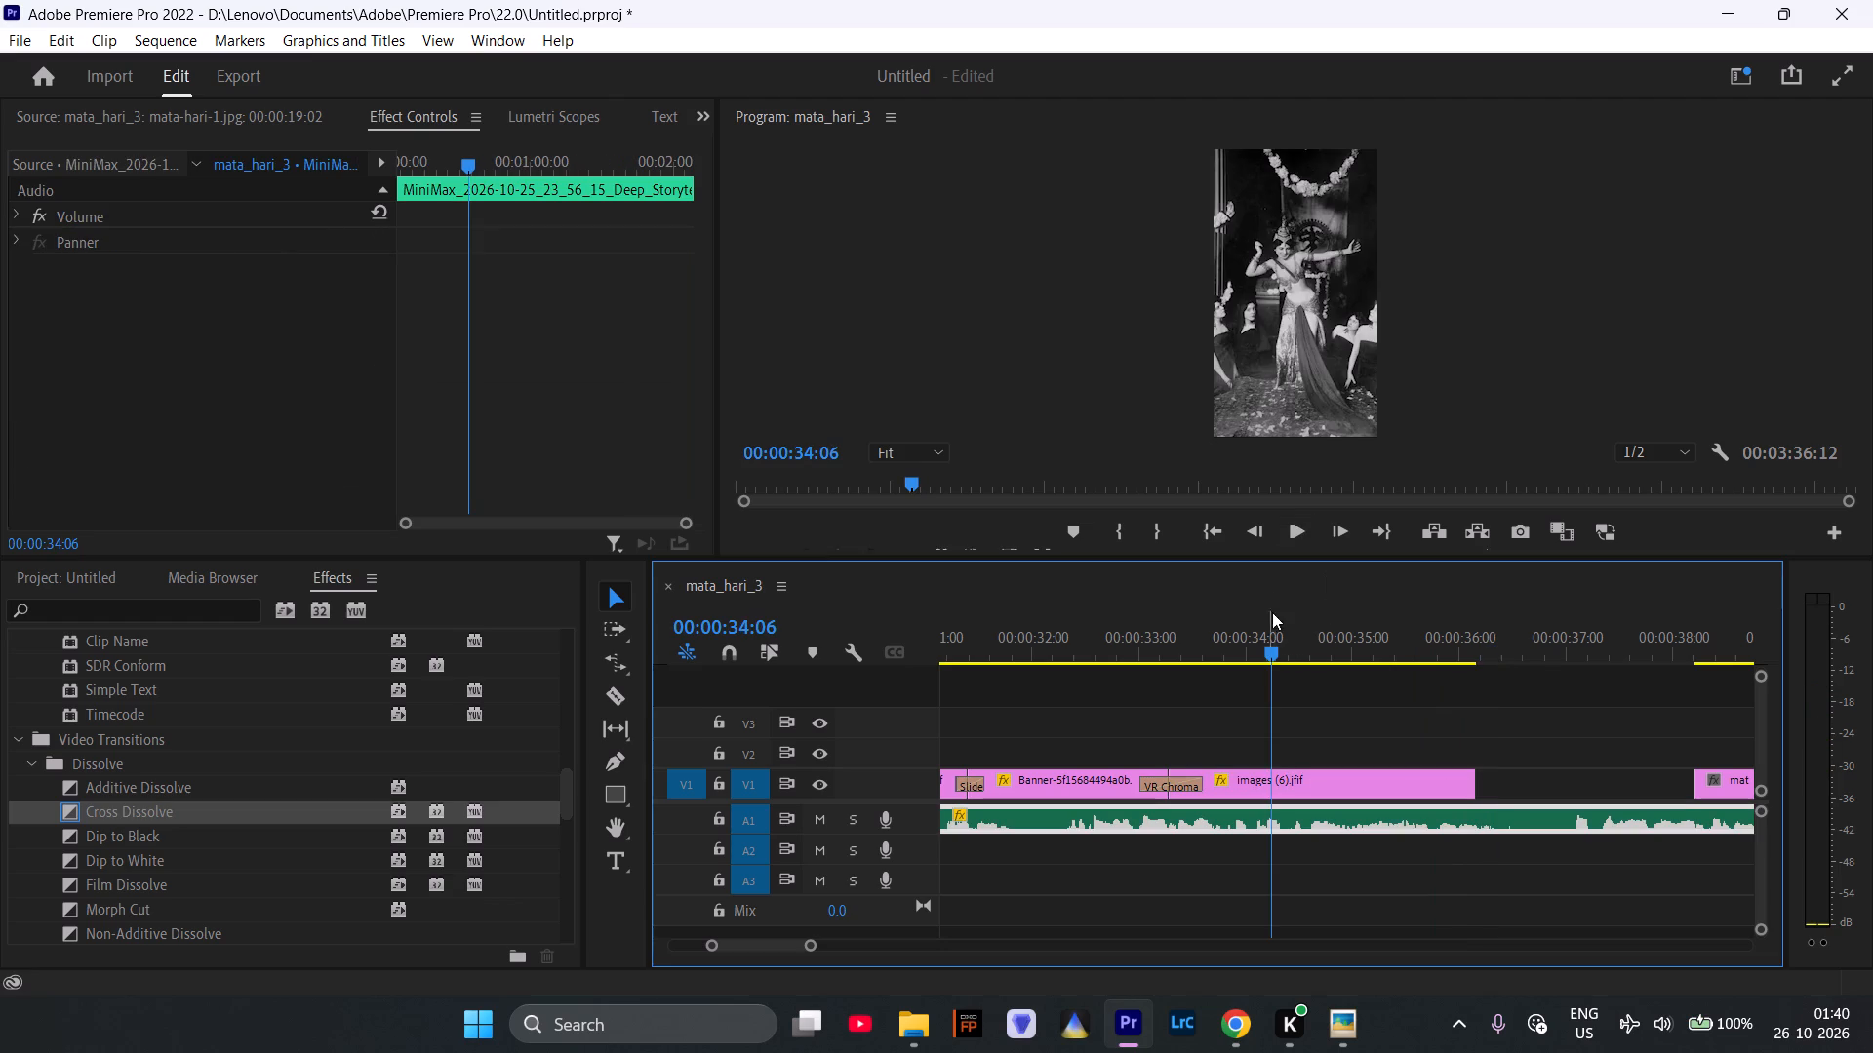
left_click(1294, 542)
left_click(1294, 542)
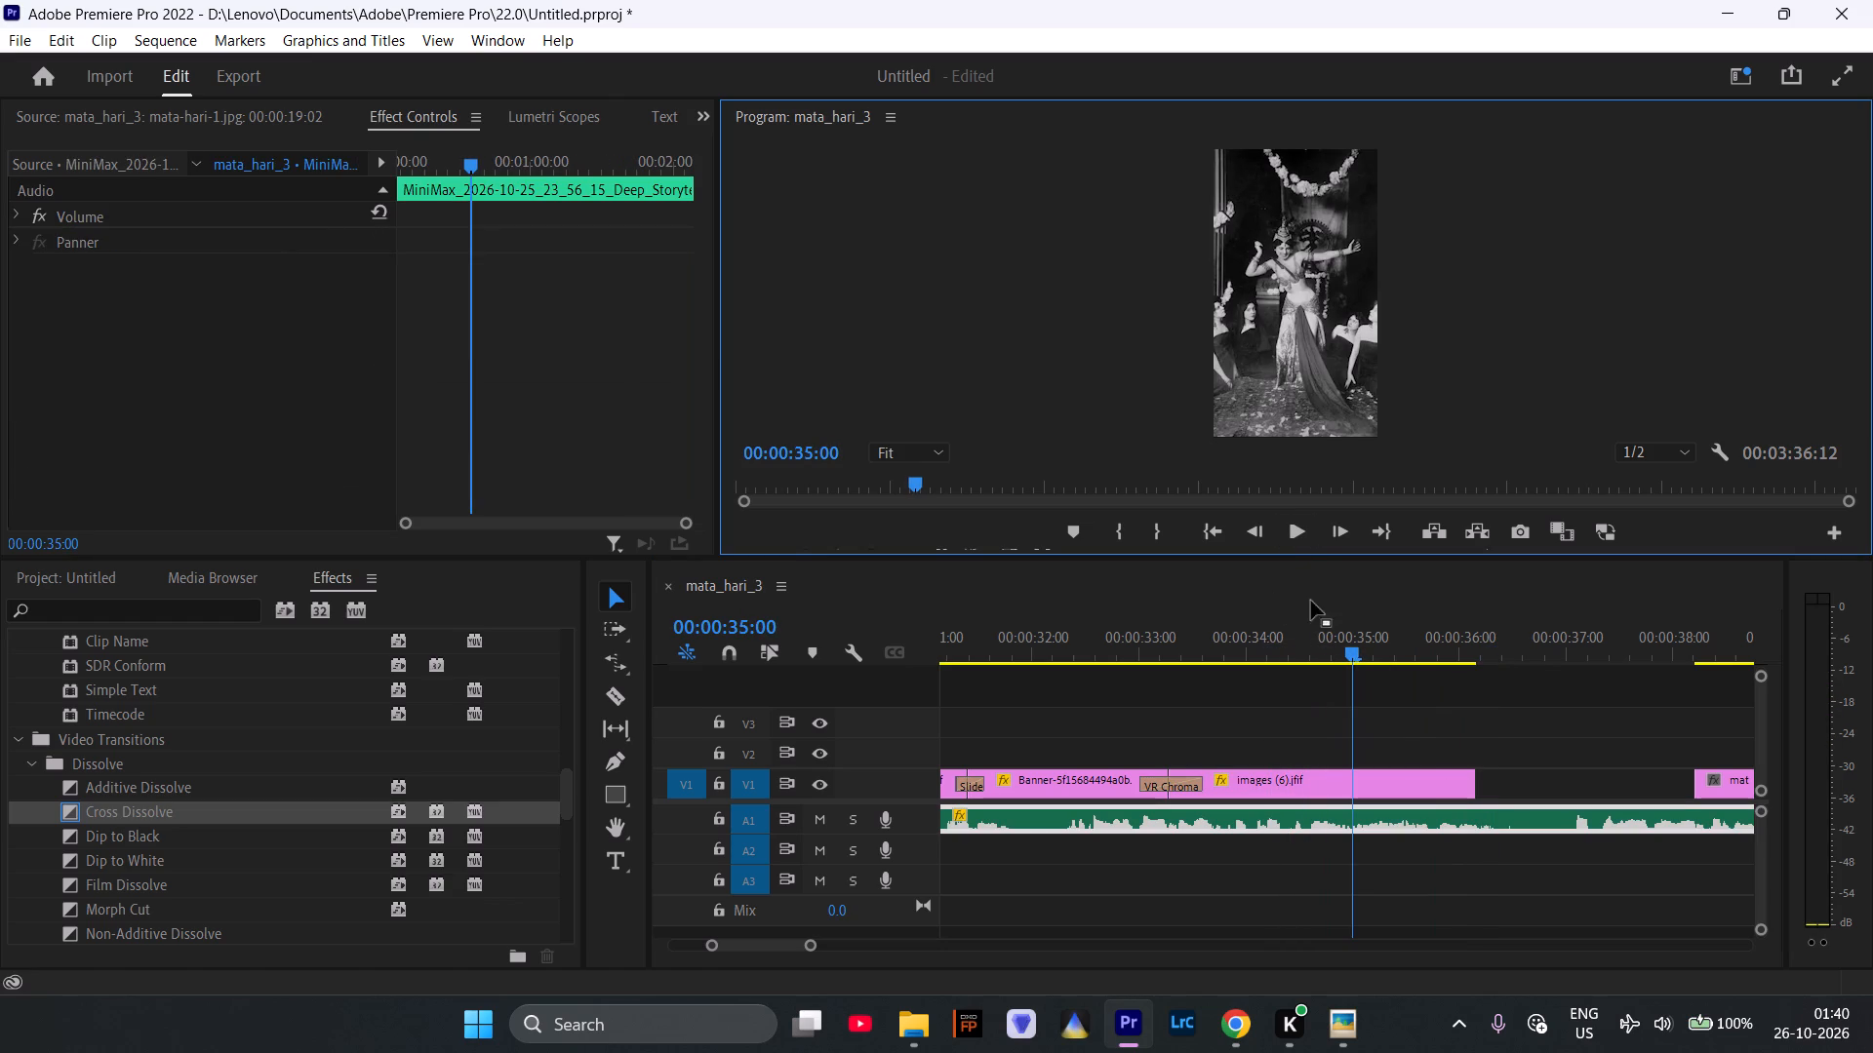
left_click_drag(1471, 779, 1357, 786)
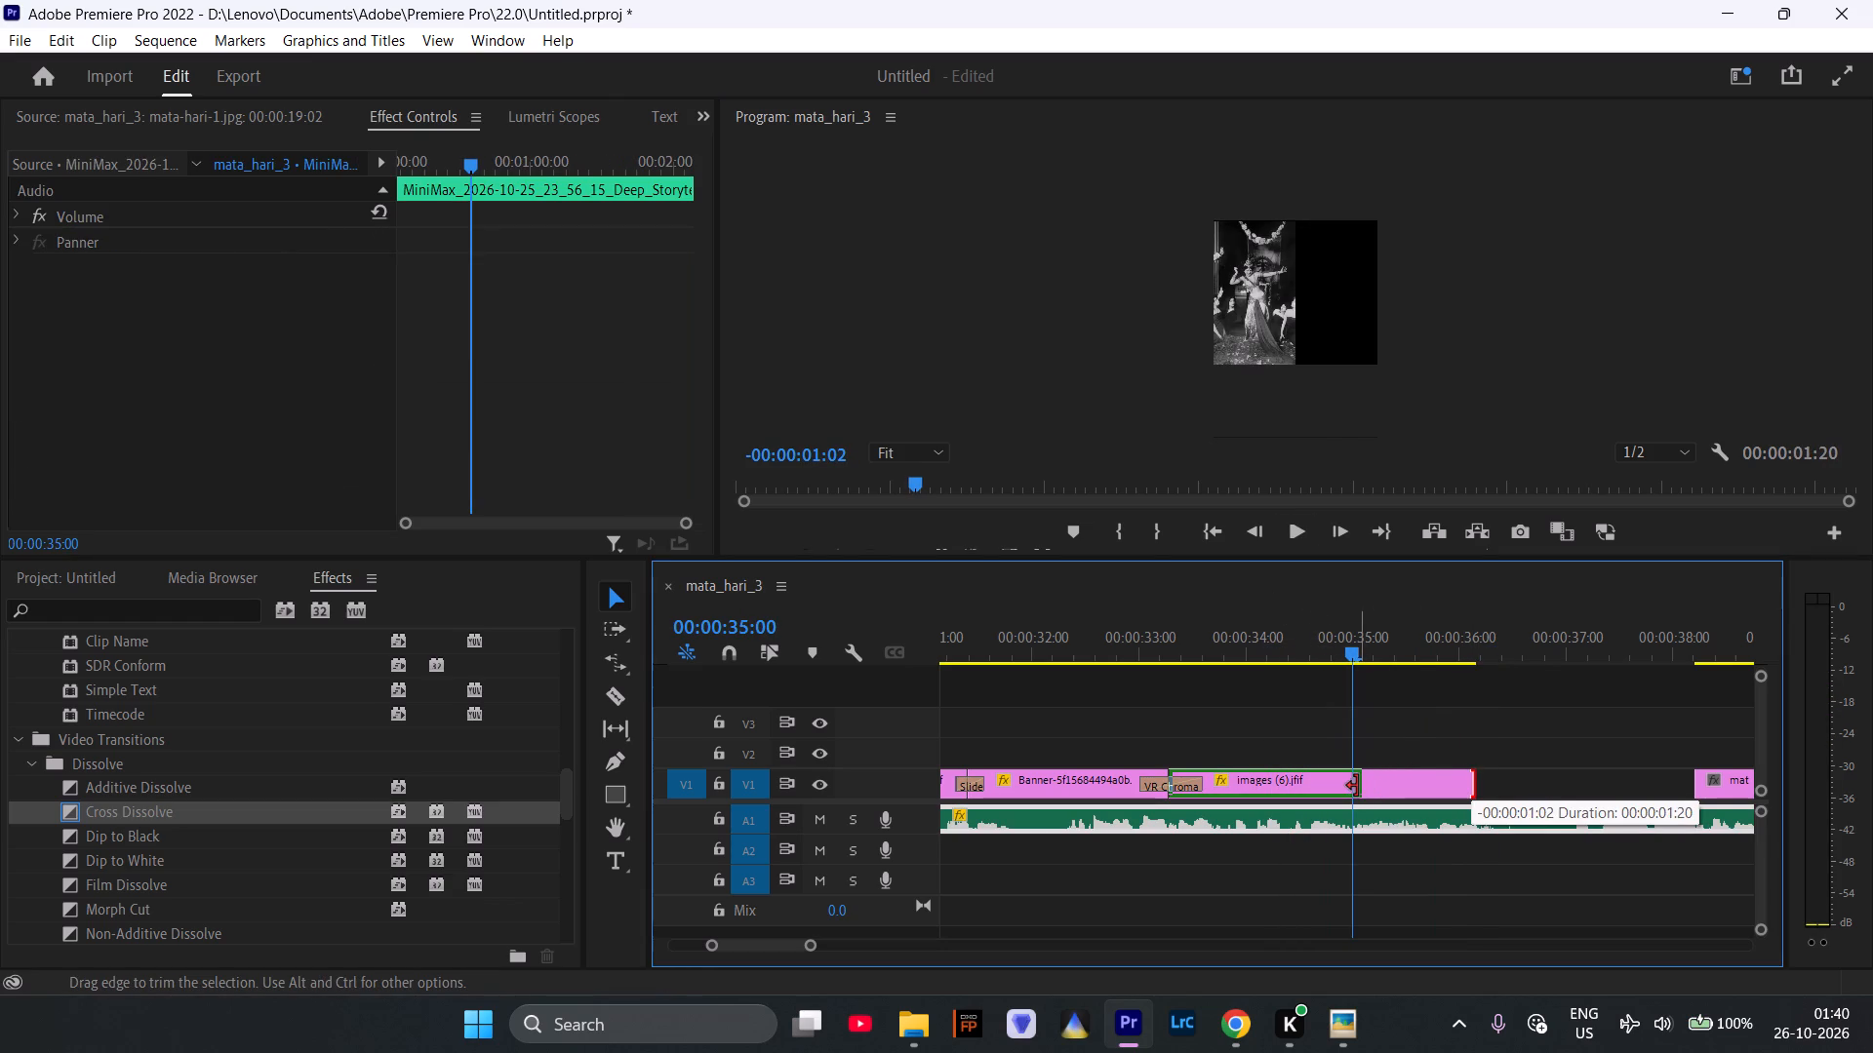
left_click_drag(1357, 786, 1351, 790)
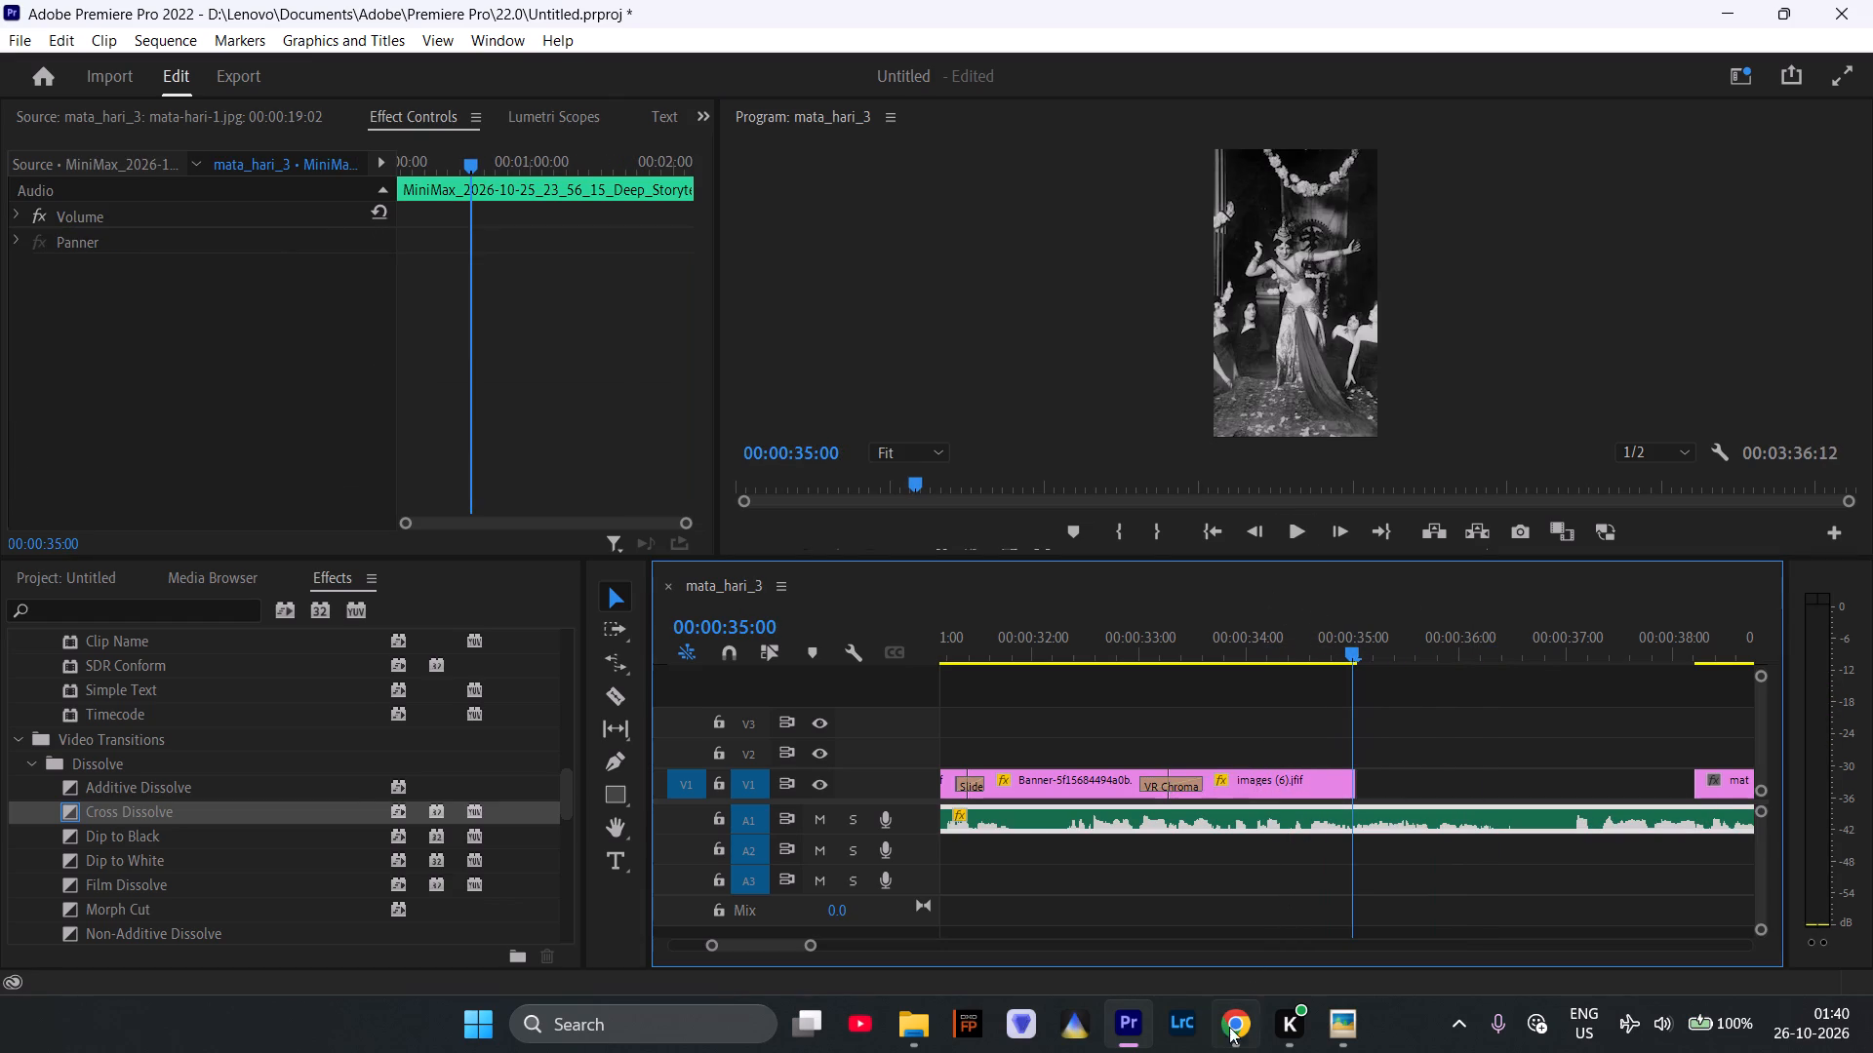
Switch to Chrome, dismiss the pending image-upload search and look through the Mata Hari image results for another full-length portrait.
left_click(1228, 1052)
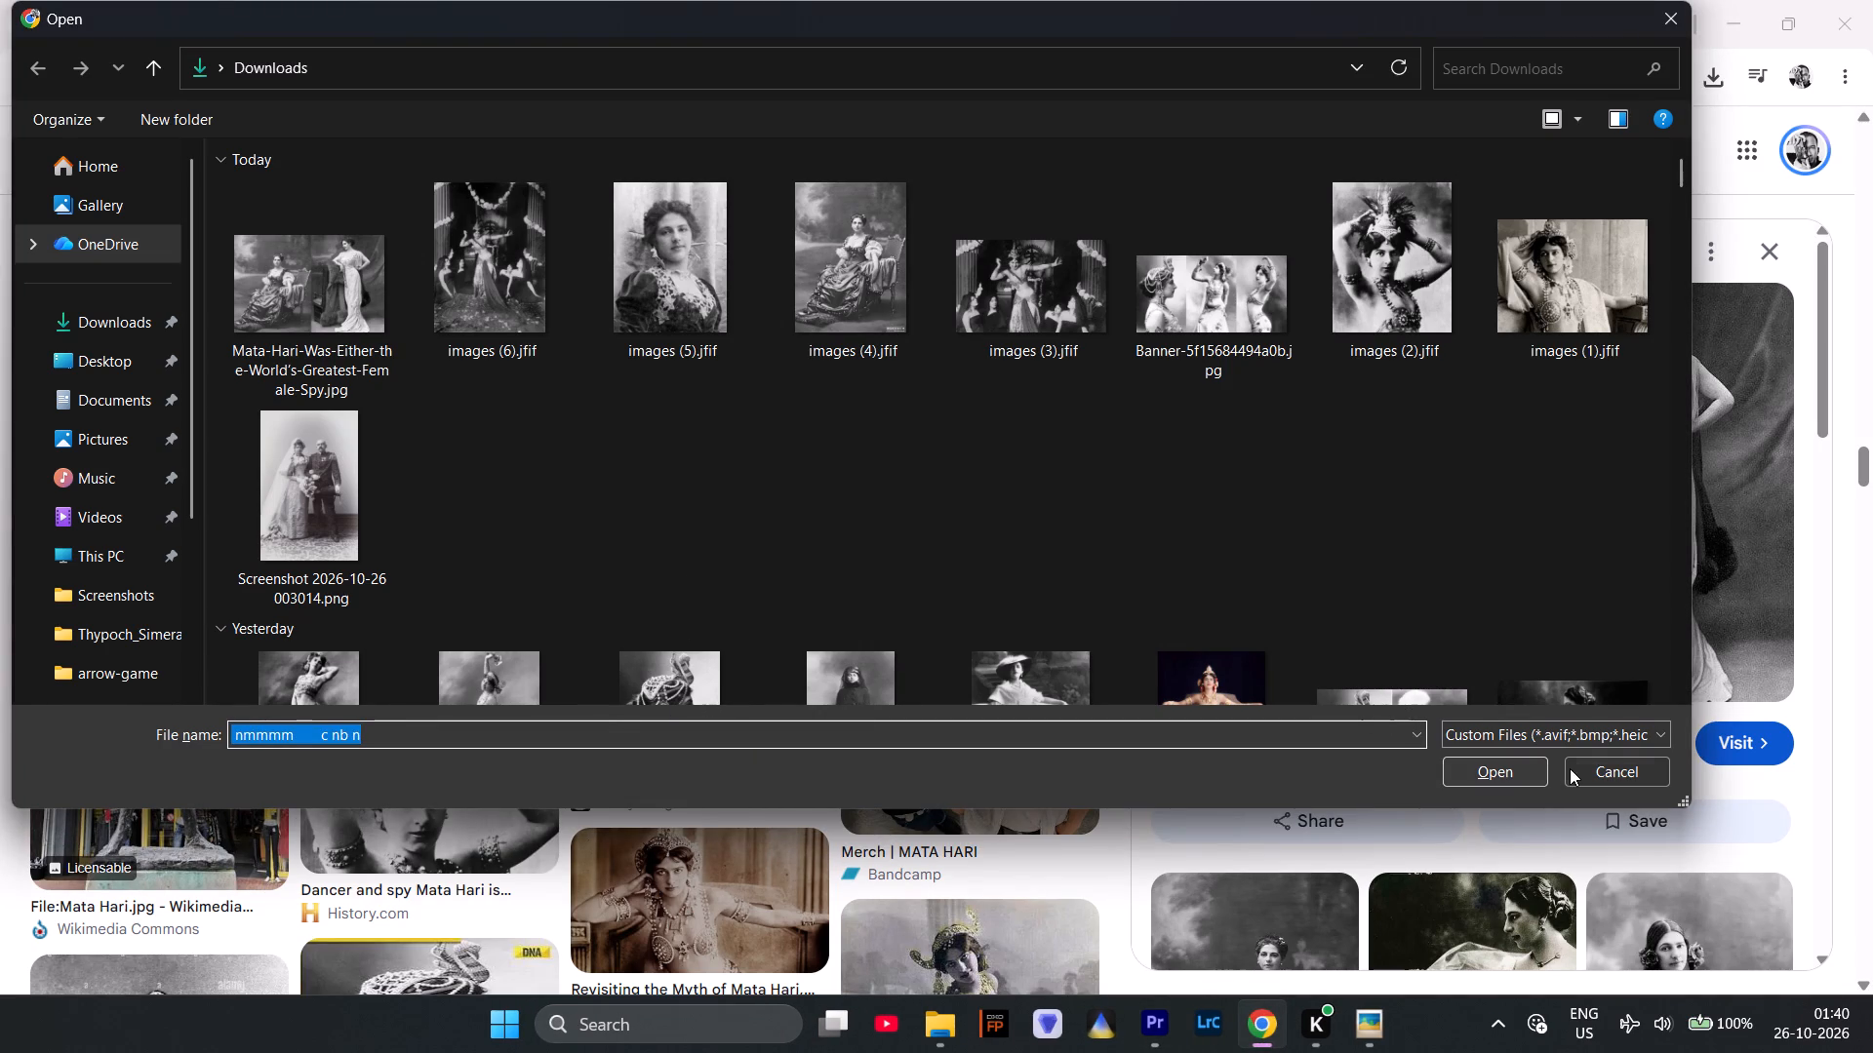
left_click(1580, 762)
scroll(756, 684, "down", 2)
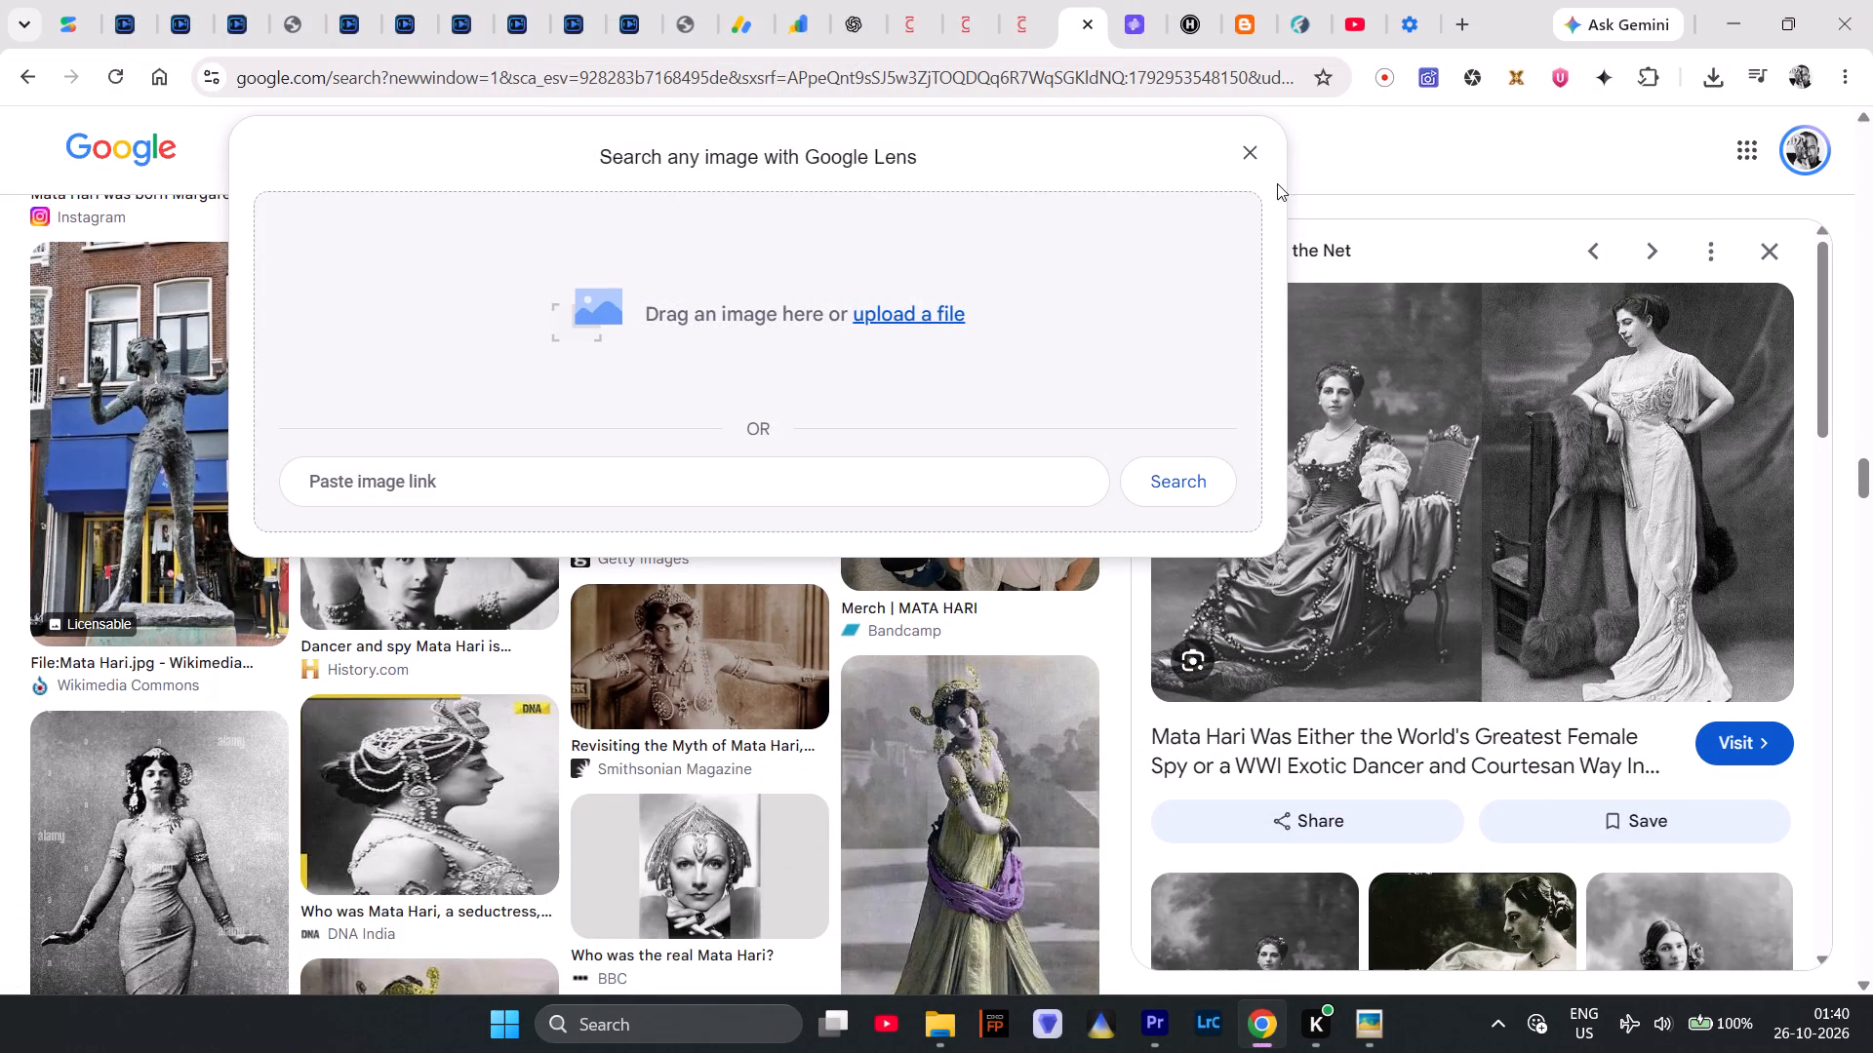
left_click(1258, 159)
scroll(817, 500, "down", 4)
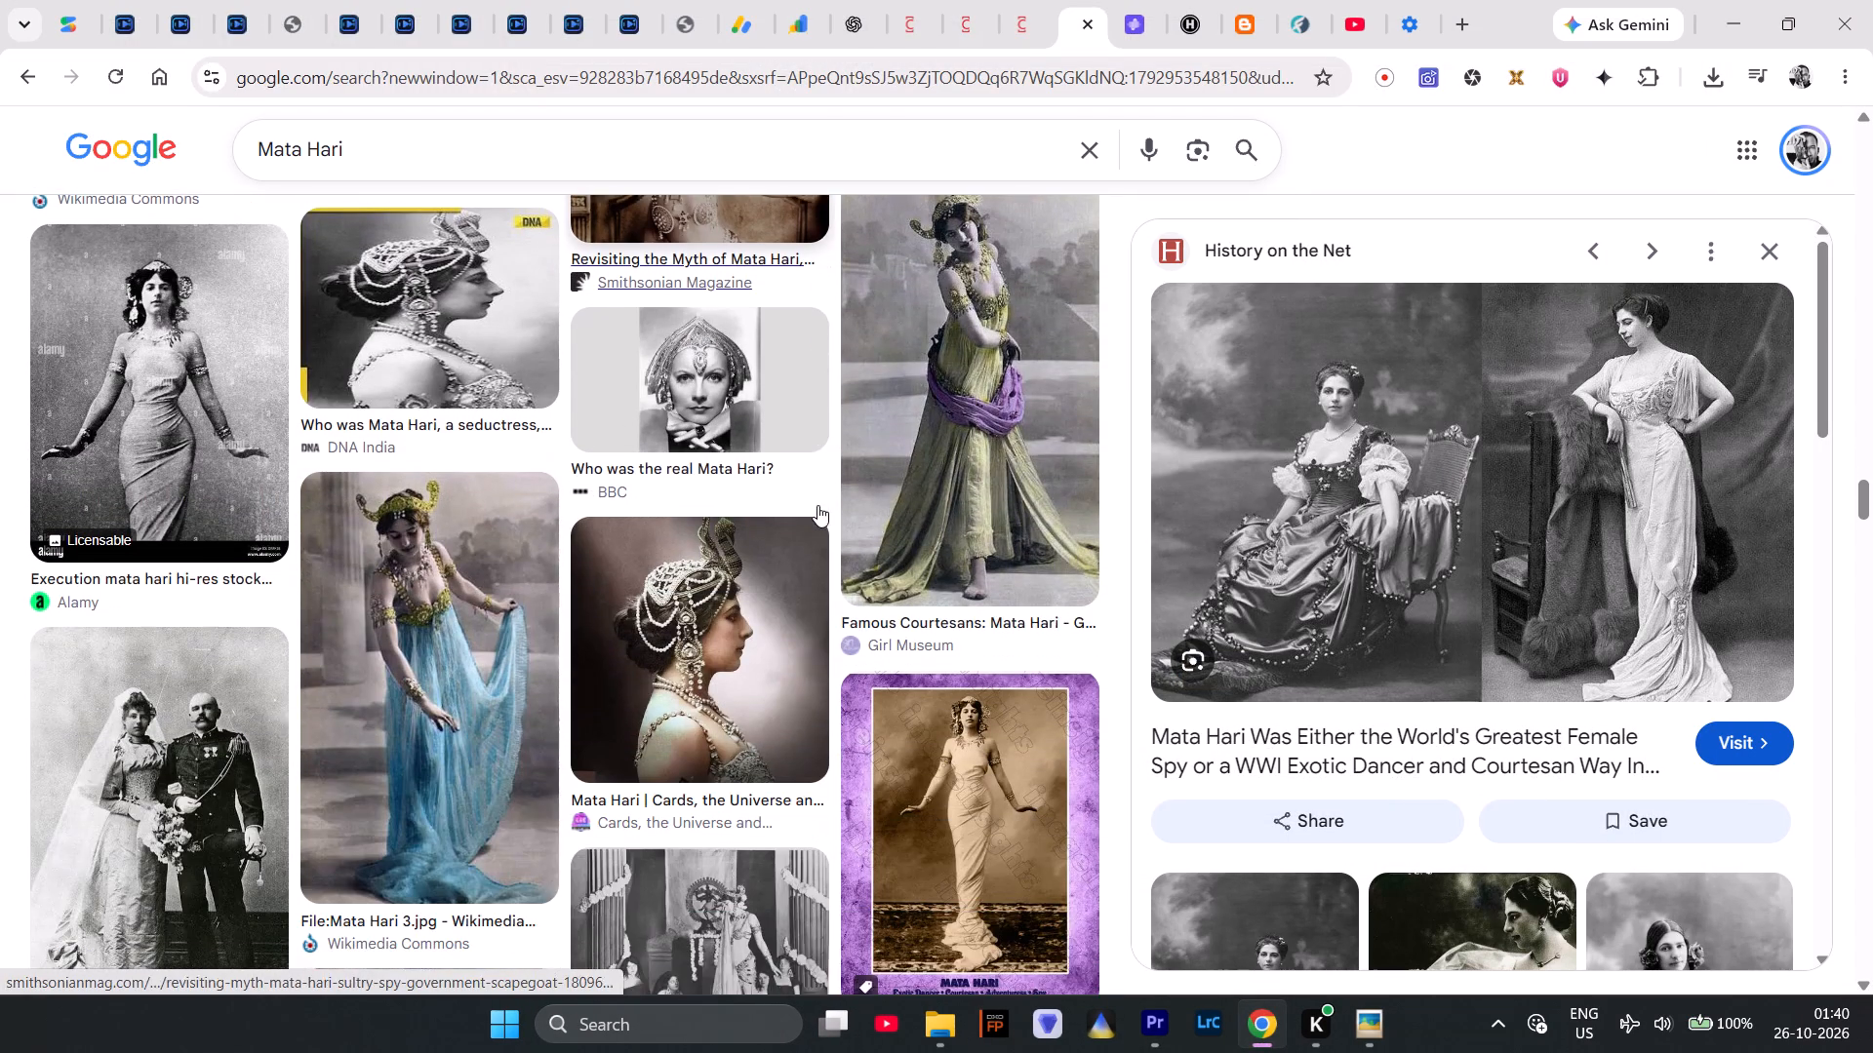
scroll(817, 505, "down", 5)
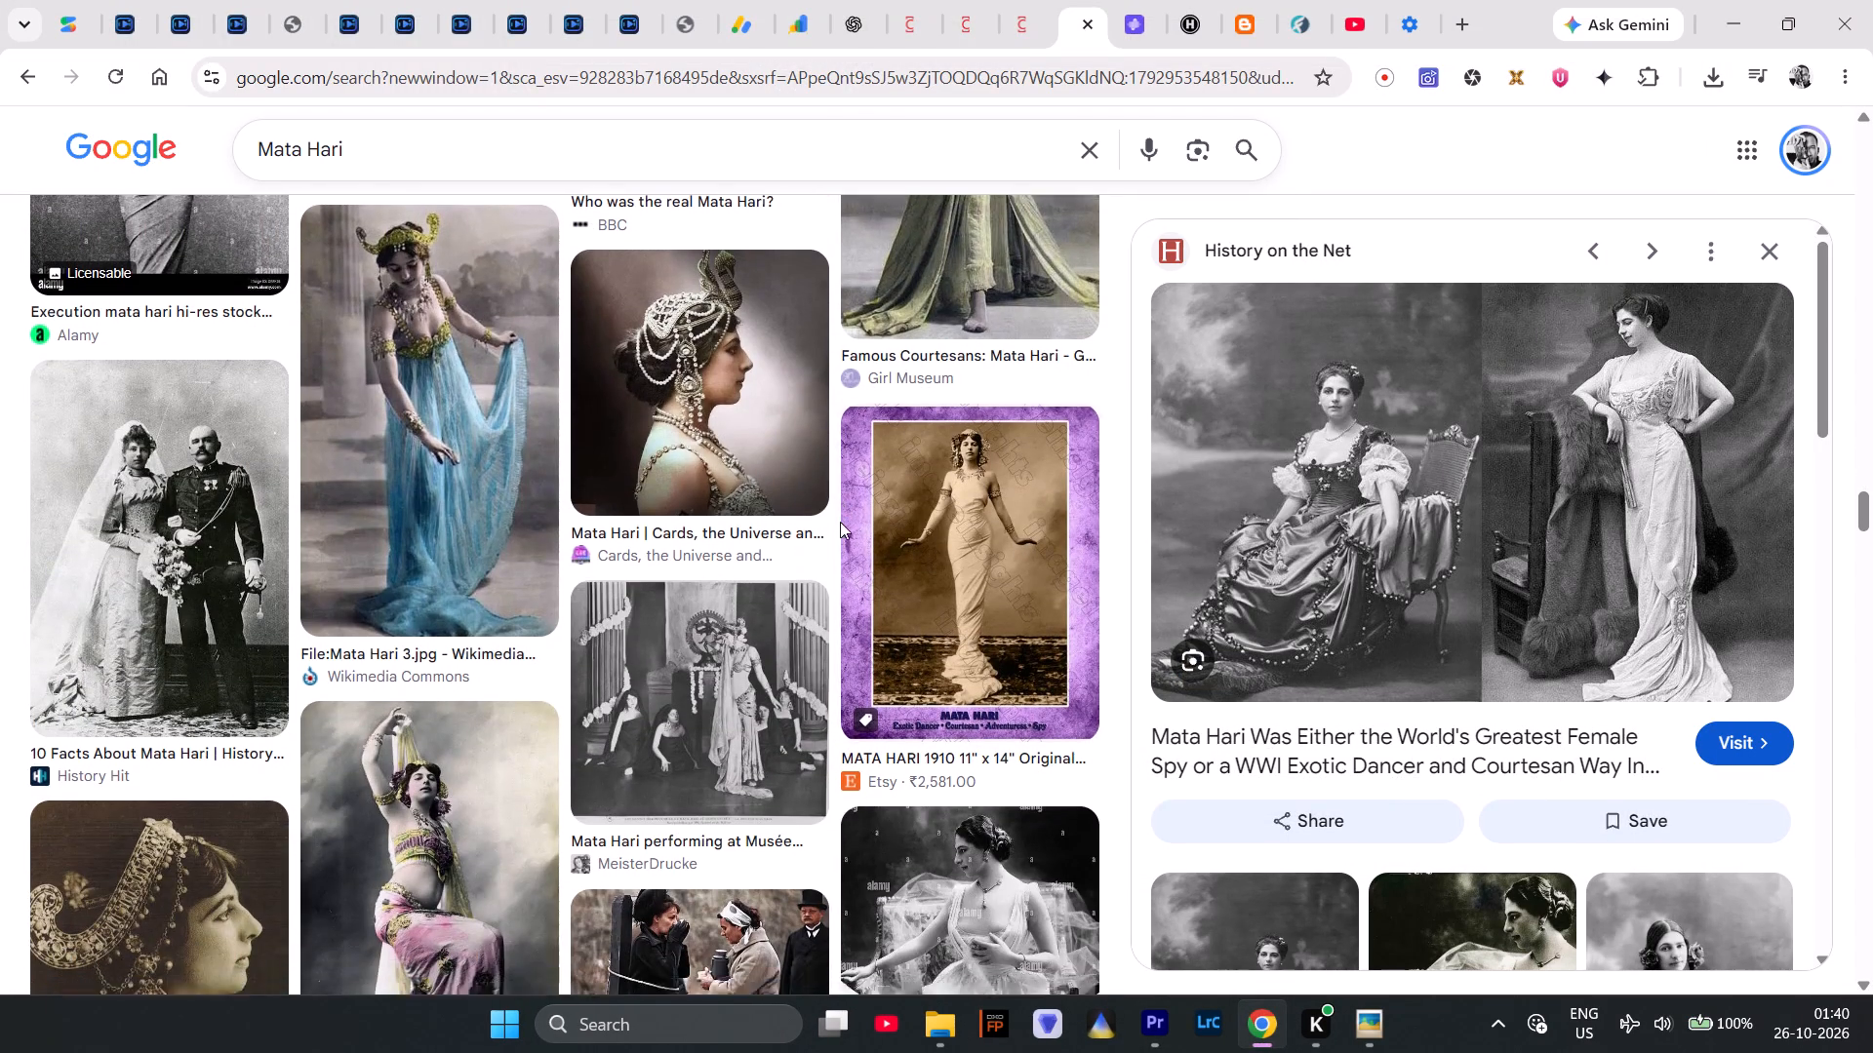
scroll(860, 514, "down", 3)
scroll(459, 527, "down", 2)
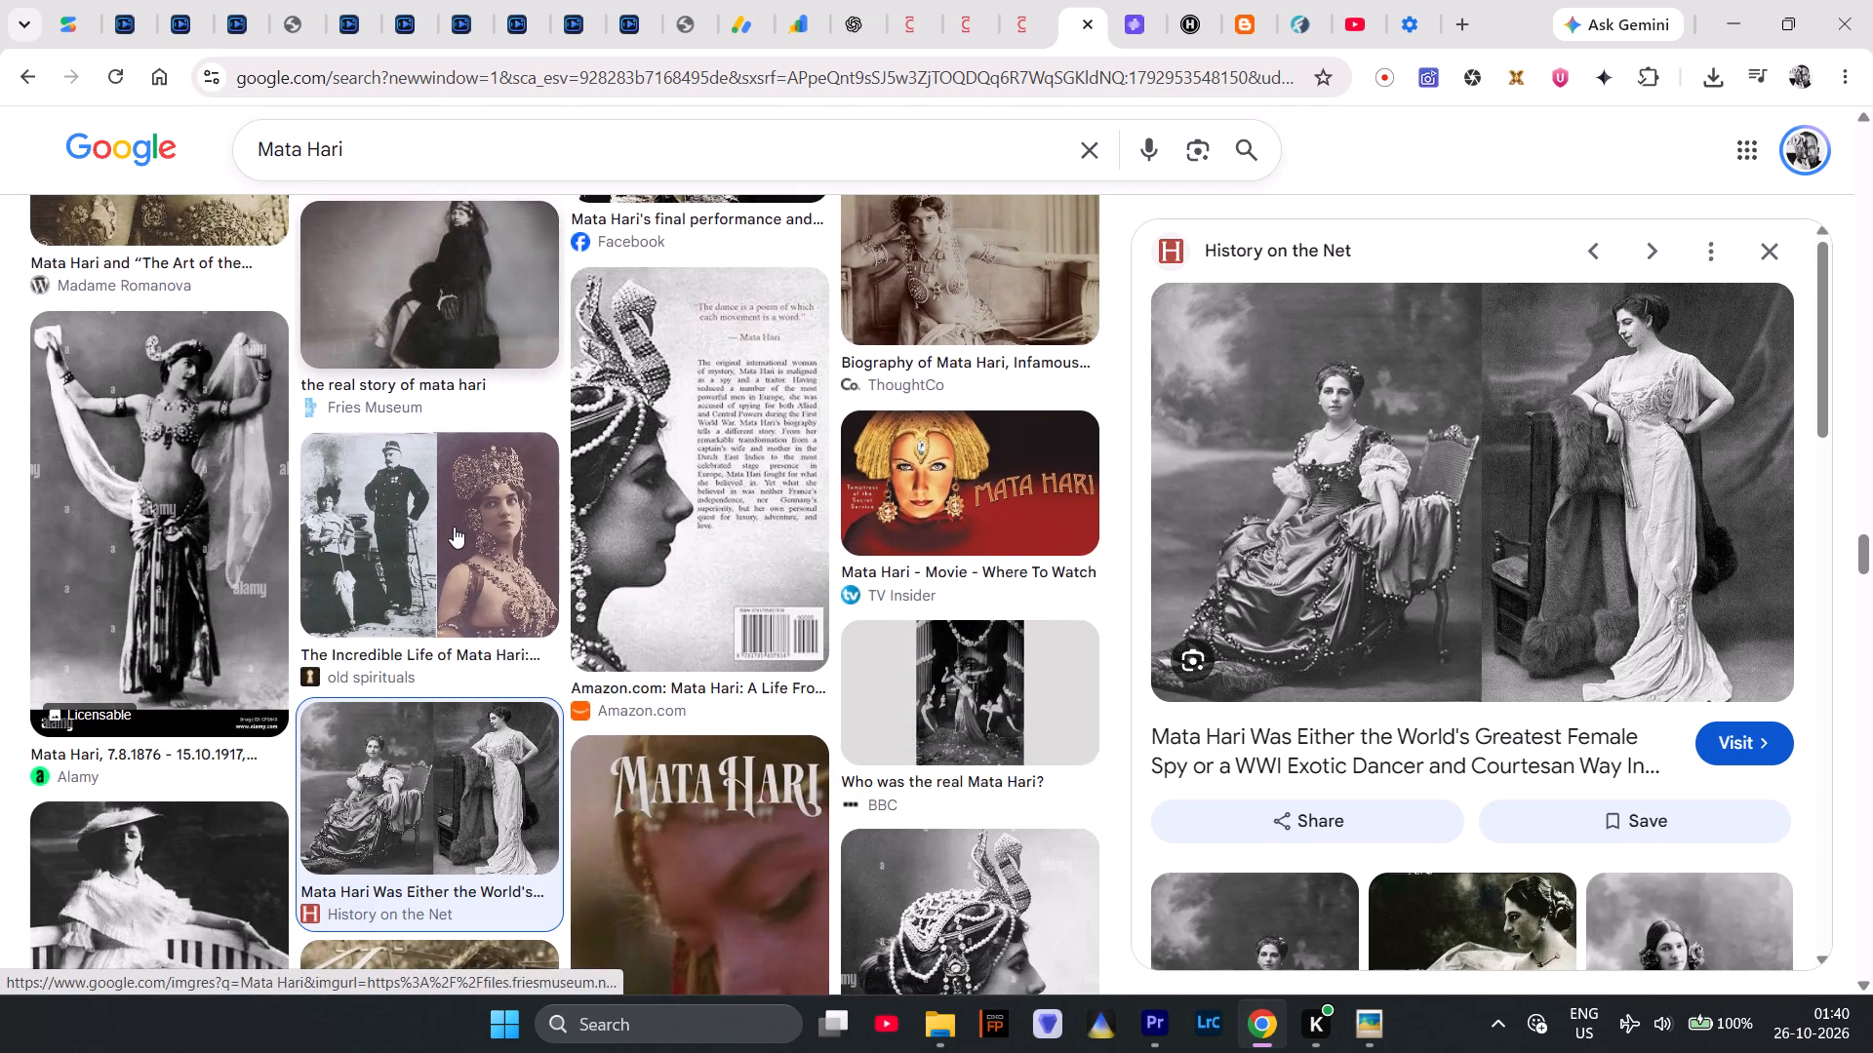
scroll(454, 526, "down", 8)
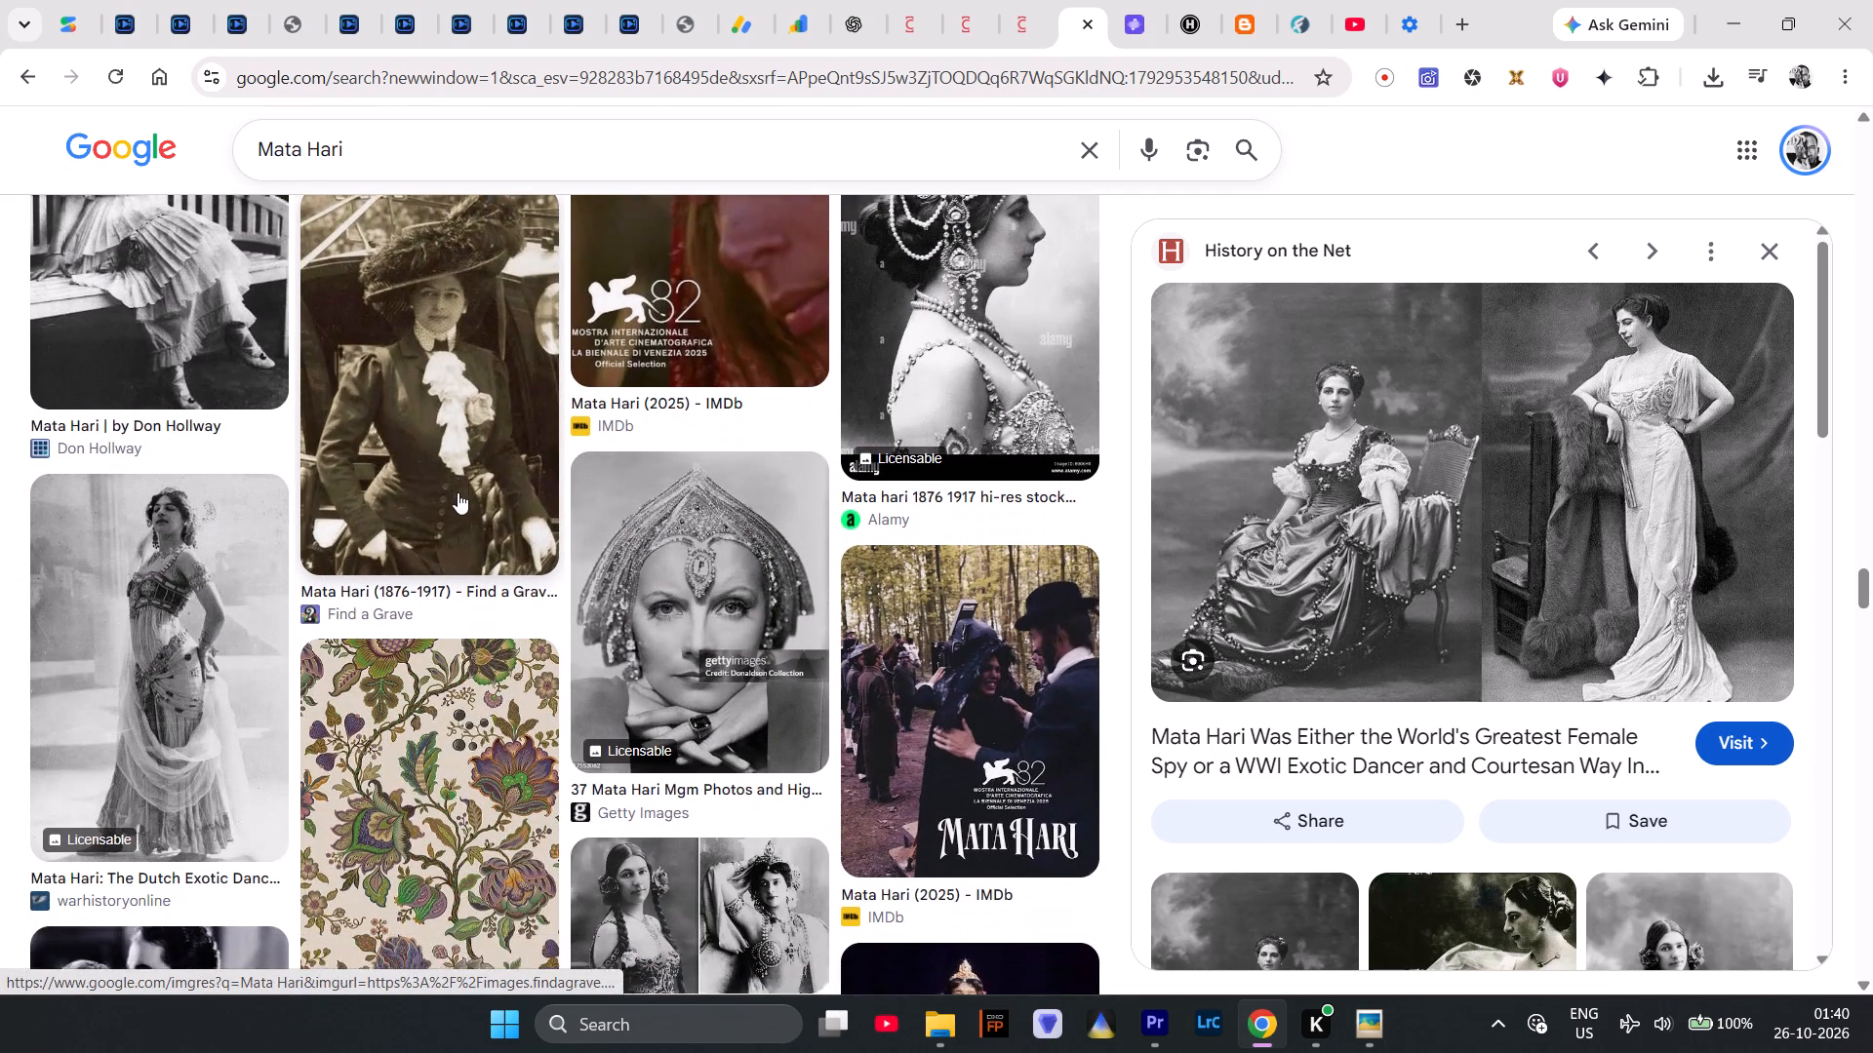
scroll(458, 492, "down", 3)
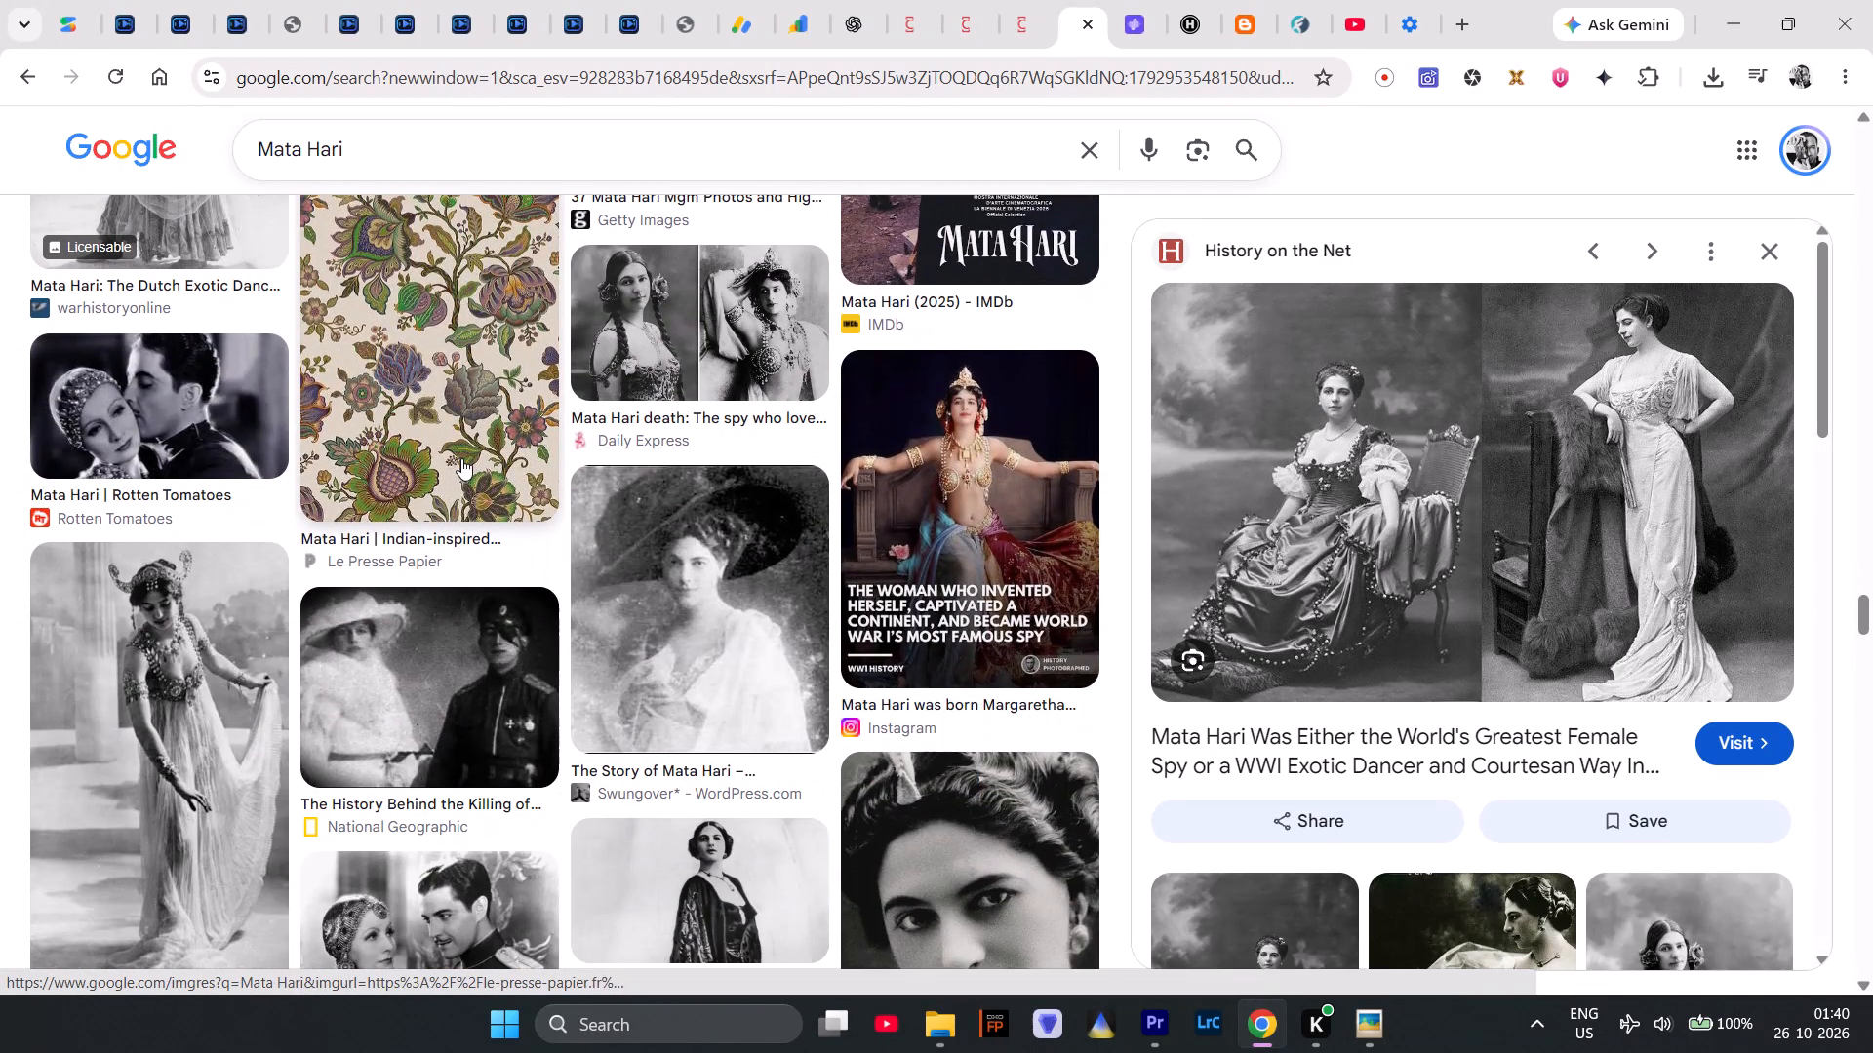
scroll(461, 458, "down", 2)
Save the History.com full-length dancer portrait to Downloads as images (7).jpg and close the photo viewer.
right_click(132, 415)
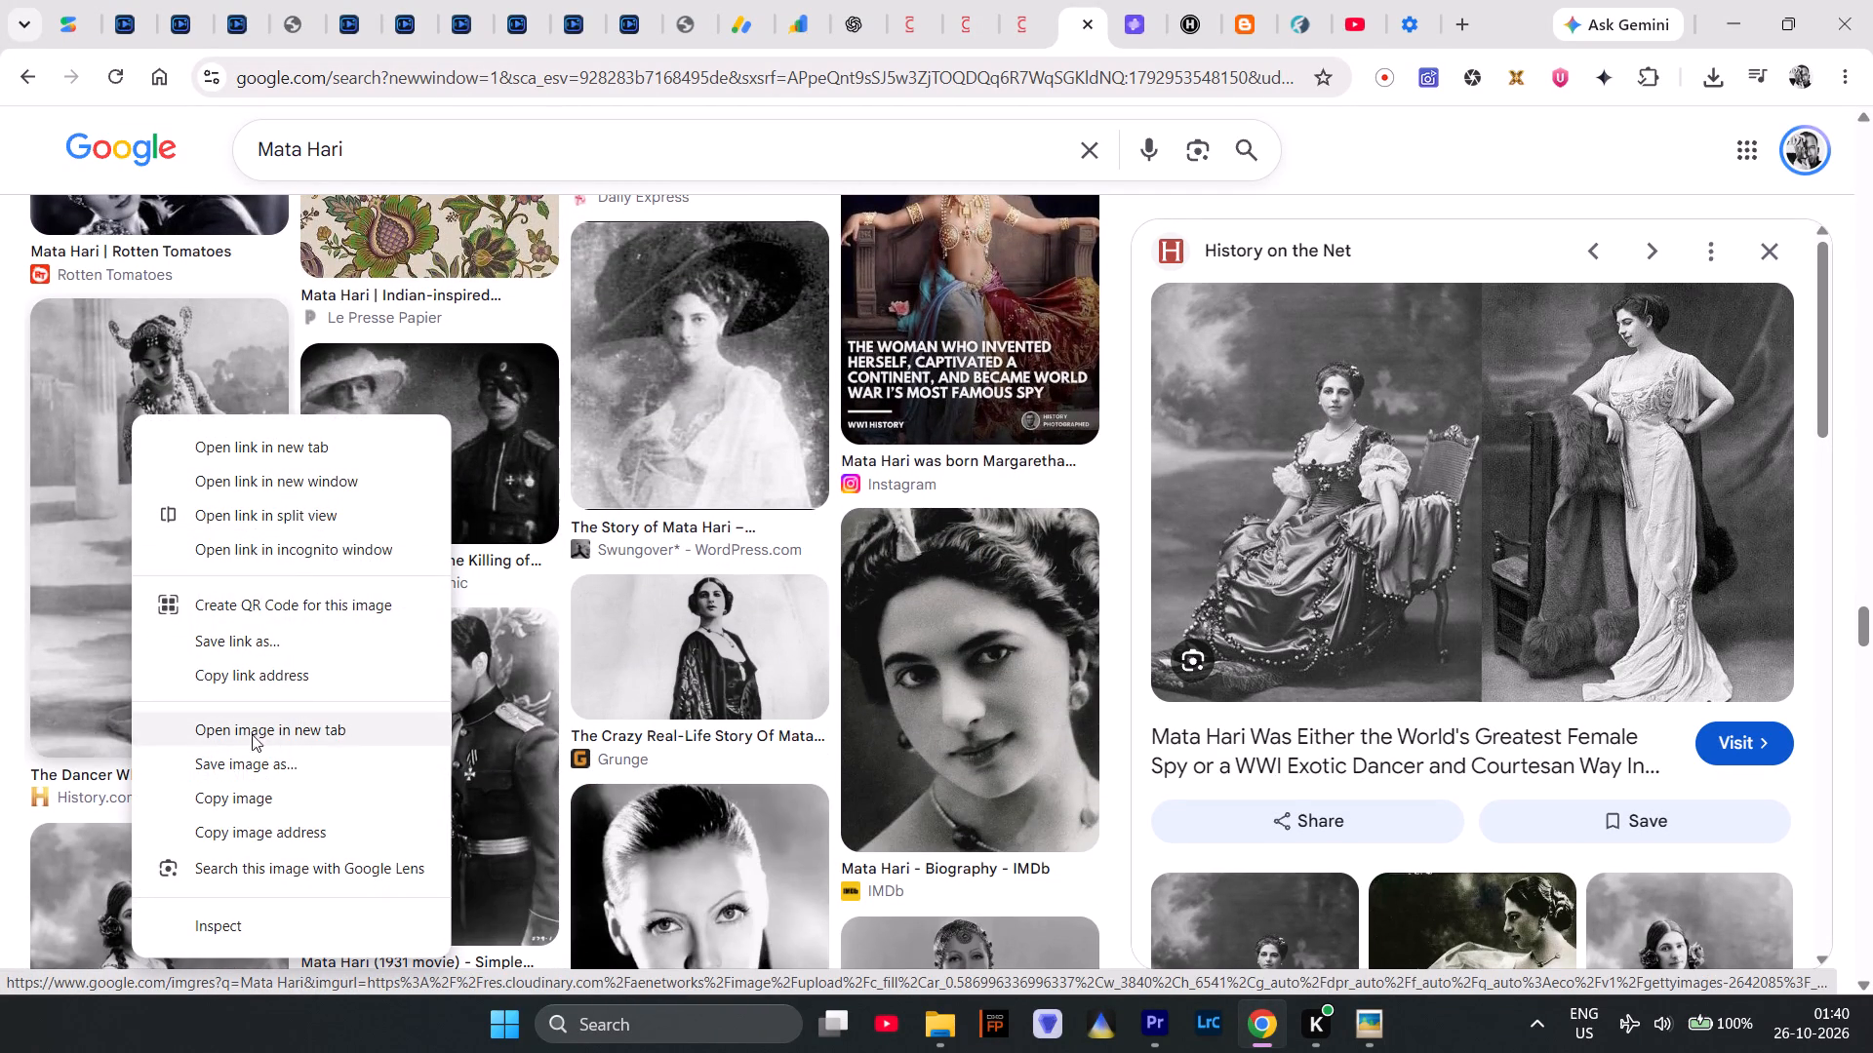
left_click(247, 761)
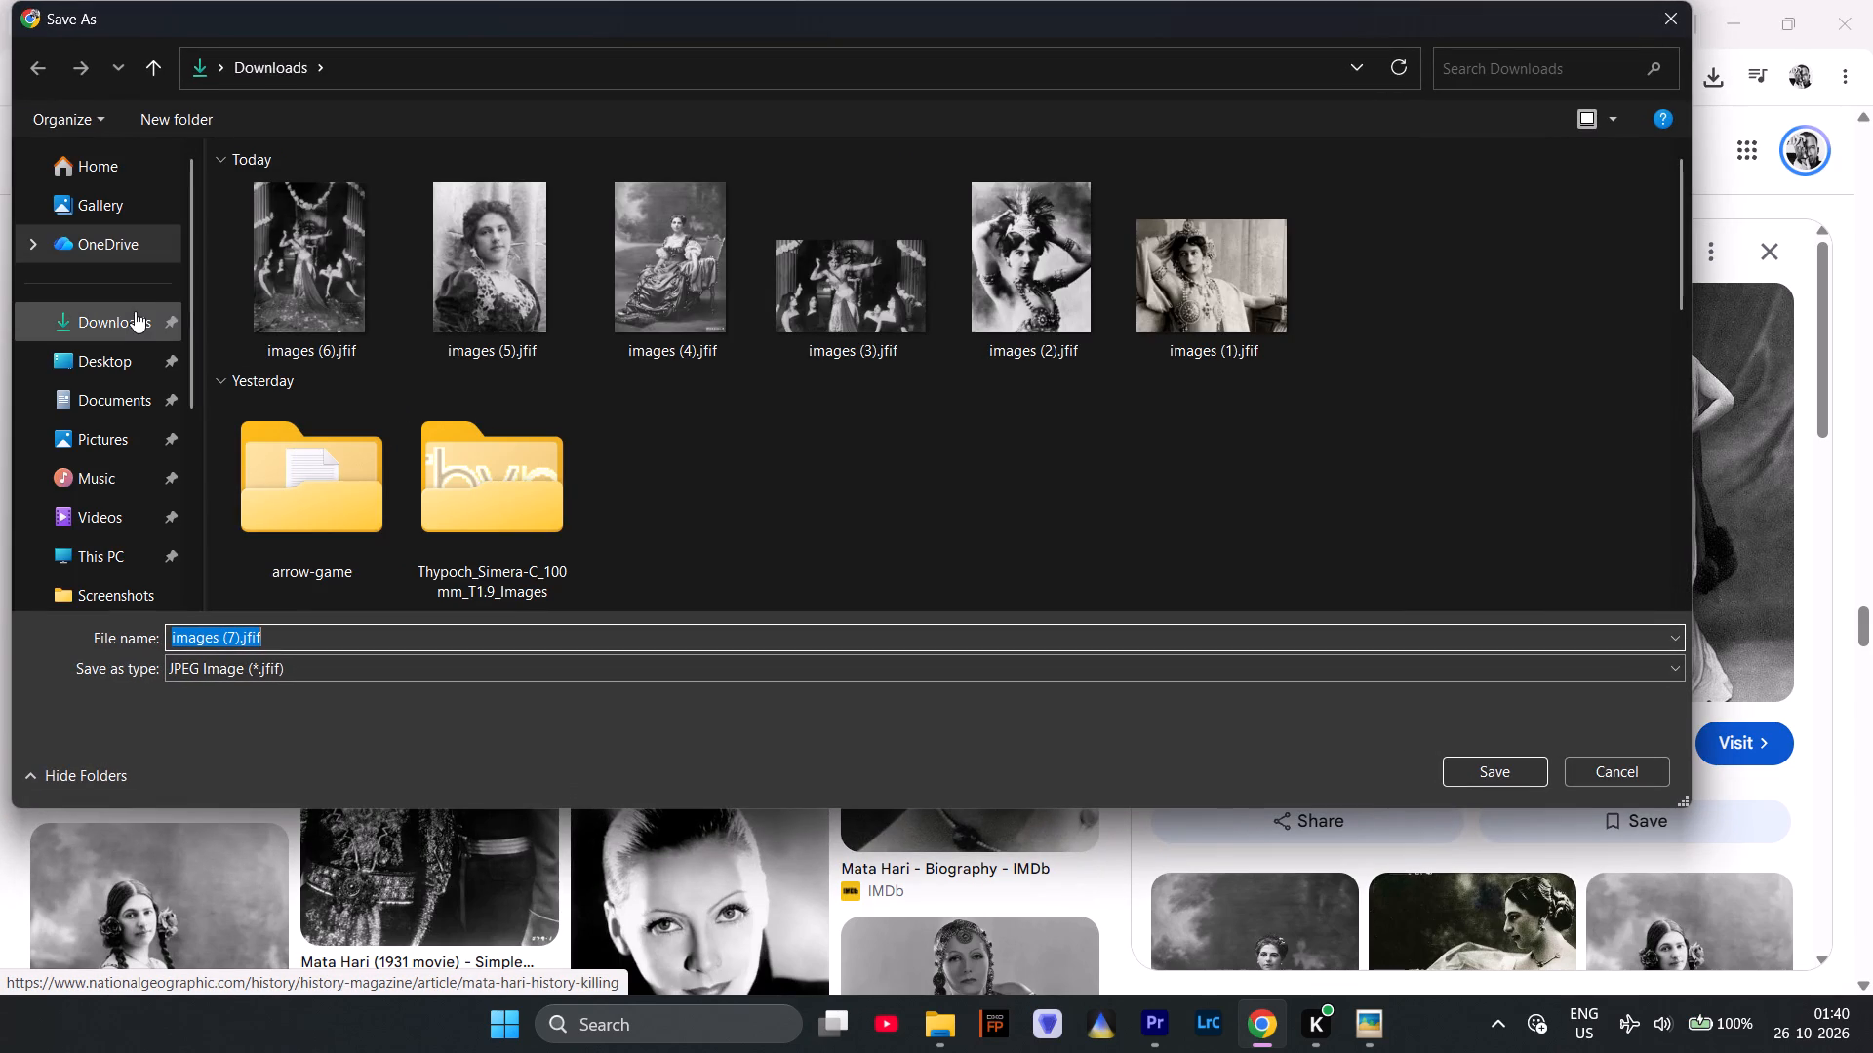
left_click(273, 635)
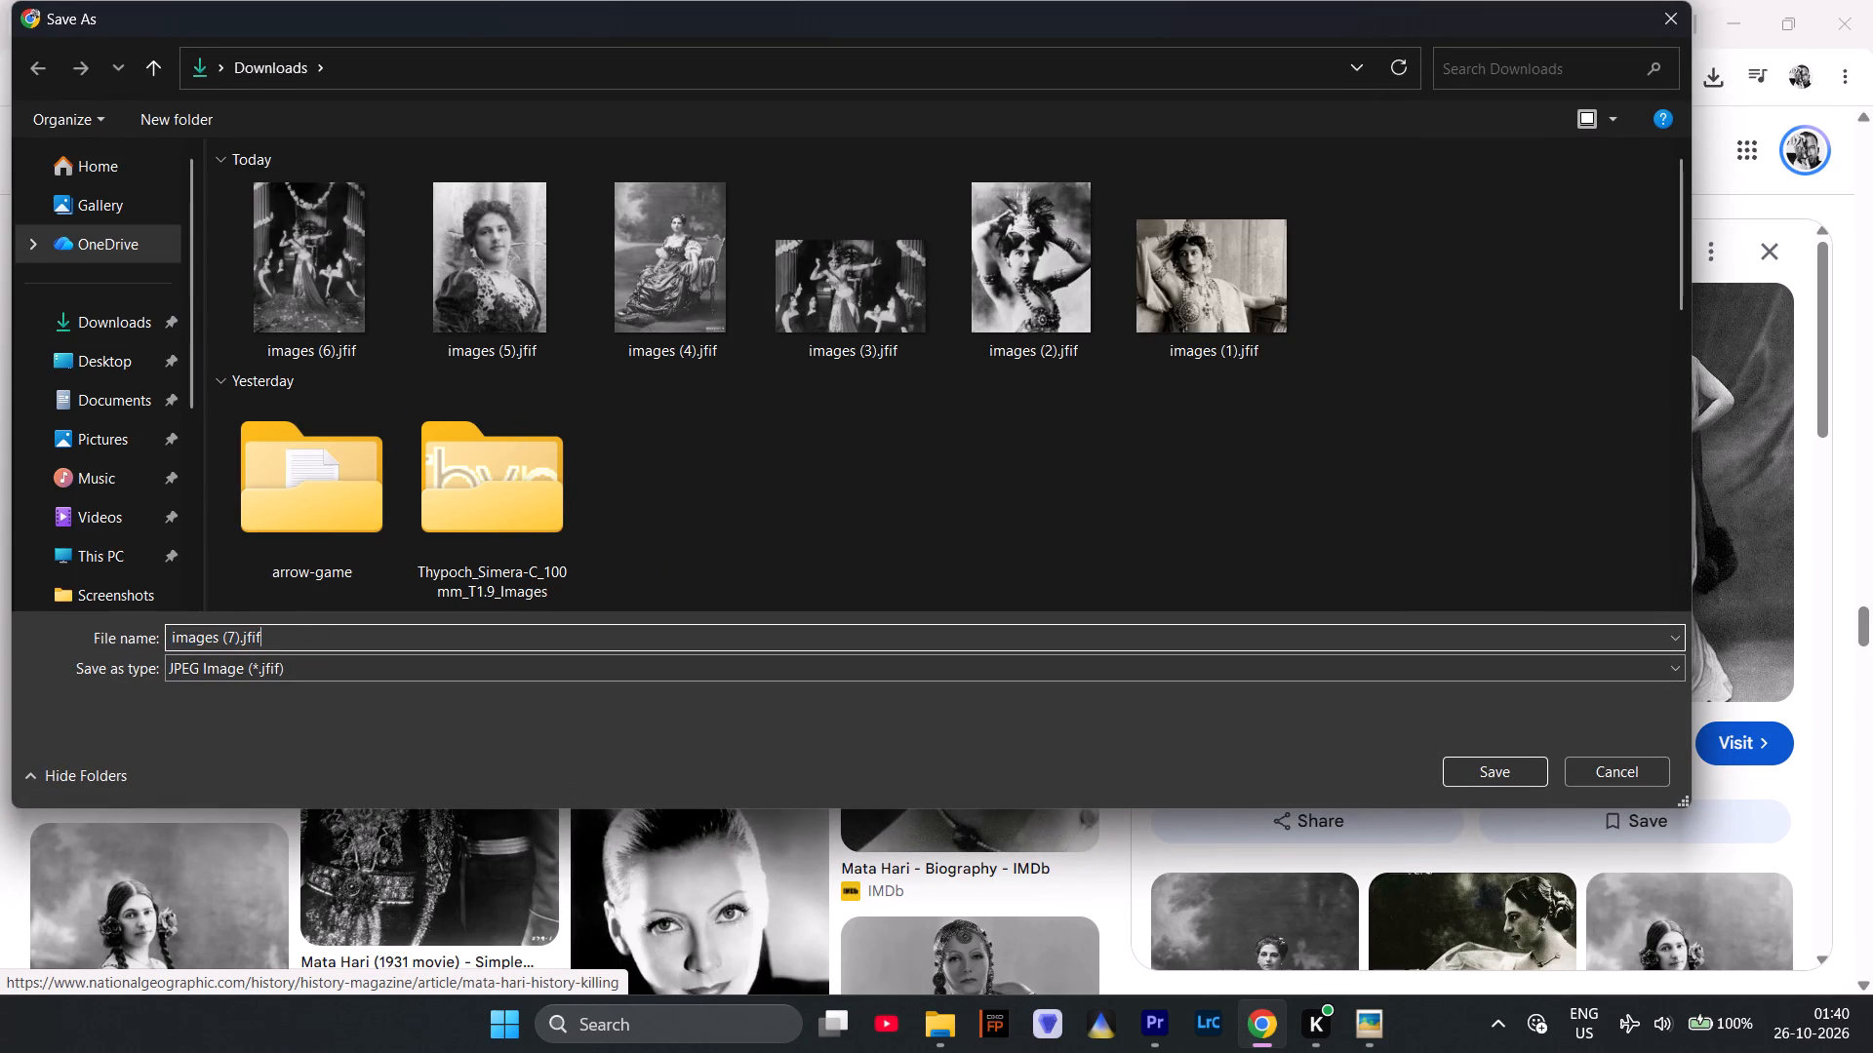
key("BackSpace")
key("BackSpace")
key("BackSpace")
type("pg")
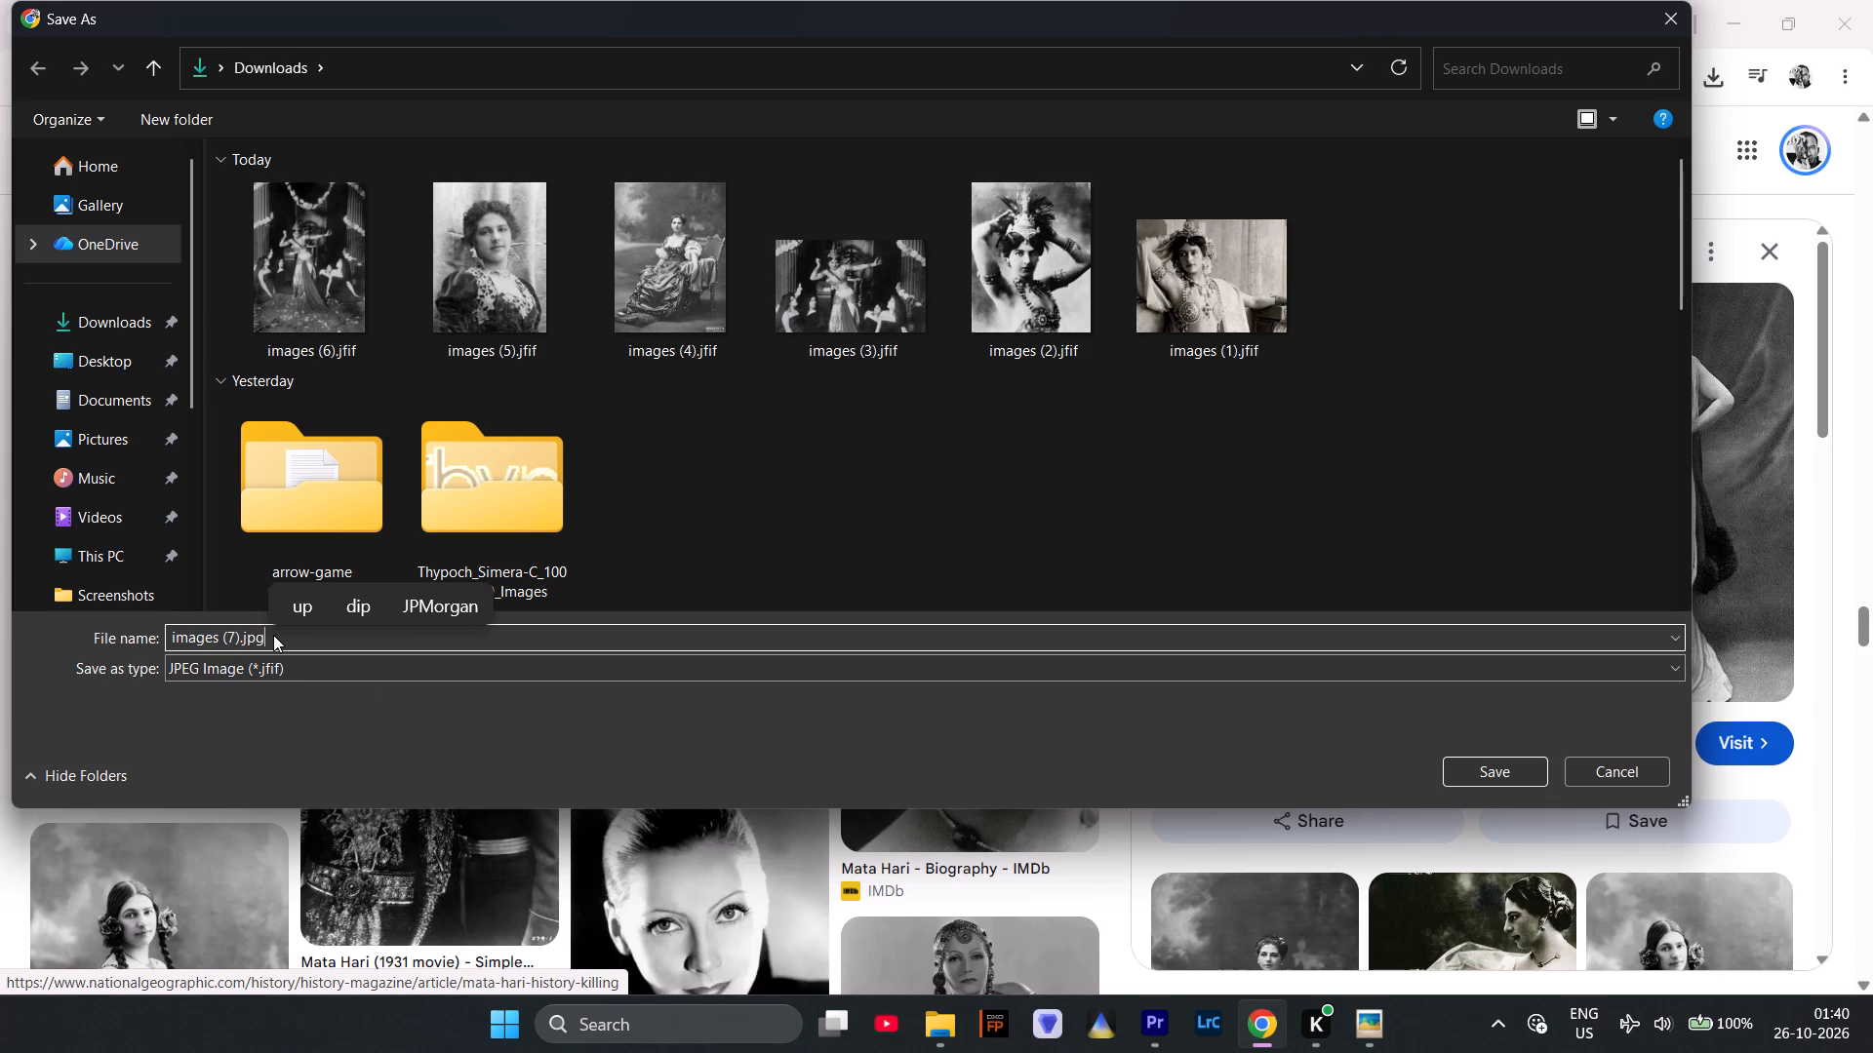
left_click(1493, 787)
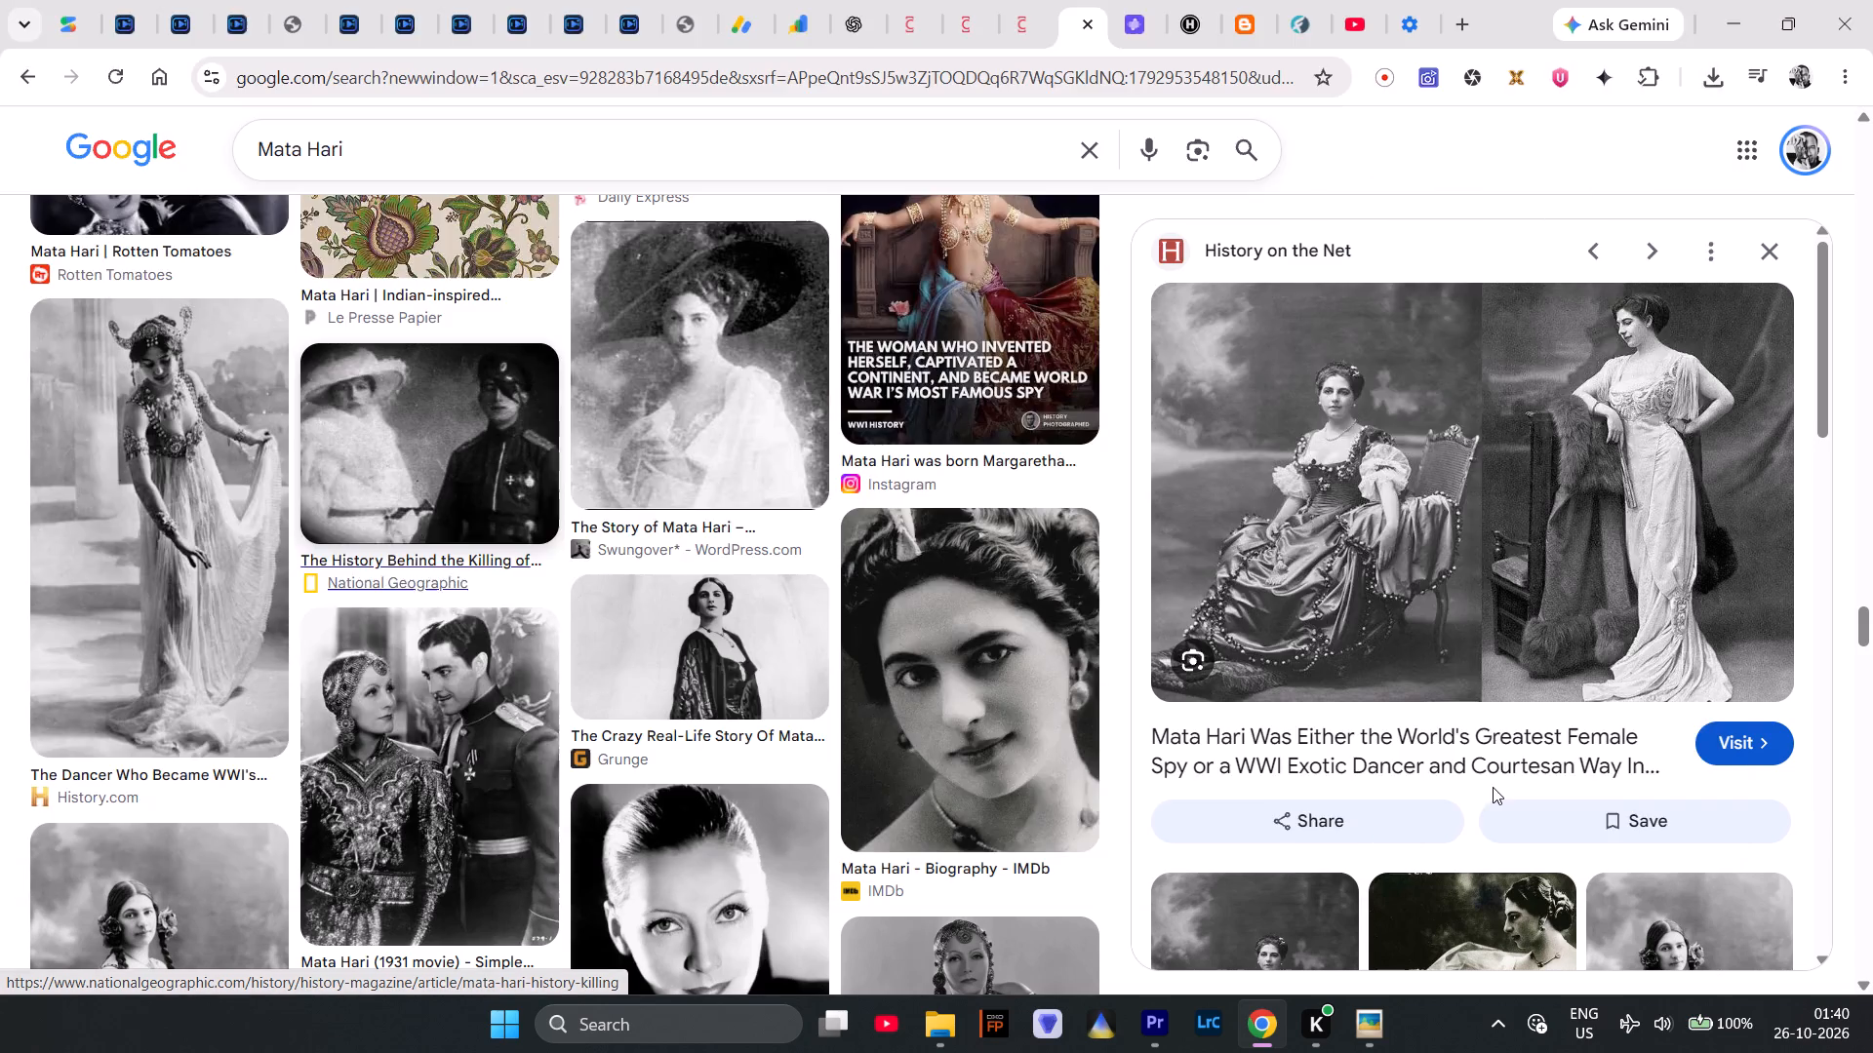
left_click(1859, 17)
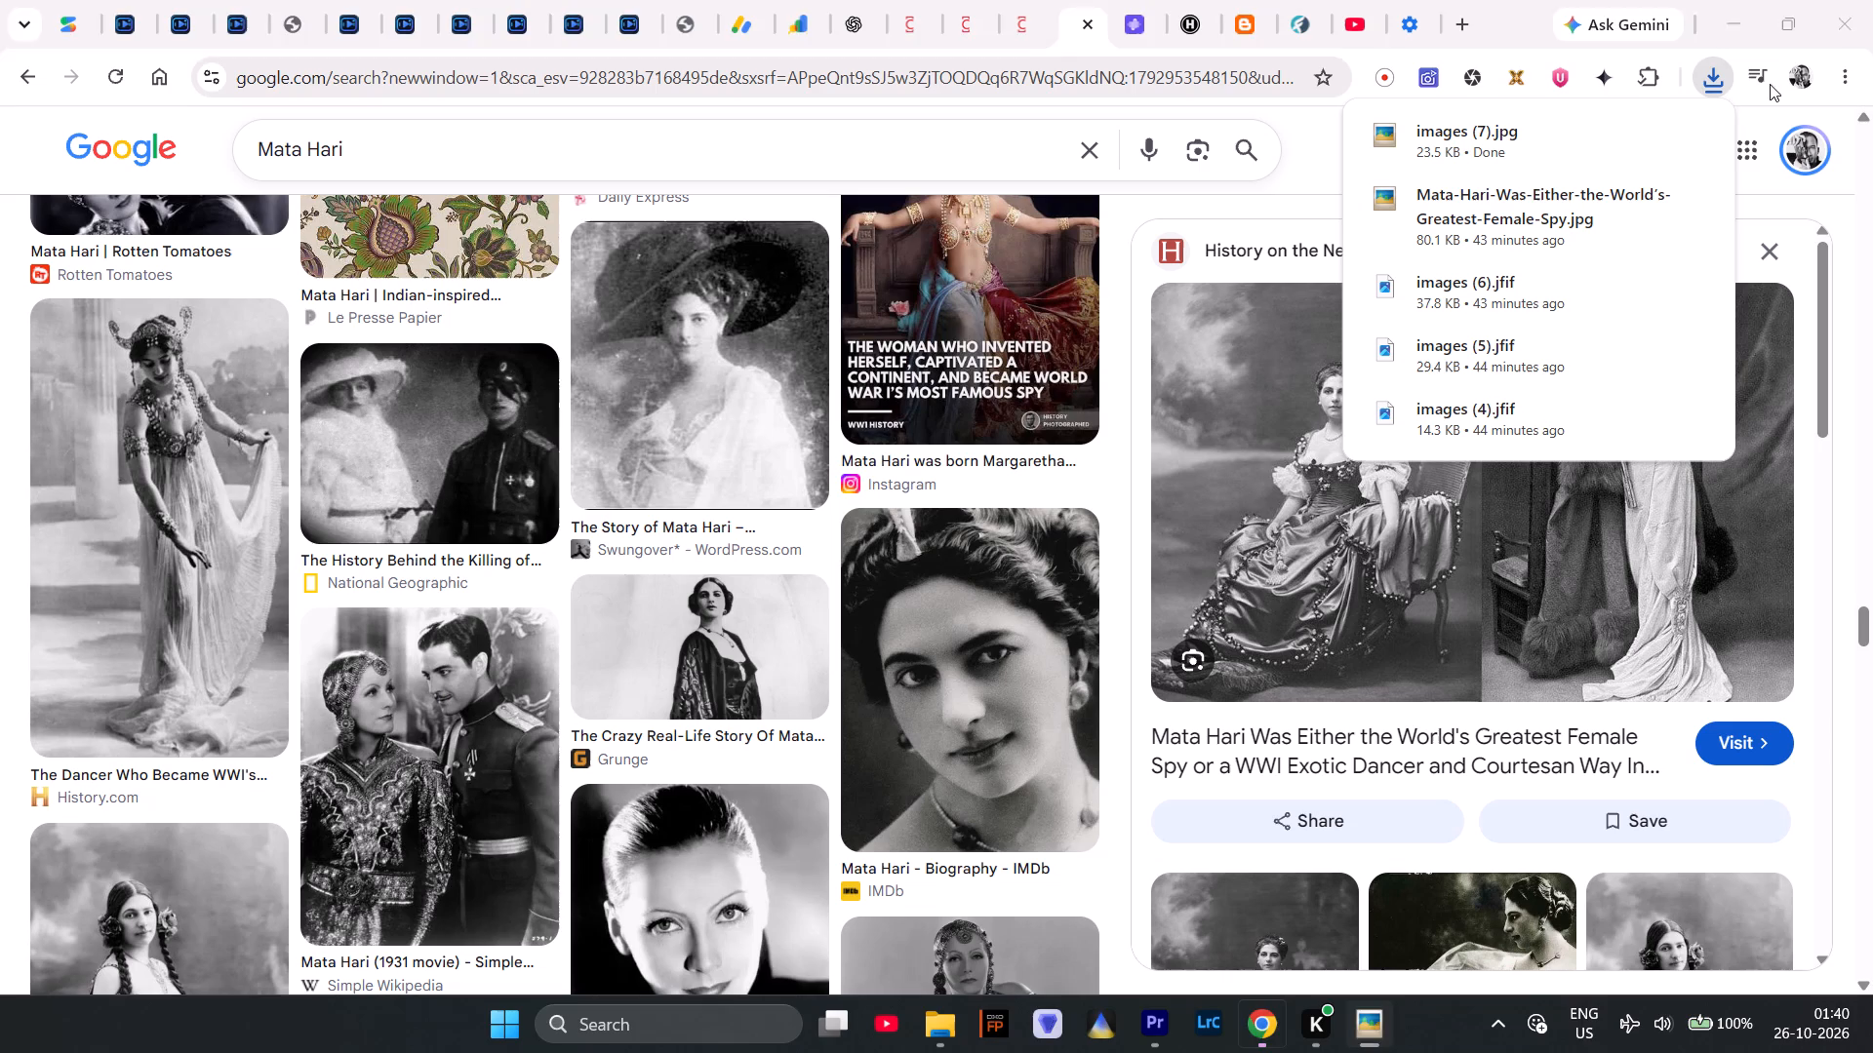
Place images (7).jpg on track V1 of the Premiere Pro sequence directly after images (6).jfif and play the narration over it.
left_click_drag(1505, 129, 1179, 1022)
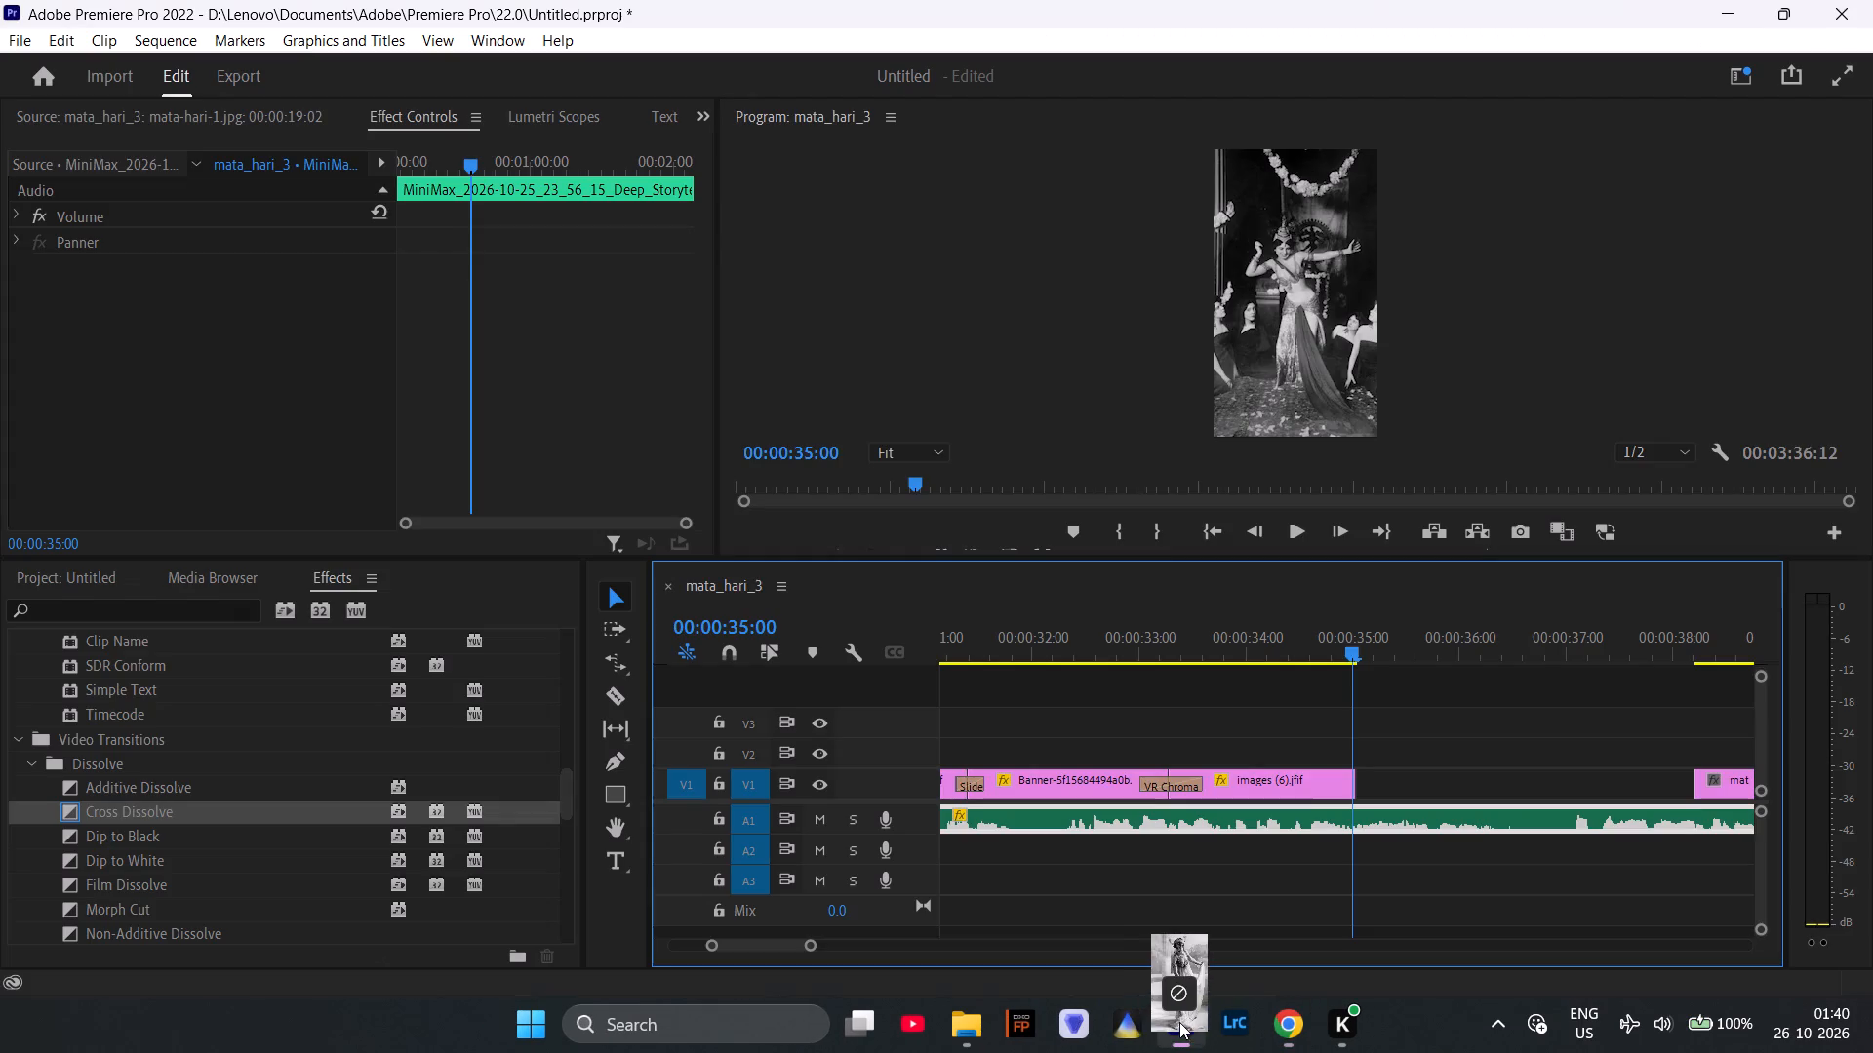
left_click_drag(1179, 1022, 1360, 760)
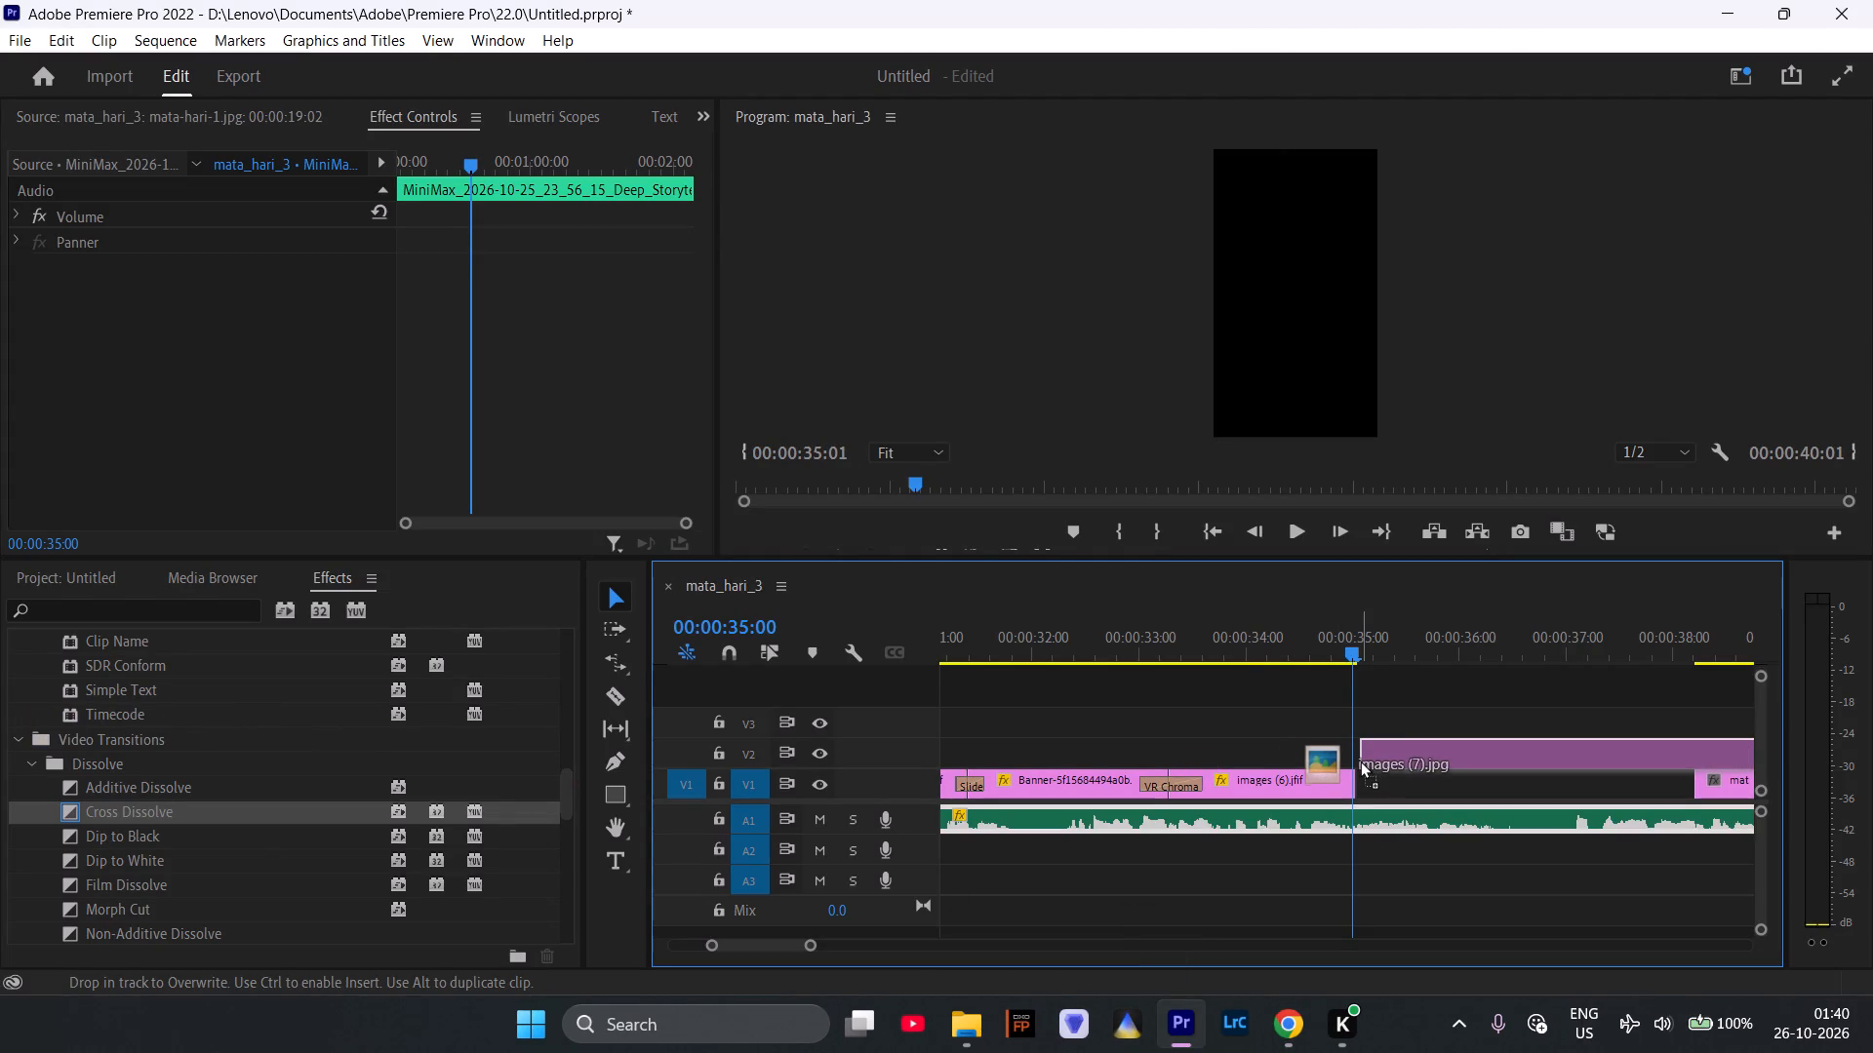
left_click_drag(1360, 760, 1356, 773)
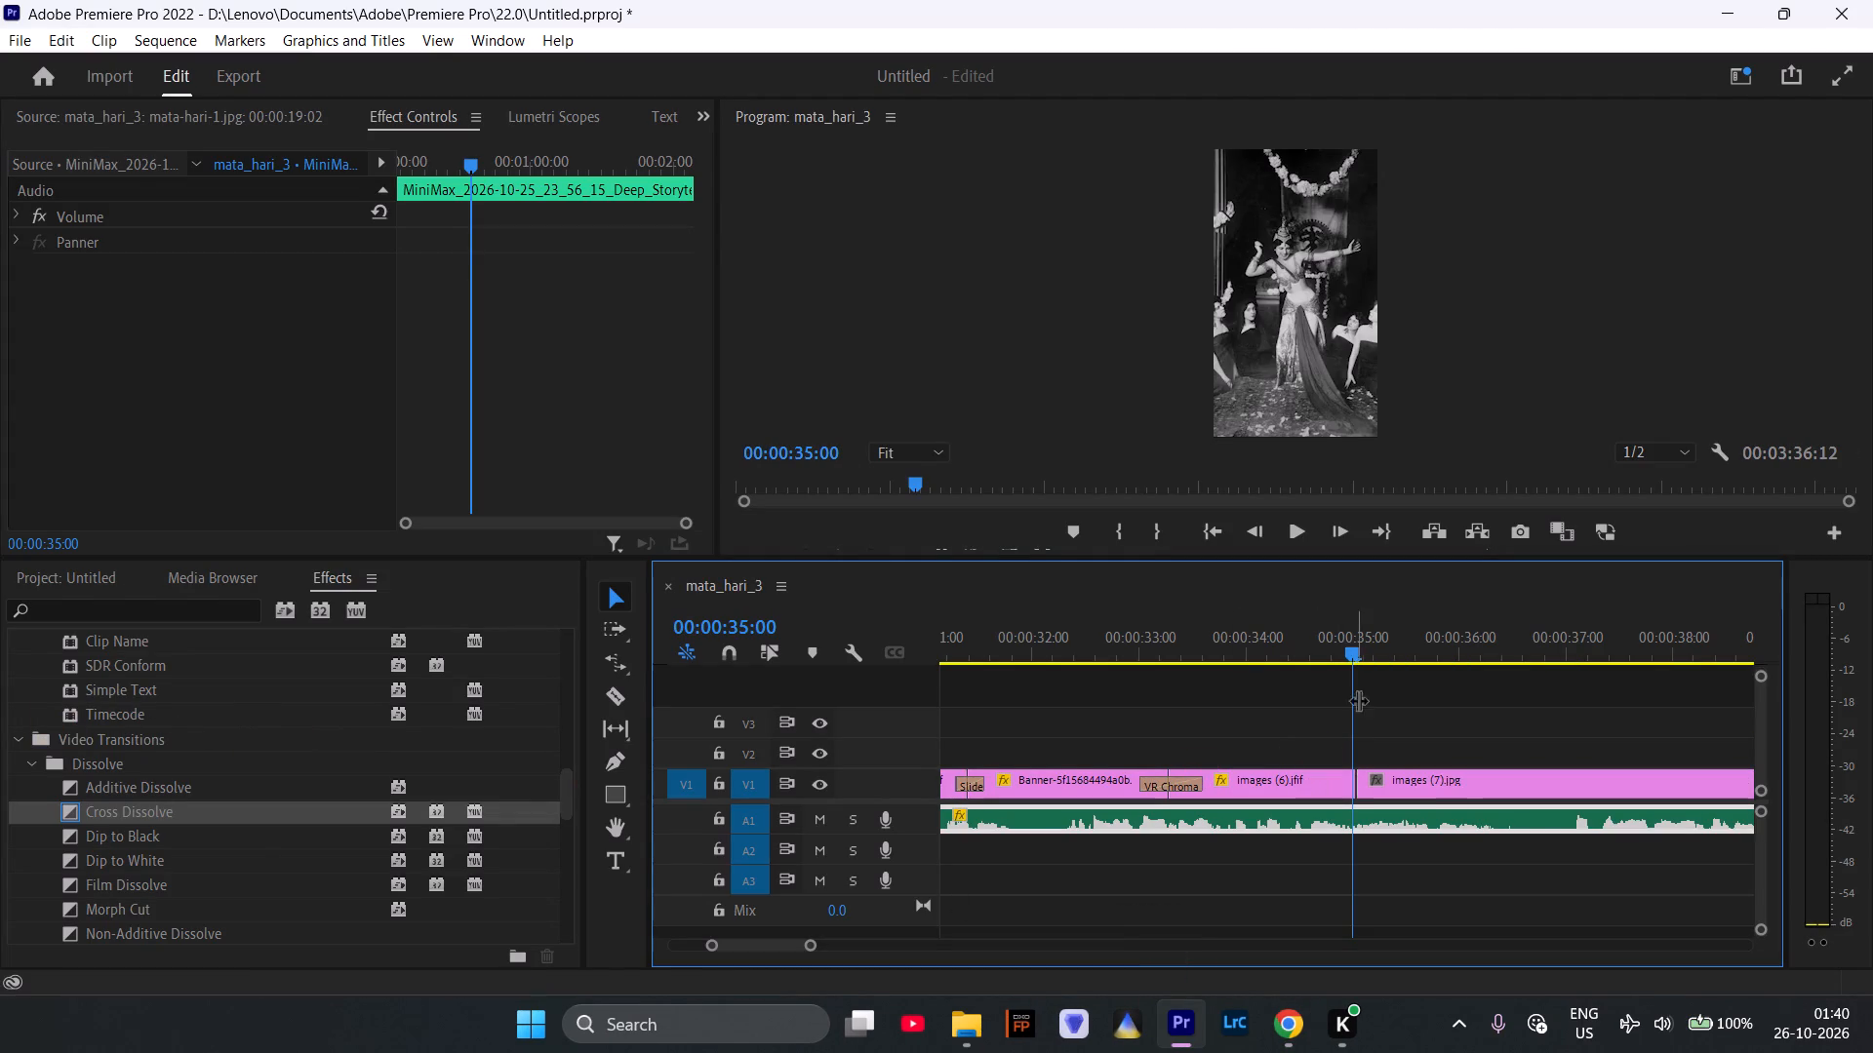
key("space")
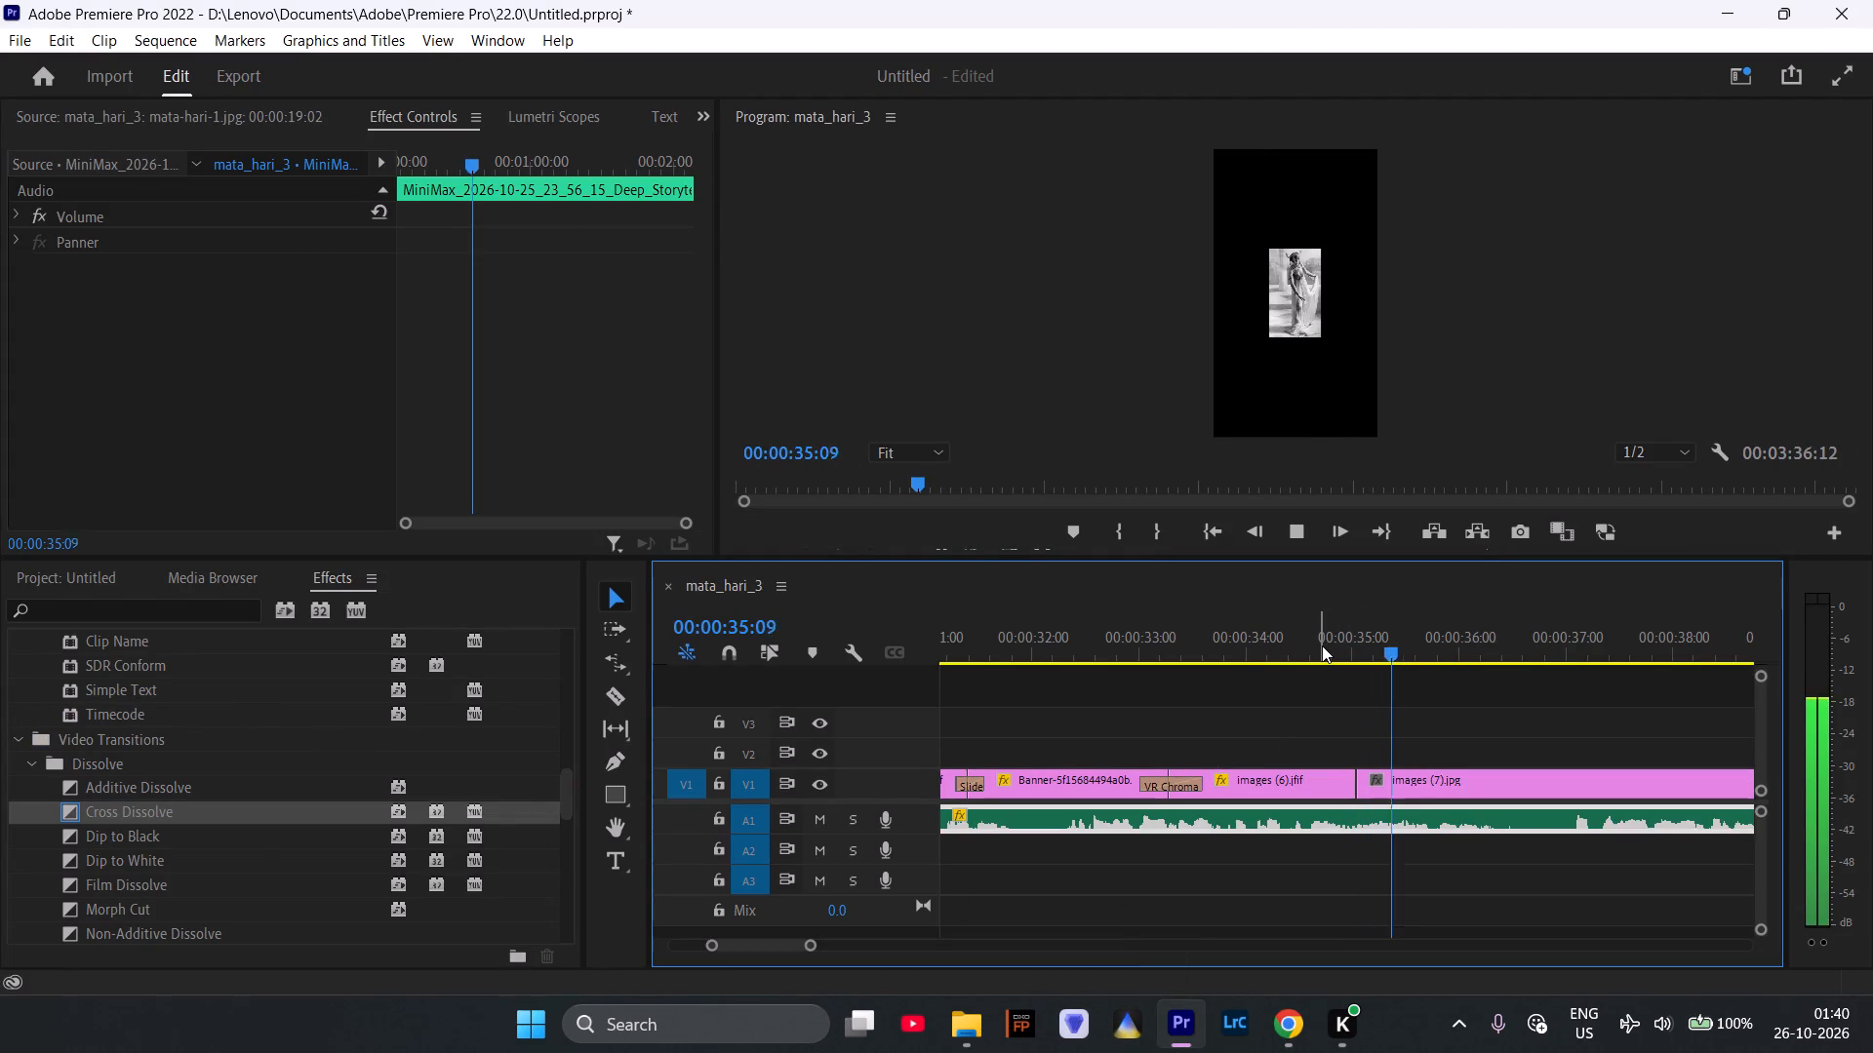
key("space")
key("space")
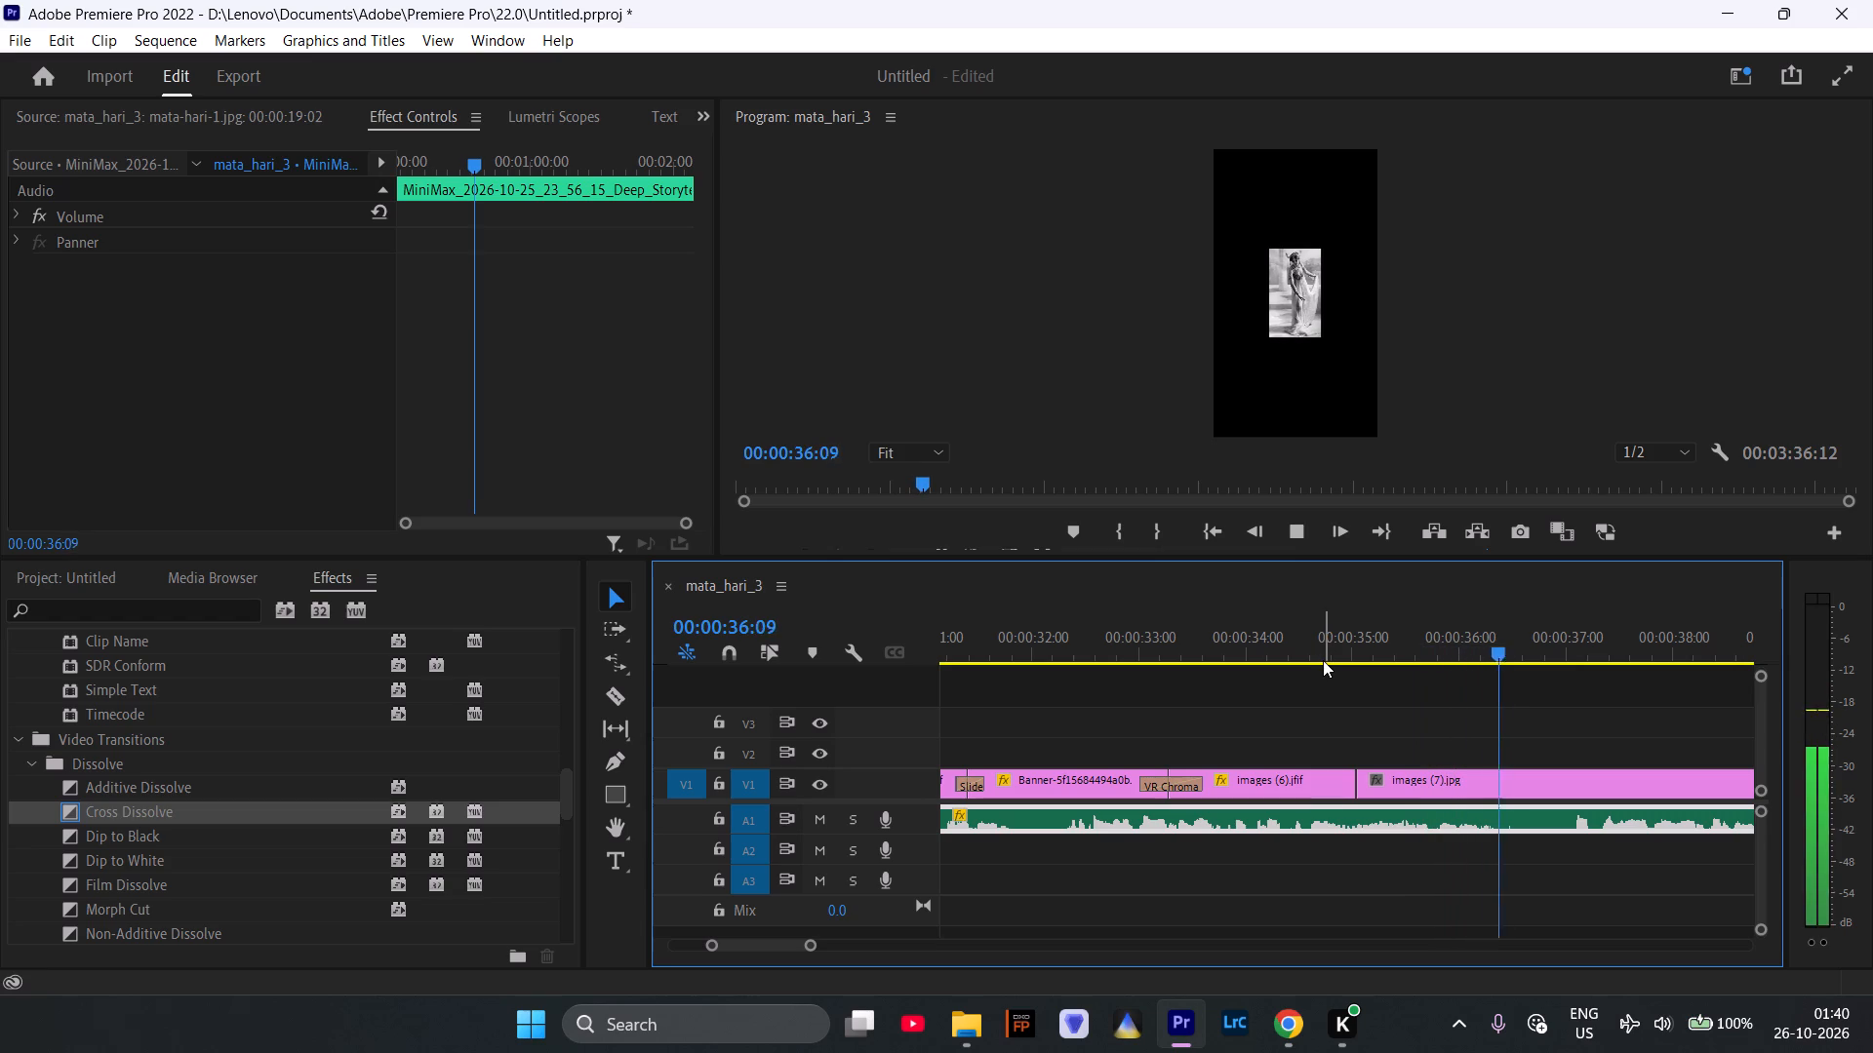
key("space")
Apply a Non-Additive Dissolve at the cut between images (6).jfif and images (7).jpg and scrub through it.
scroll(159, 839, "down", 1)
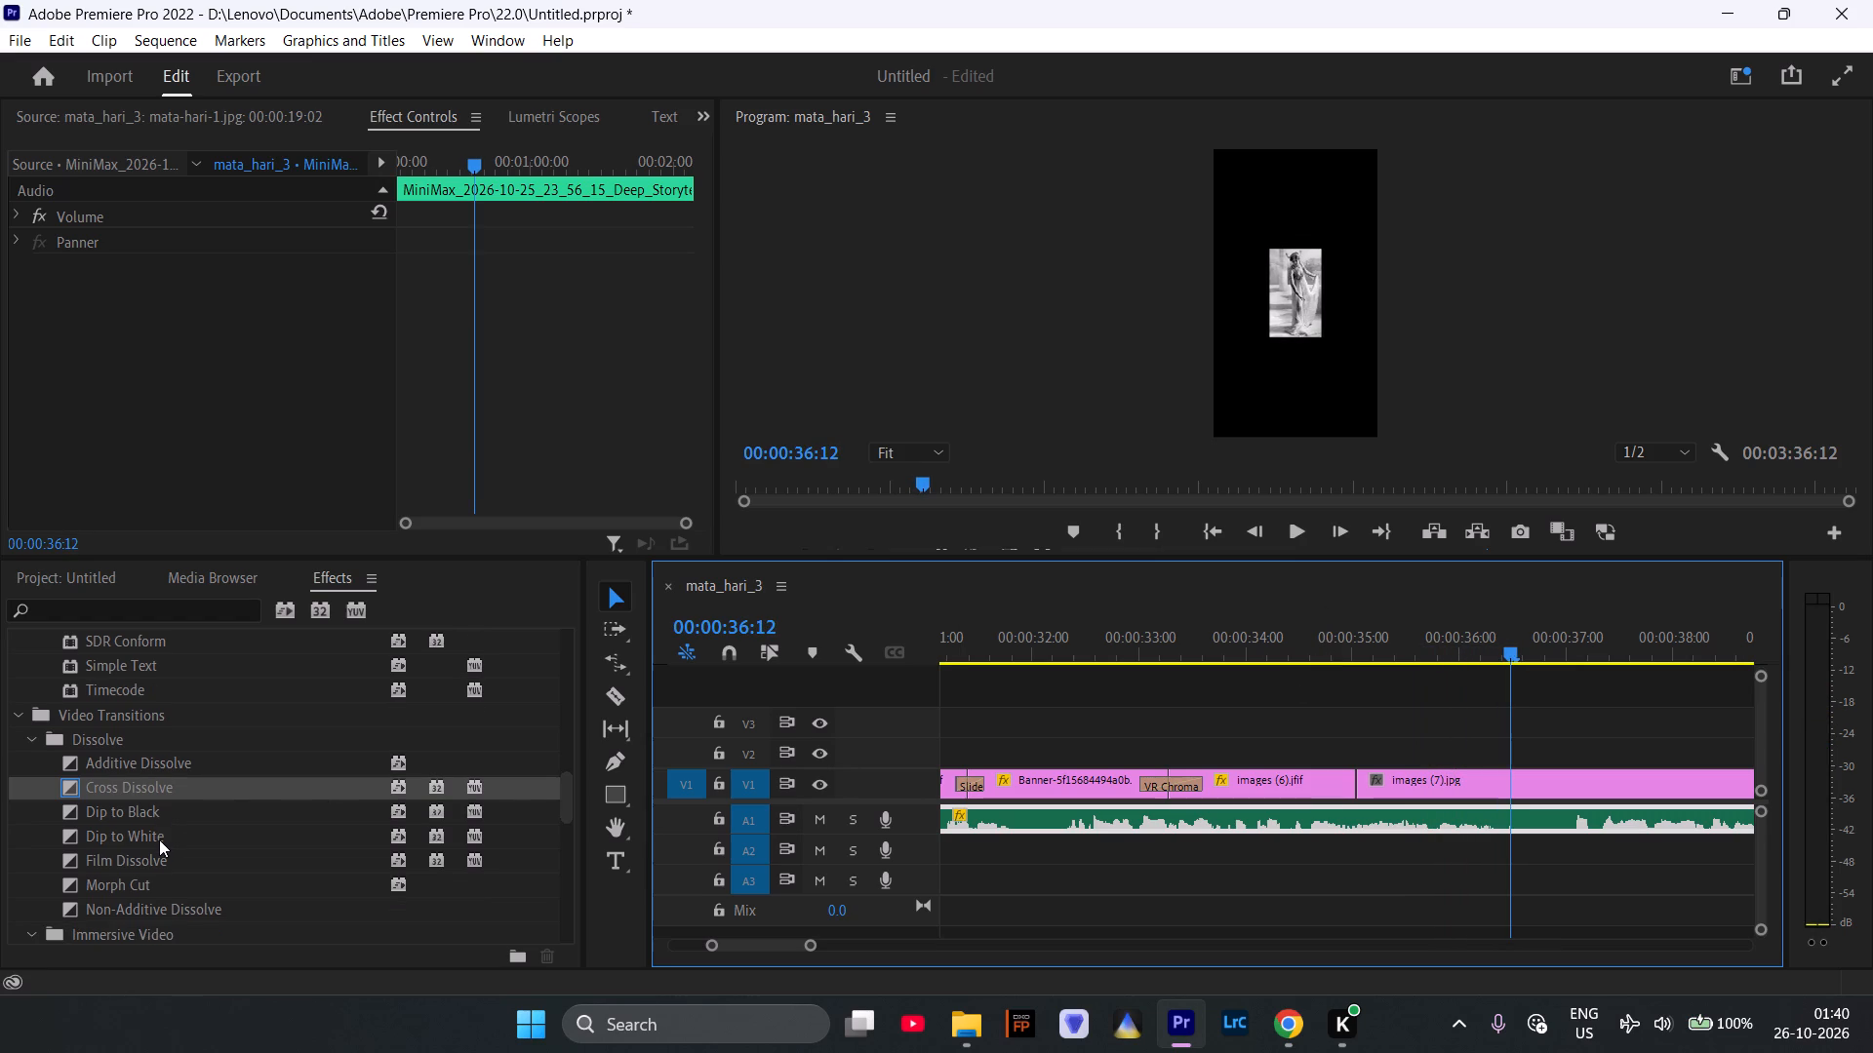
scroll(158, 871, "down", 1)
left_click_drag(157, 881, 1363, 806)
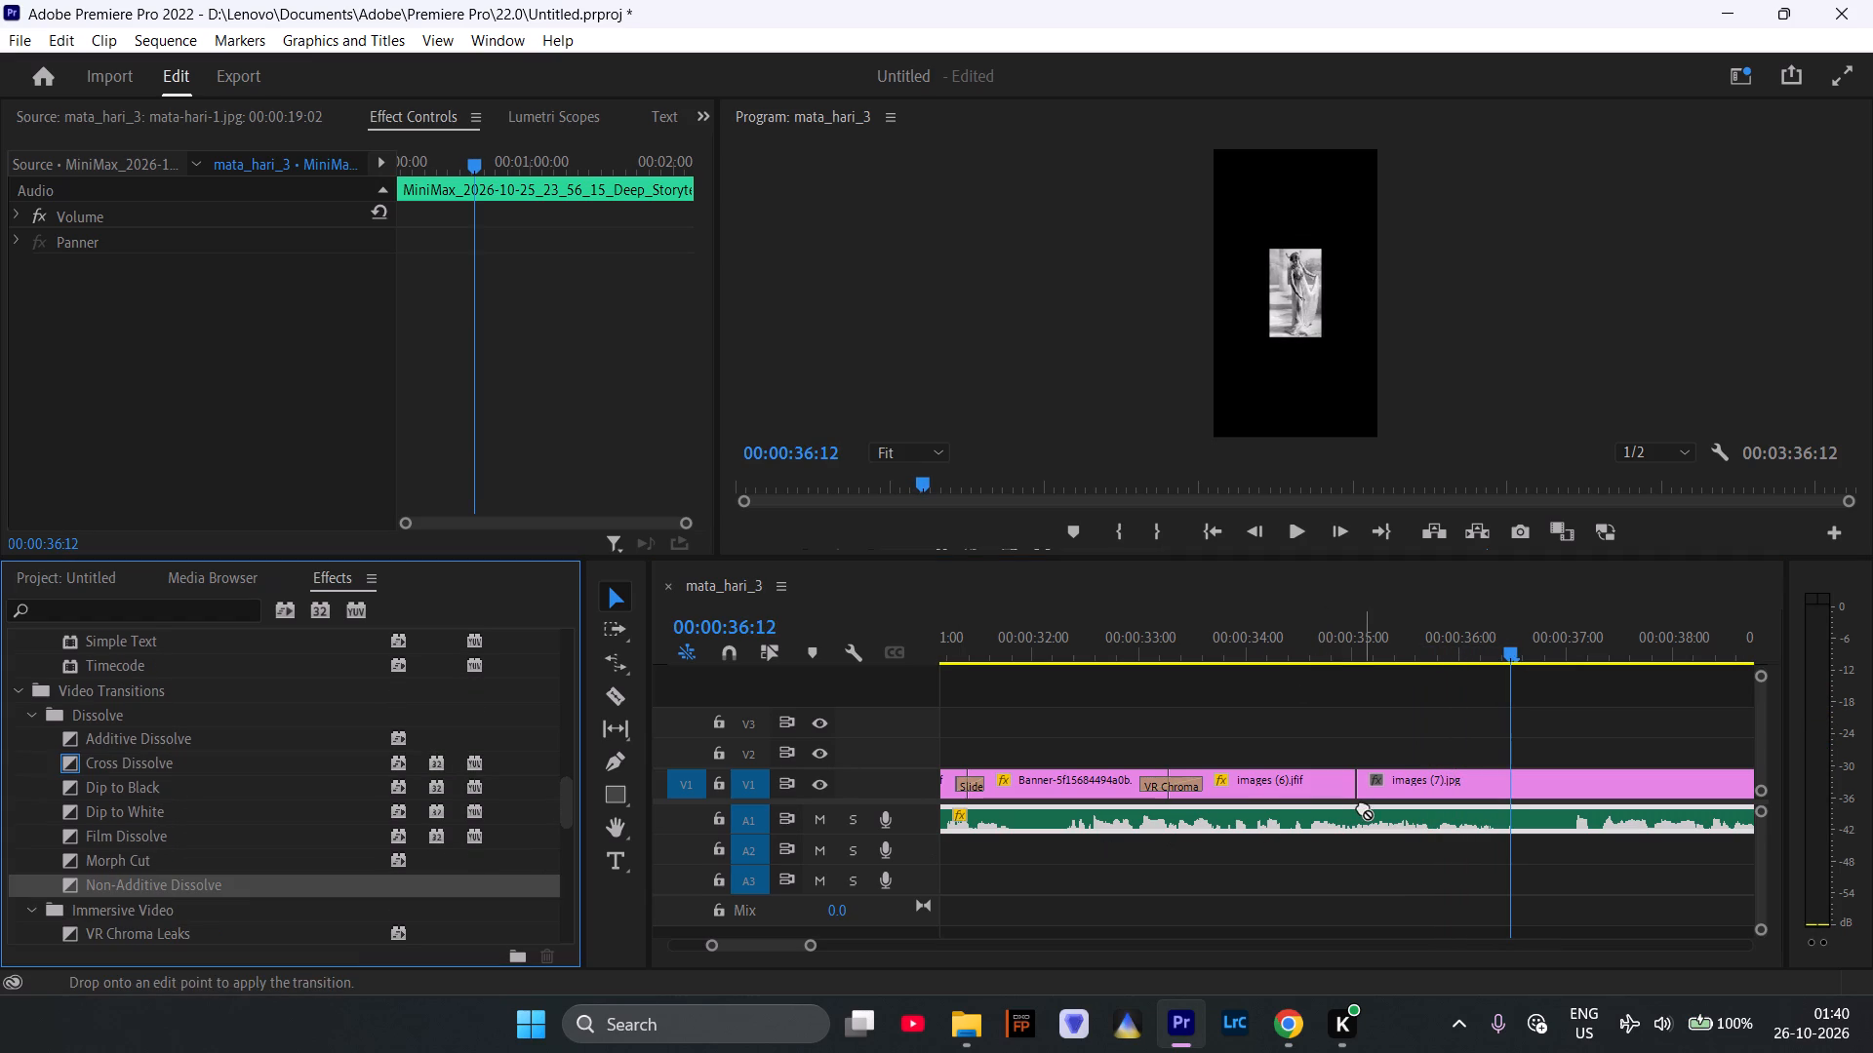
left_click_drag(1363, 806, 1358, 782)
left_click_drag(1320, 644, 1319, 644)
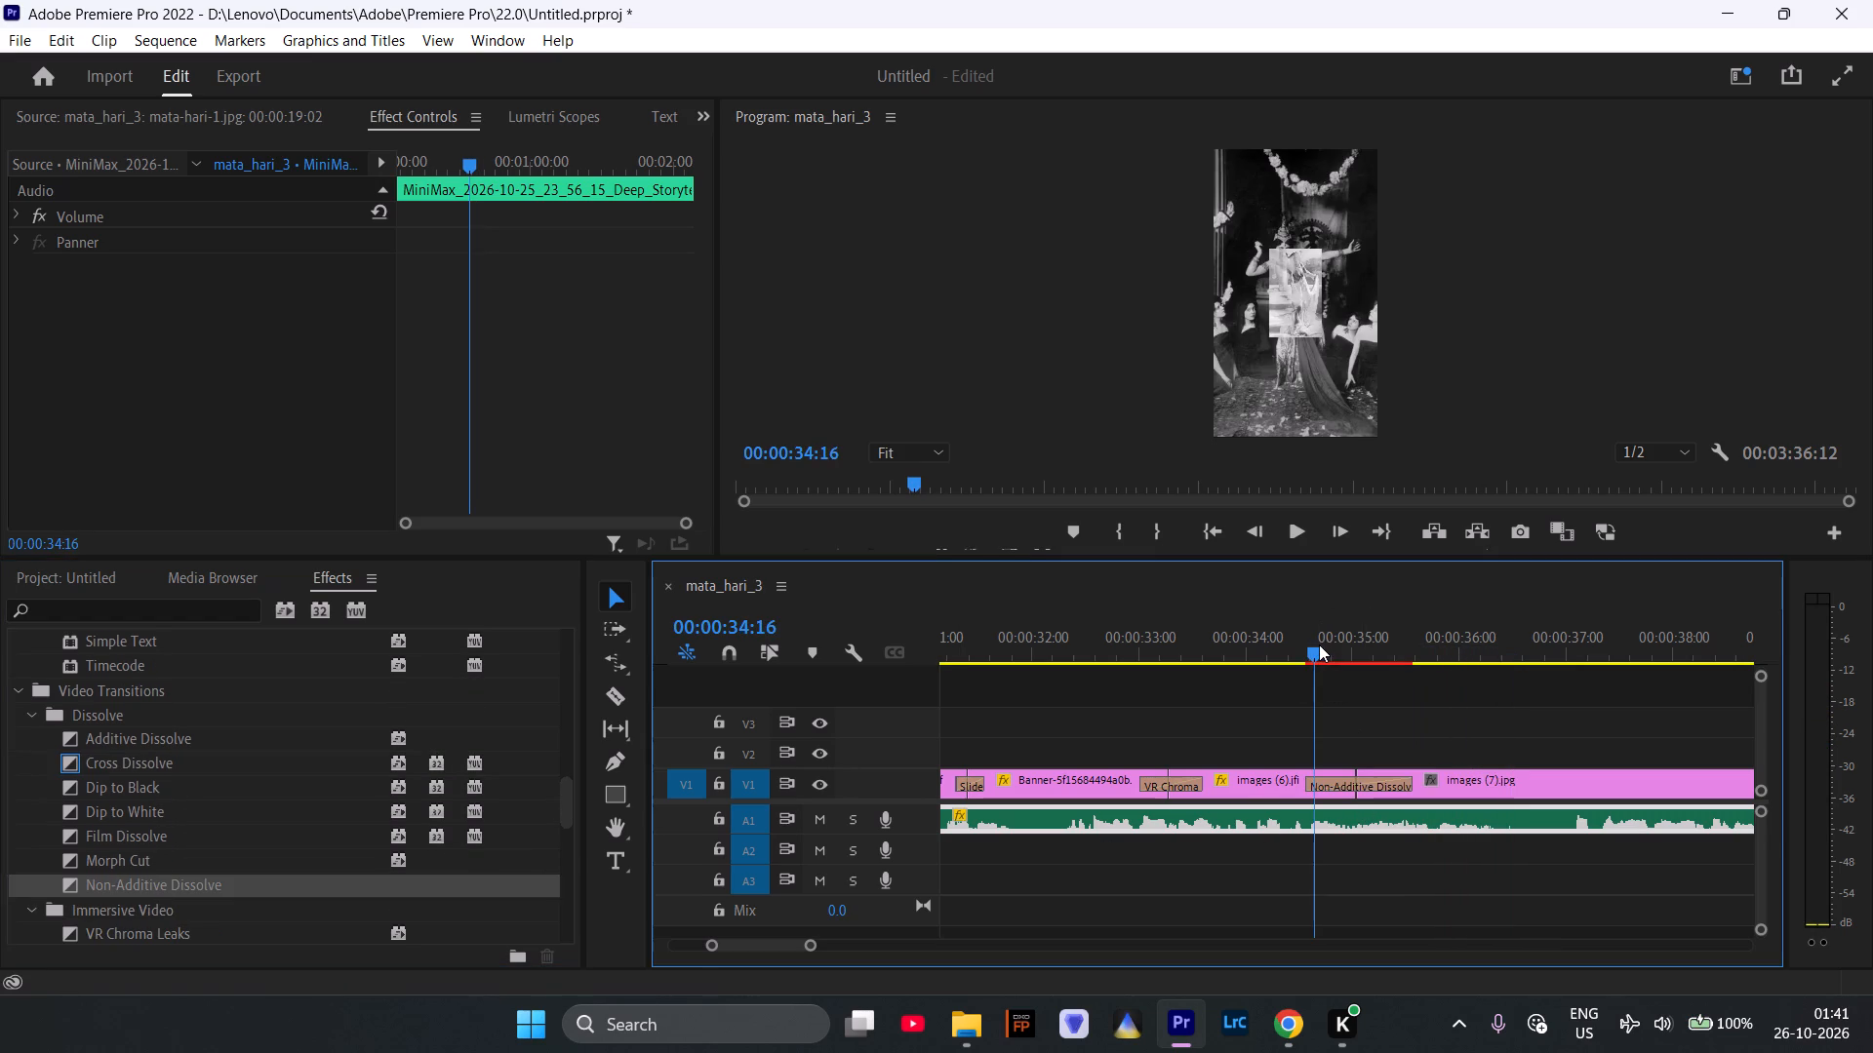
left_click_drag(1319, 644, 1392, 657)
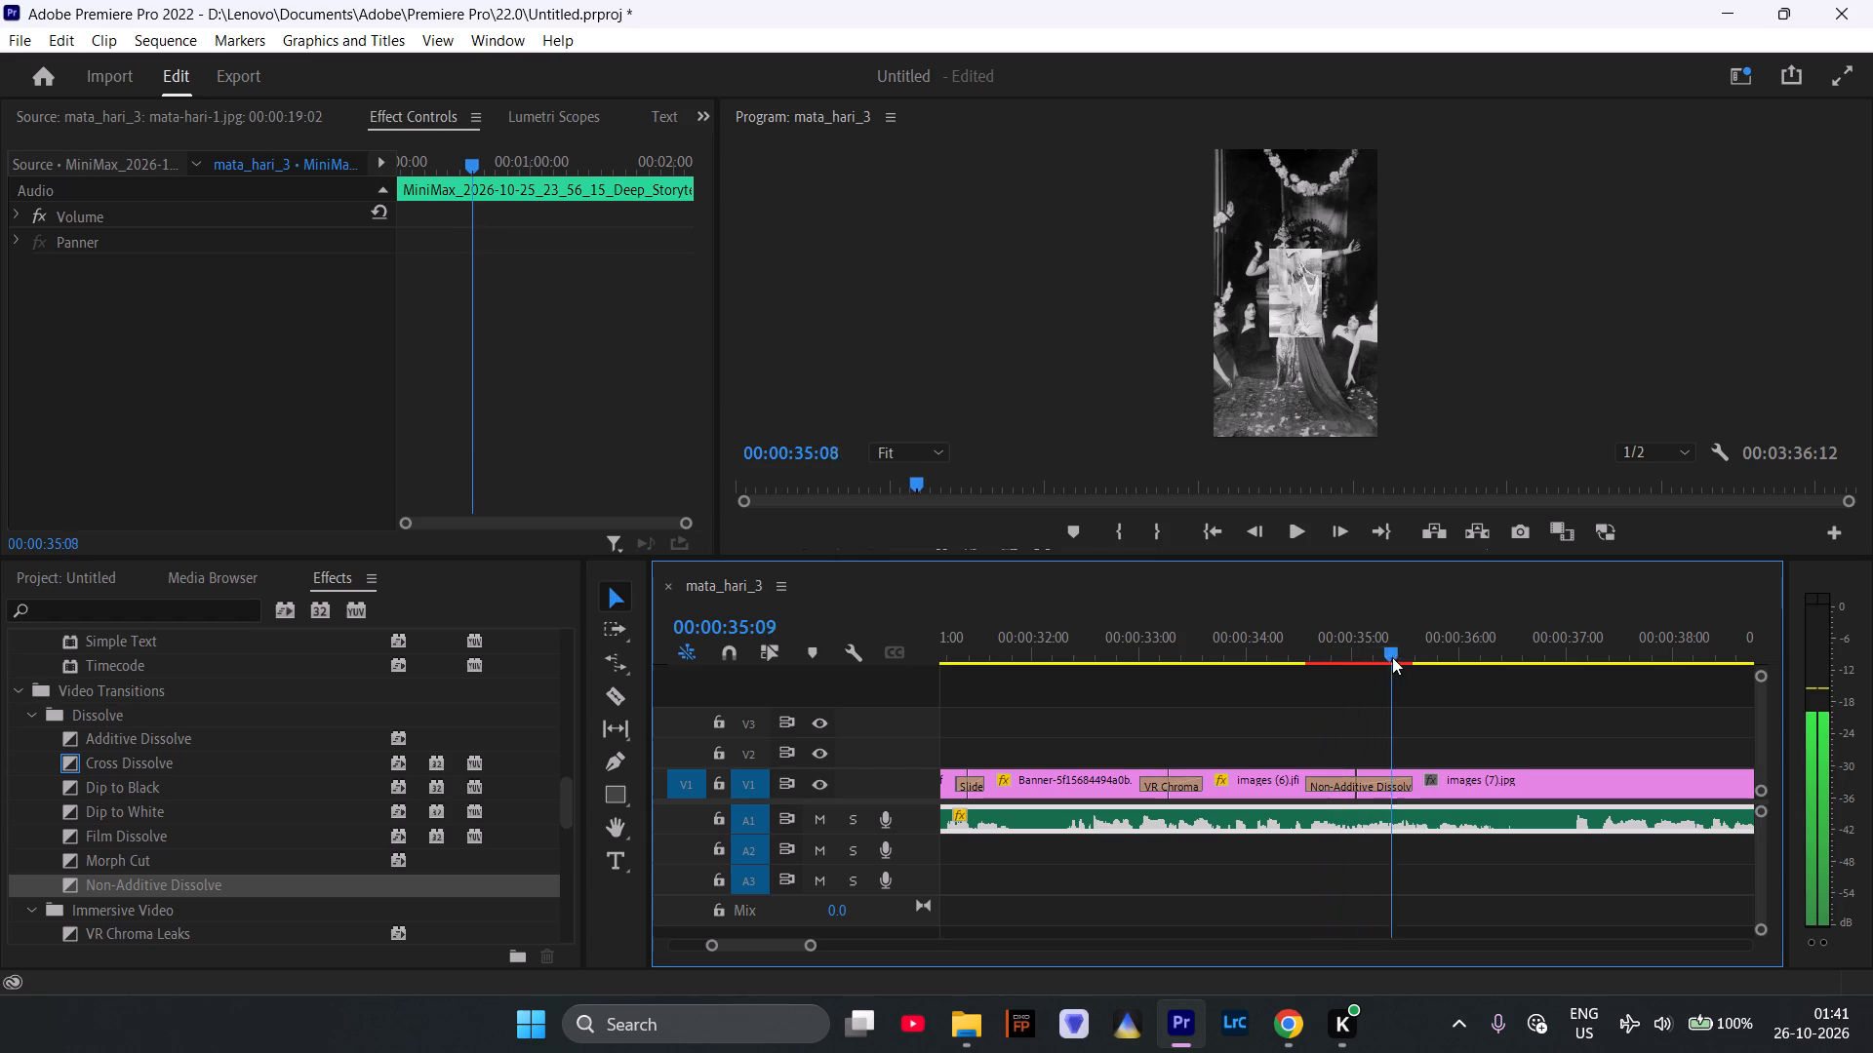
left_click_drag(1392, 657, 1359, 675)
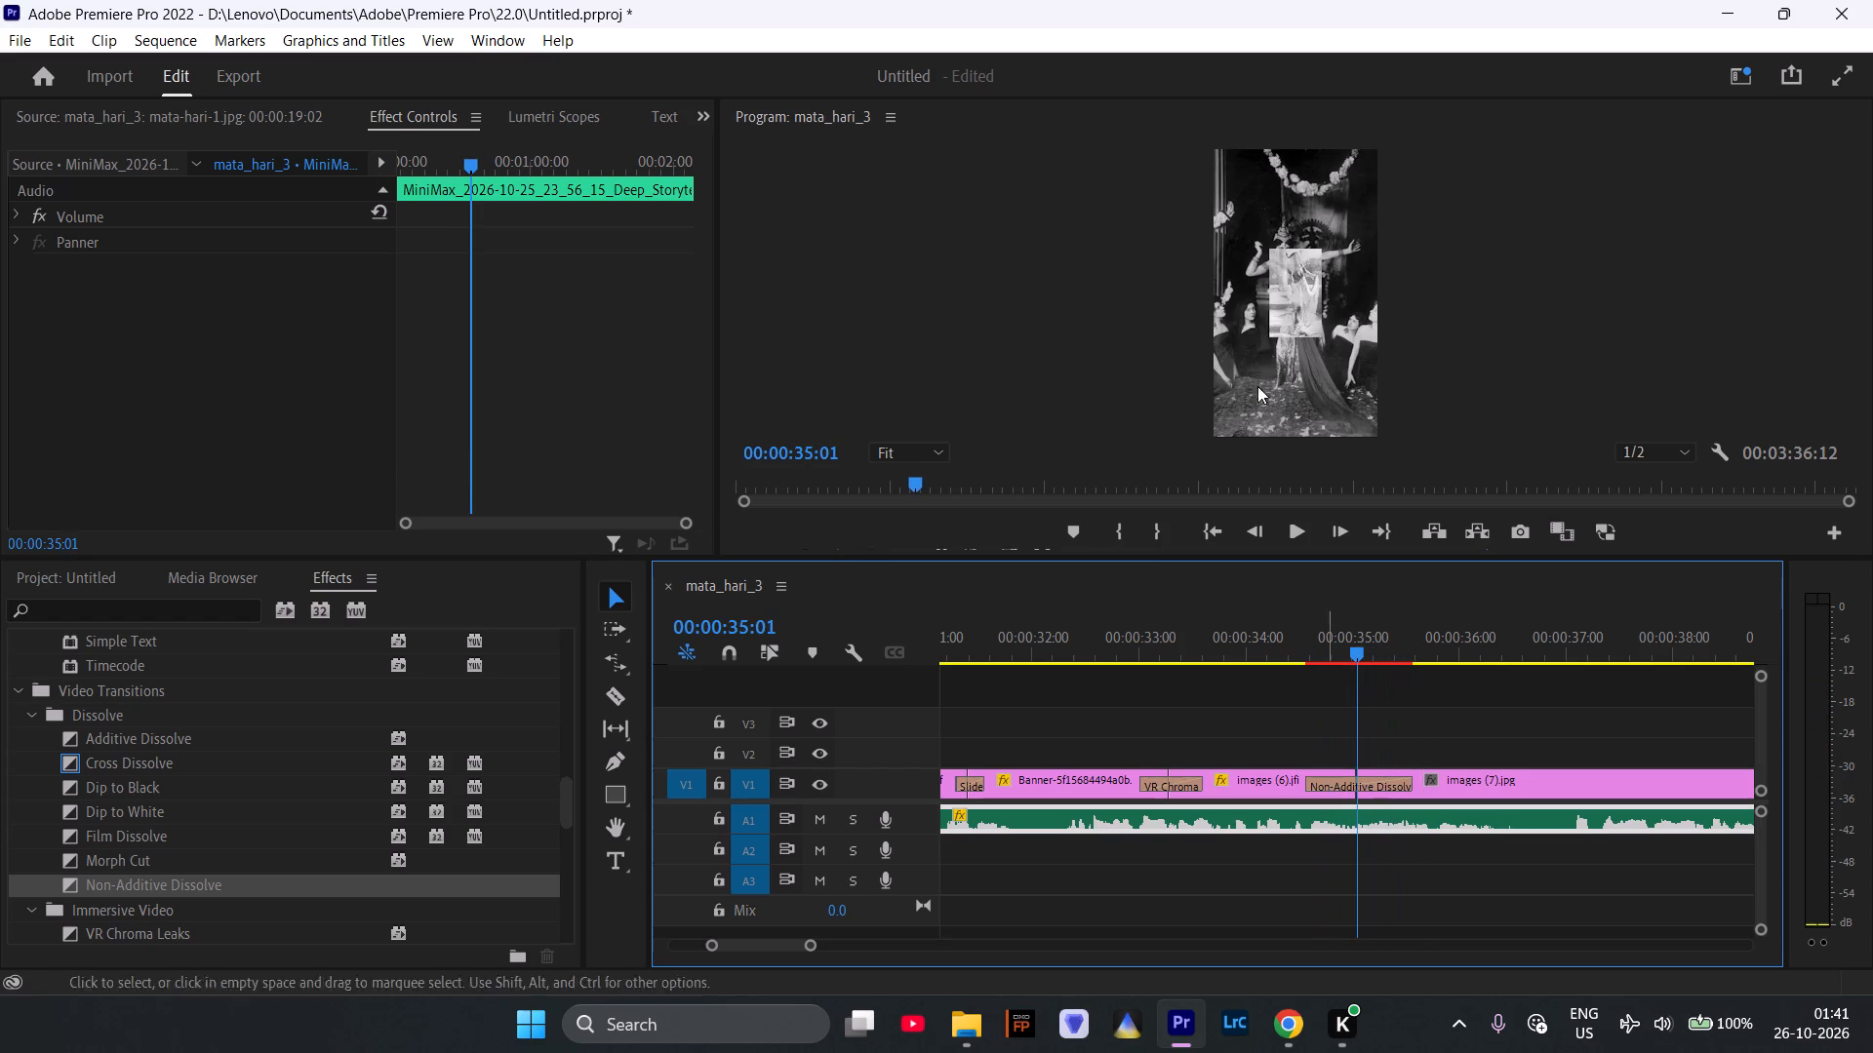
Apply Scale to Frame Size to images (7).jpg and play the transition from 00:00:34:04 to 00:00:36:11.
left_click(1471, 789)
right_click(1471, 789)
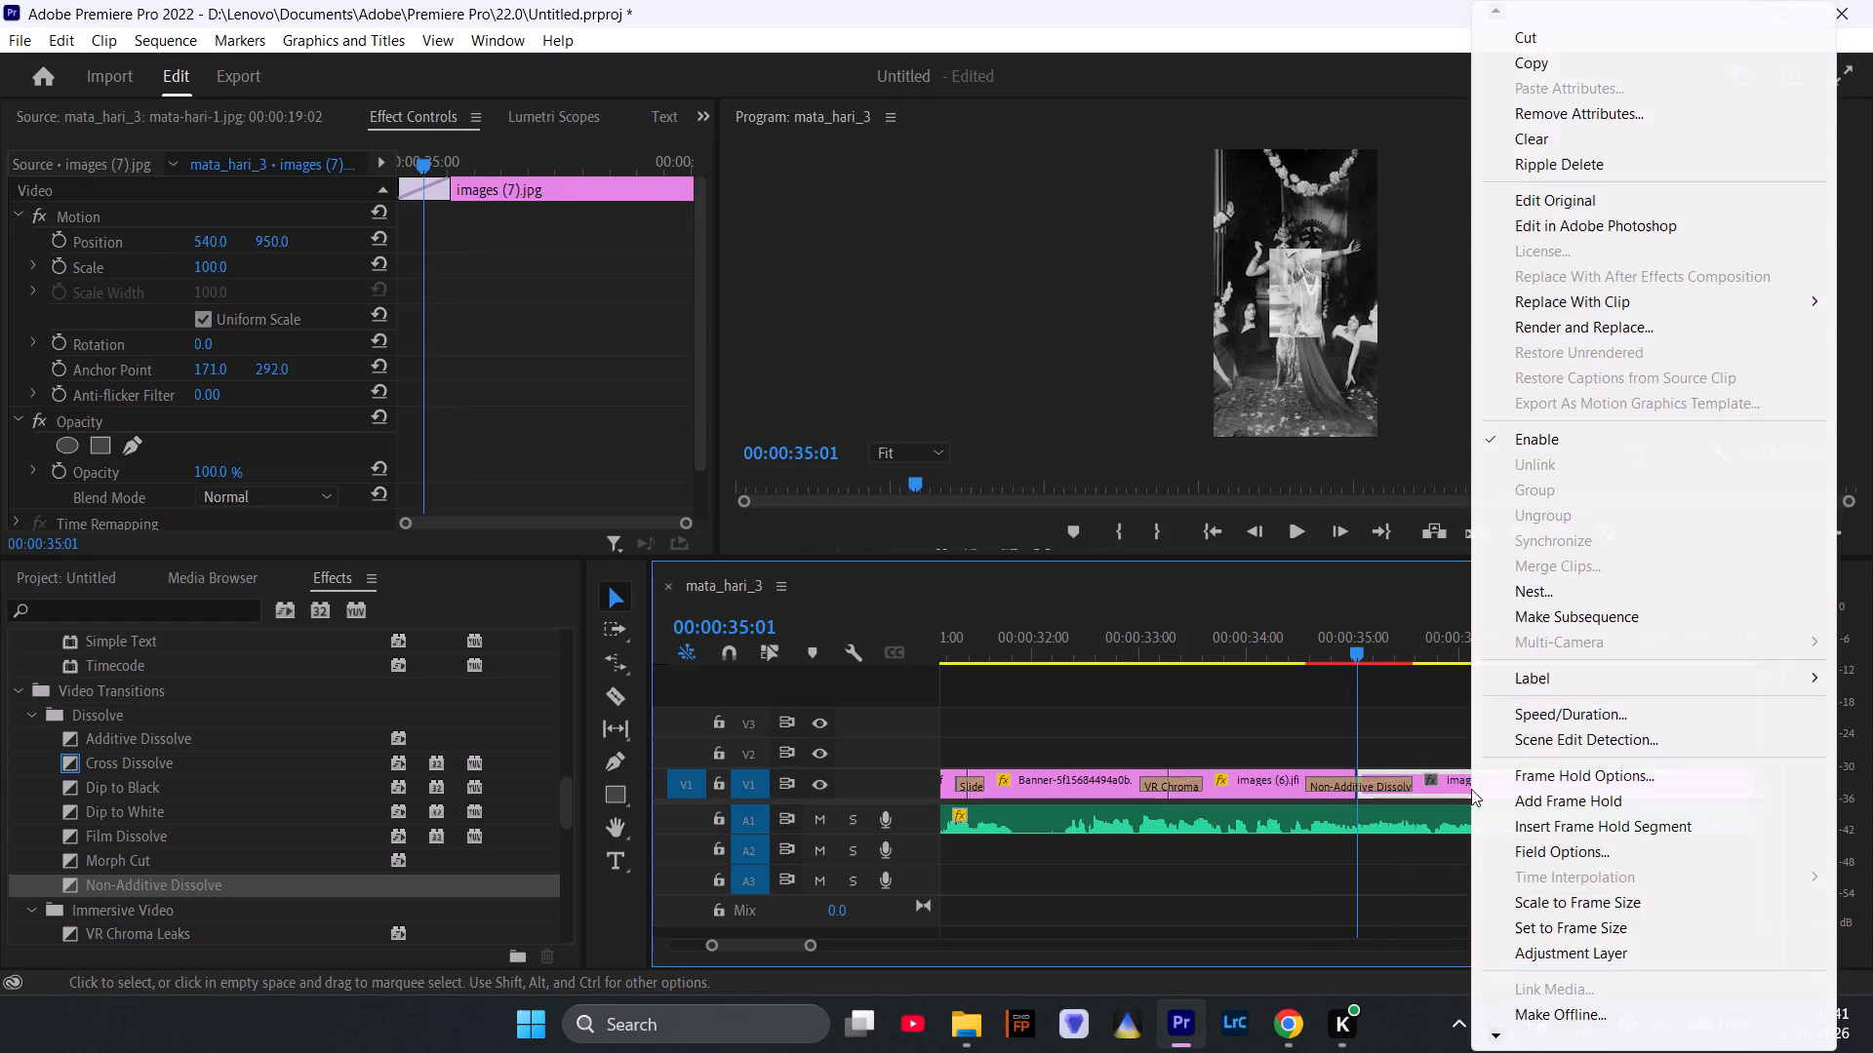
left_click(1544, 908)
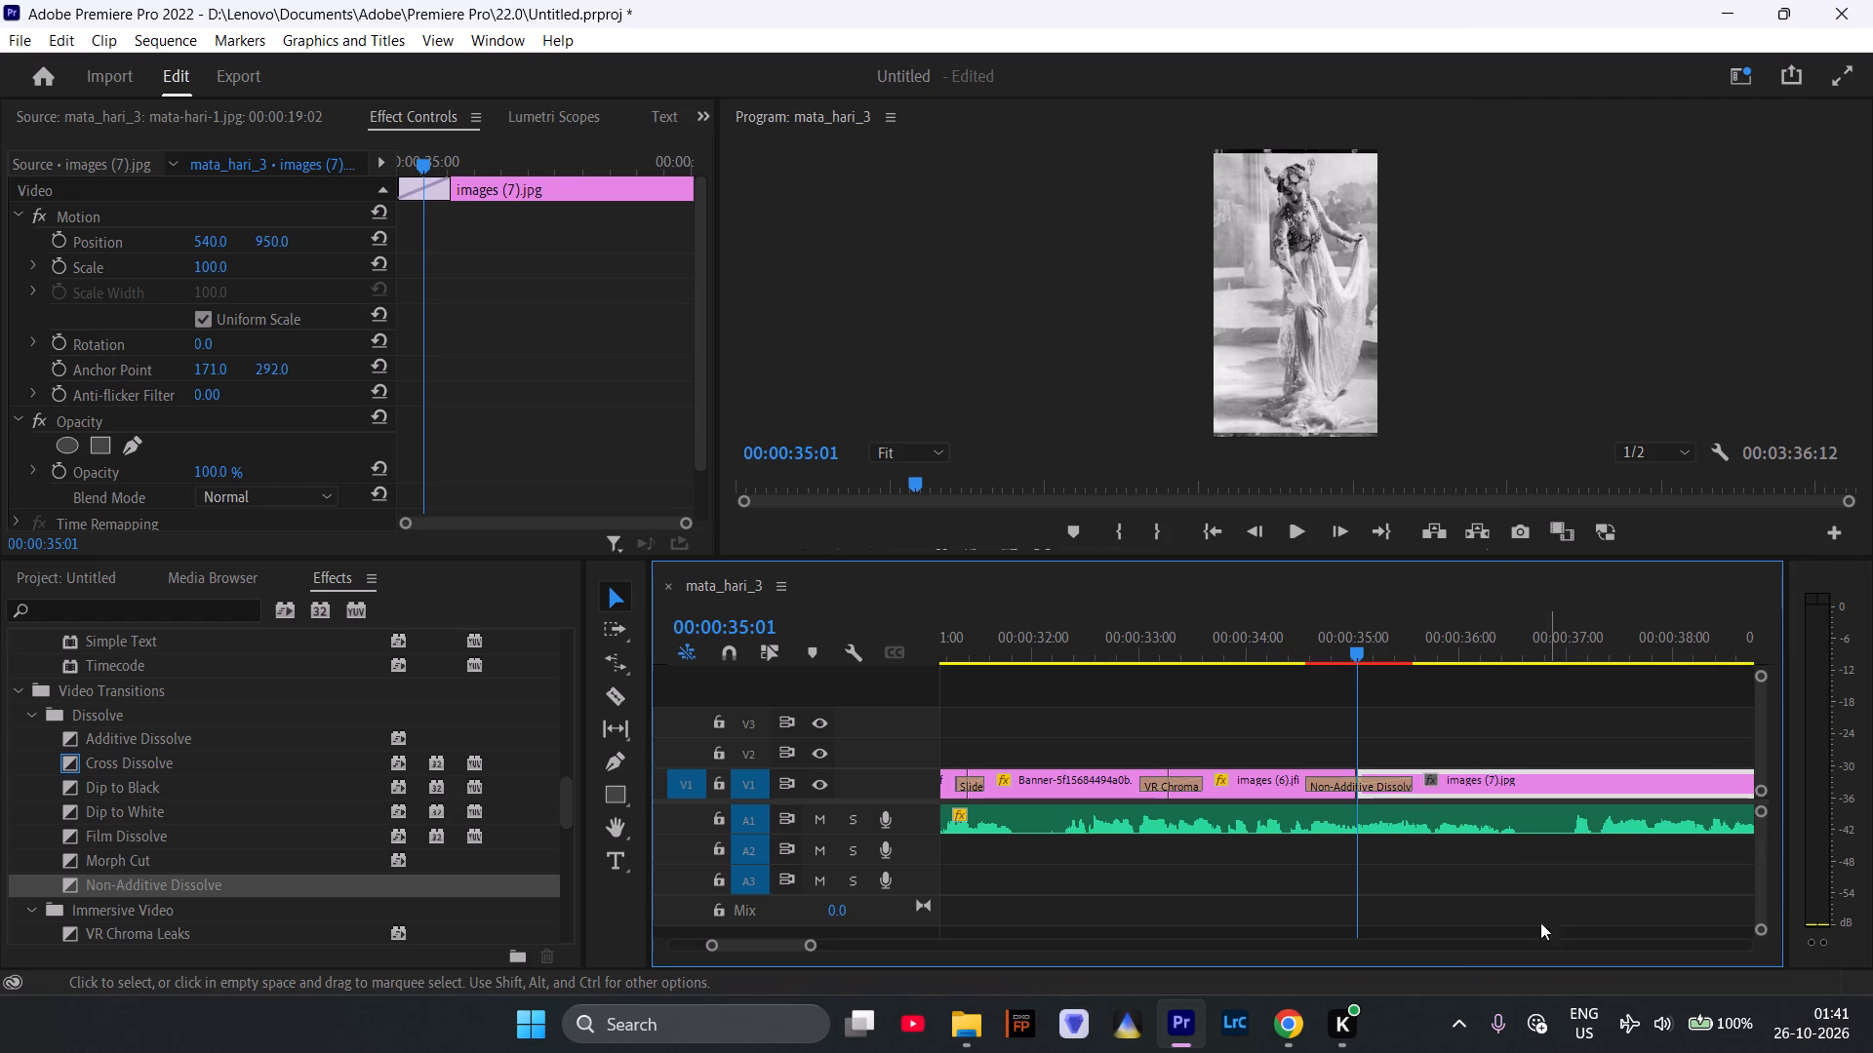
left_click_drag(1335, 646, 1264, 655)
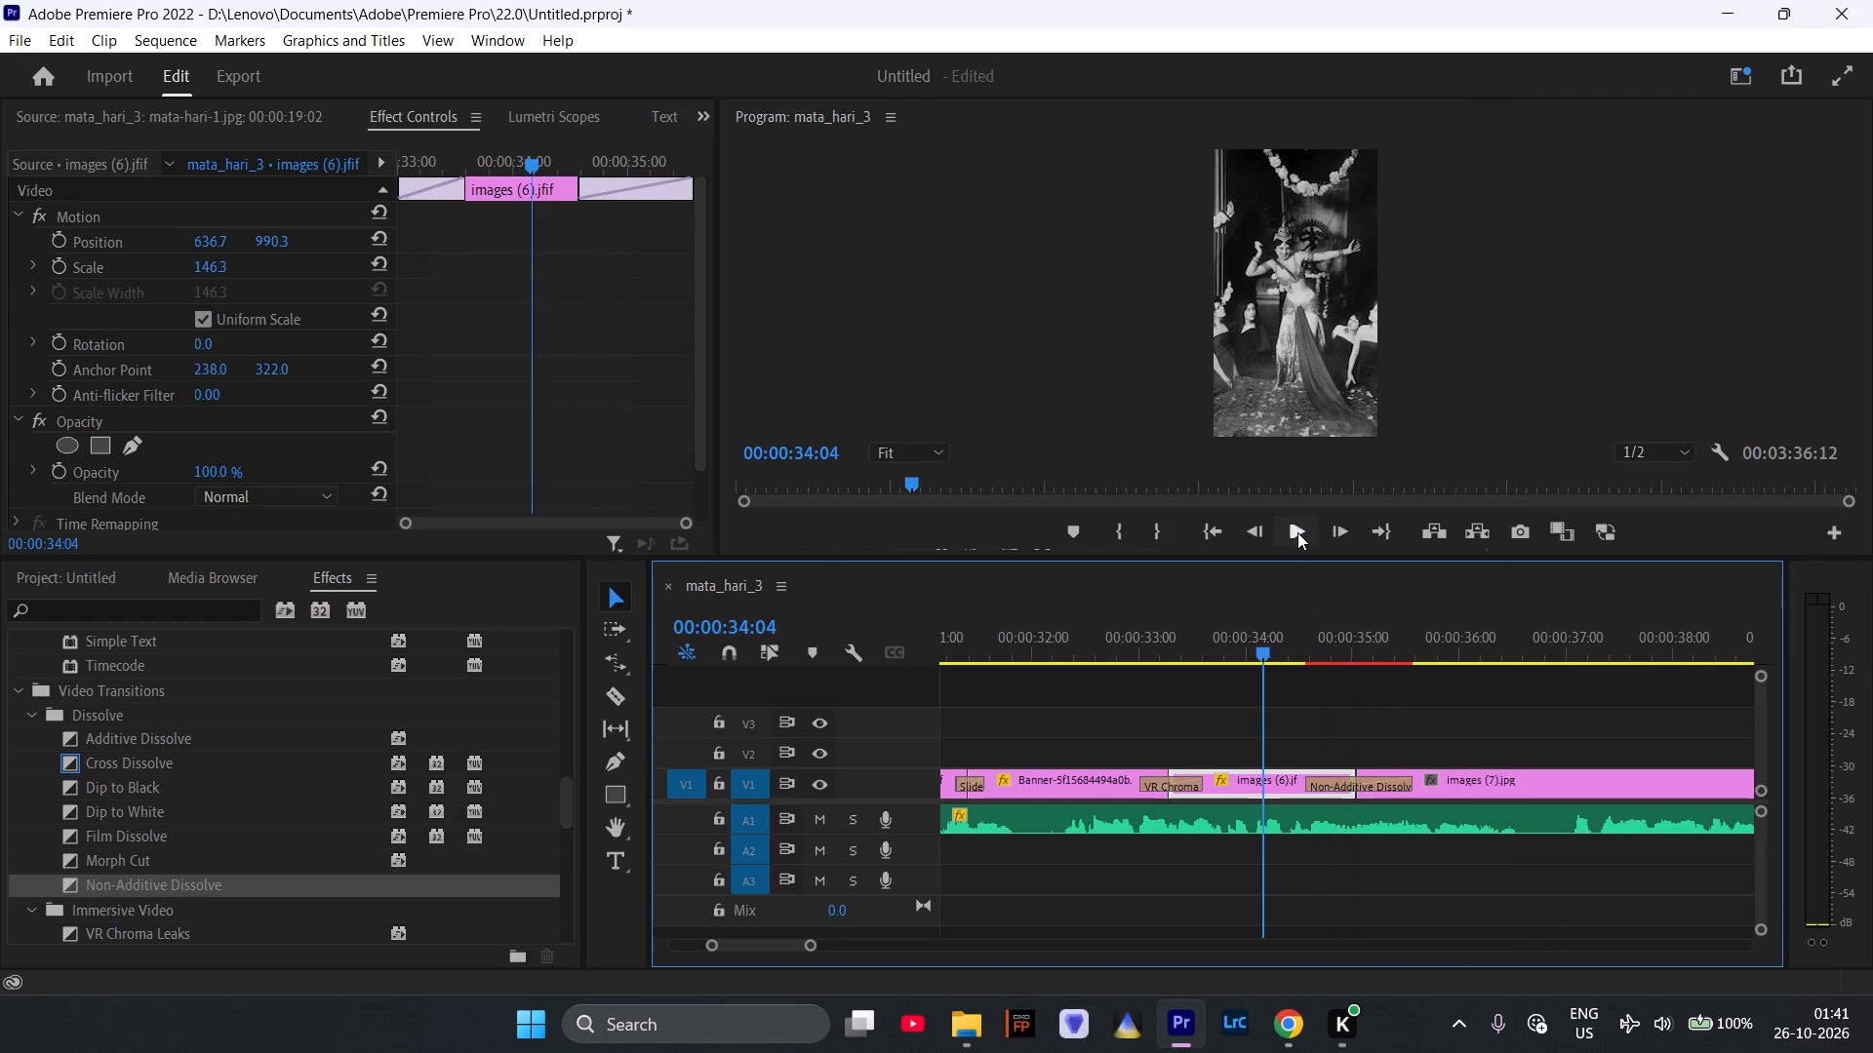
left_click(1297, 532)
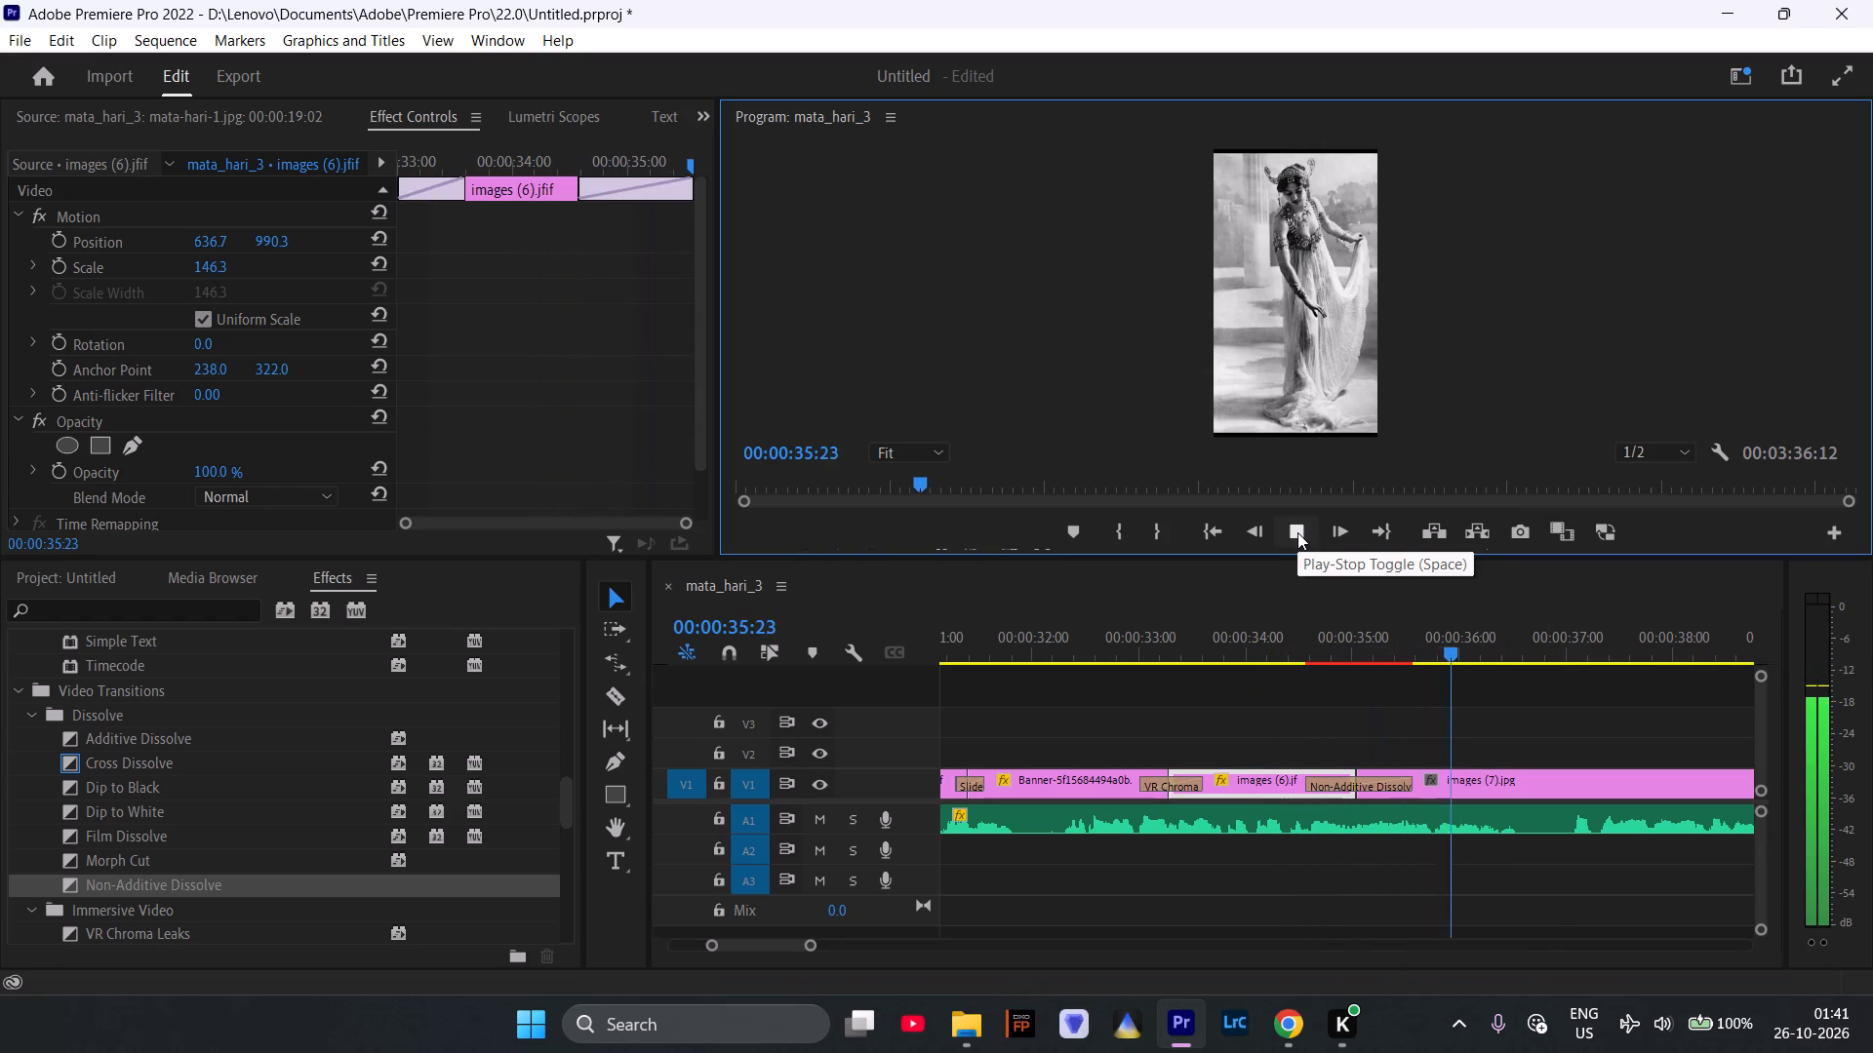
left_click(1297, 531)
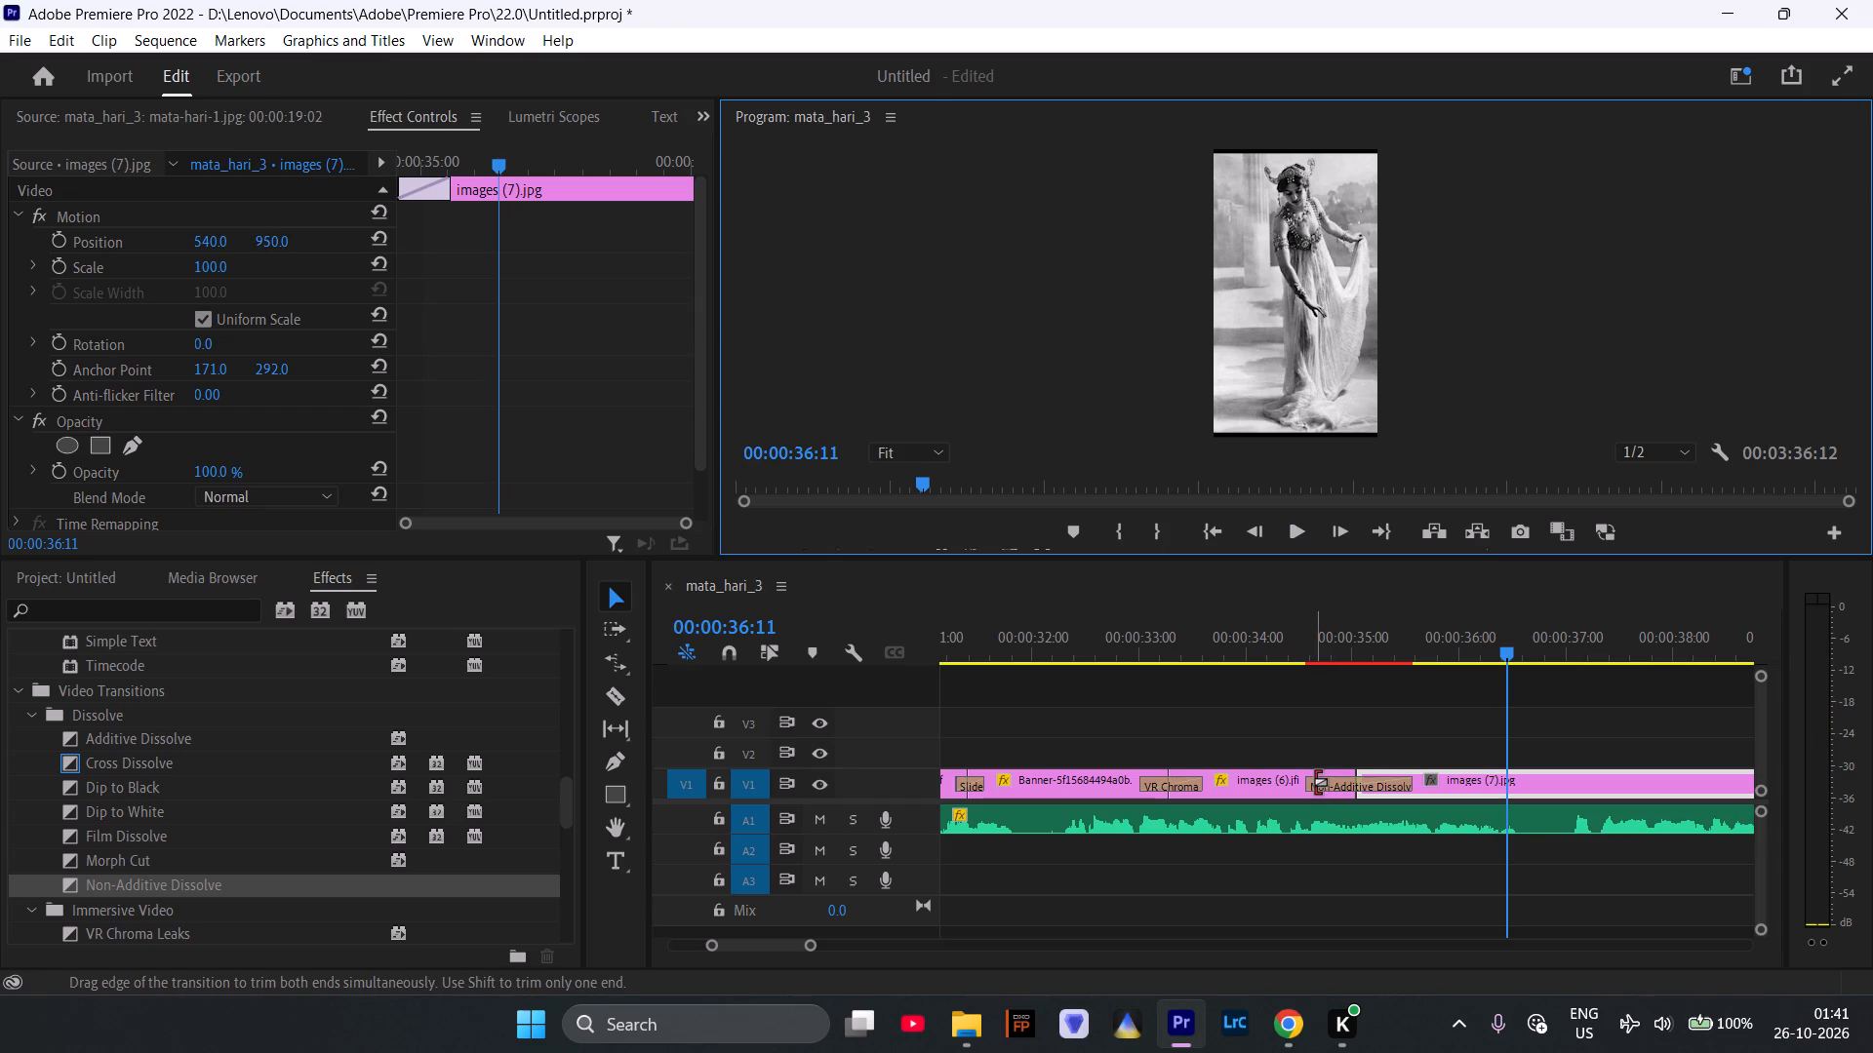
Shorten the Non-Additive Dissolve around the cut to start at about 00:00:34:22 and scrub through it.
left_click_drag(1313, 782, 1348, 802)
left_click_drag(1338, 649, 1362, 671)
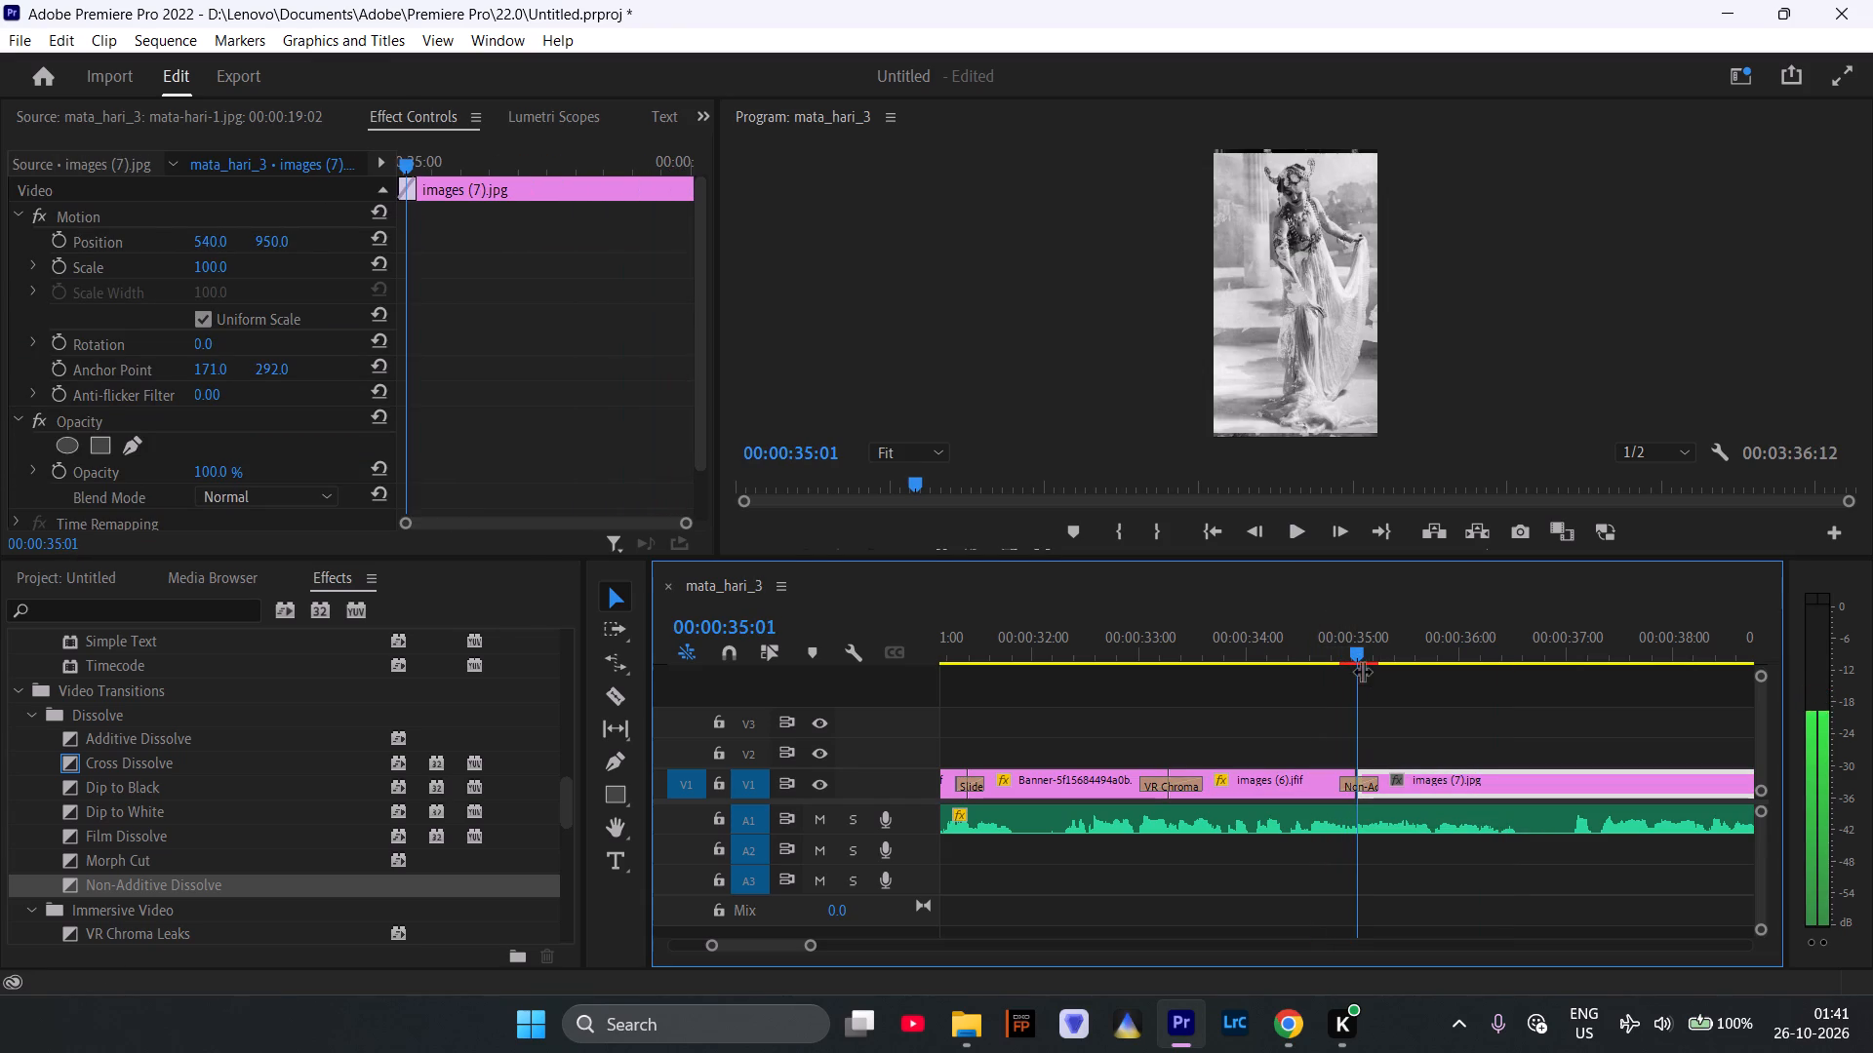
Replace the Non-Additive Dissolve before images (7).jpg with a Morph Cut and scrub through it to 00:00:35:07.
left_click_drag(129, 863, 426, 843)
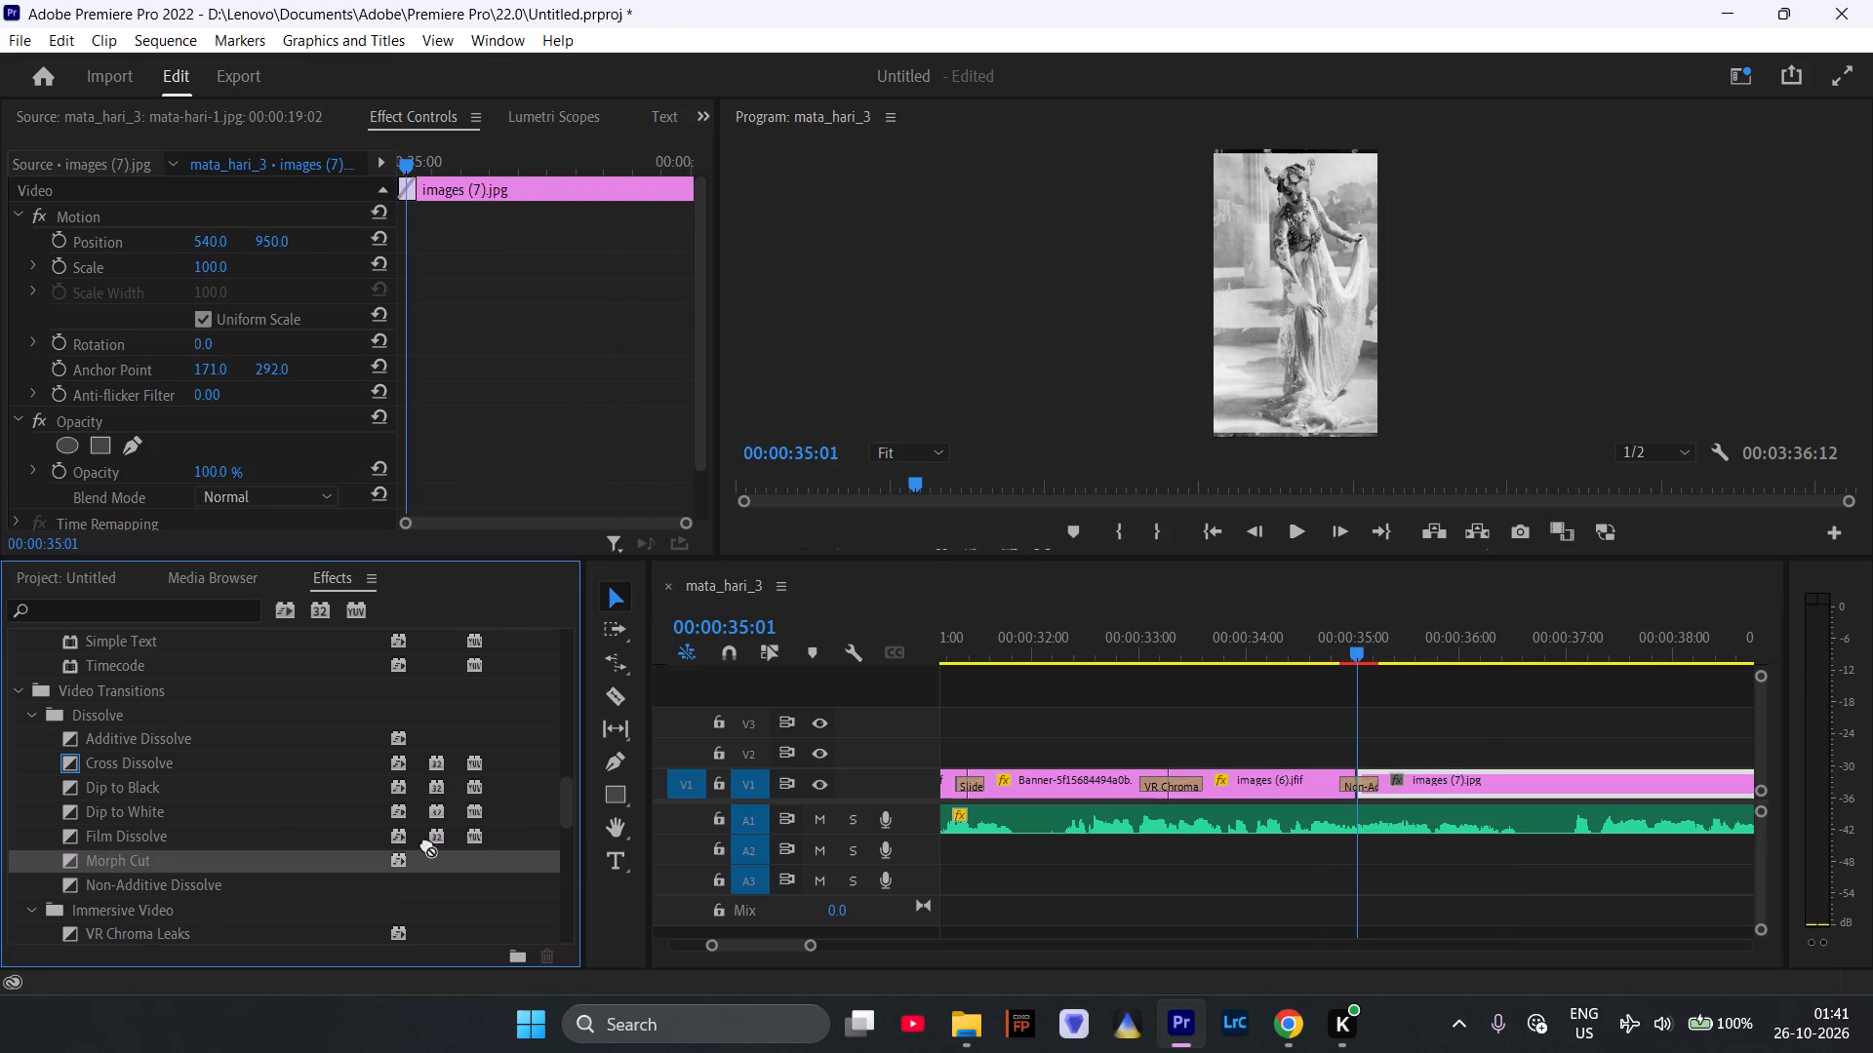
left_click_drag(426, 843, 1348, 771)
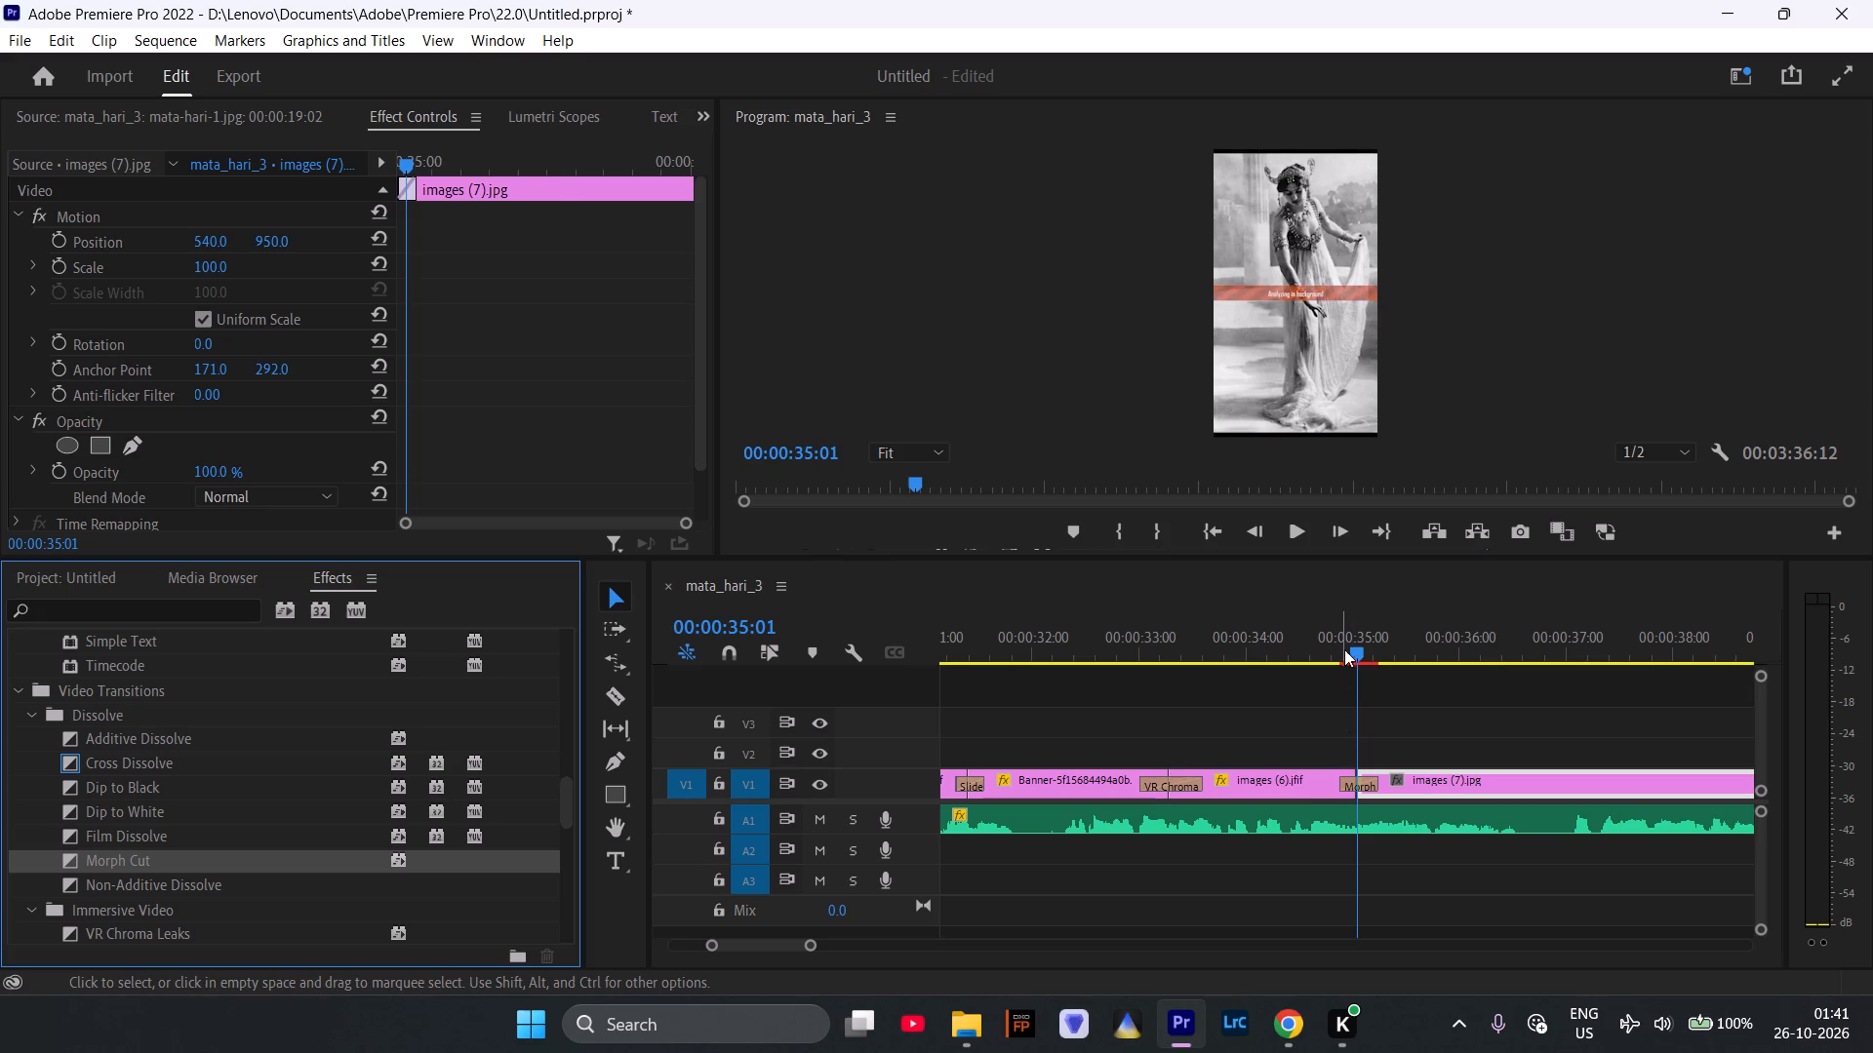
left_click_drag(1344, 648, 1346, 654)
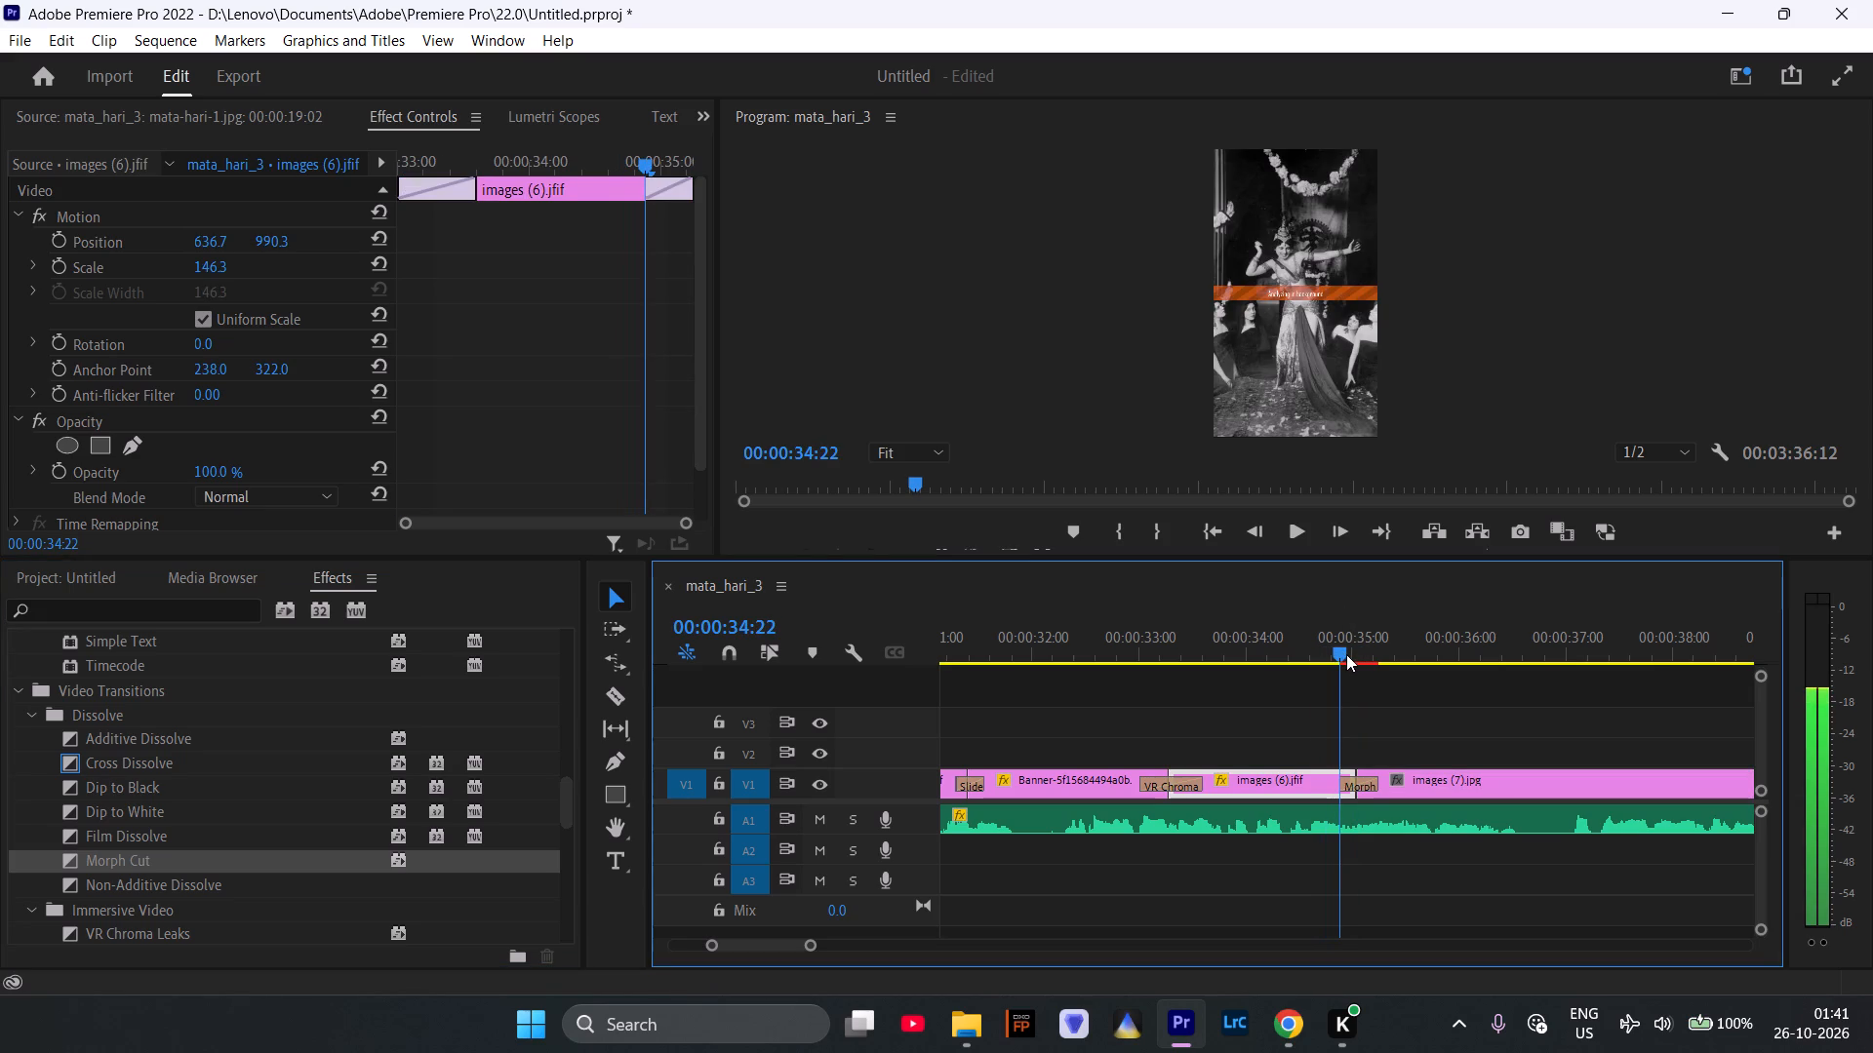
left_click_drag(1346, 654, 1365, 667)
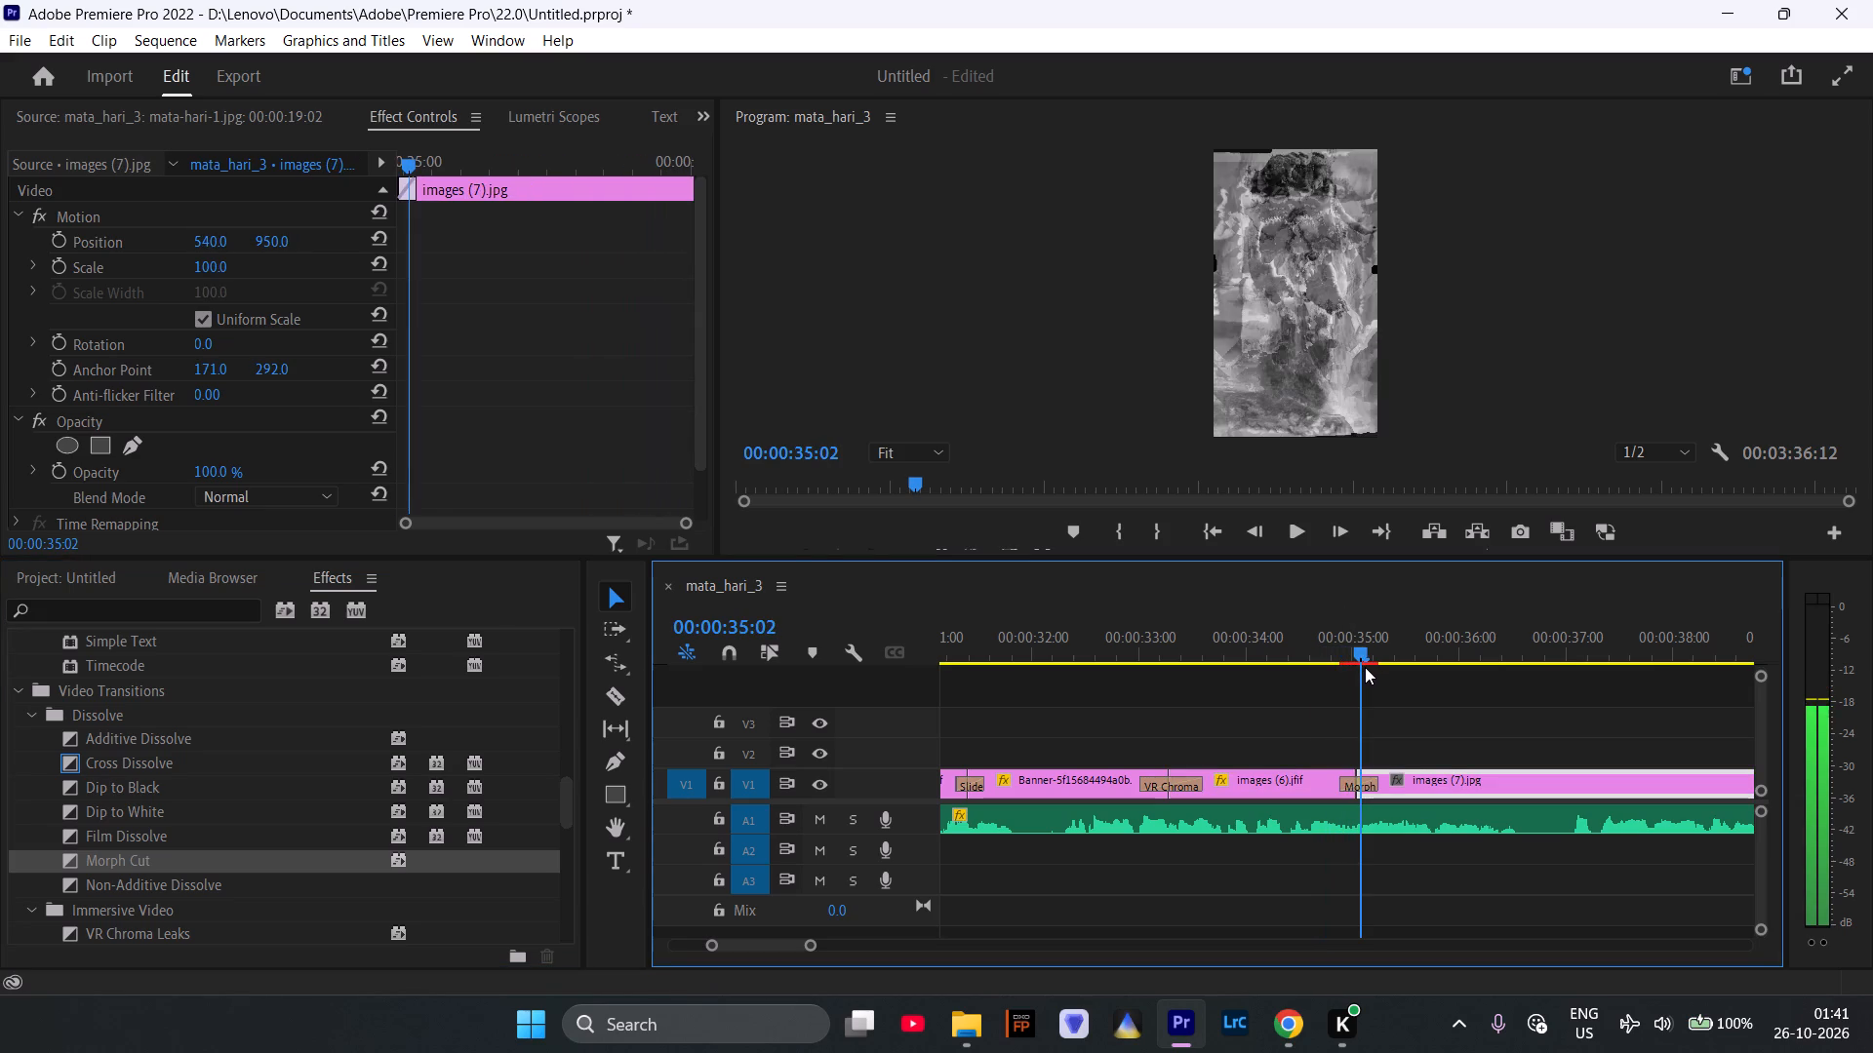
left_click_drag(1365, 667, 1387, 684)
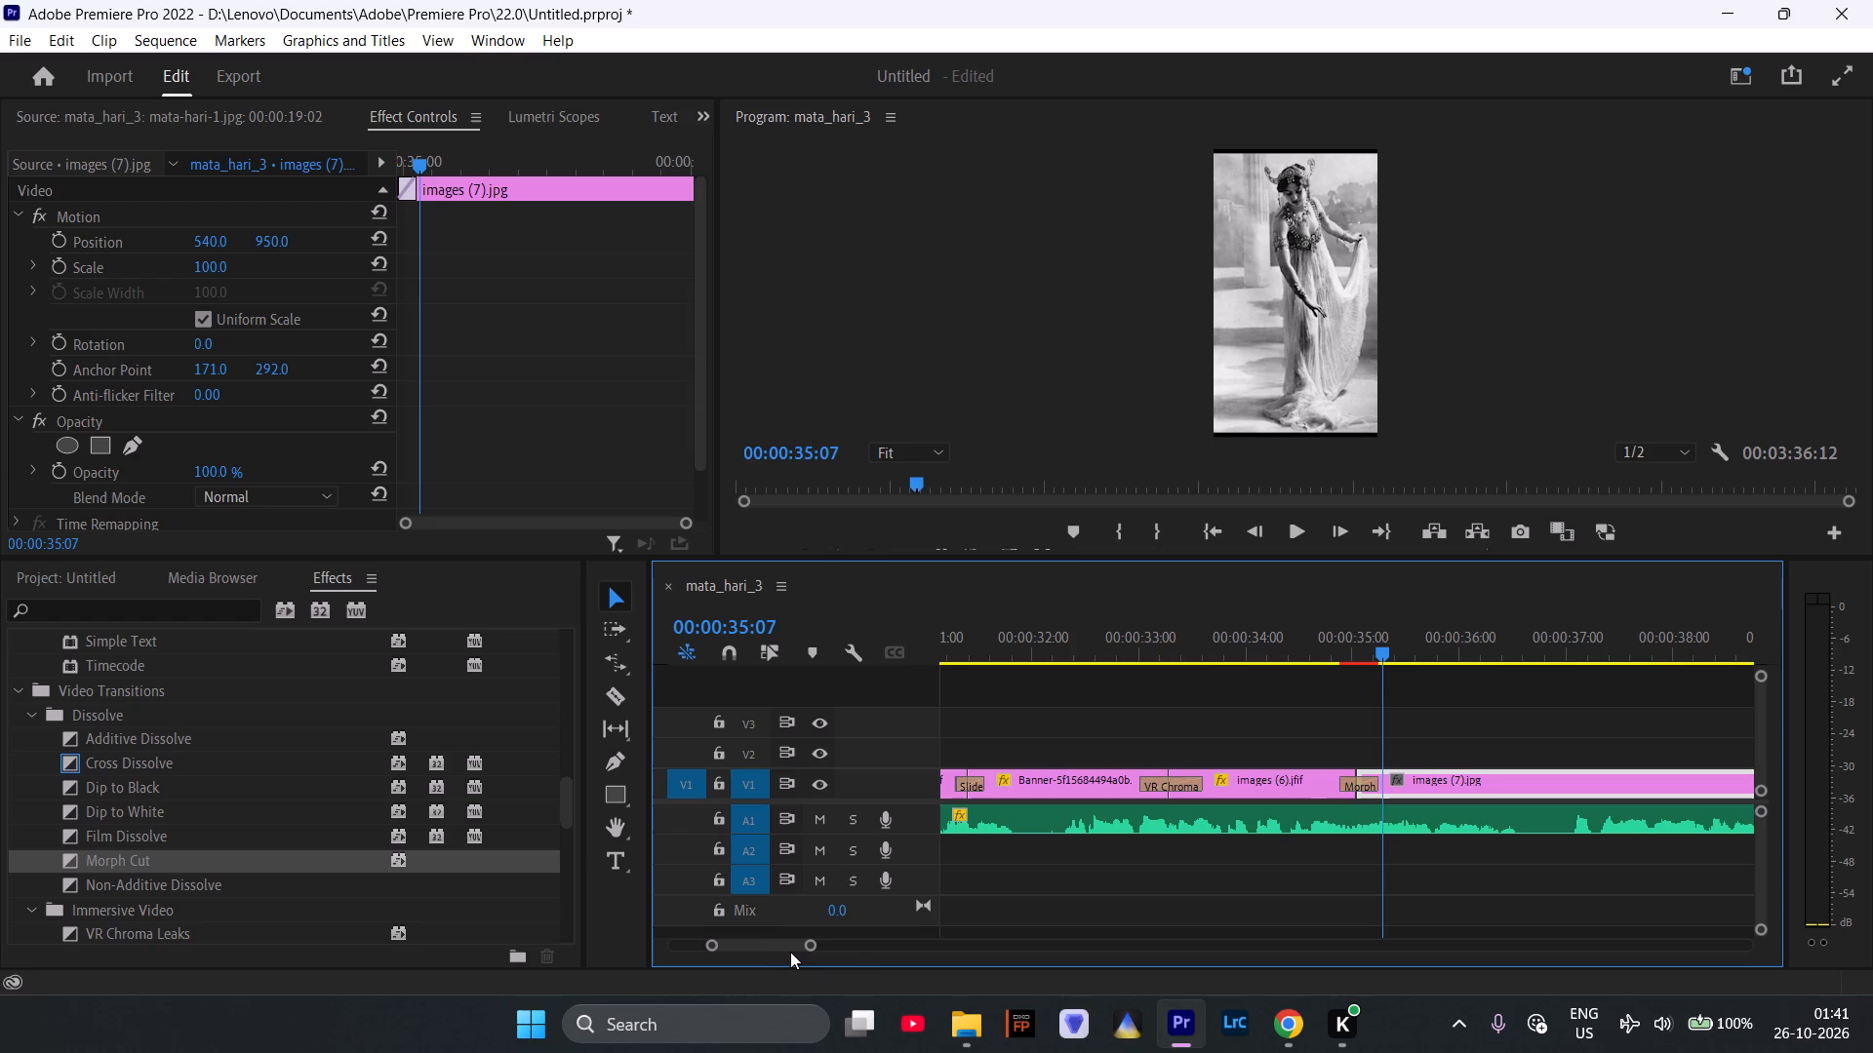
Replace the Cross Dissolve between images (3).jfif and images (2).jfif with a Morph Cut and scrub through it to 00:00:30:05.
left_click(779, 944)
left_click_drag(1431, 636, 1401, 643)
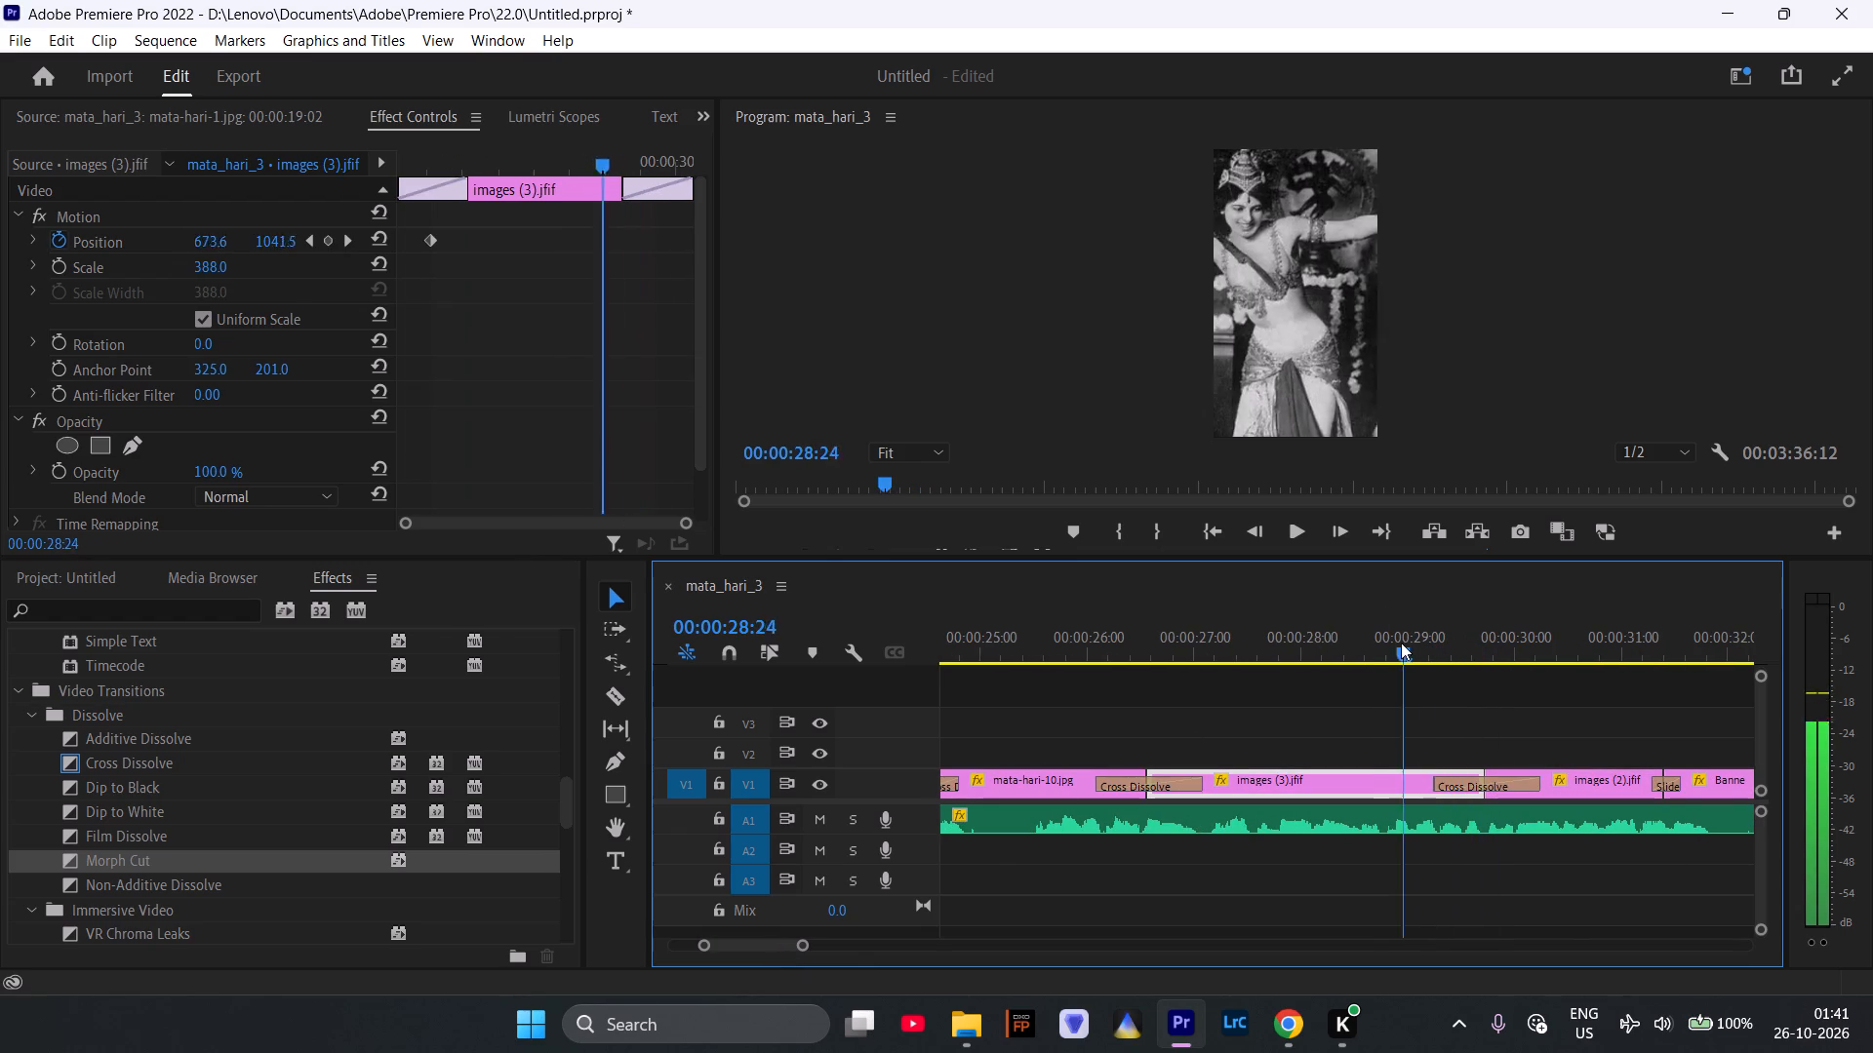
left_click_drag(1401, 643, 1455, 646)
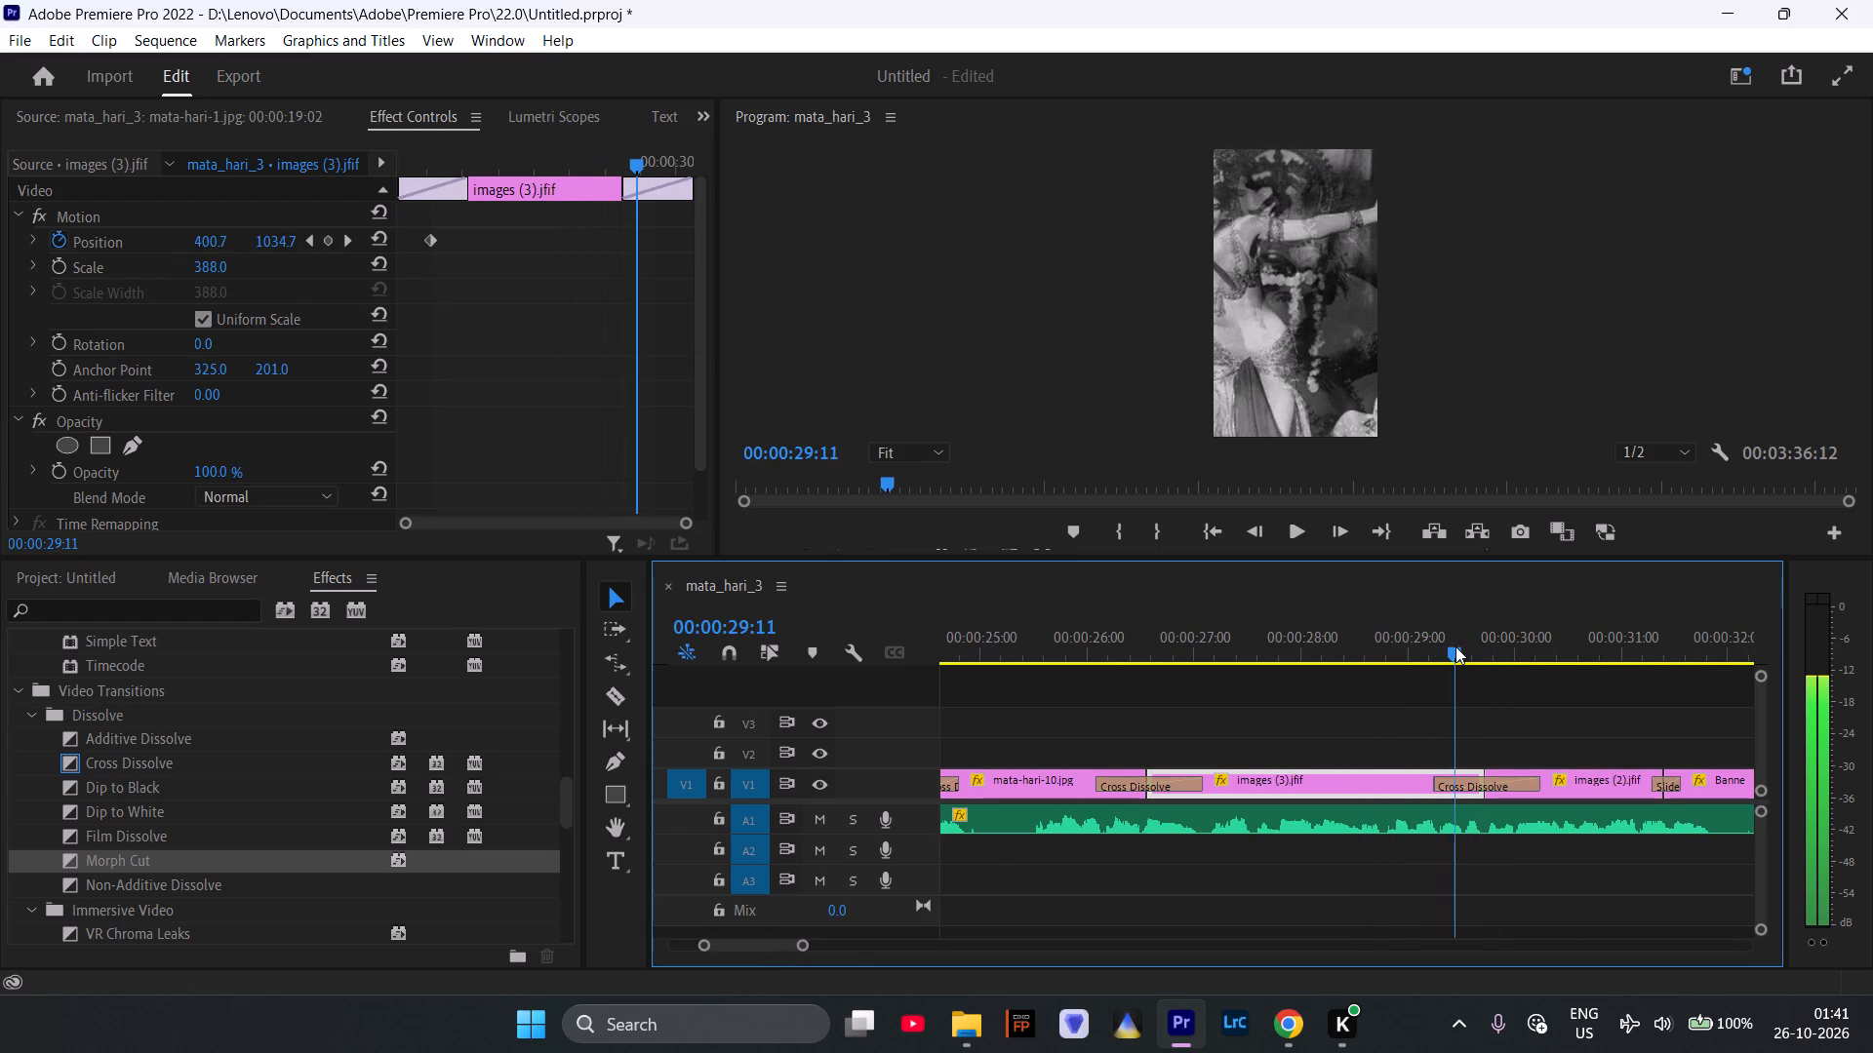
left_click_drag(1455, 646, 1456, 646)
left_click_drag(161, 862, 589, 870)
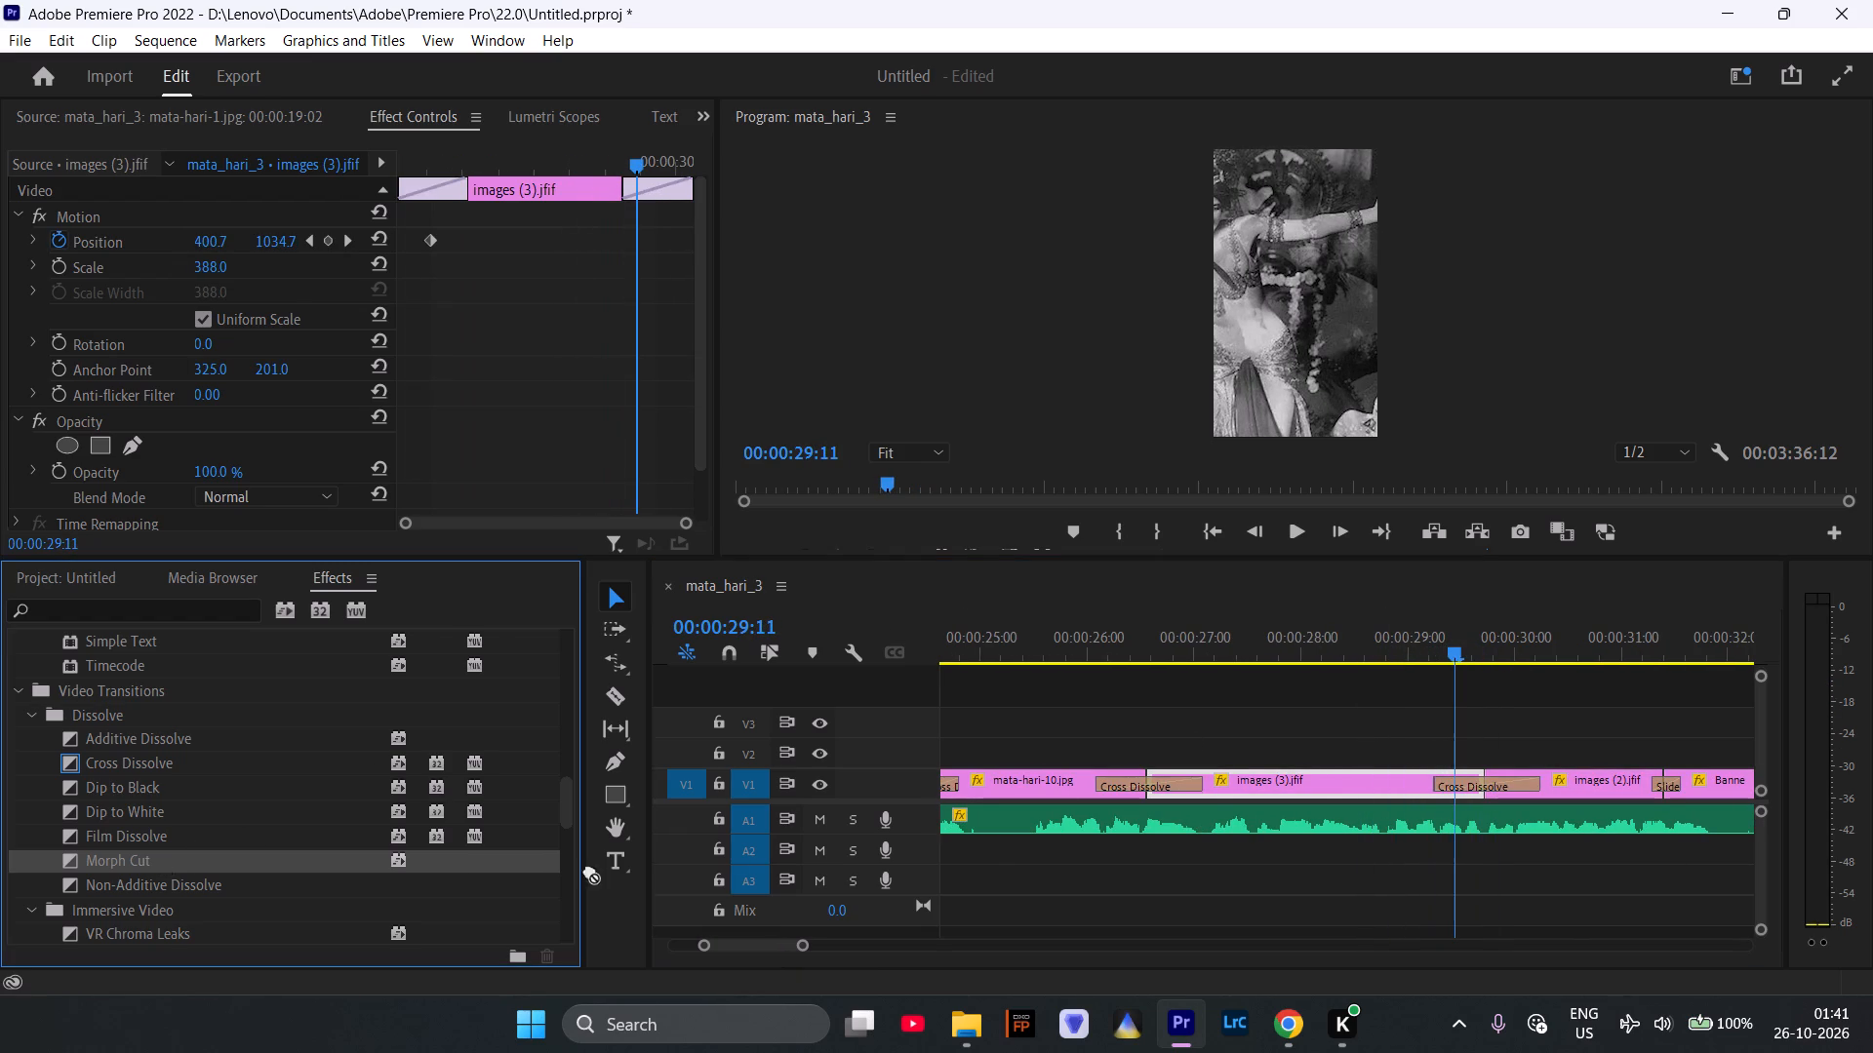
left_click_drag(589, 870, 1458, 789)
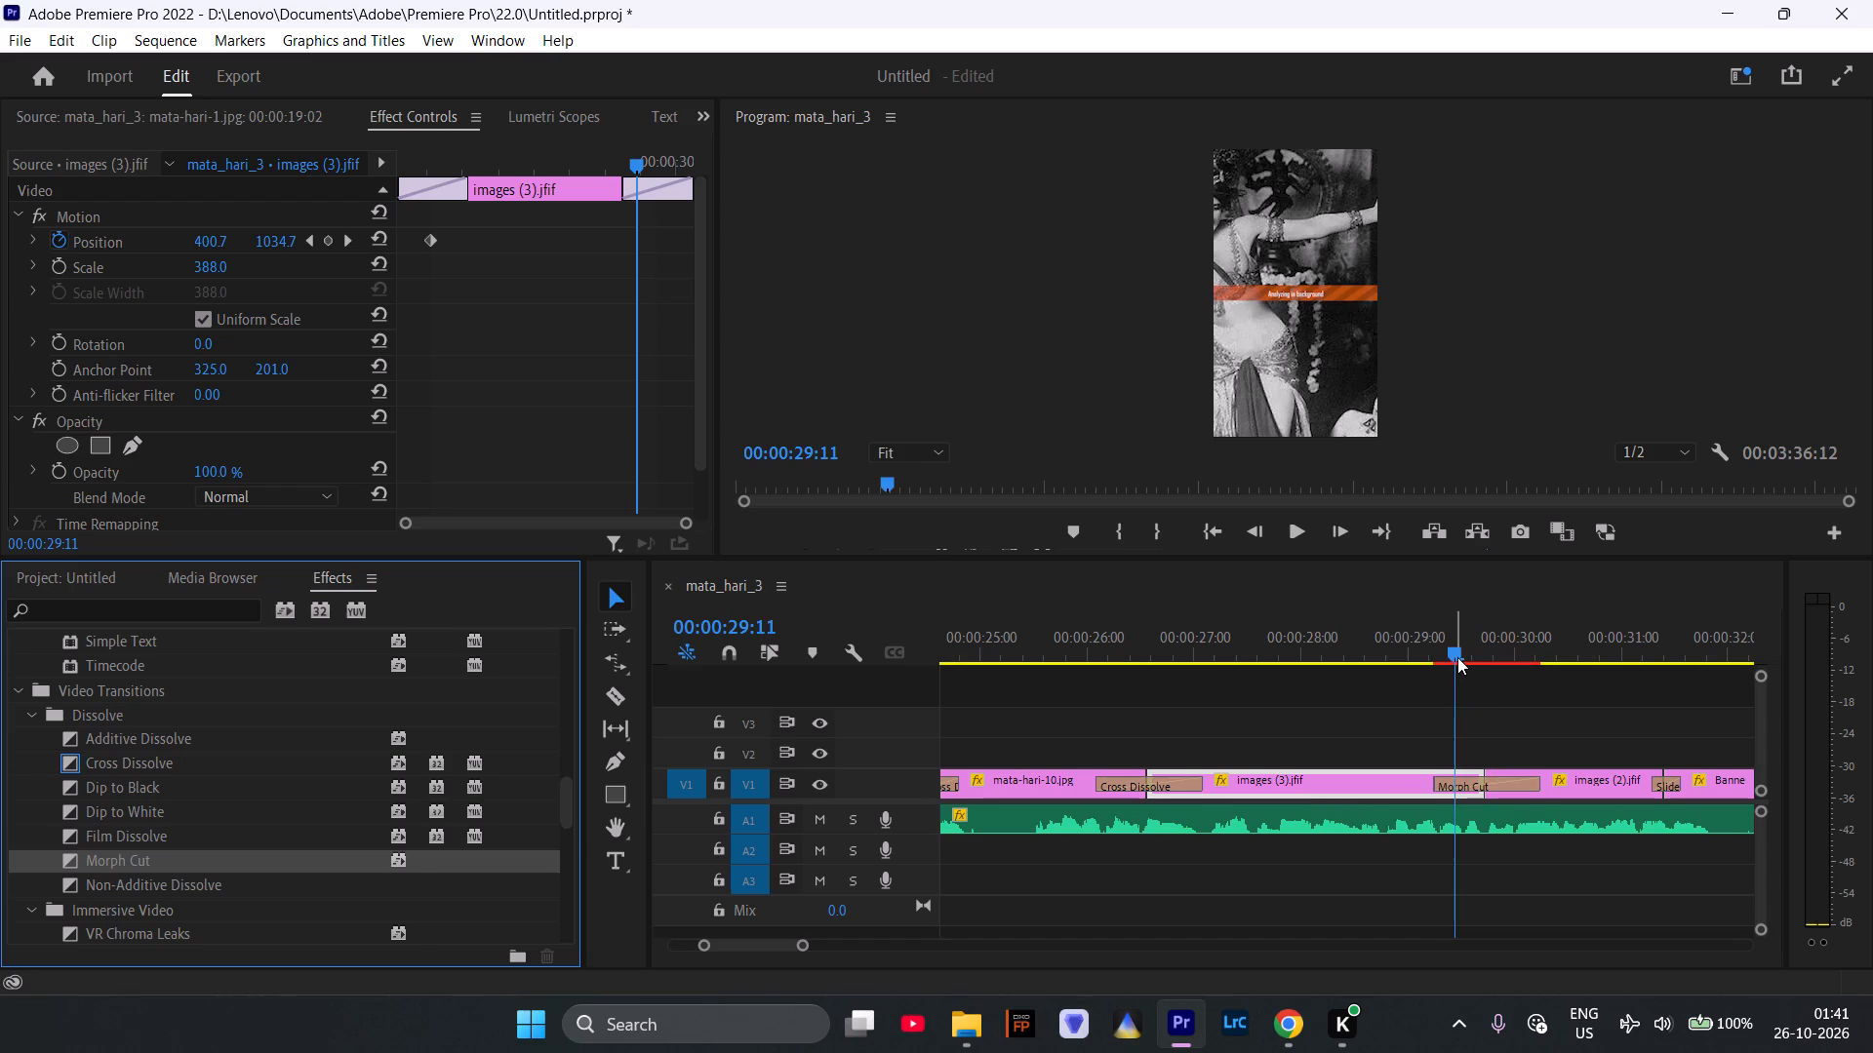
left_click_drag(1457, 656, 1444, 656)
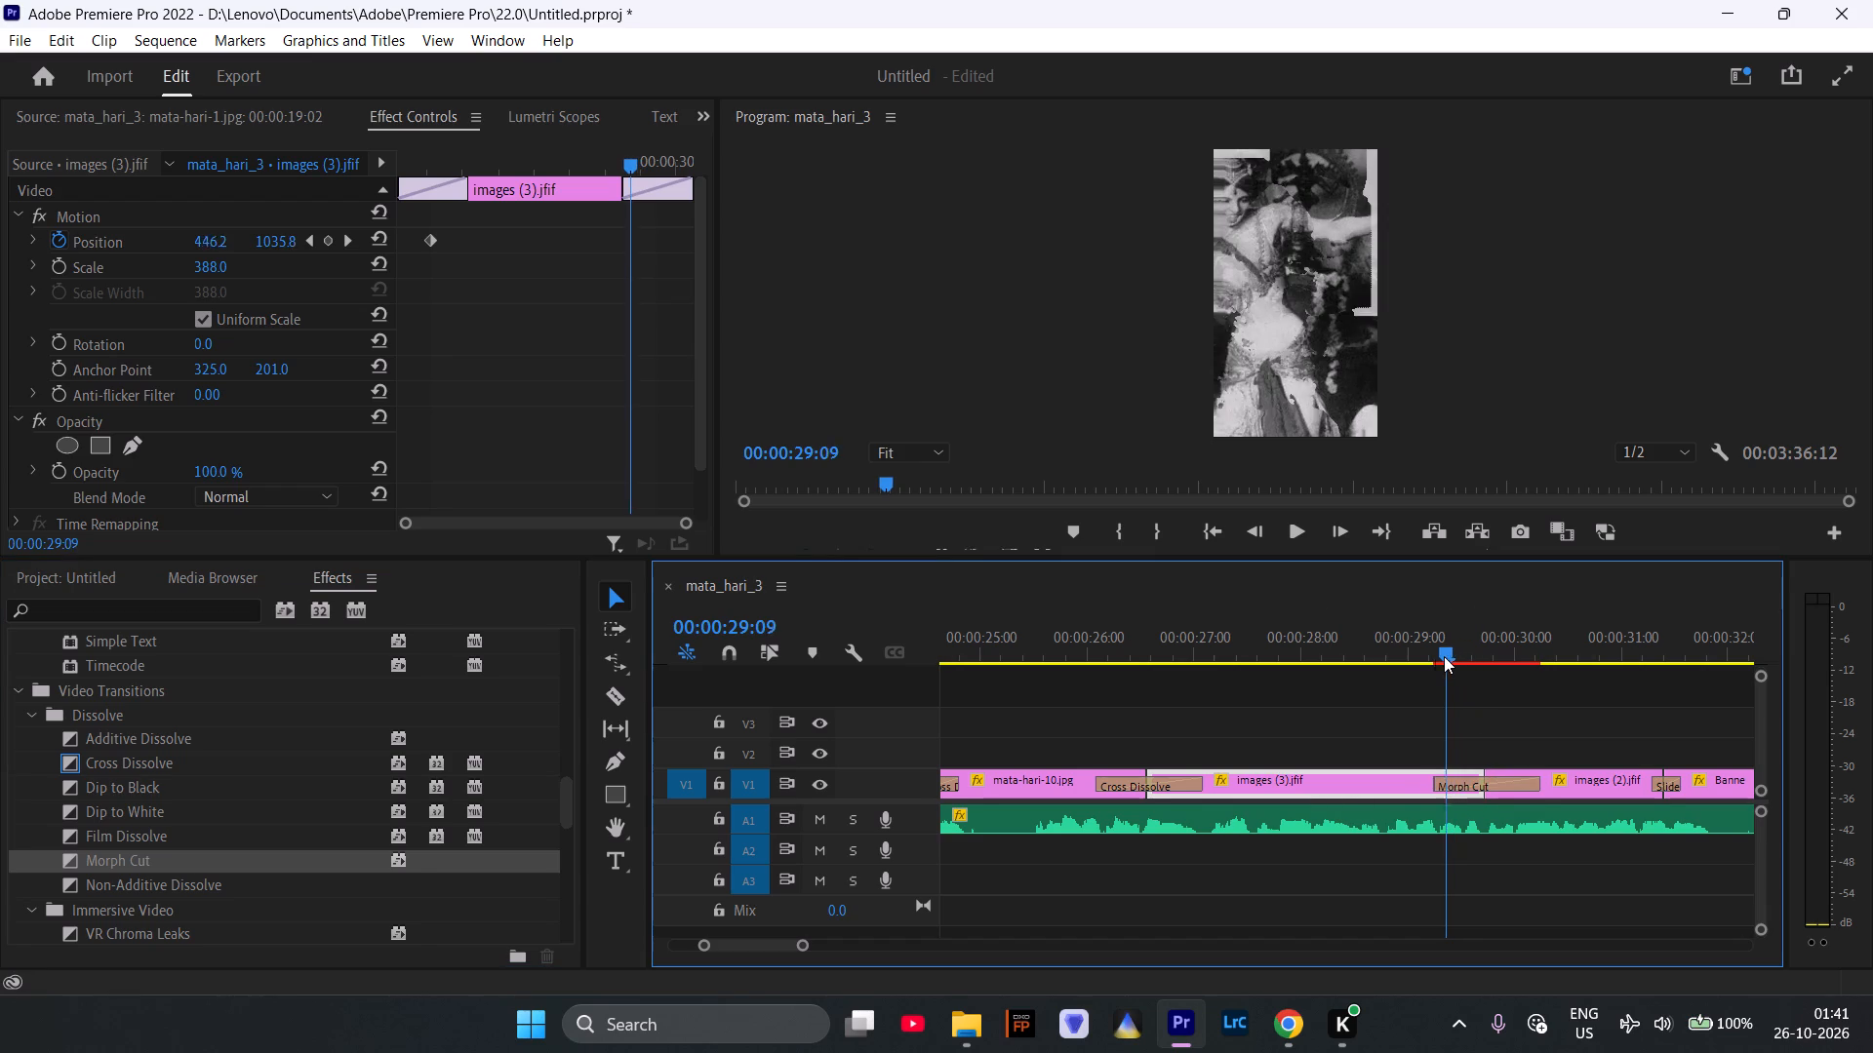
left_click_drag(1444, 656, 1498, 665)
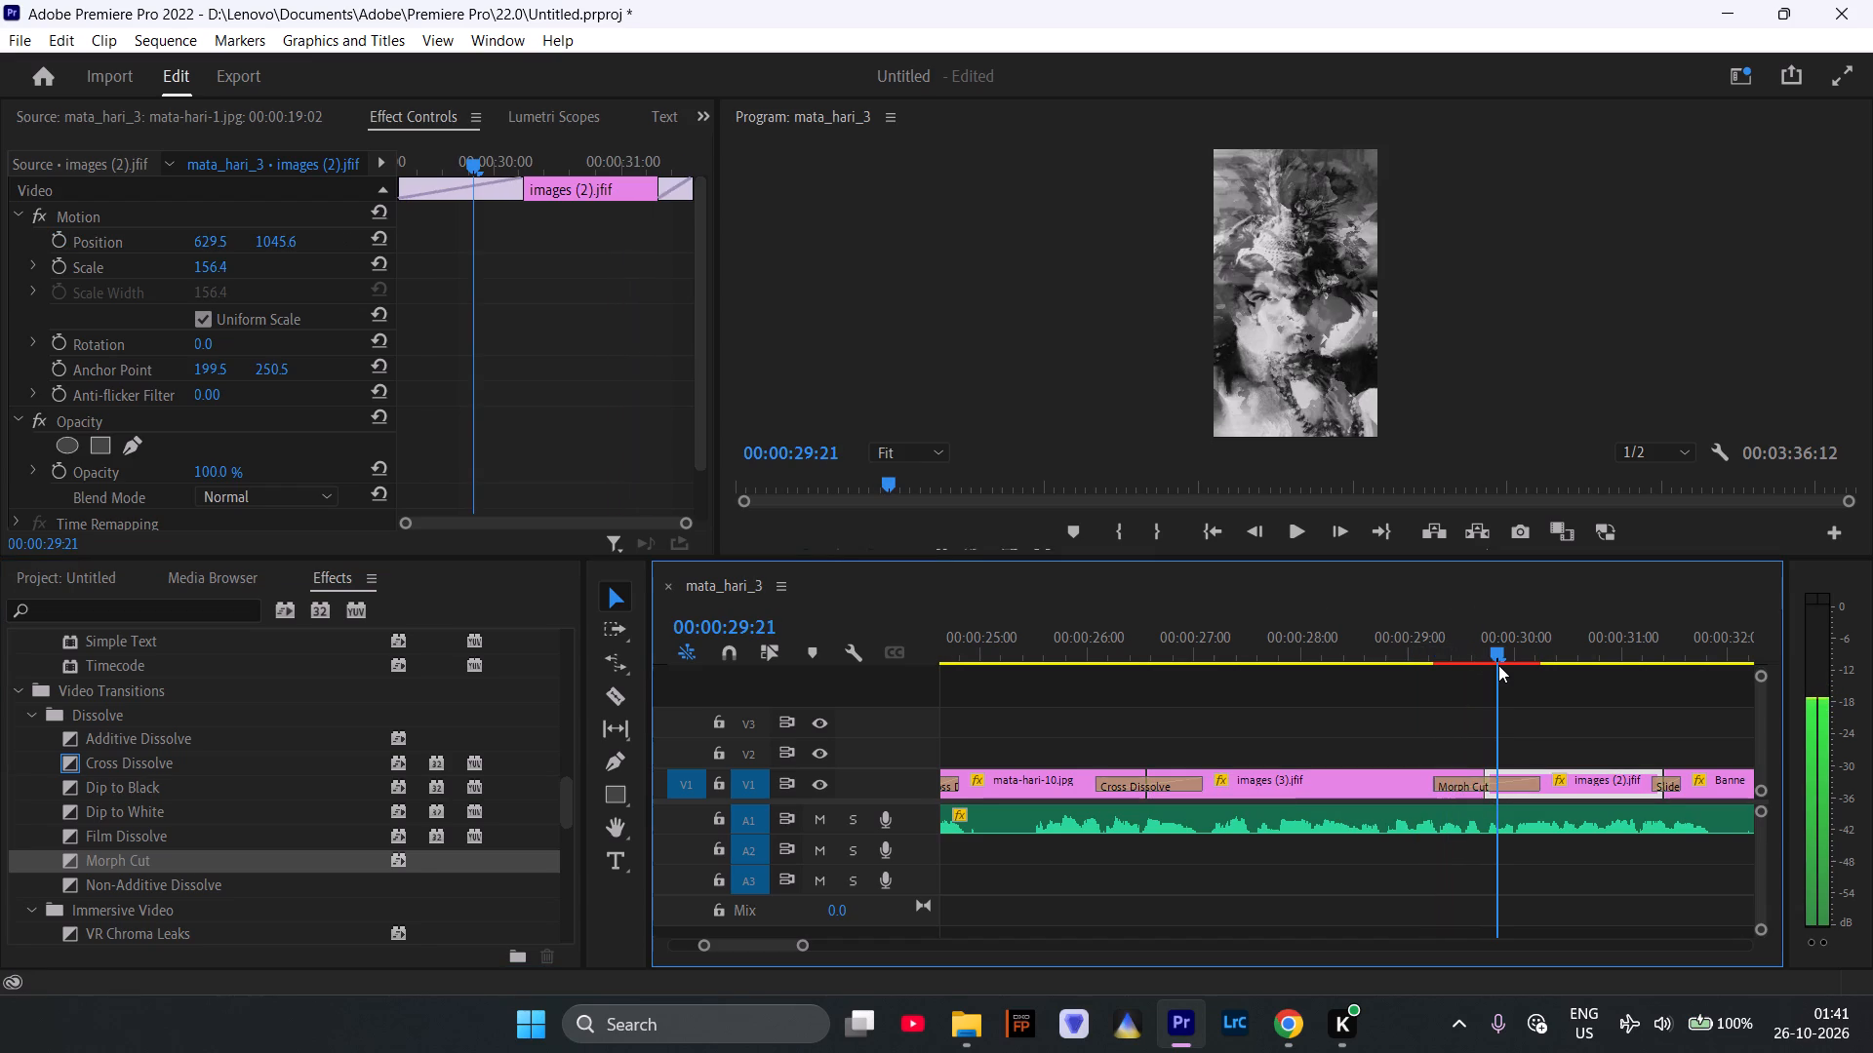
left_click_drag(1498, 665, 1403, 661)
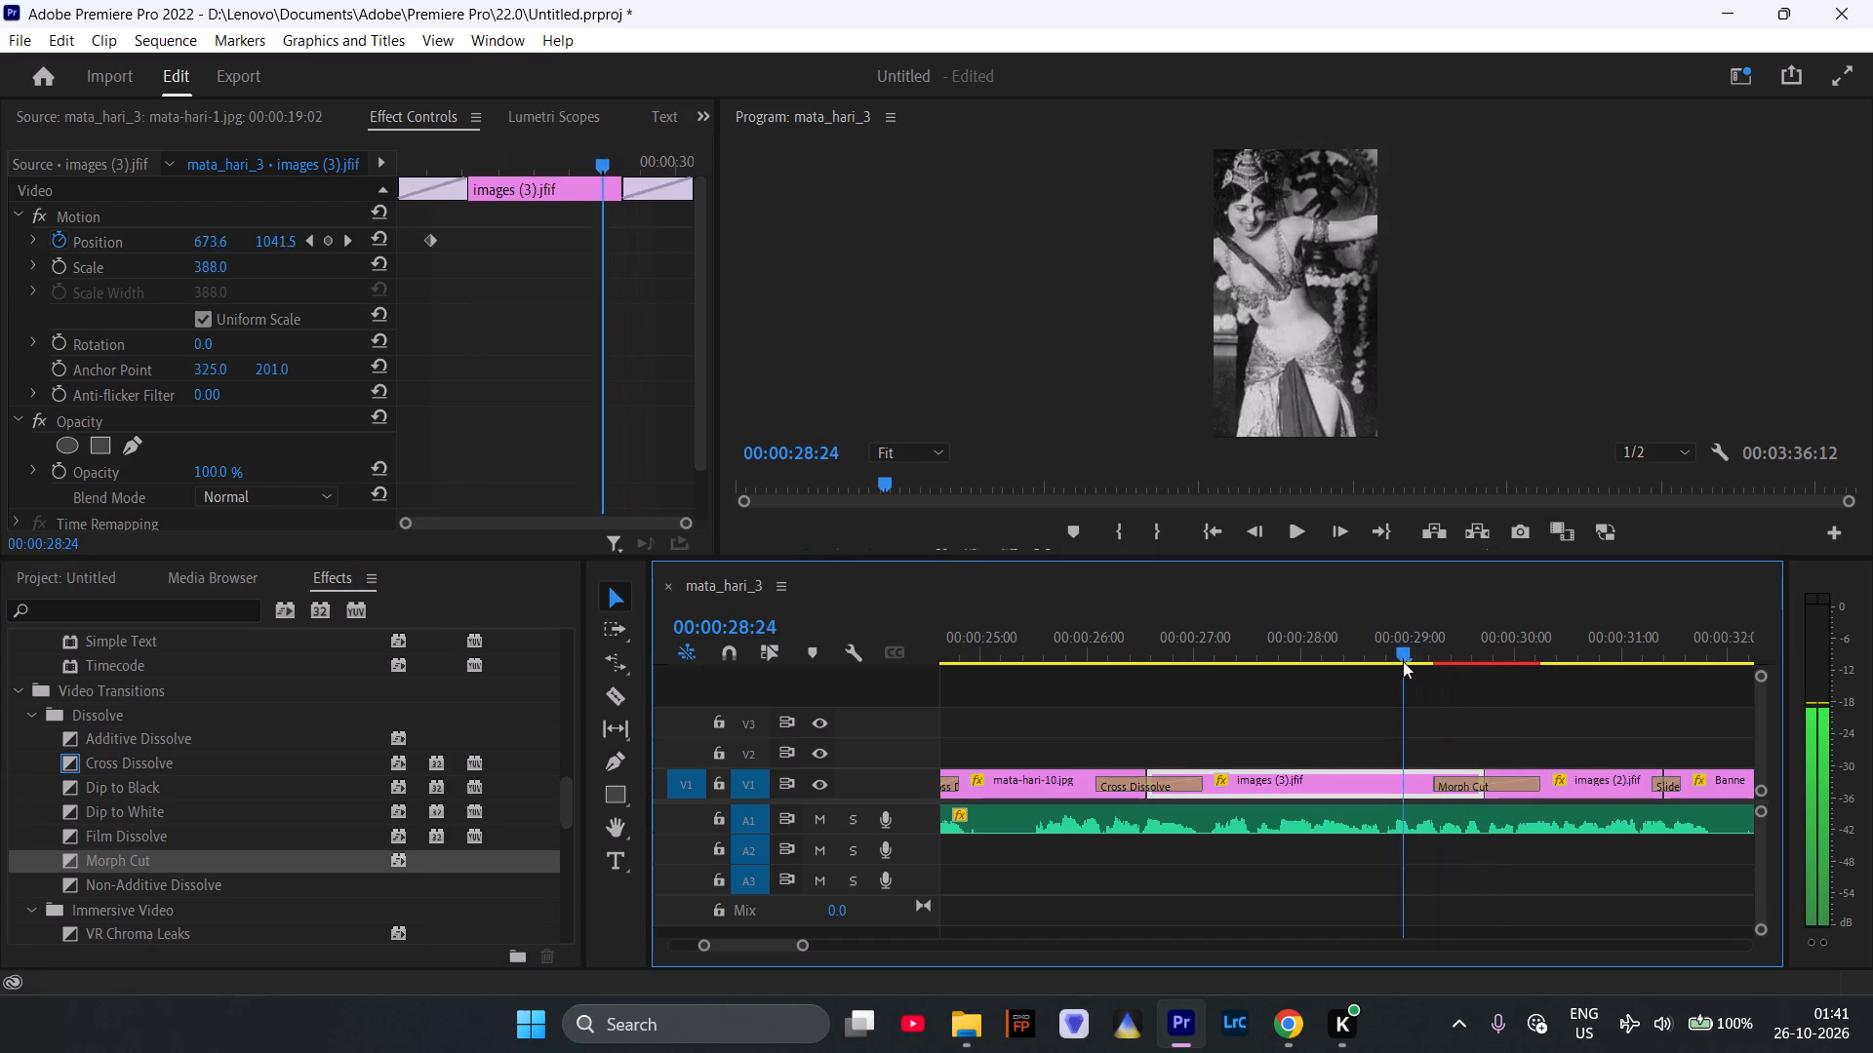
left_click_drag(1403, 661, 1539, 671)
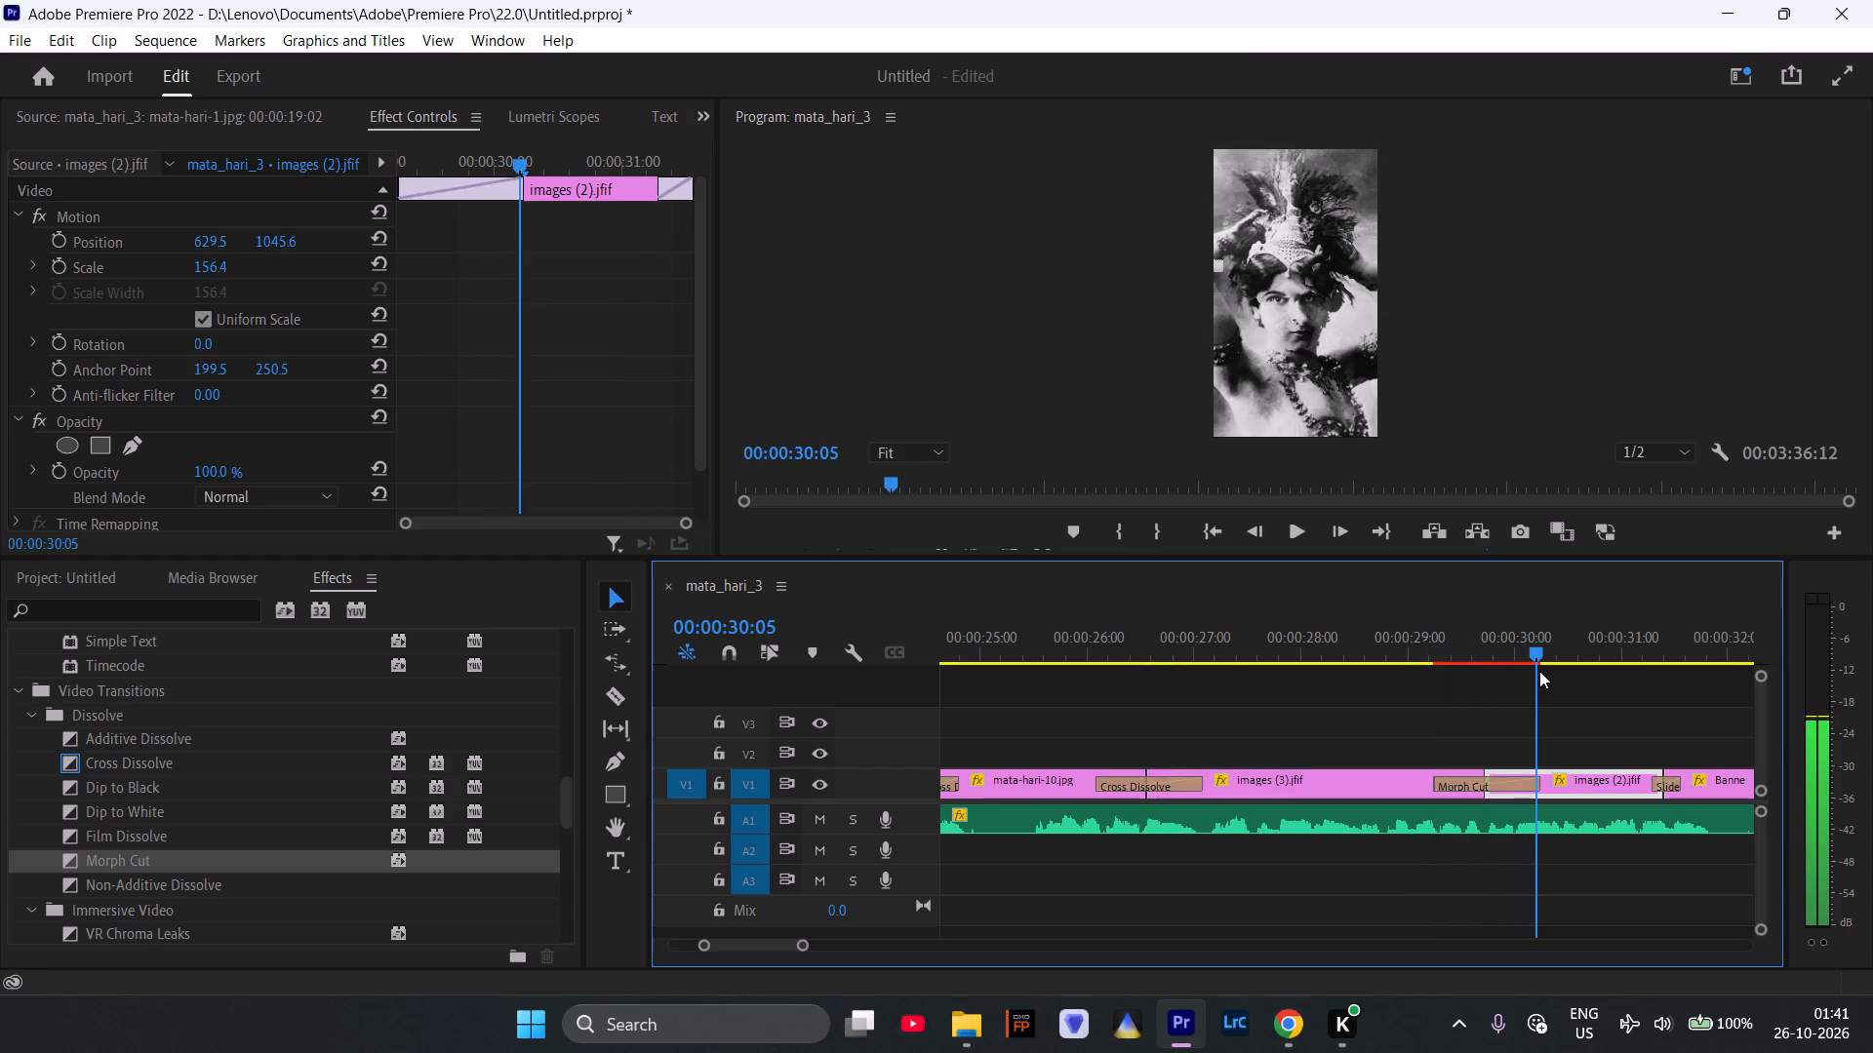
left_click_drag(1539, 671, 1533, 672)
Replace the Cross Dissolve between mata-hari-1.jpg and mata_hari_2.jpg with a Morph Cut and scrub through it to 00:00:21:11.
left_click_drag(1118, 631, 909, 651)
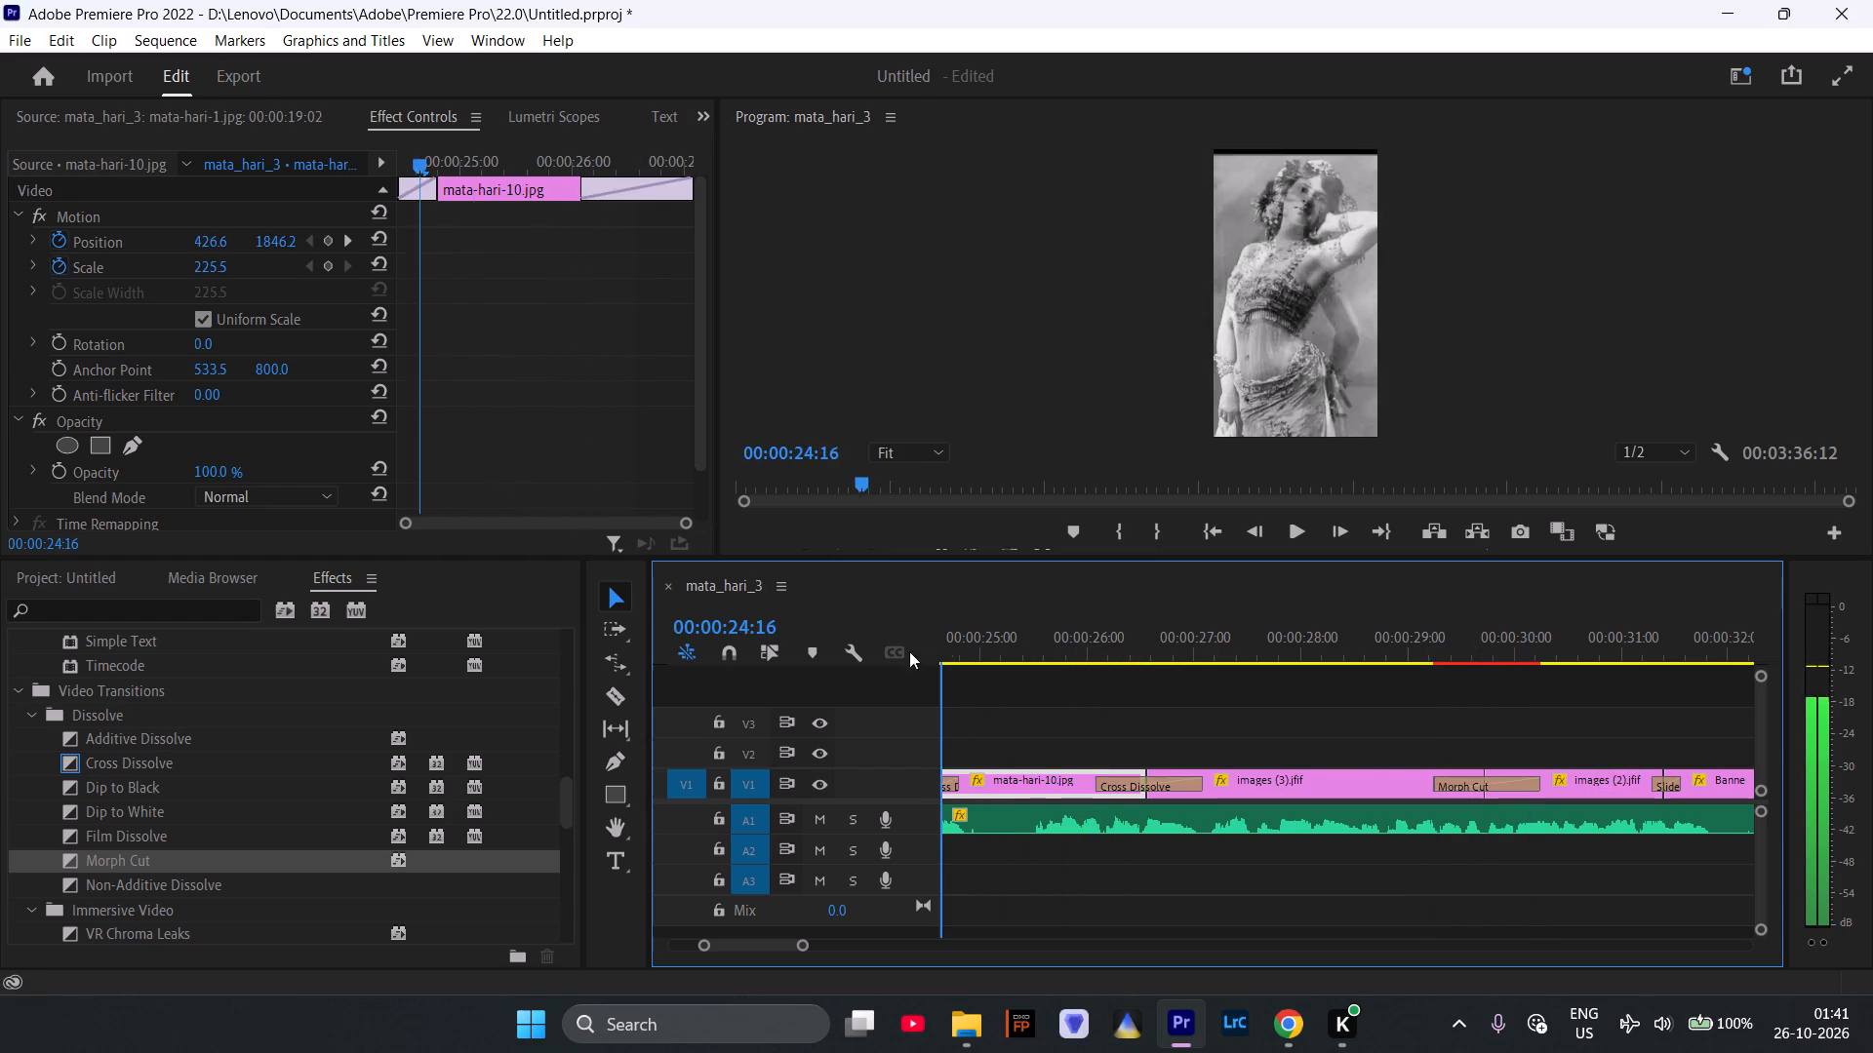
left_click_drag(909, 651, 976, 661)
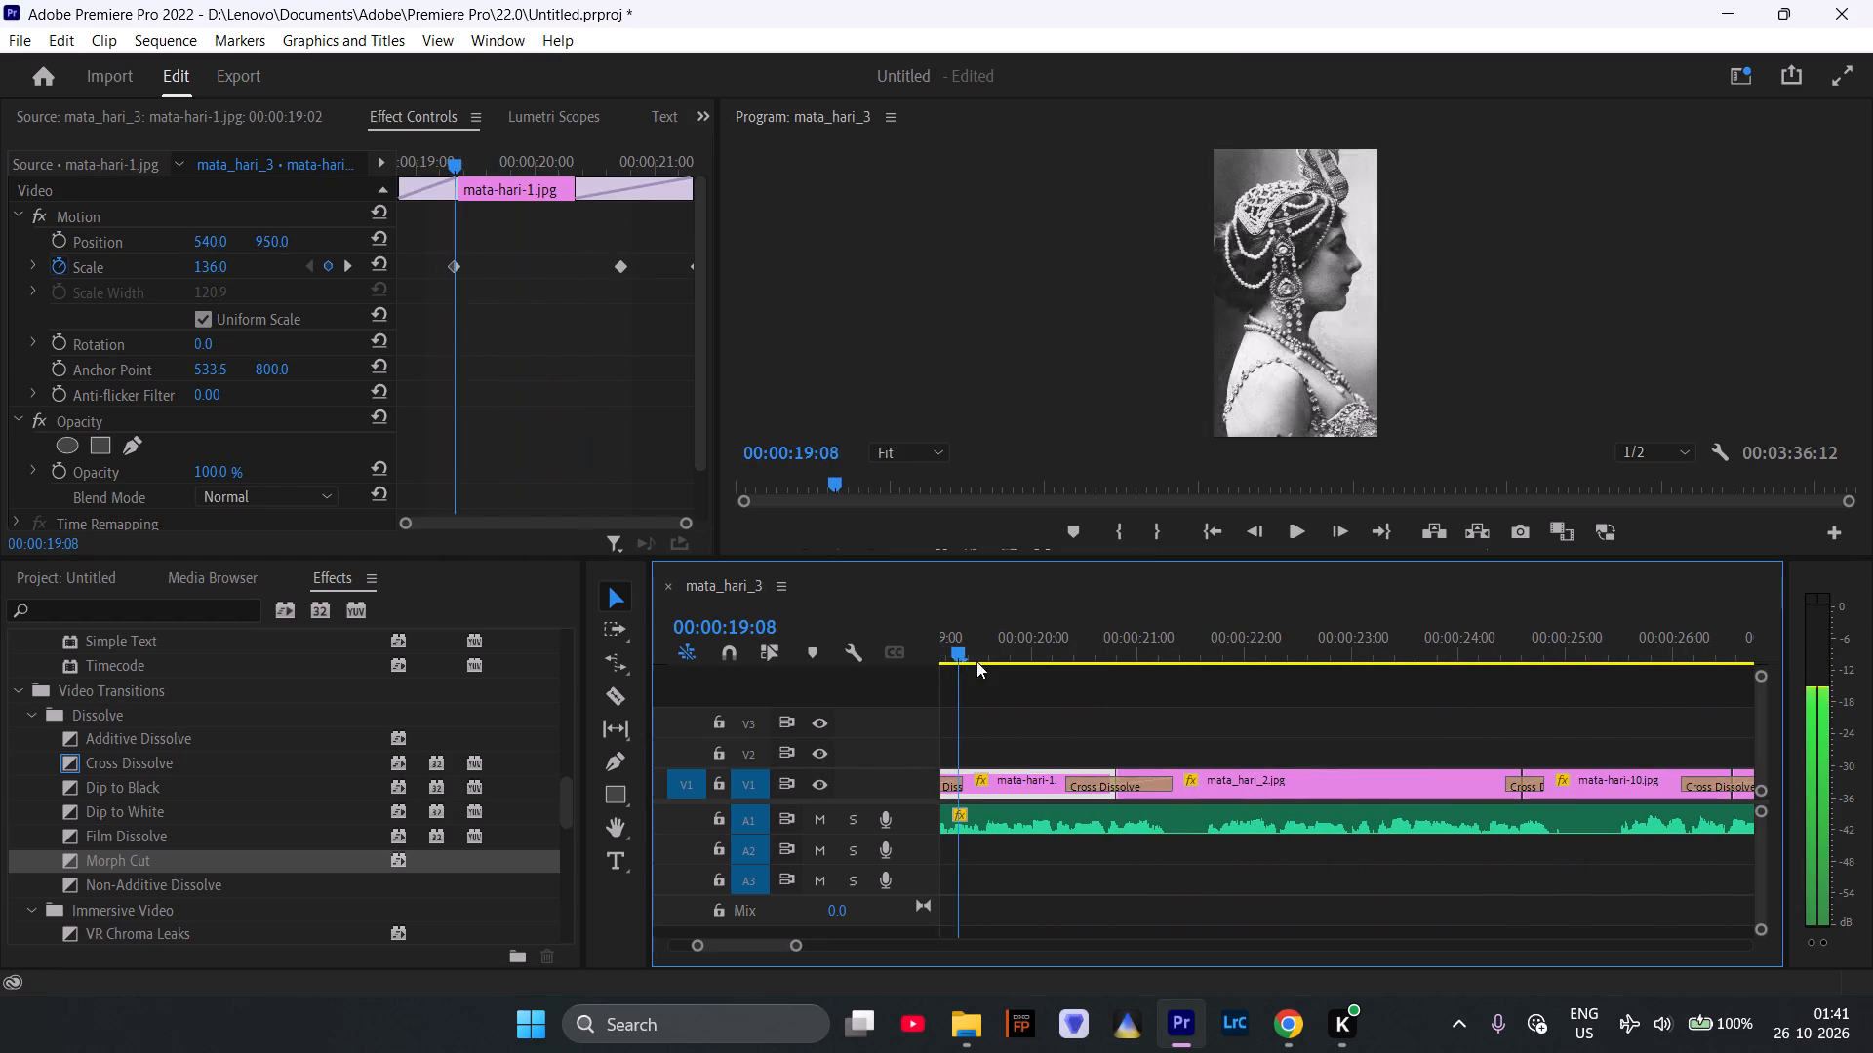
left_click_drag(976, 661, 1105, 683)
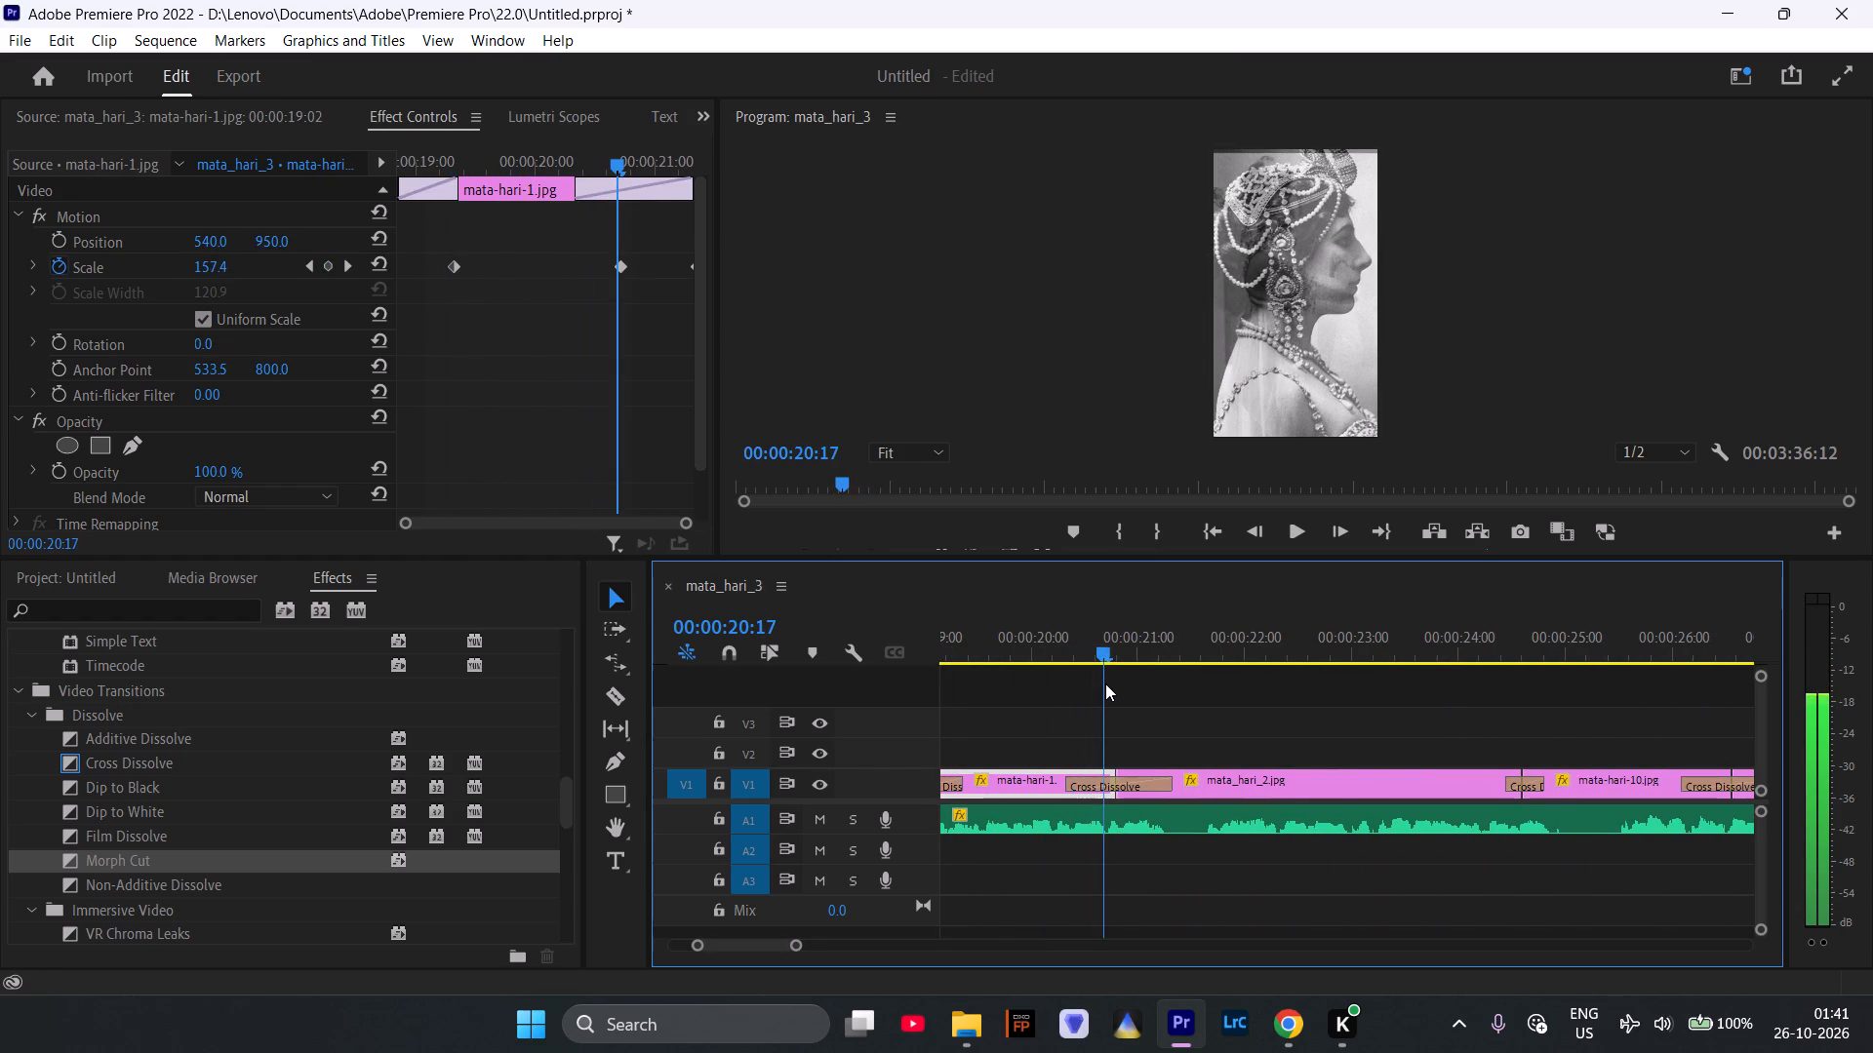
left_click_drag(1105, 683, 1170, 701)
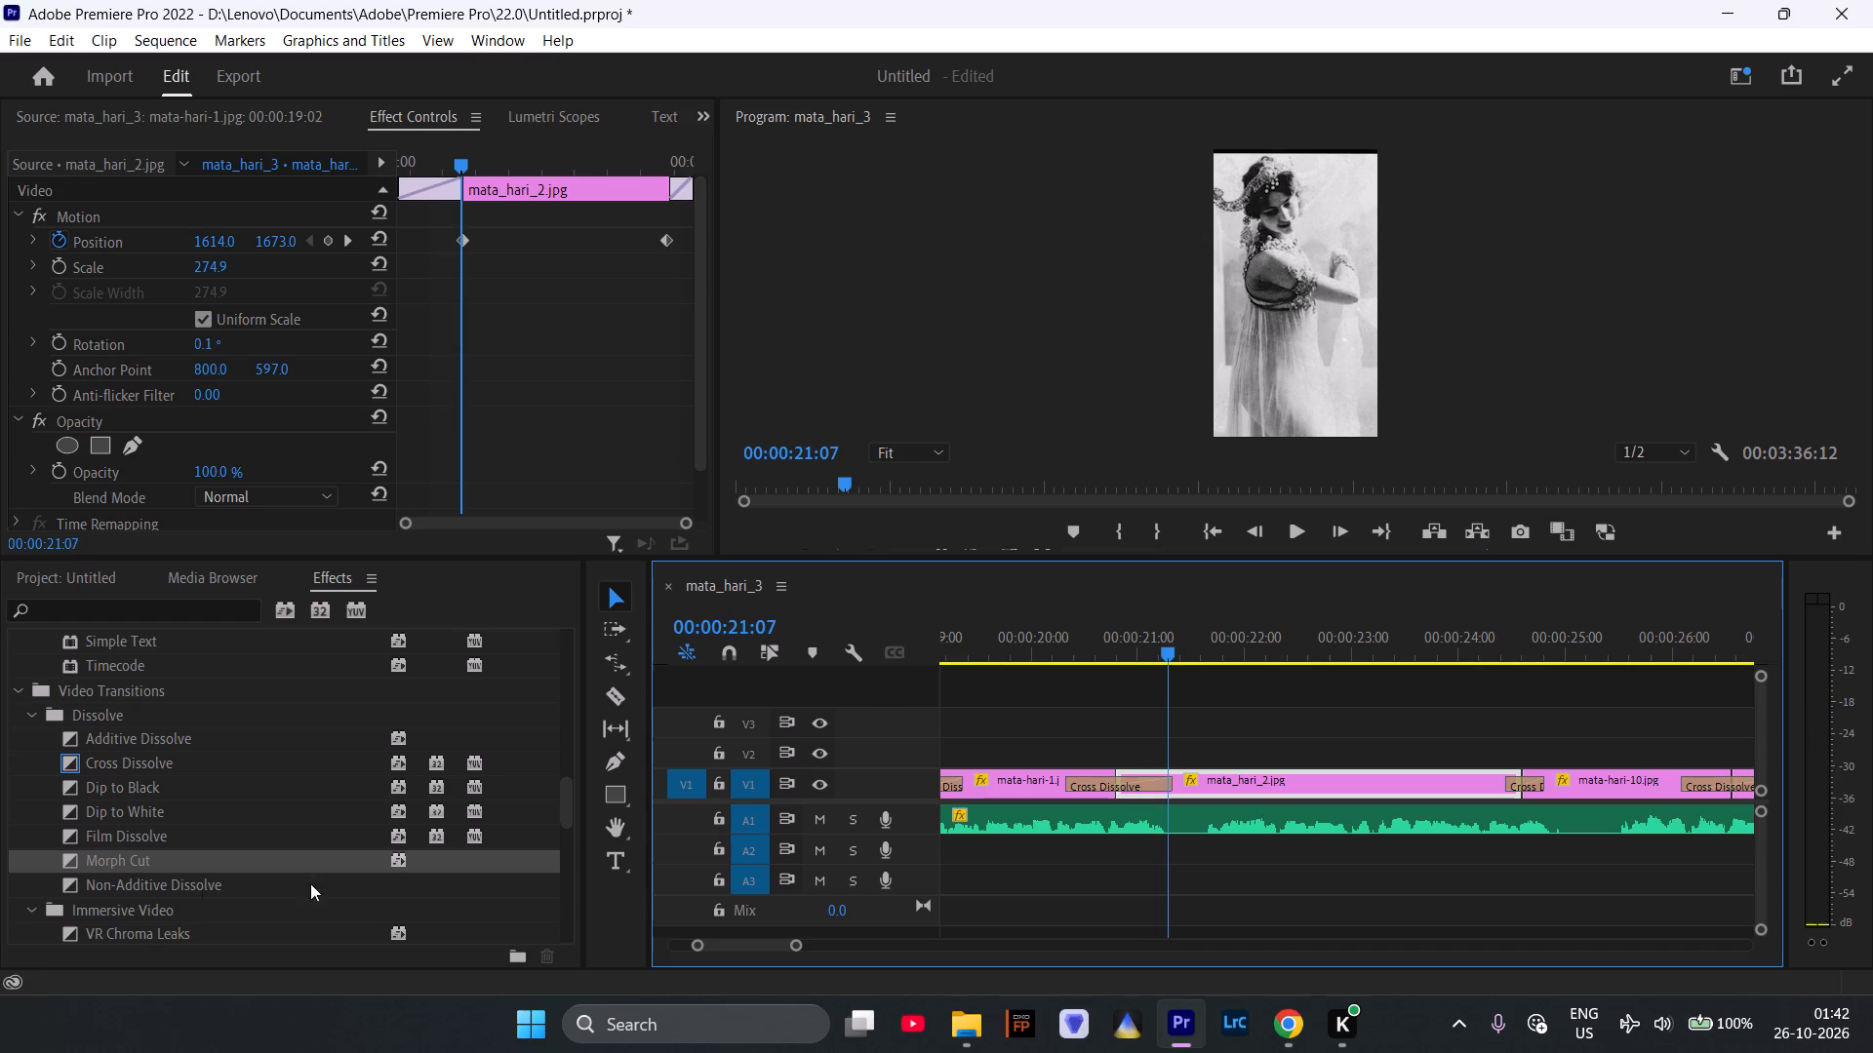
left_click_drag(141, 861, 1088, 793)
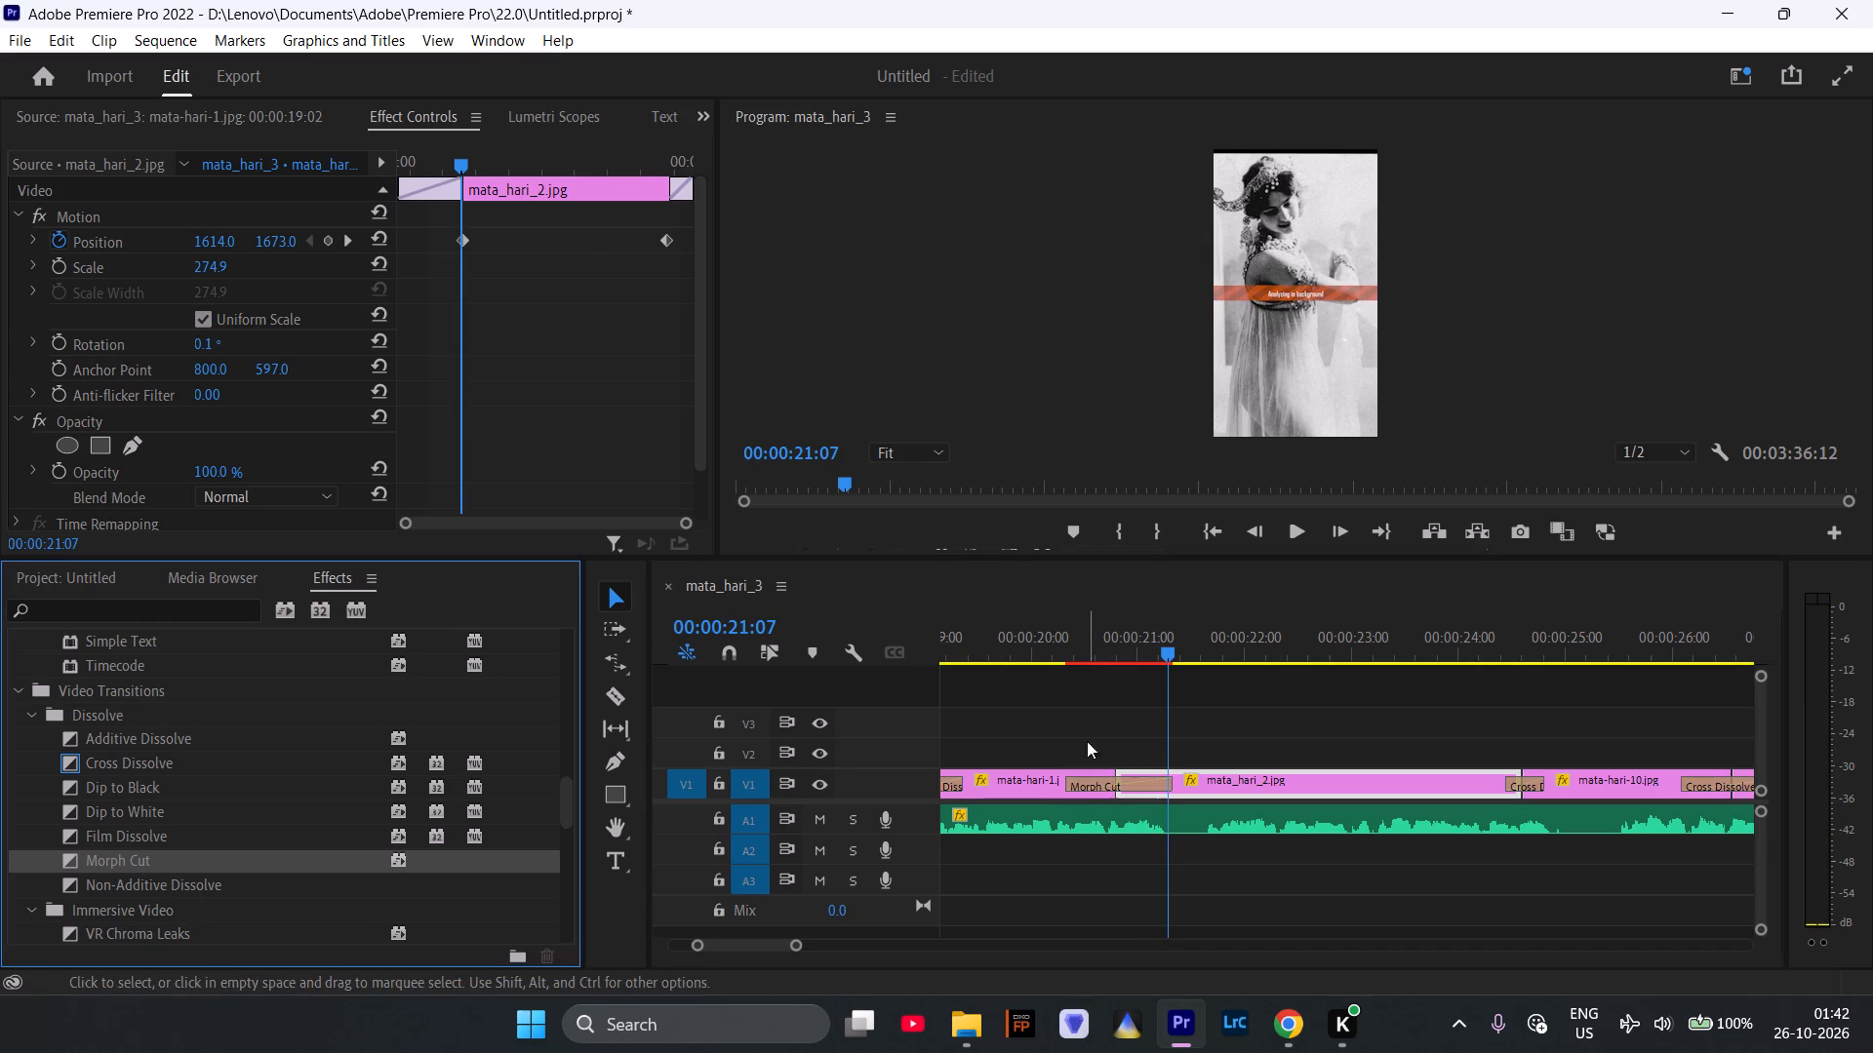
left_click_drag(1068, 642, 1039, 645)
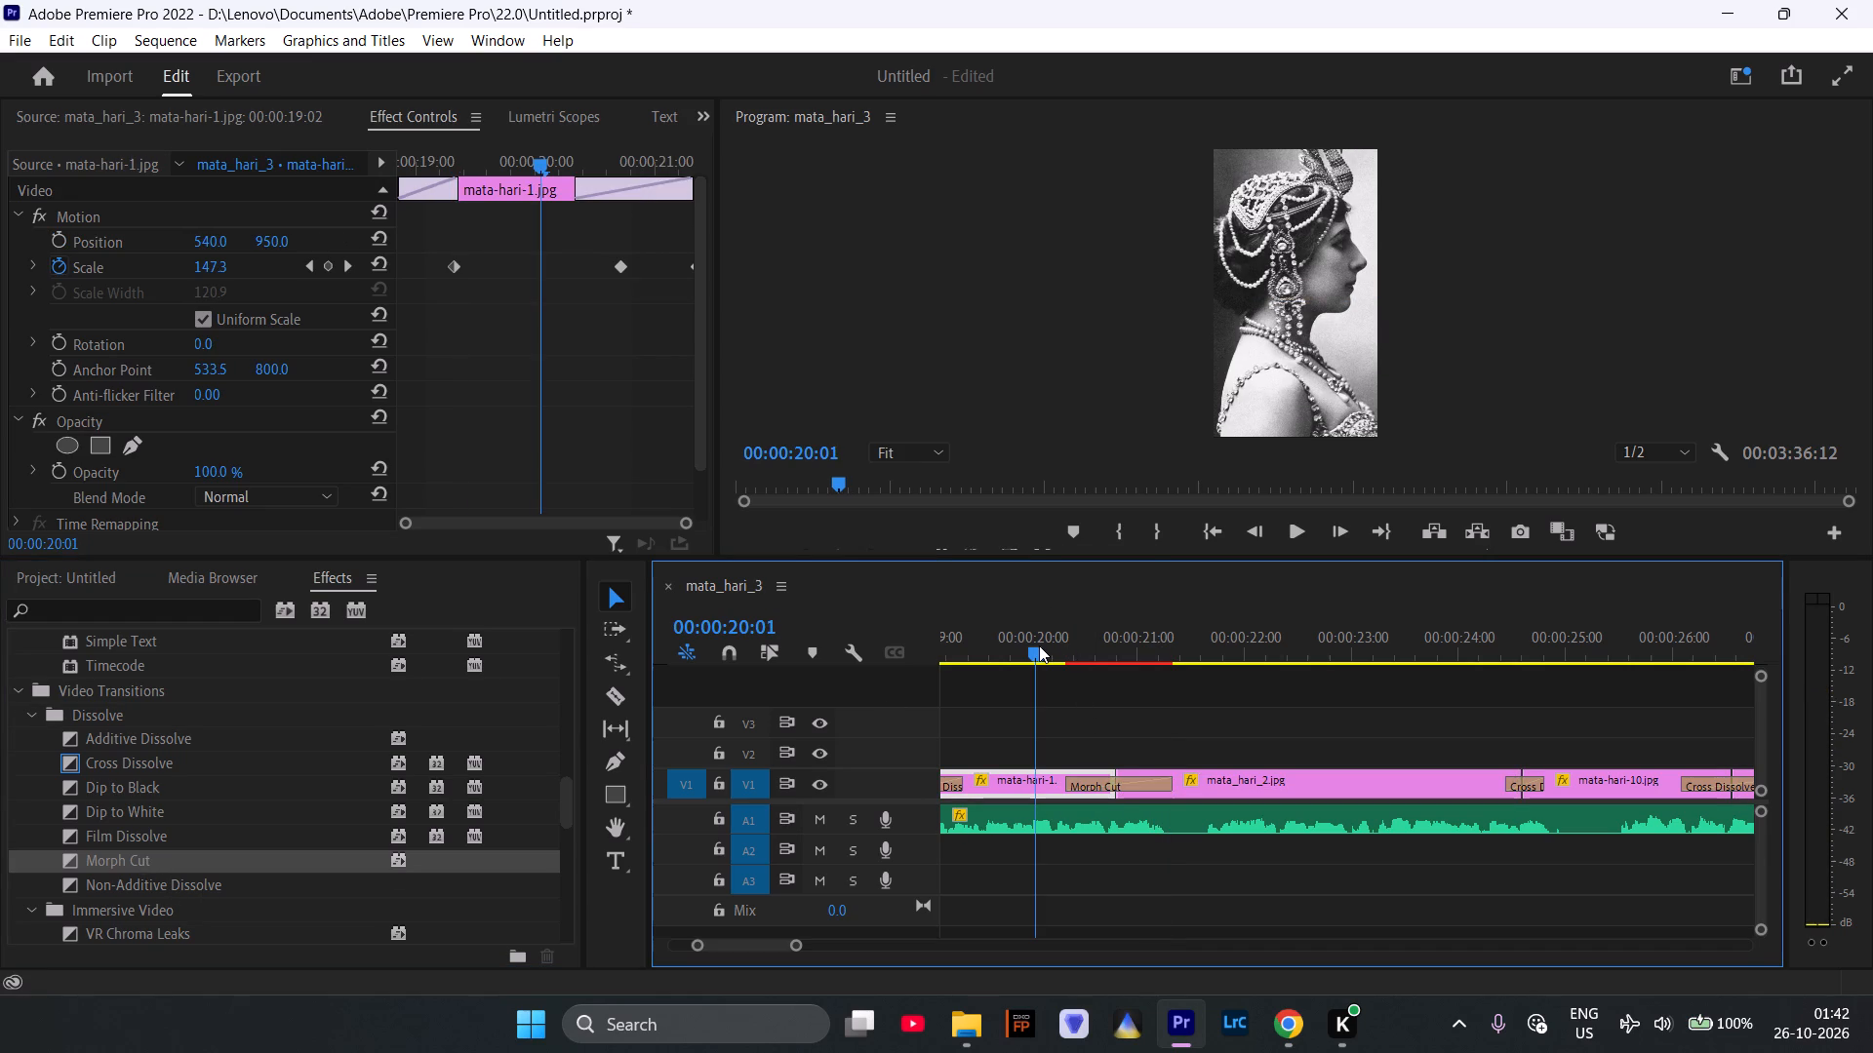
left_click_drag(1039, 645, 1062, 663)
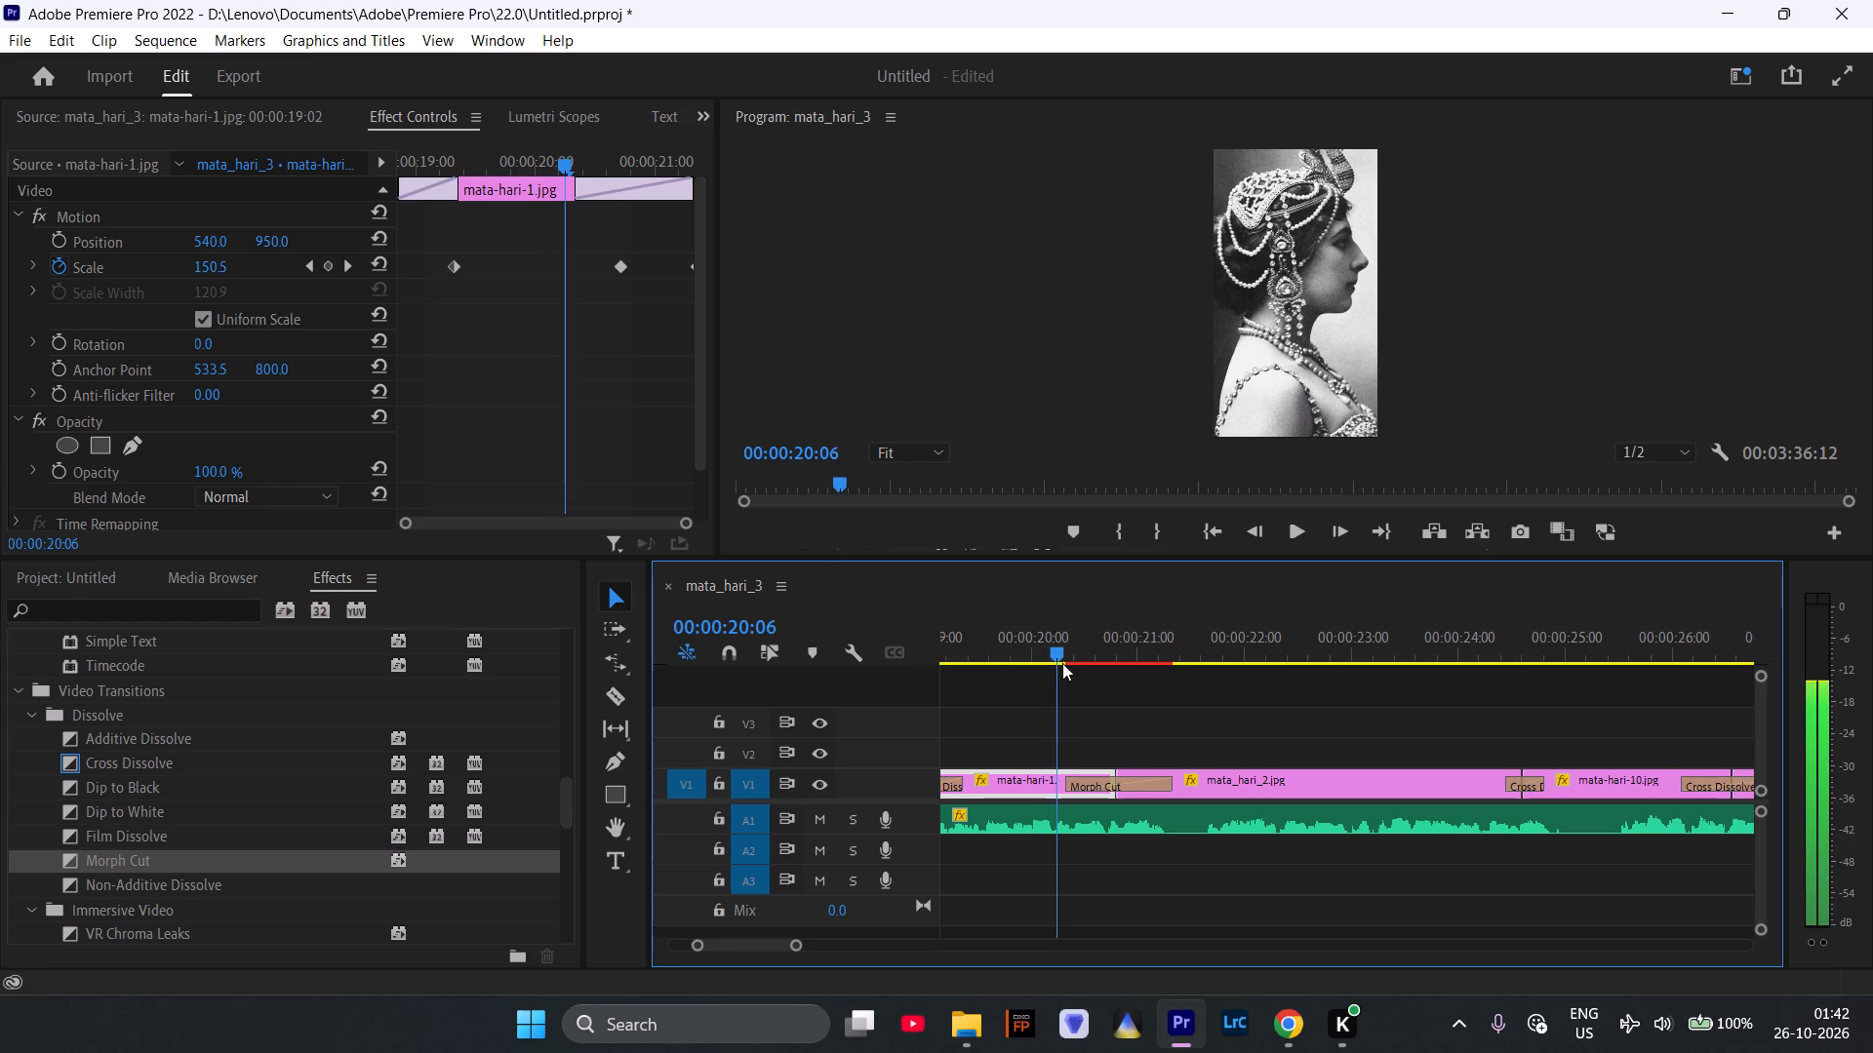
left_click_drag(1062, 663, 1104, 694)
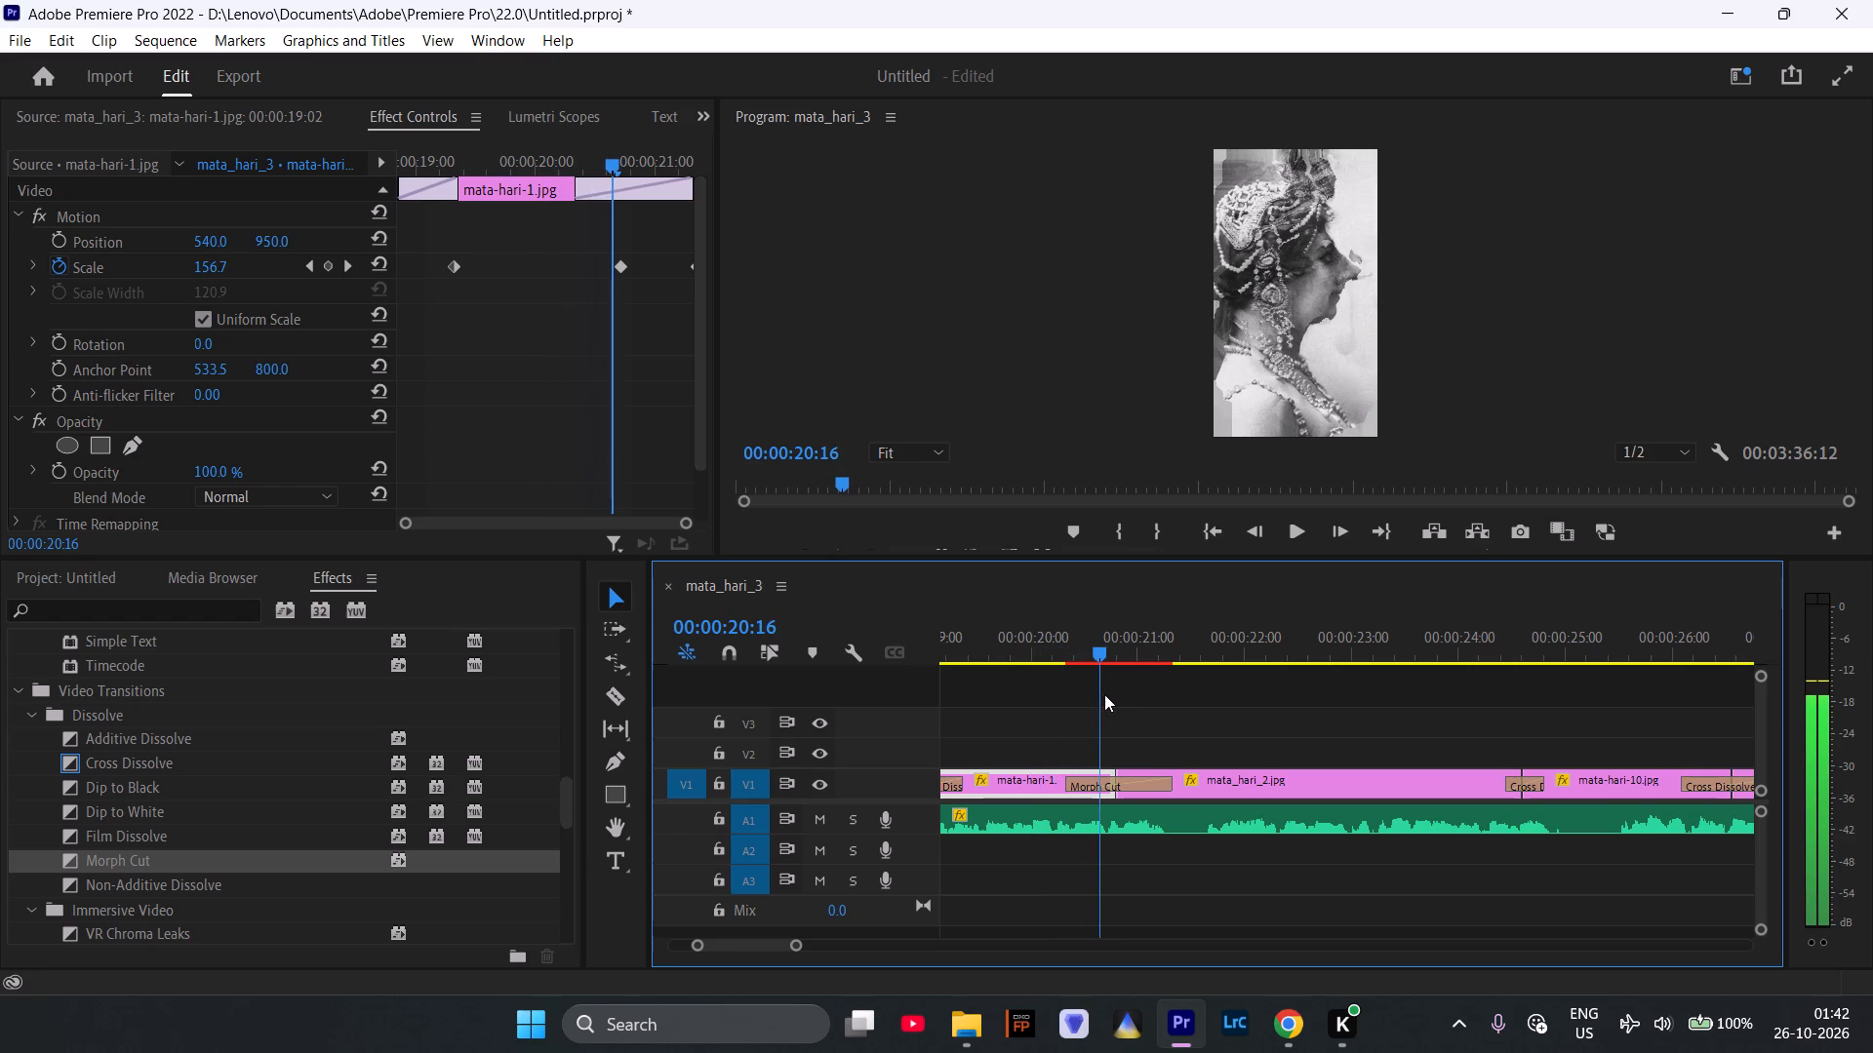
left_click_drag(1104, 694, 1190, 731)
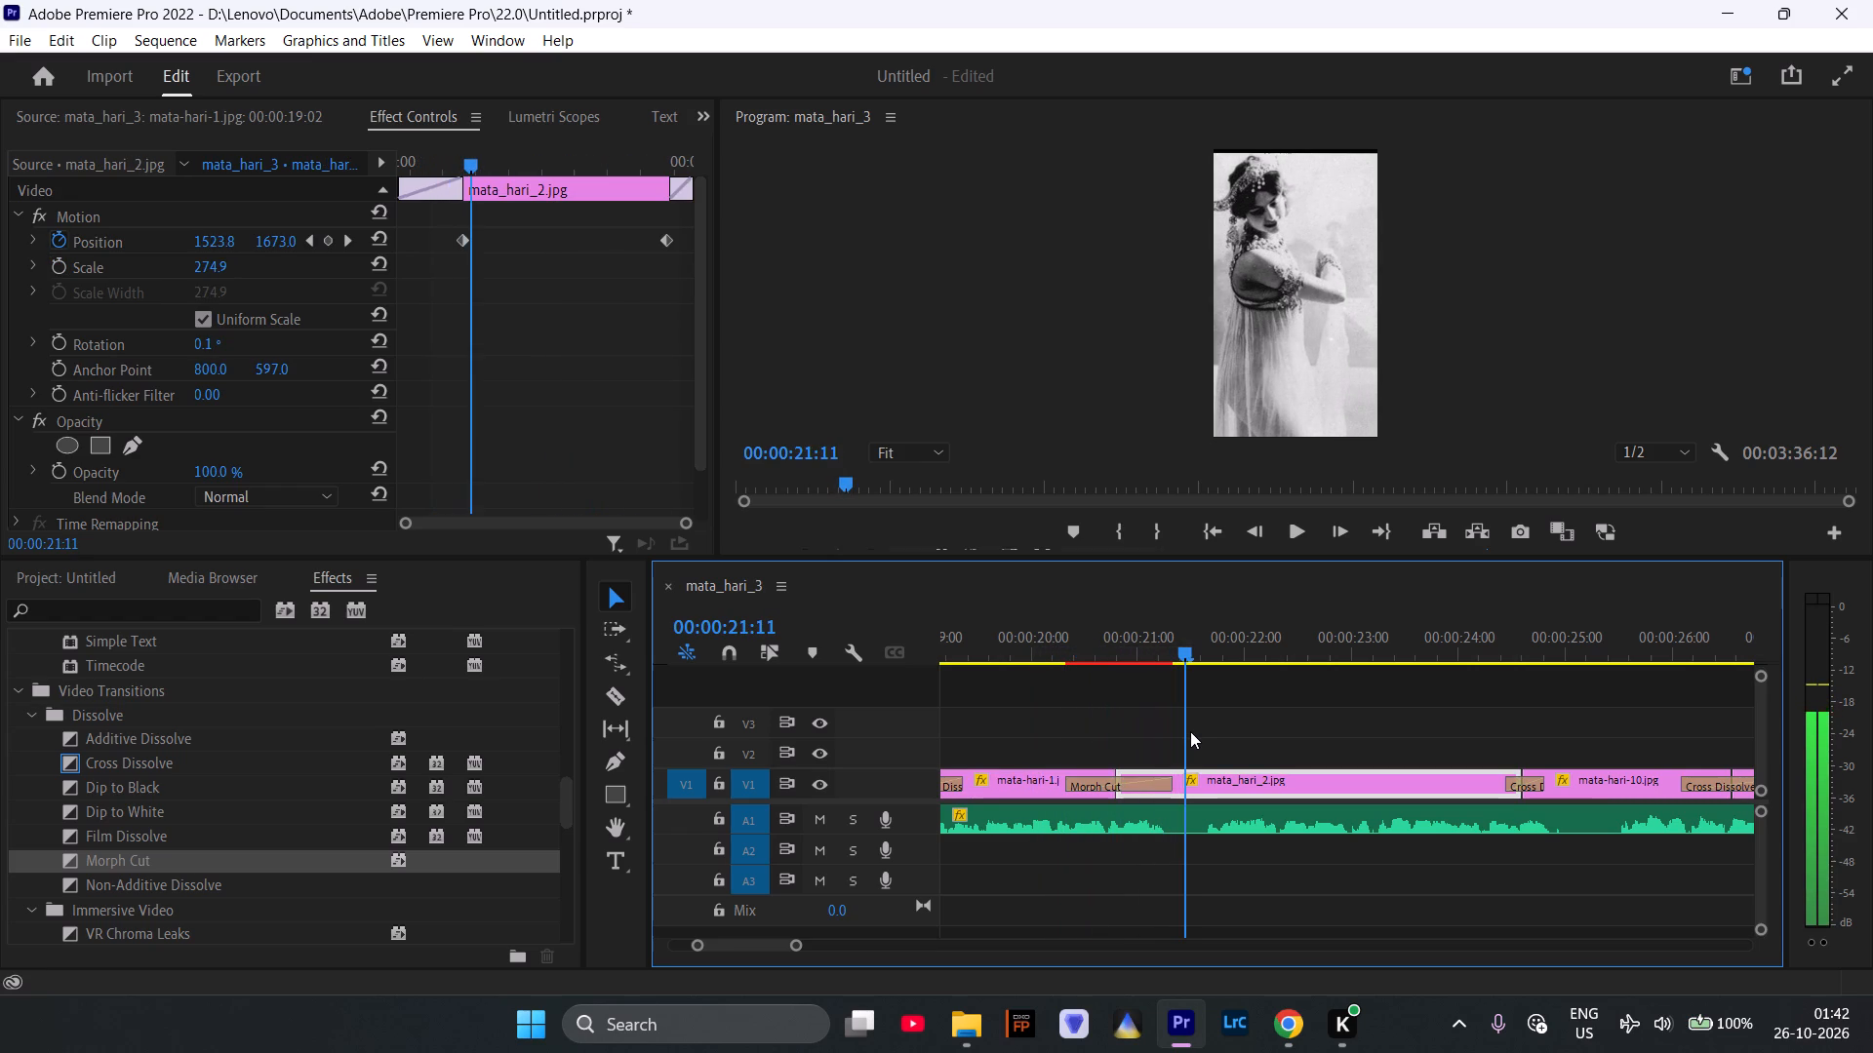
Return to the start of the mata_hari_3 sequence at 00:00:00:00 and play it back to review the edit.
left_click_drag(1190, 731, 924, 728)
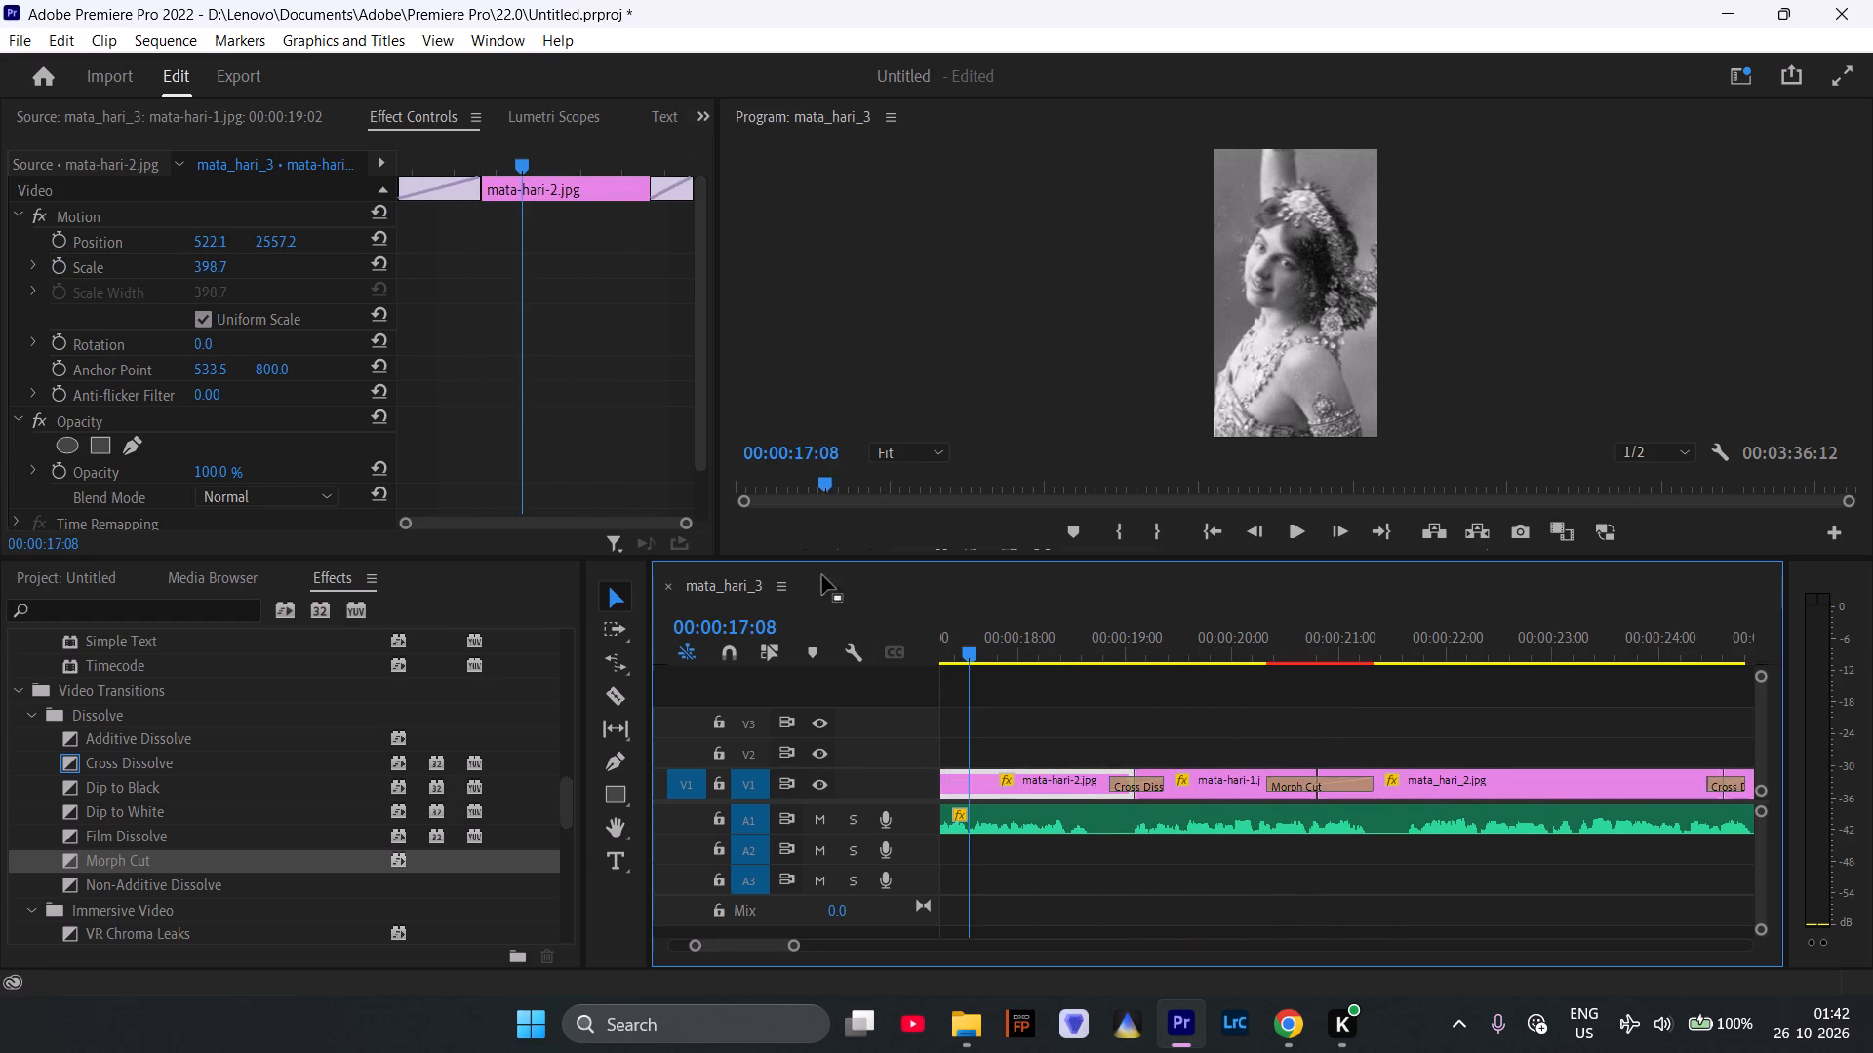
left_click_drag(821, 475, 640, 489)
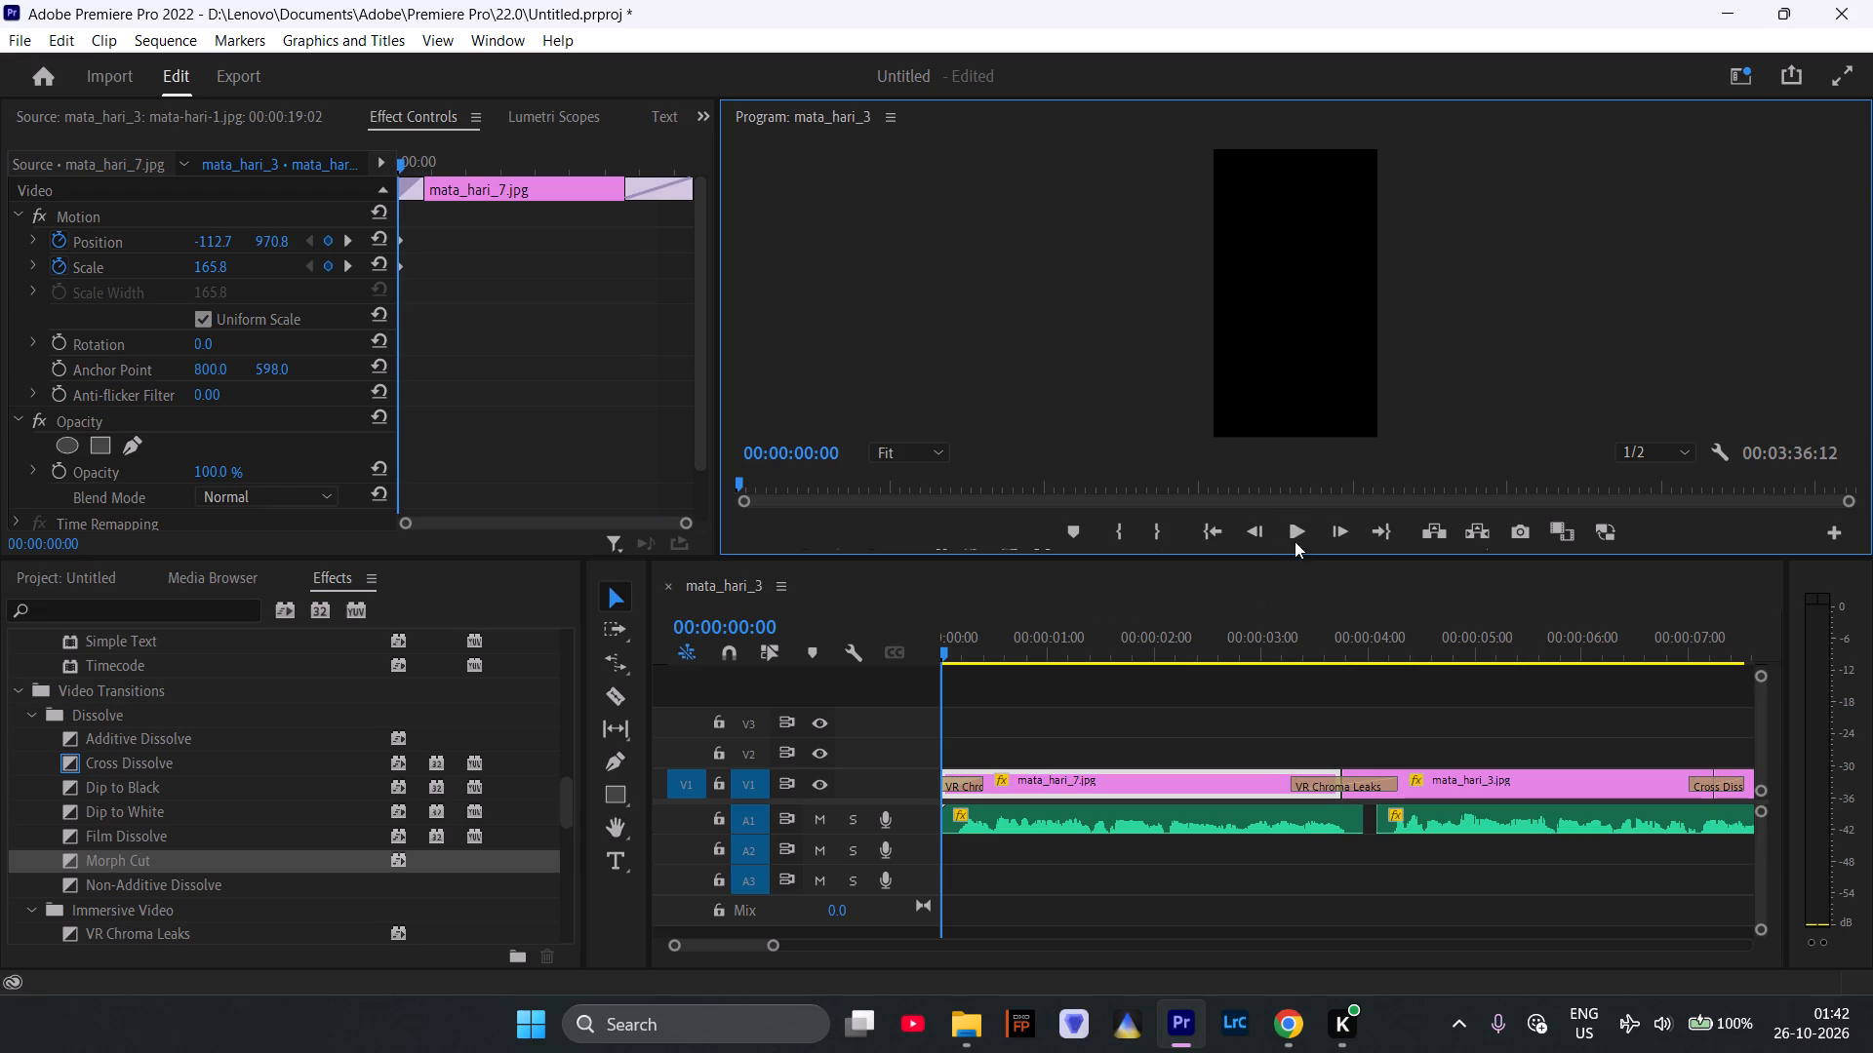
left_click(1294, 524)
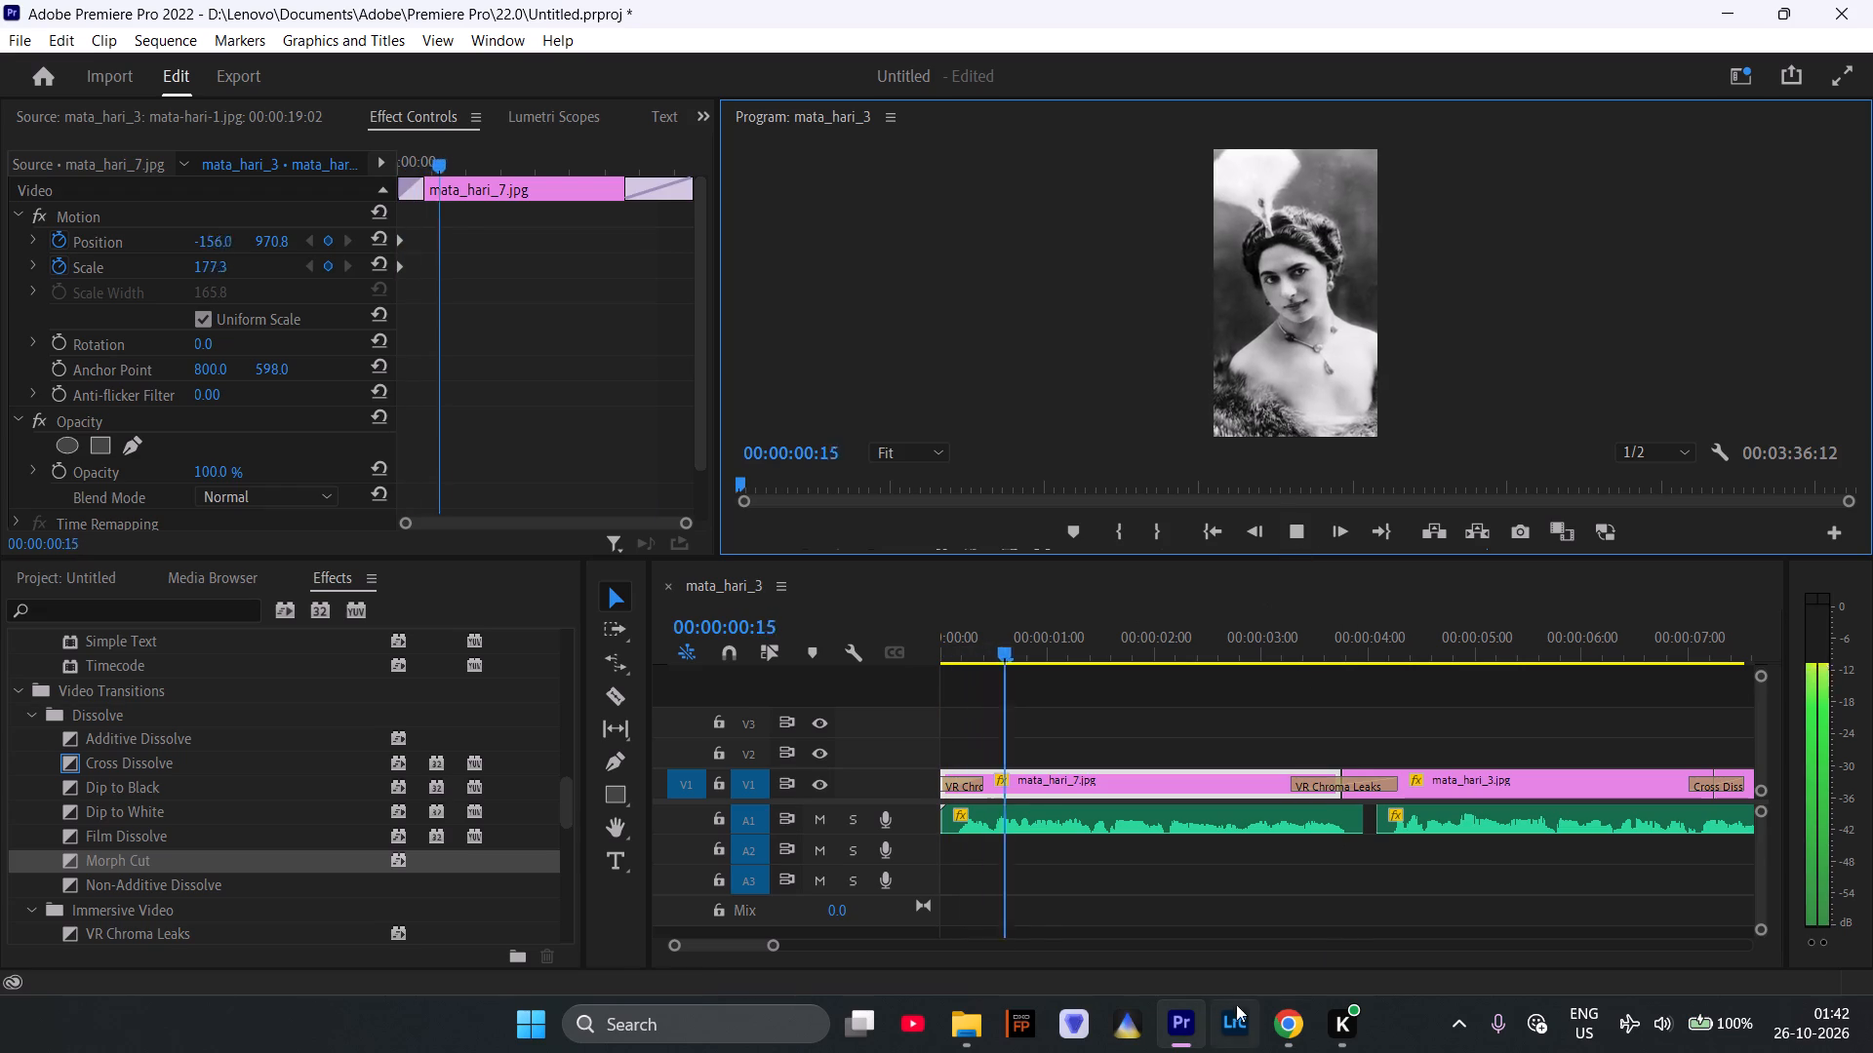